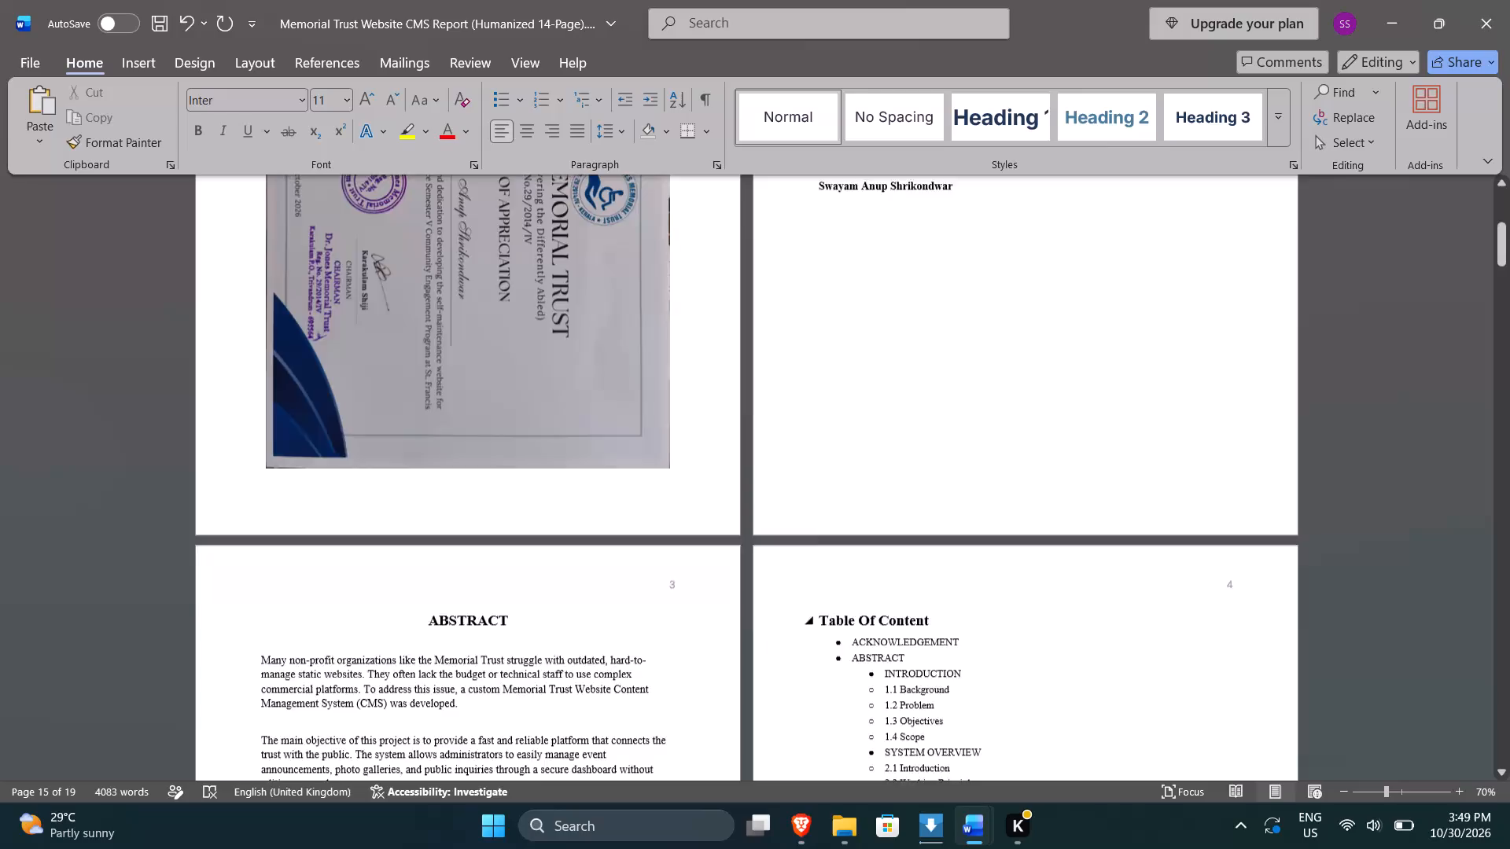
# Insert blank lines above the "4. LIMITATION & RECOMMENDATIONS" heading so that it starts on page 17.
pyautogui.scroll(-4, 1129, 617)
pyautogui.scroll(-20, 1129, 617)
pyautogui.scroll(-8, 1129, 617)
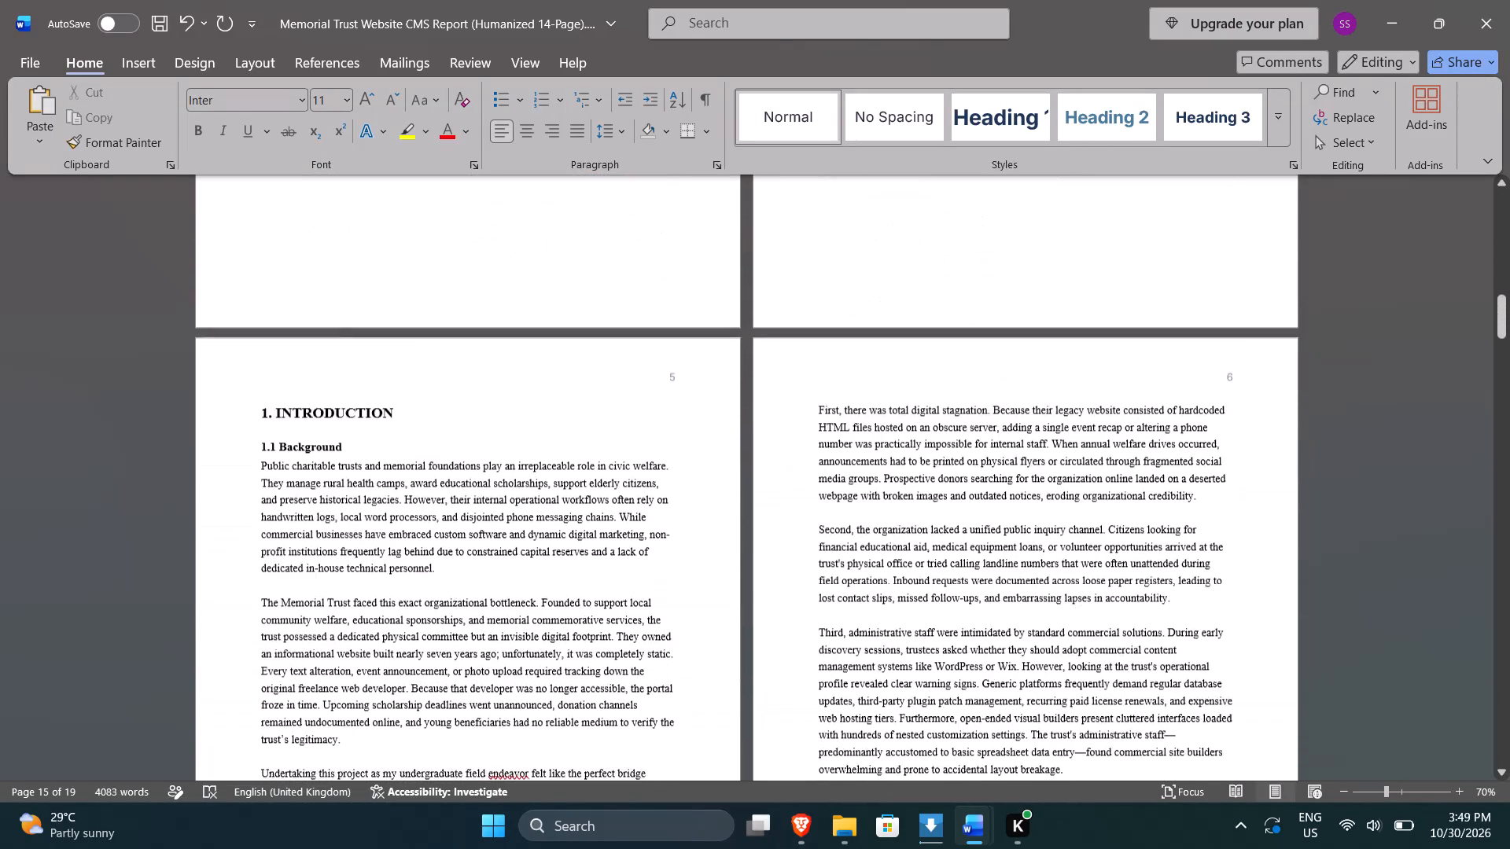
pyautogui.scroll(-20, 1127, 617)
pyautogui.scroll(-11, 1125, 617)
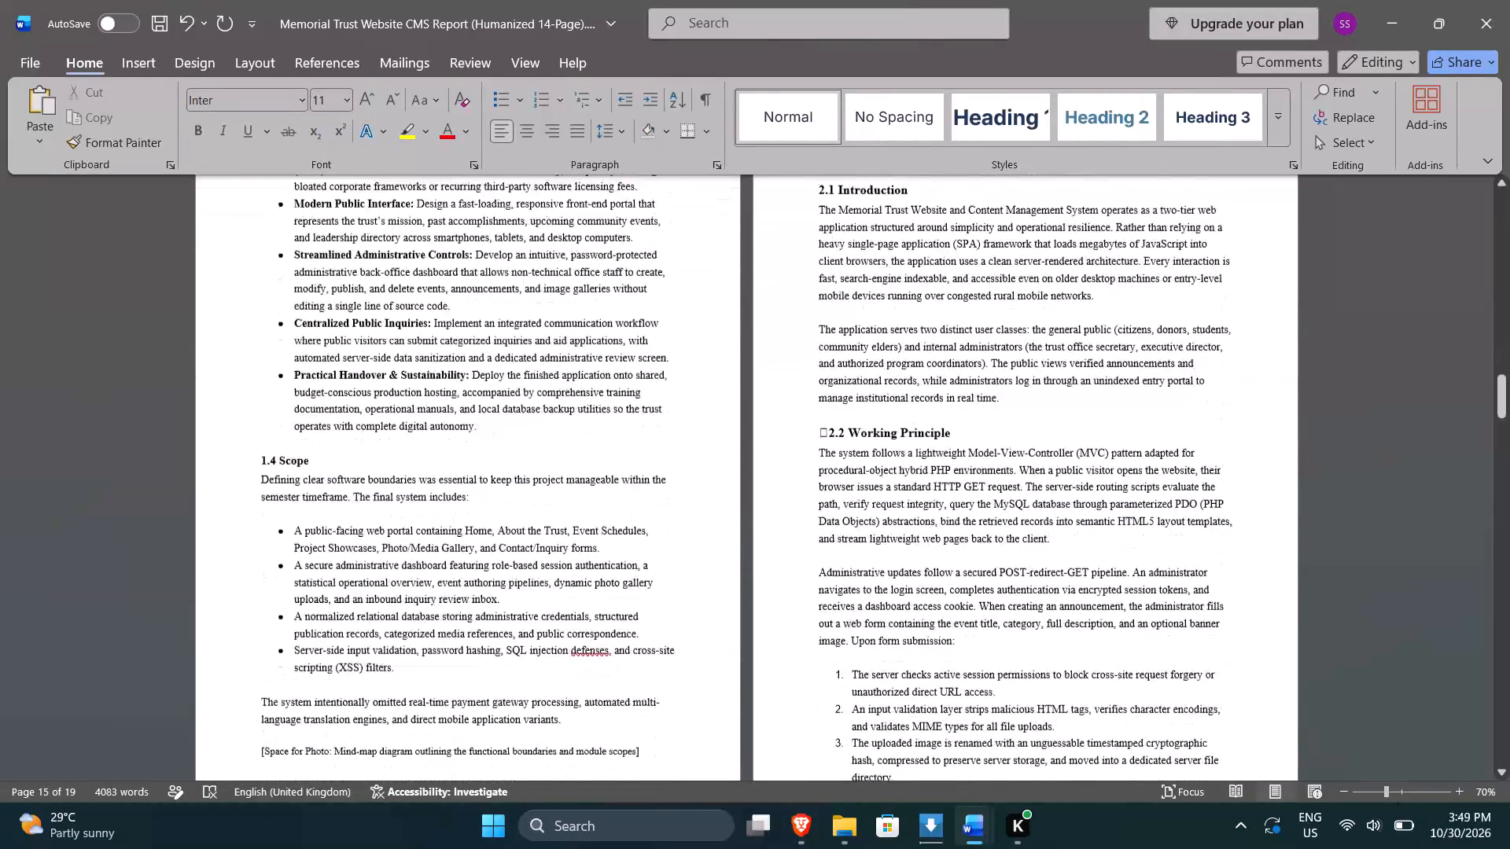
pyautogui.scroll(-18, 1125, 617)
pyautogui.scroll(1, 1125, 613)
pyautogui.scroll(-16, 1122, 611)
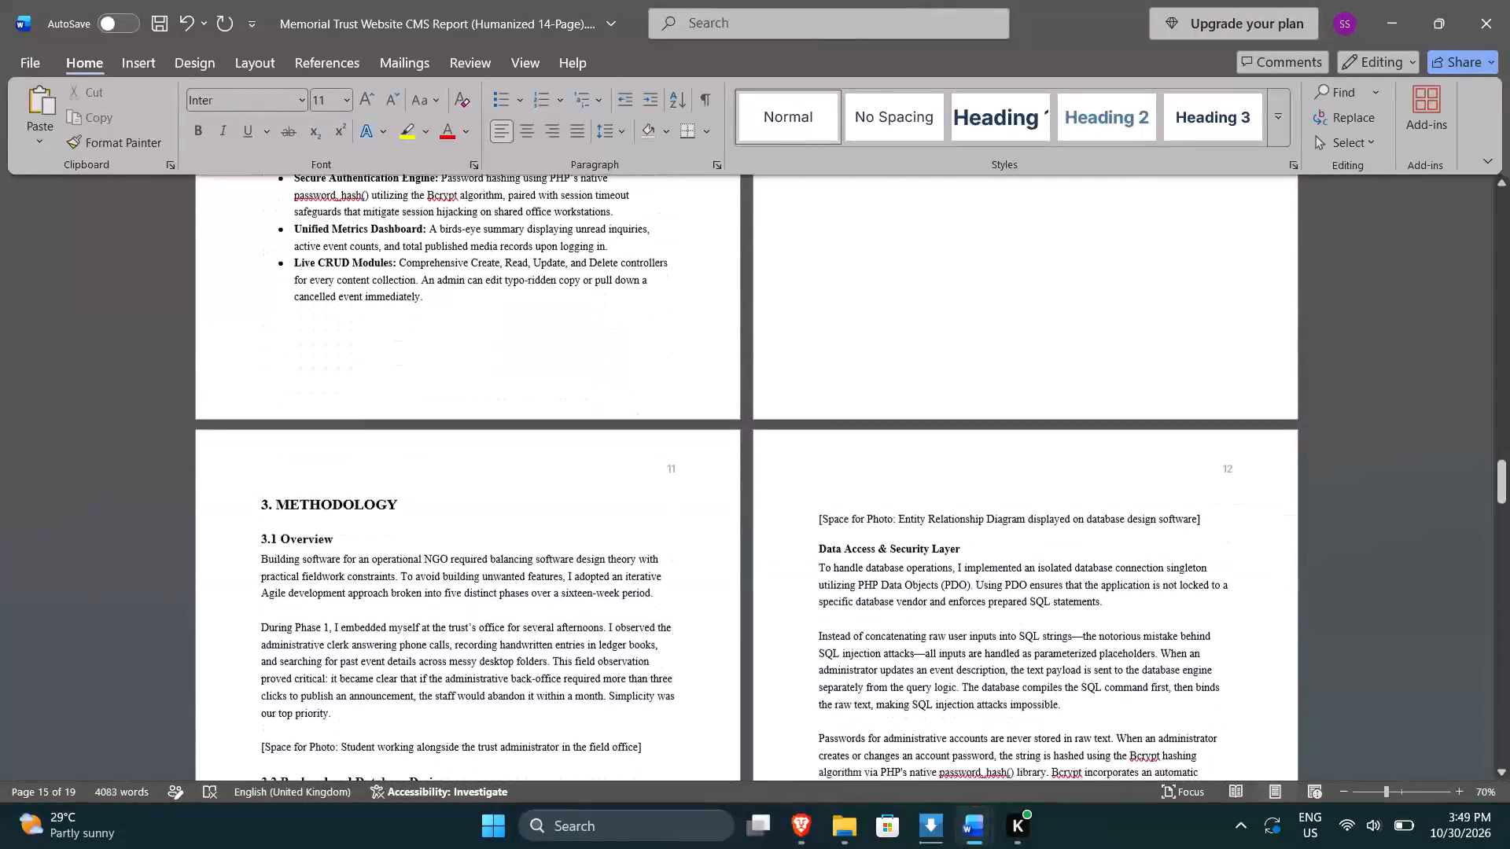
pyautogui.scroll(-20, 1122, 611)
pyautogui.scroll(-12, 1122, 611)
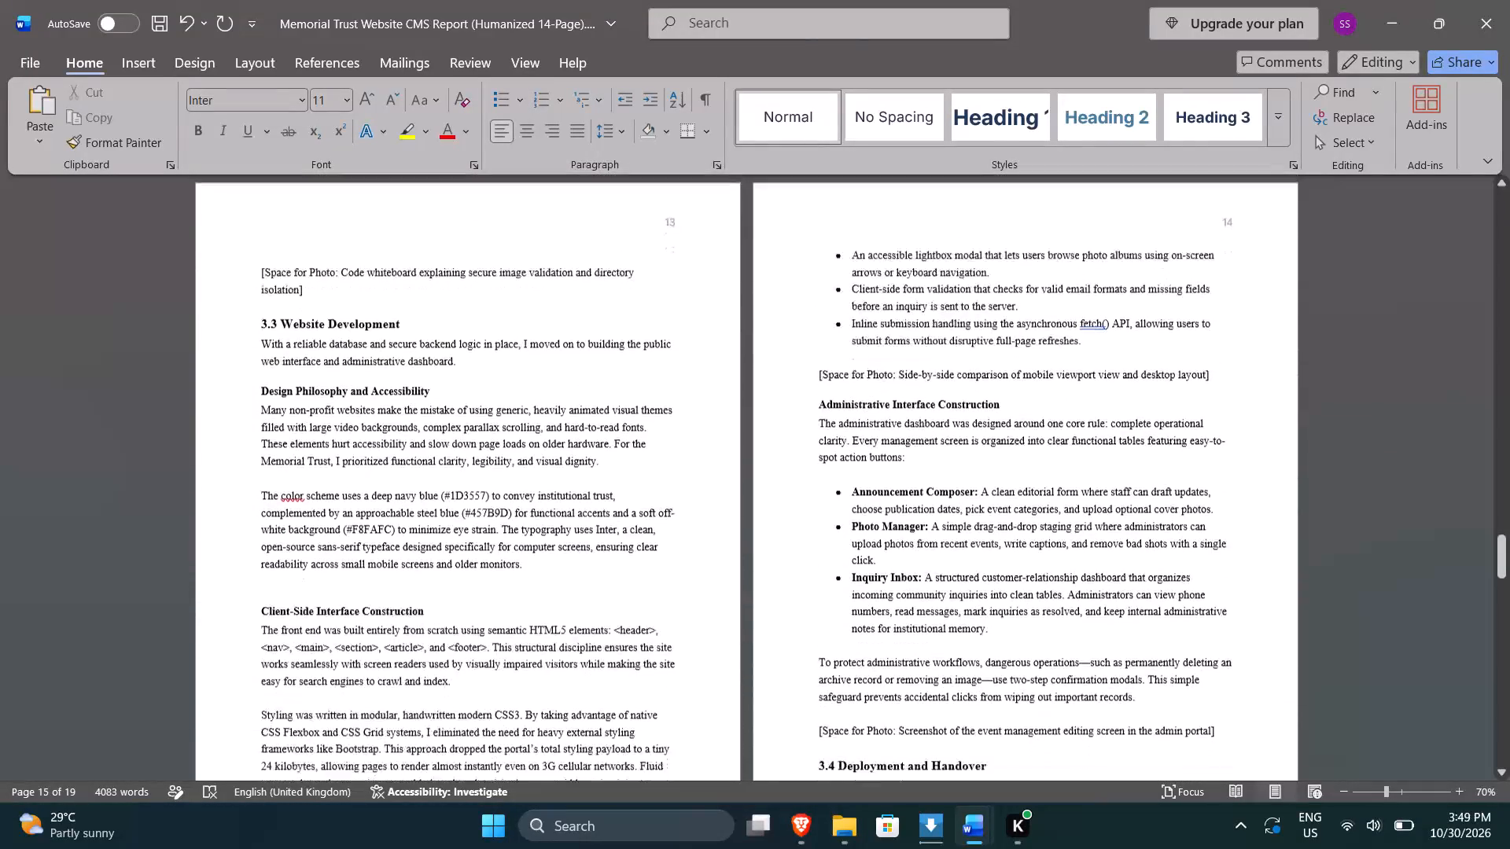
pyautogui.scroll(-20, 1121, 611)
pyautogui.scroll(-3, 1121, 611)
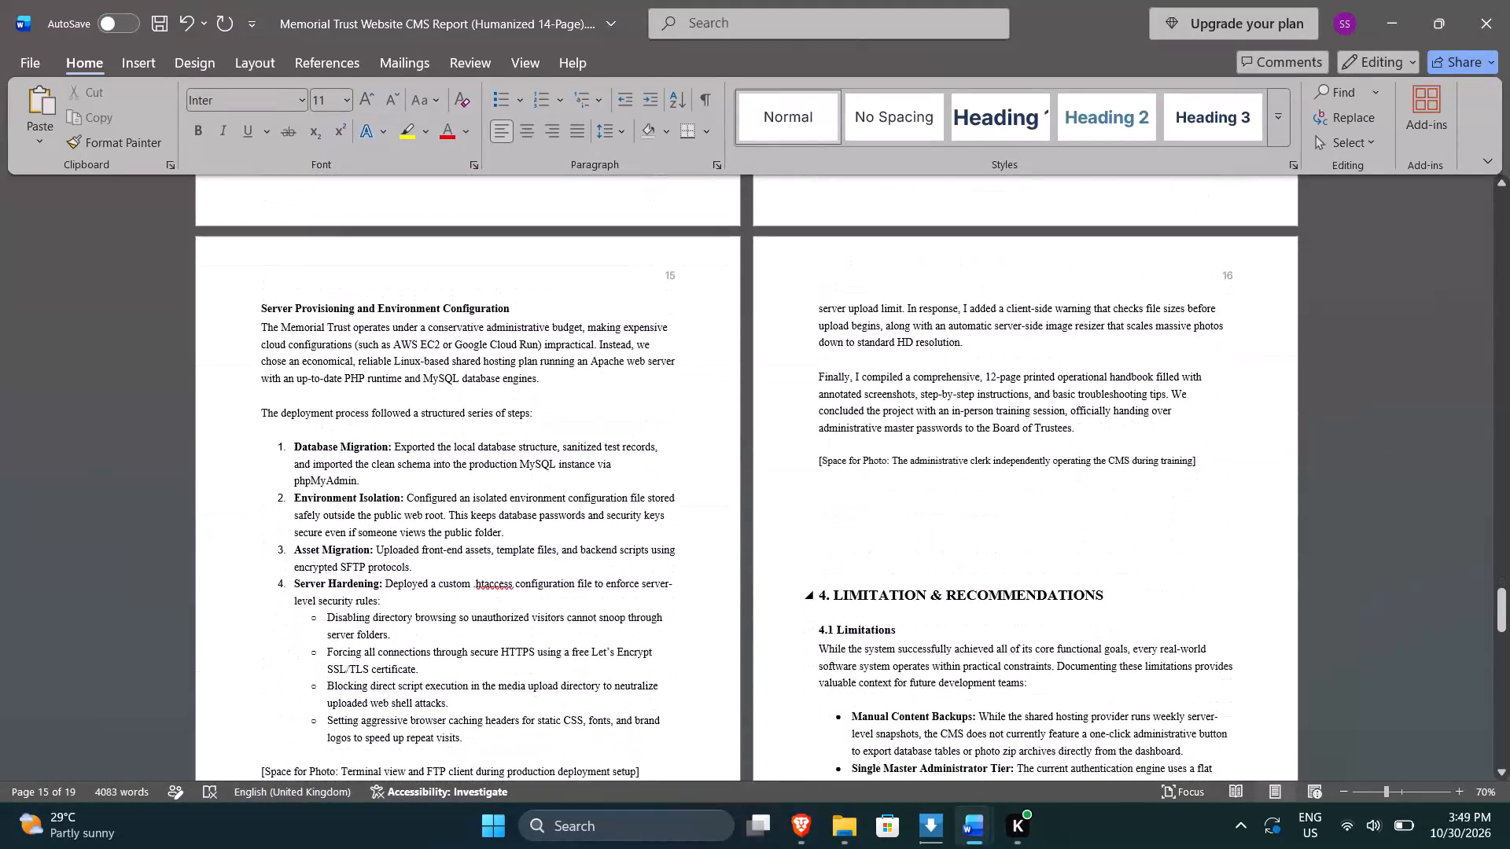
pyautogui.click(954, 575)
pyautogui.press('Up')
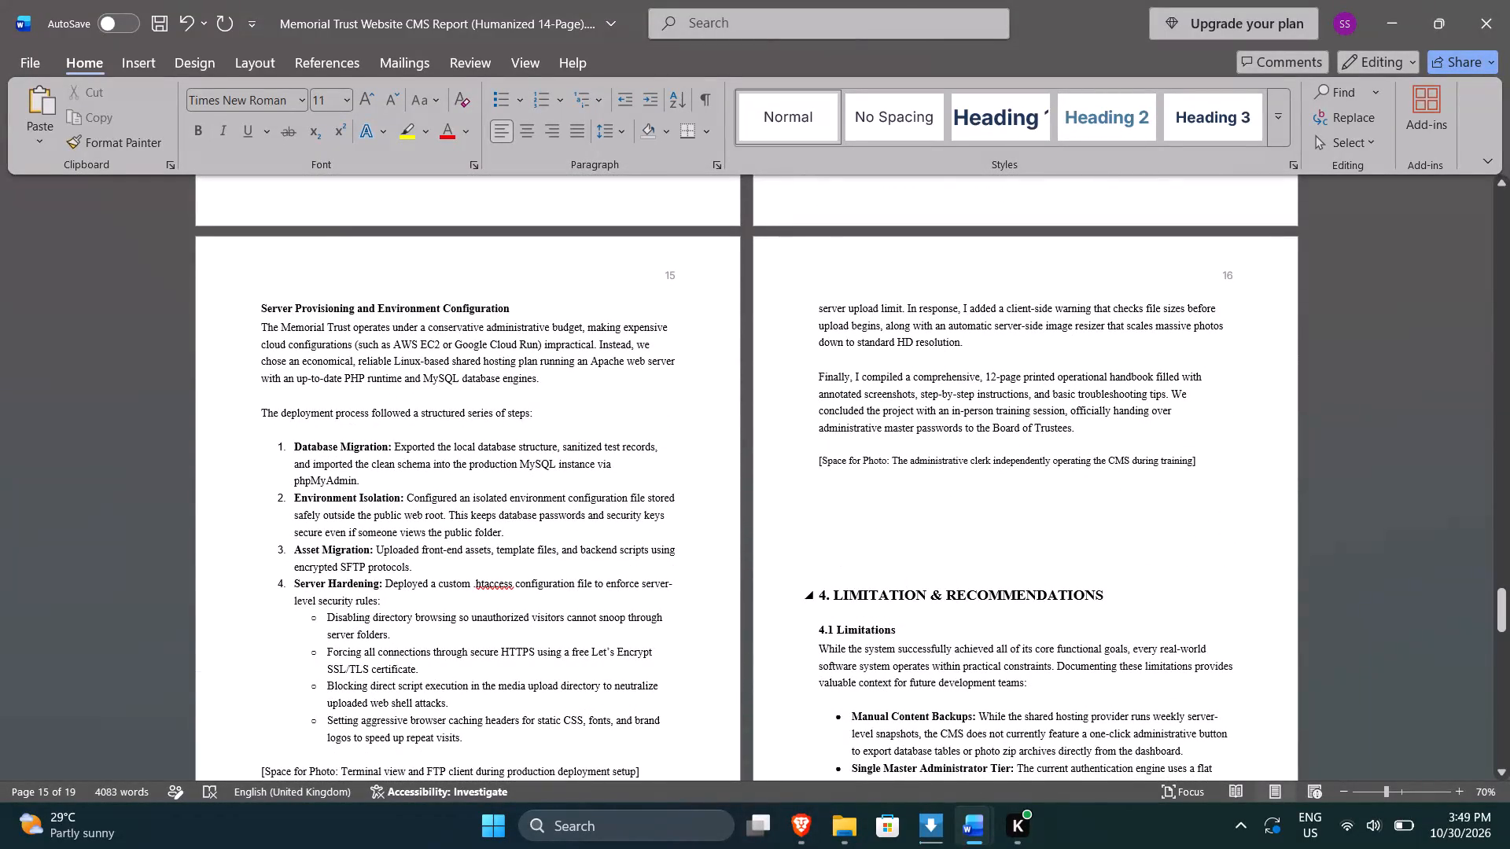
pyautogui.press('Return')
pyautogui.press('Return')
pyautogui.press('Return')
pyautogui.scroll(-3, 954, 575)
pyautogui.press('Return')
pyautogui.press('Return')
pyautogui.press('Return')
pyautogui.press('Return')
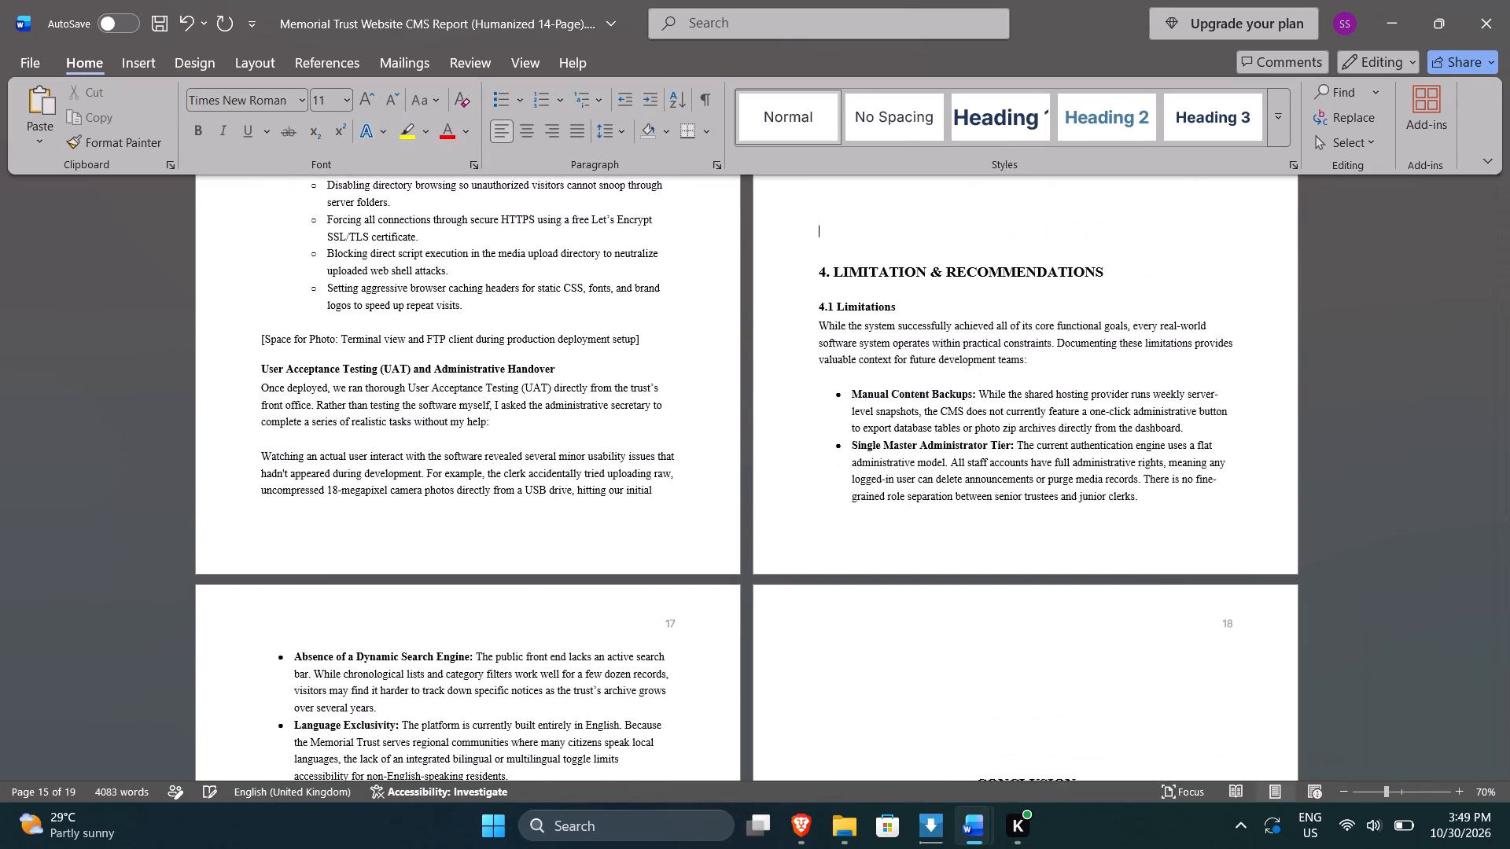
pyautogui.press('Return')
pyautogui.press('Return')
pyautogui.press('Return')
pyautogui.press('Return')
pyautogui.press('Return')
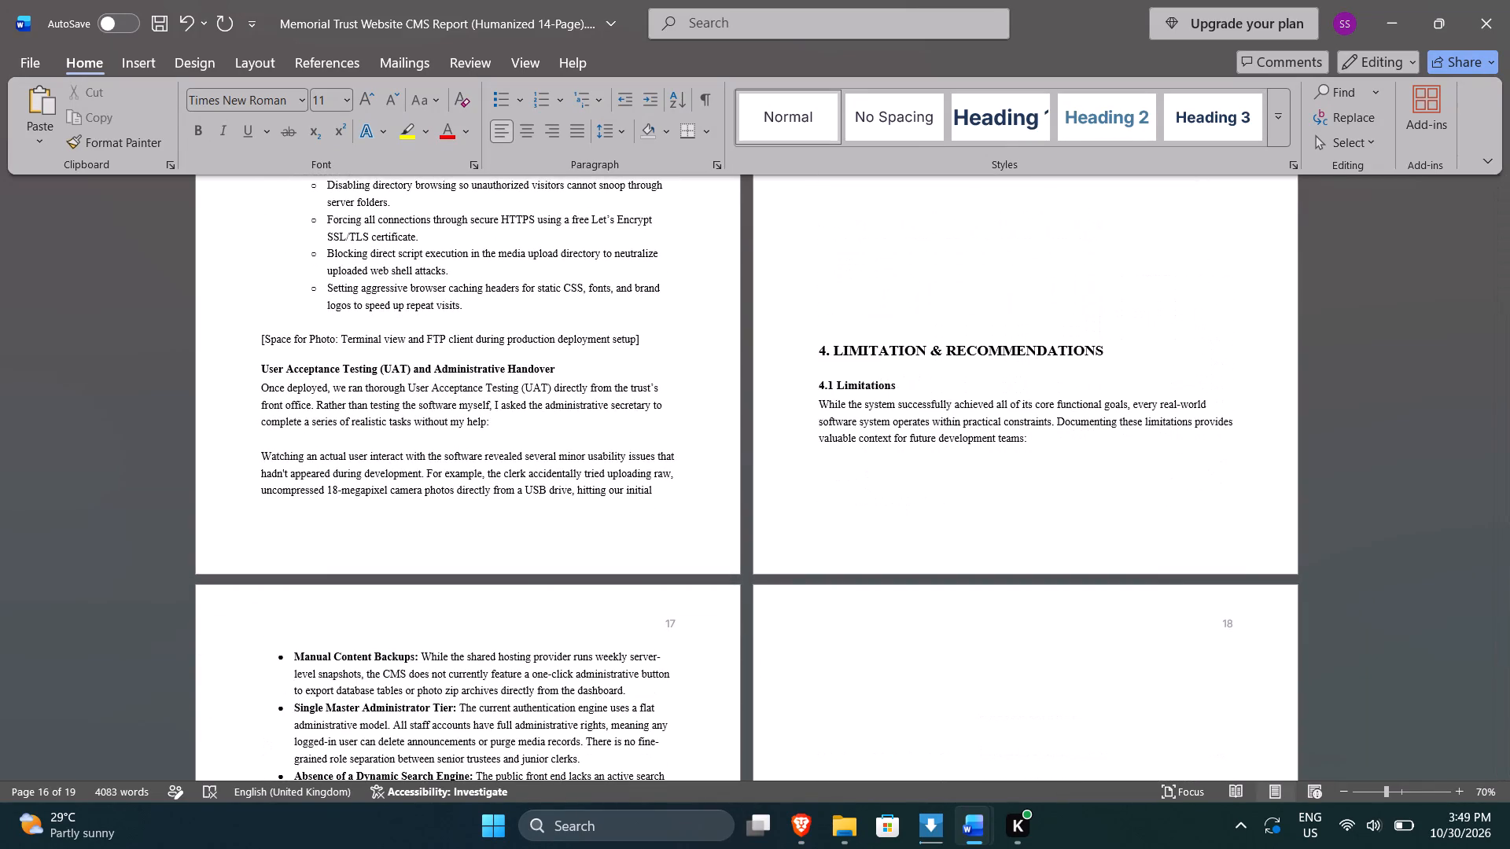
pyautogui.press('Return')
pyautogui.press('Return')
pyautogui.press('Return')
pyautogui.press('Return')
pyautogui.press('Return')
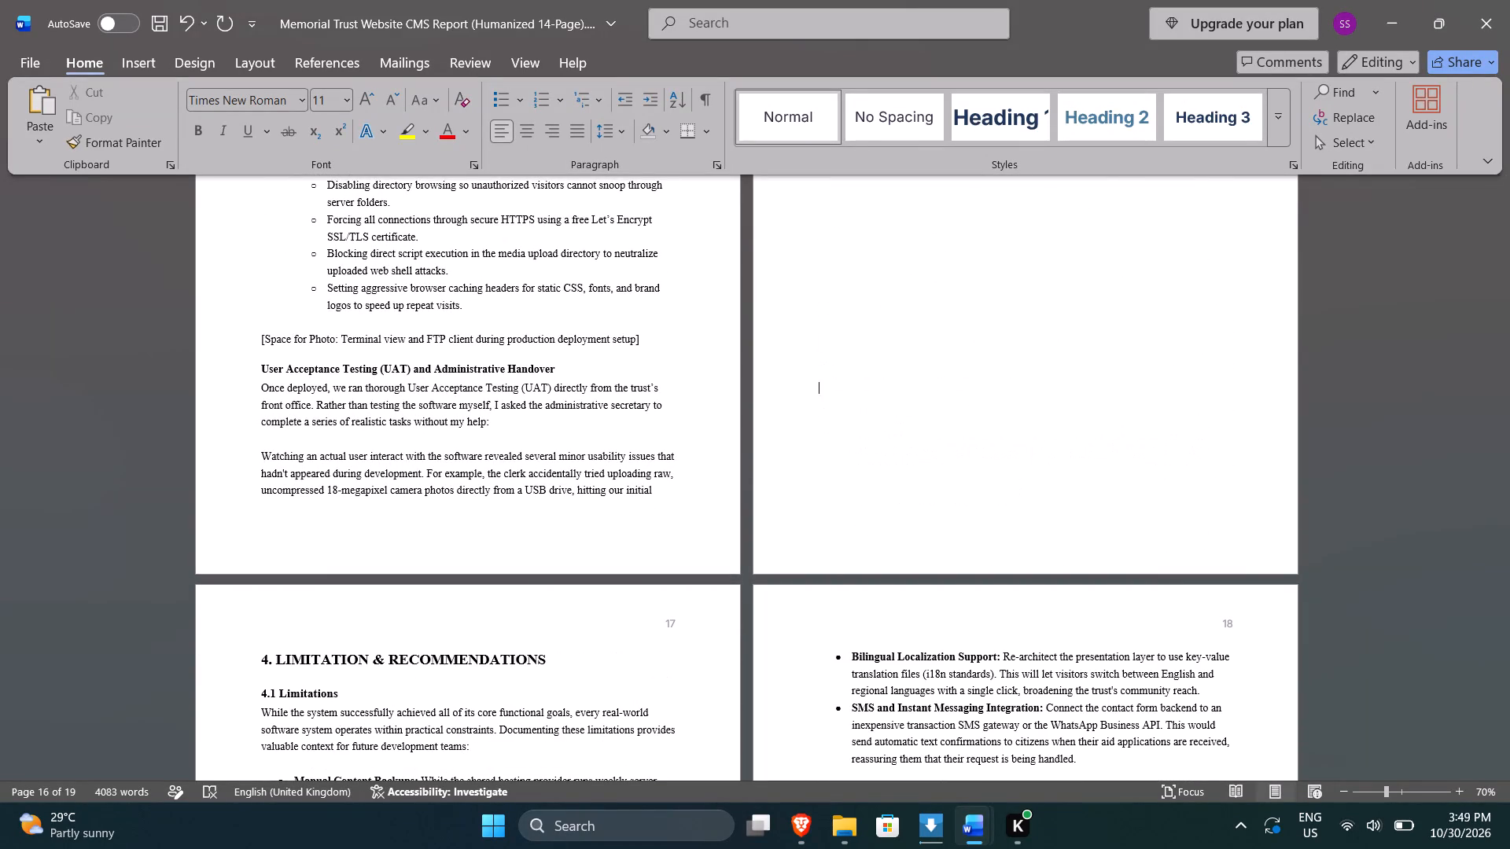
# Insert blank lines above the CONCLUSION heading so that it starts on page 19.
pyautogui.scroll(-16, 956, 571)
pyautogui.click(1014, 478)
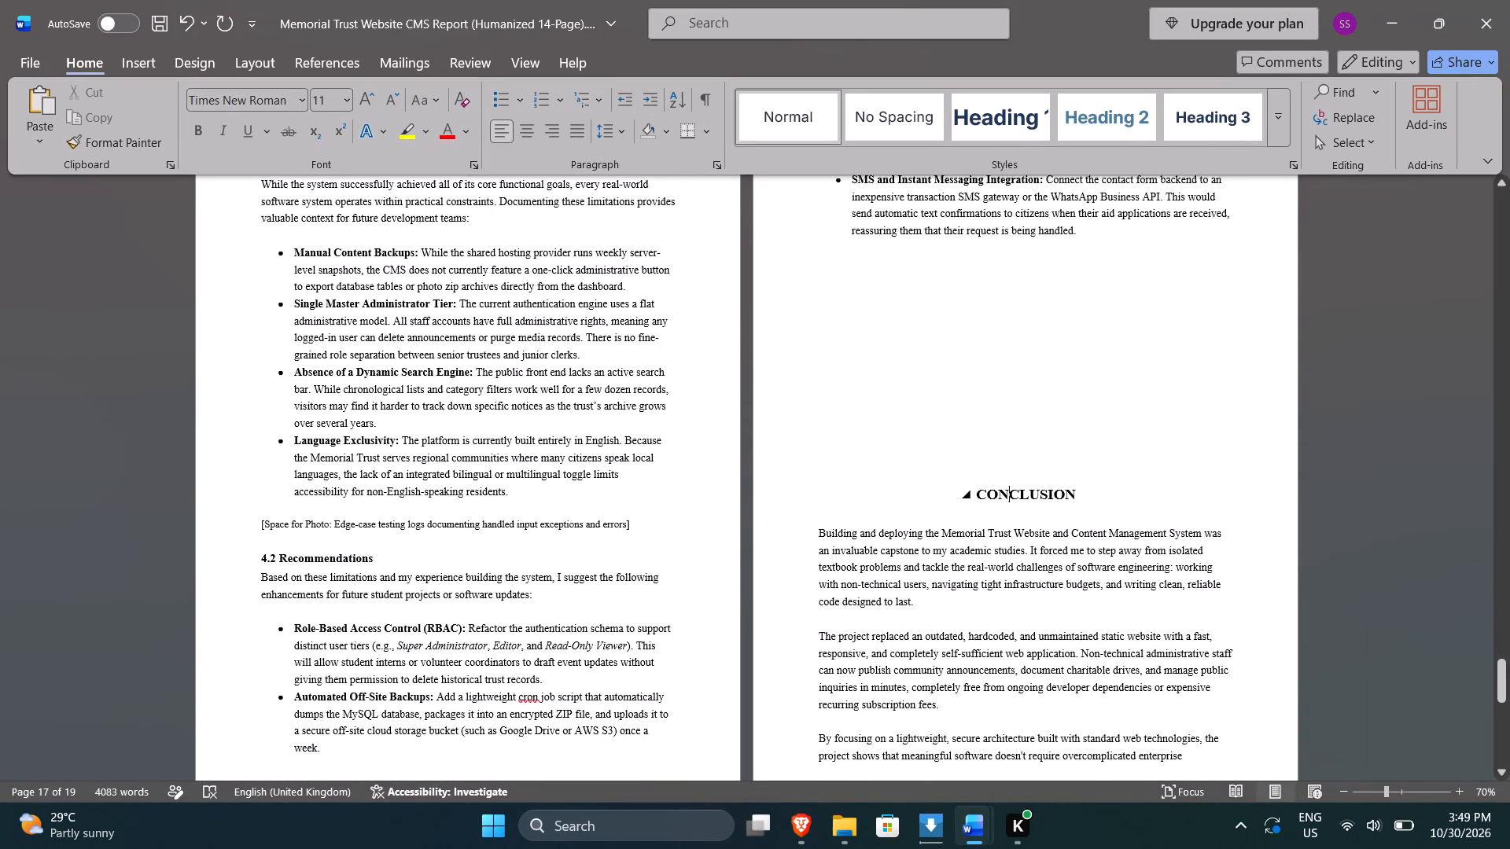
pyautogui.press('Up')
pyautogui.press('Return')
pyautogui.press('Return')
pyautogui.press('Return')
pyautogui.press('Return')
pyautogui.press('Return')
pyautogui.press('Return')
pyautogui.press('Return')
pyautogui.press('Return')
pyautogui.press('Return')
pyautogui.press('Return')
pyautogui.press('Return')
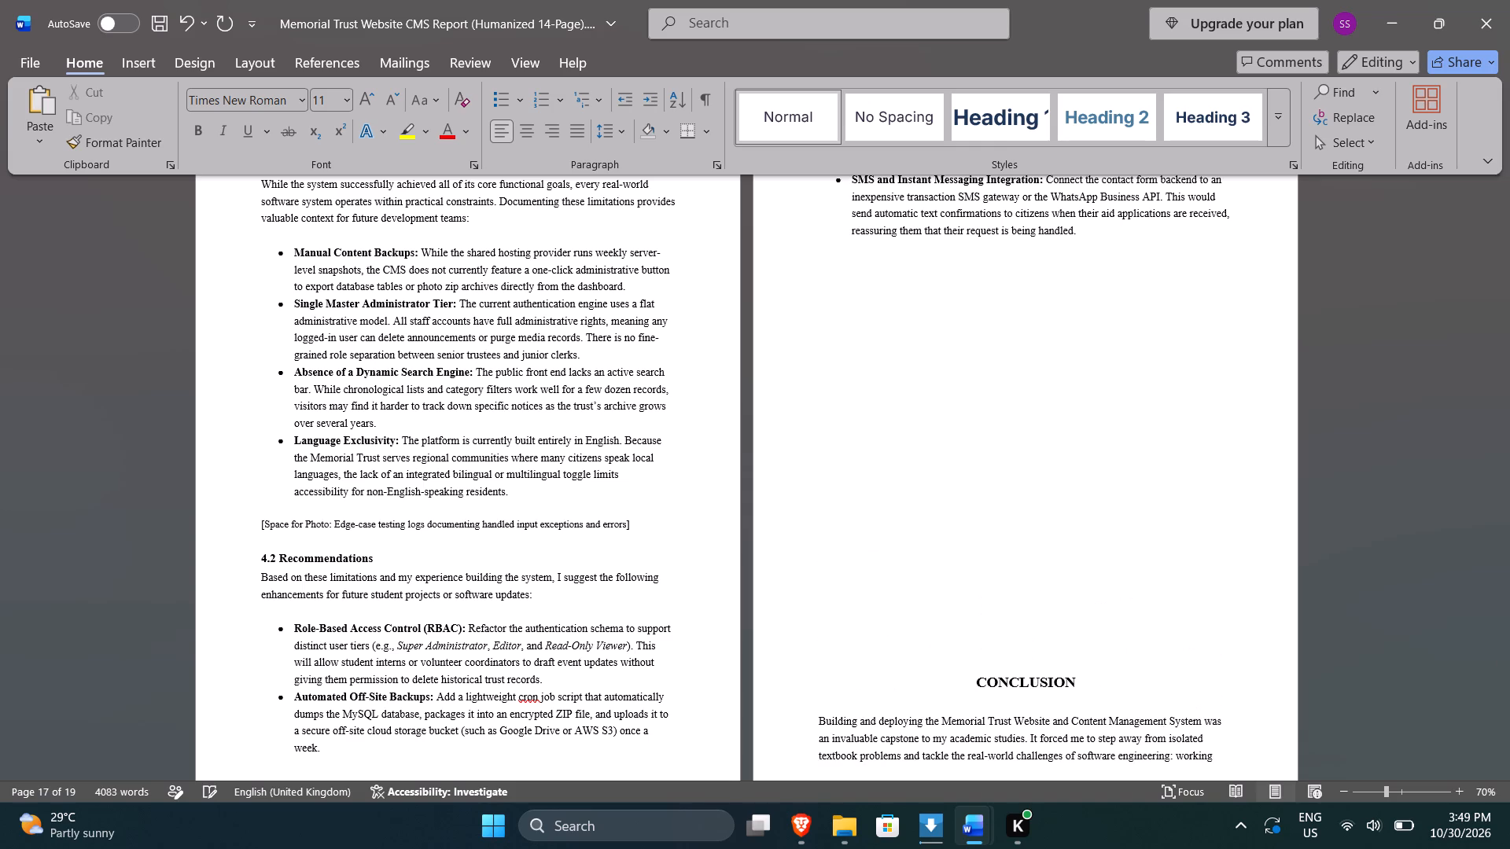
pyautogui.scroll(-6, 1014, 478)
pyautogui.press('Return')
pyautogui.press('Return')
pyautogui.press('Return')
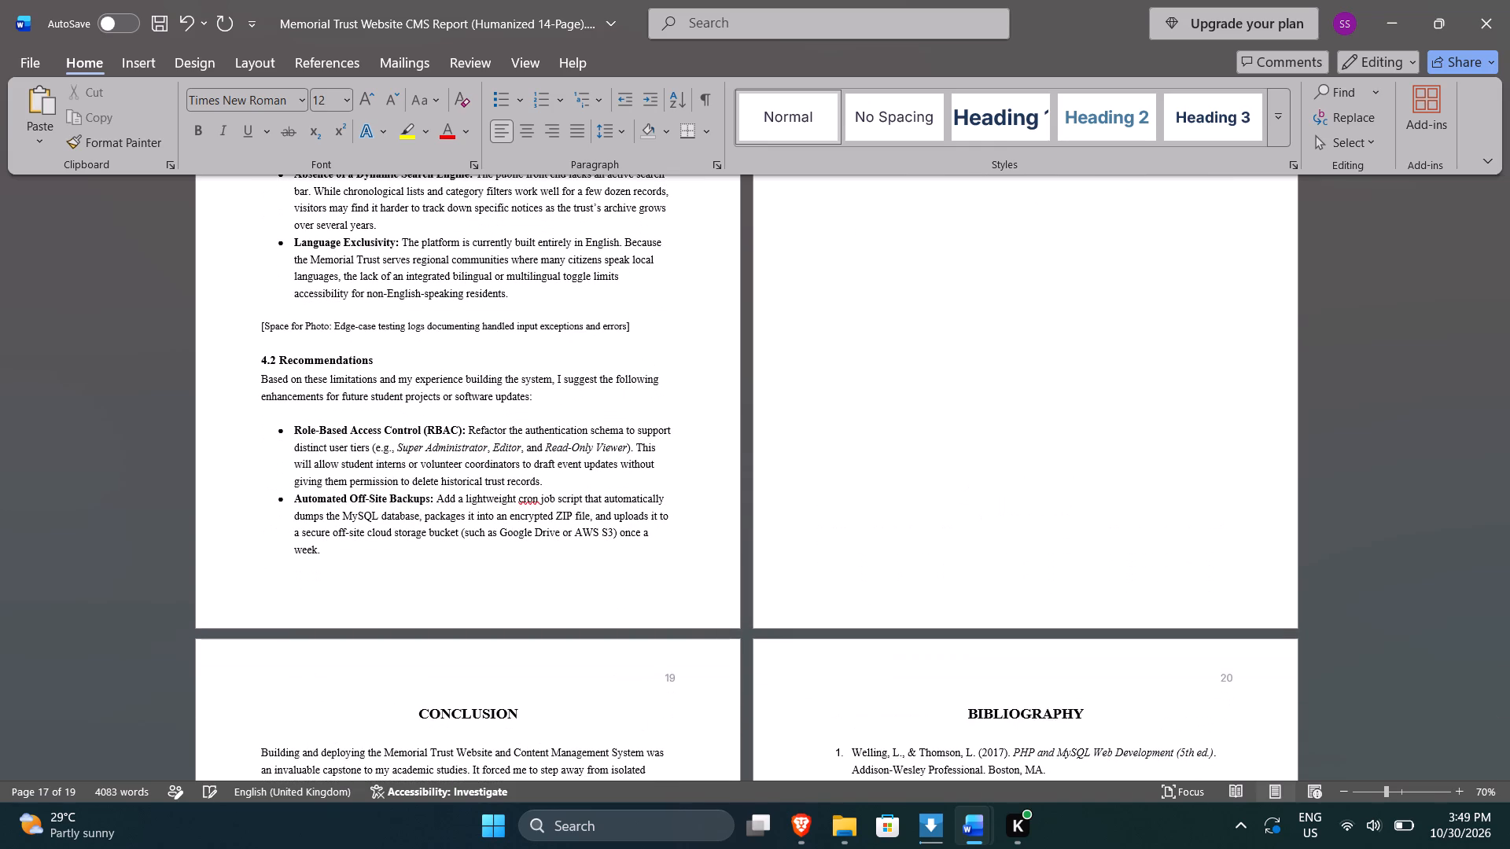
# Check the page layout from the conclusion and bibliography back to the end of section 3.
pyautogui.scroll(1, 1022, 496)
pyautogui.scroll(-15, 1022, 496)
pyautogui.scroll(2, 1026, 525)
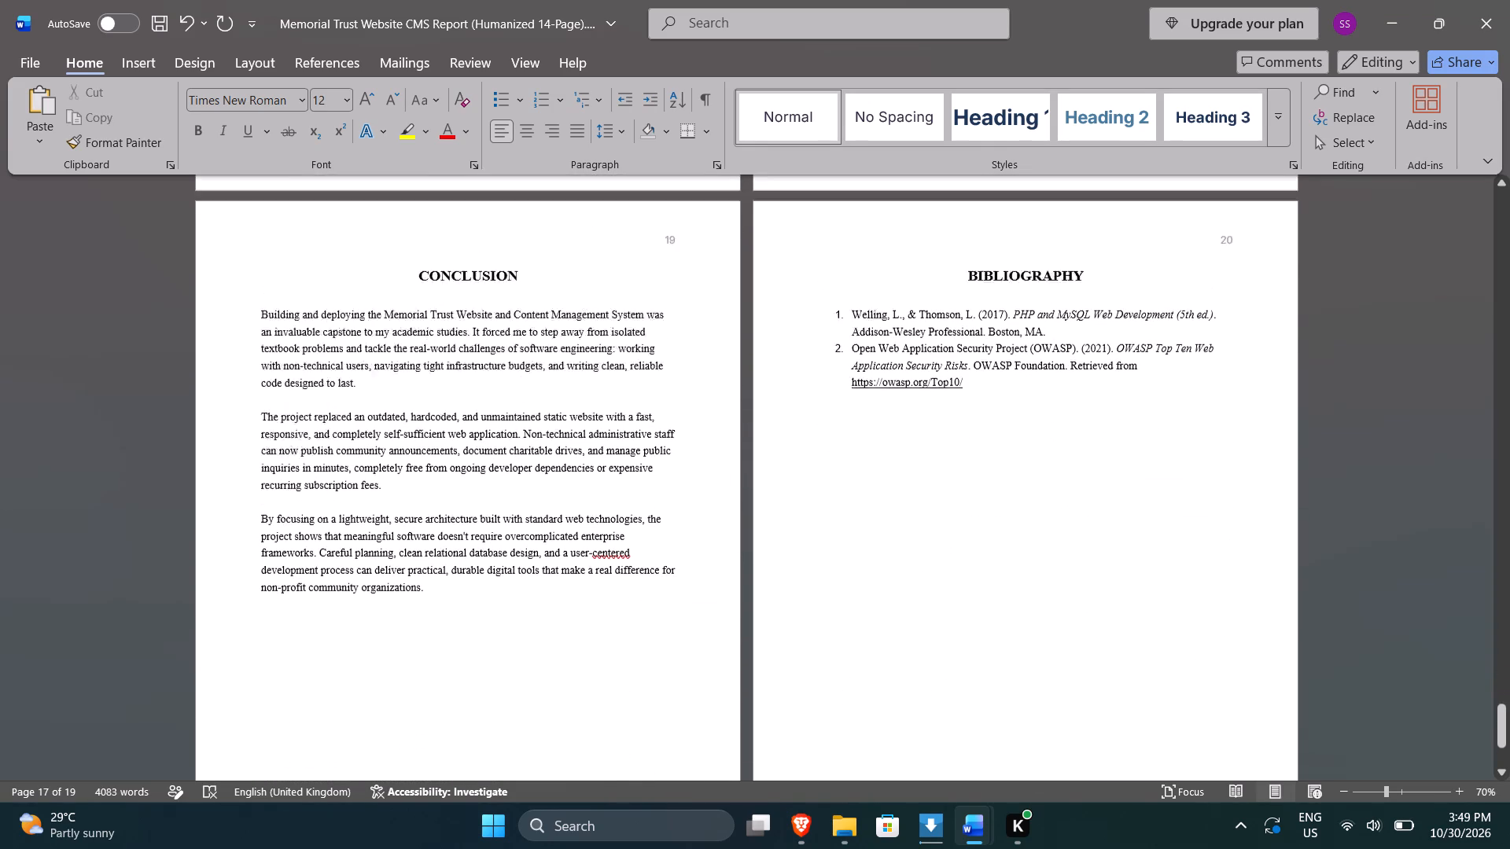
pyautogui.scroll(8, 1026, 526)
pyautogui.scroll(-20, 1064, 572)
pyautogui.scroll(-5, 1064, 572)
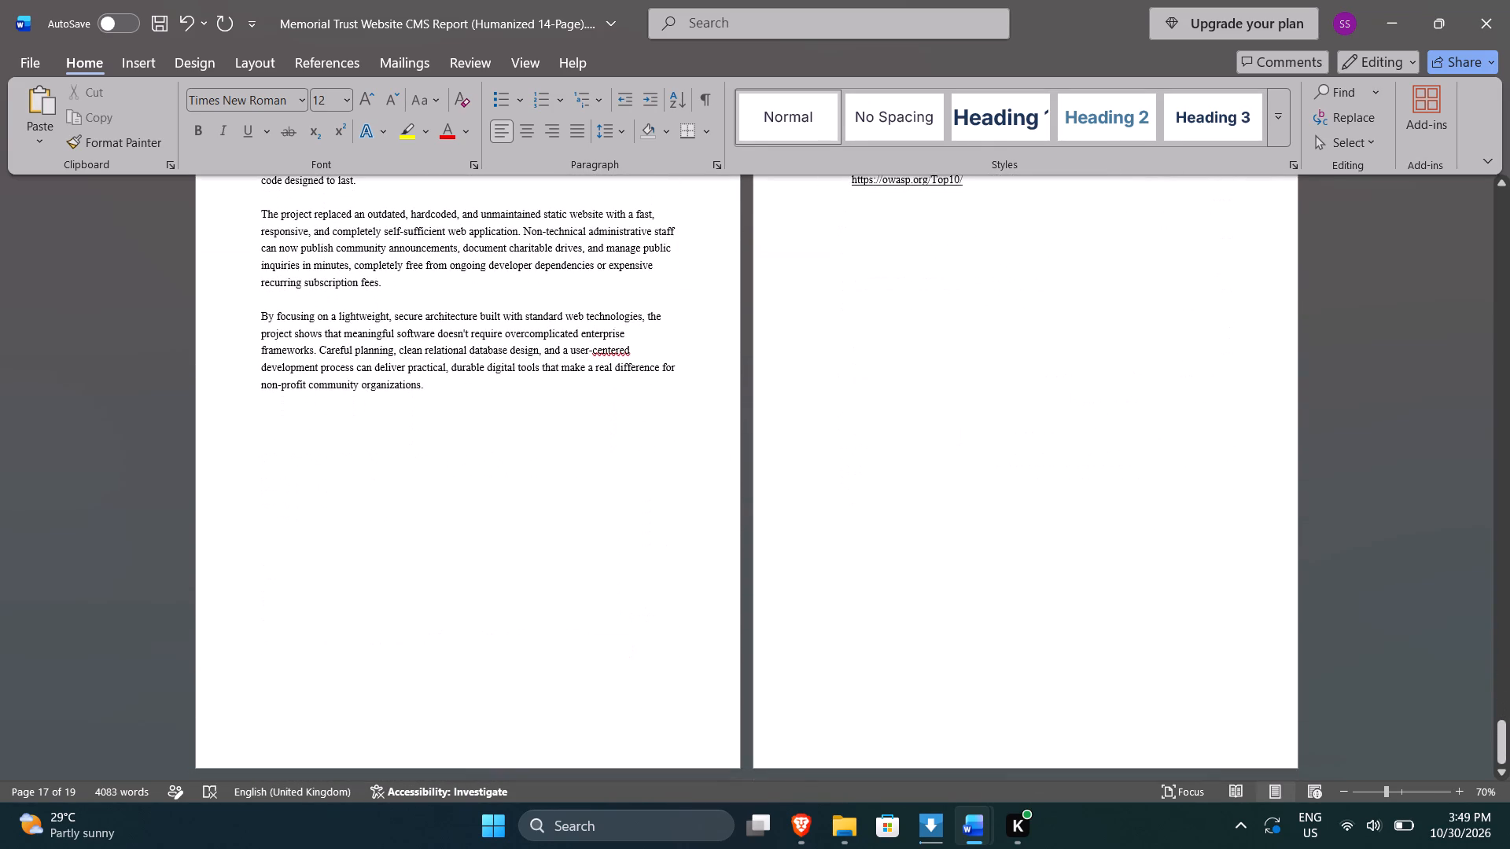
pyautogui.scroll(5, 1054, 552)
pyautogui.scroll(20, 1049, 549)
pyautogui.scroll(2, 1049, 549)
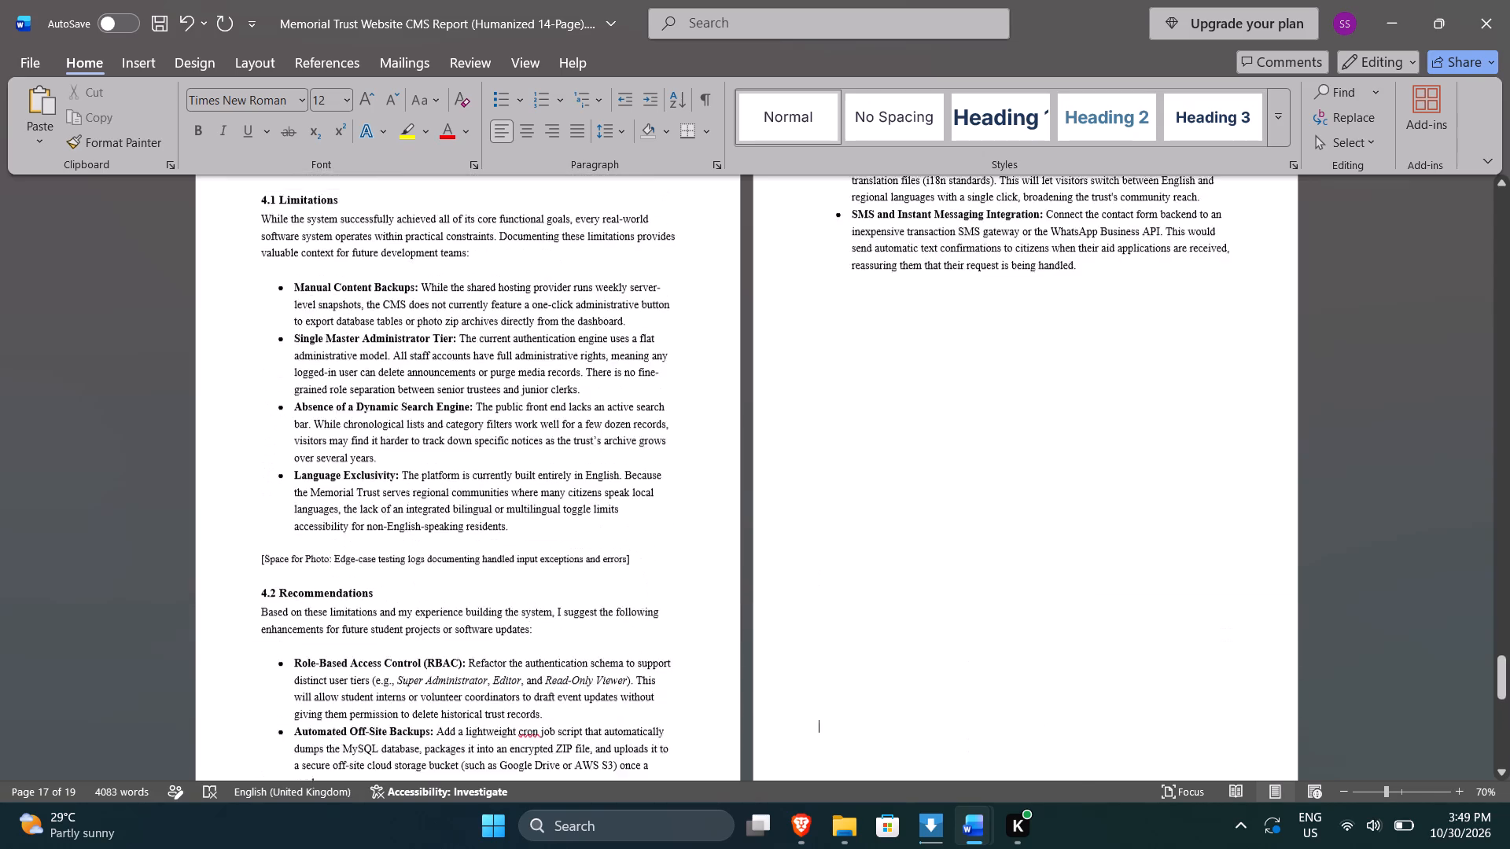
pyautogui.scroll(11, 1047, 538)
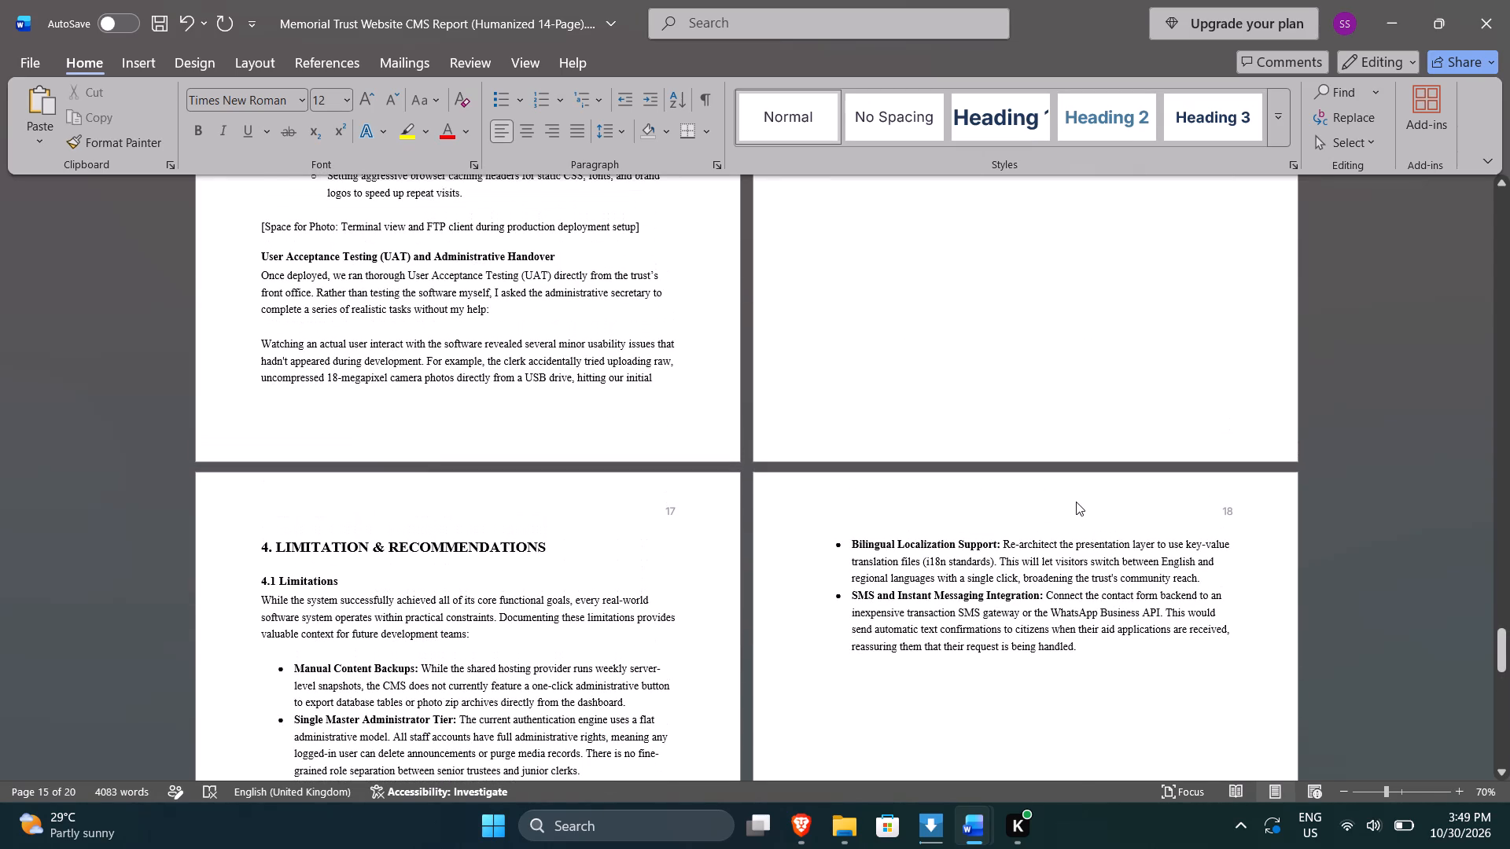
# Save the report document.
pyautogui.hotkey('ctrl', 's')
pyautogui.hotkey('ctrl', 's')
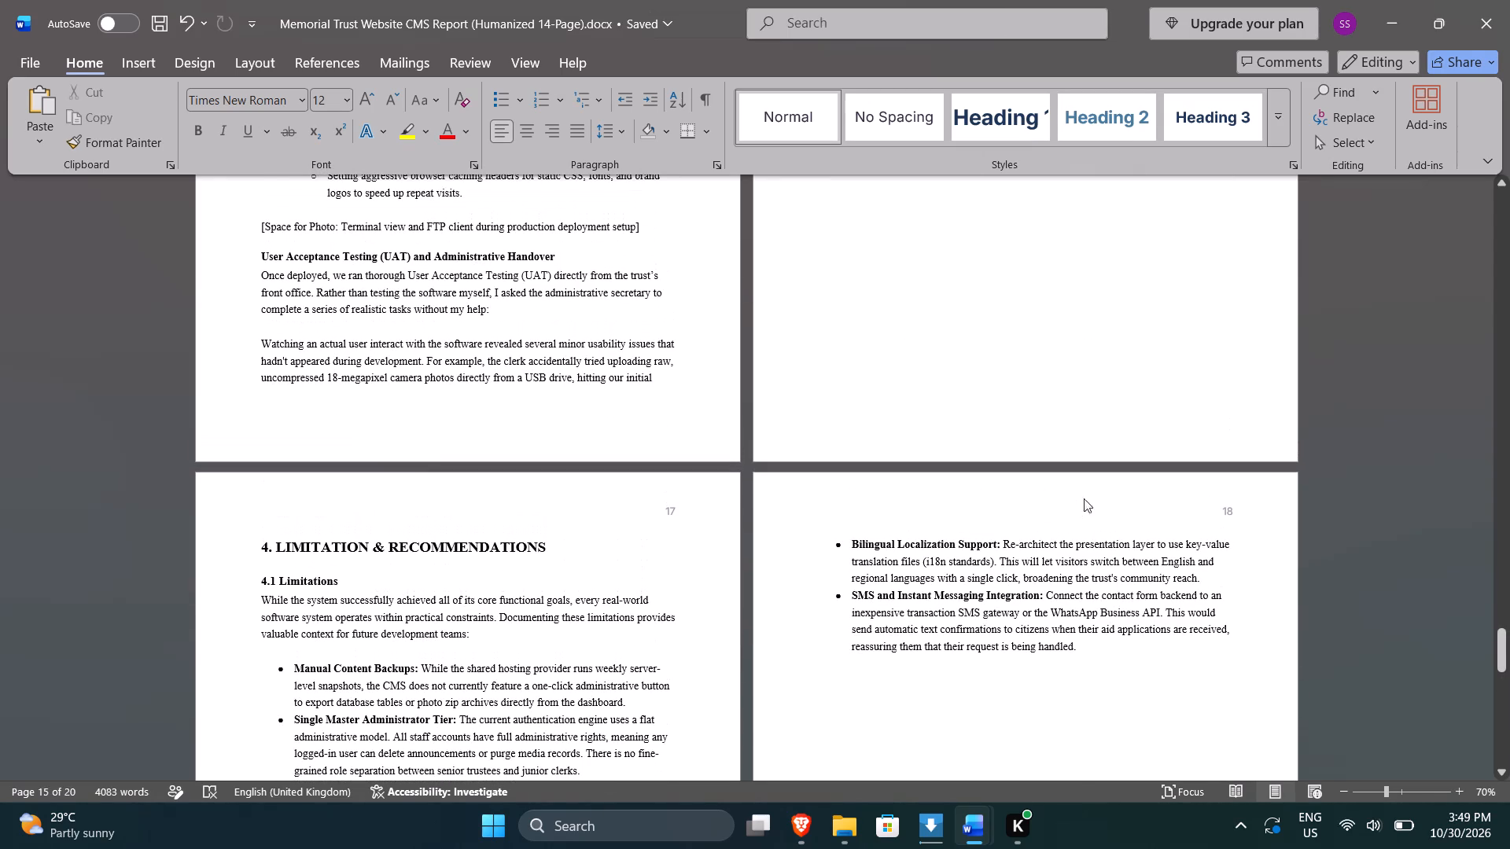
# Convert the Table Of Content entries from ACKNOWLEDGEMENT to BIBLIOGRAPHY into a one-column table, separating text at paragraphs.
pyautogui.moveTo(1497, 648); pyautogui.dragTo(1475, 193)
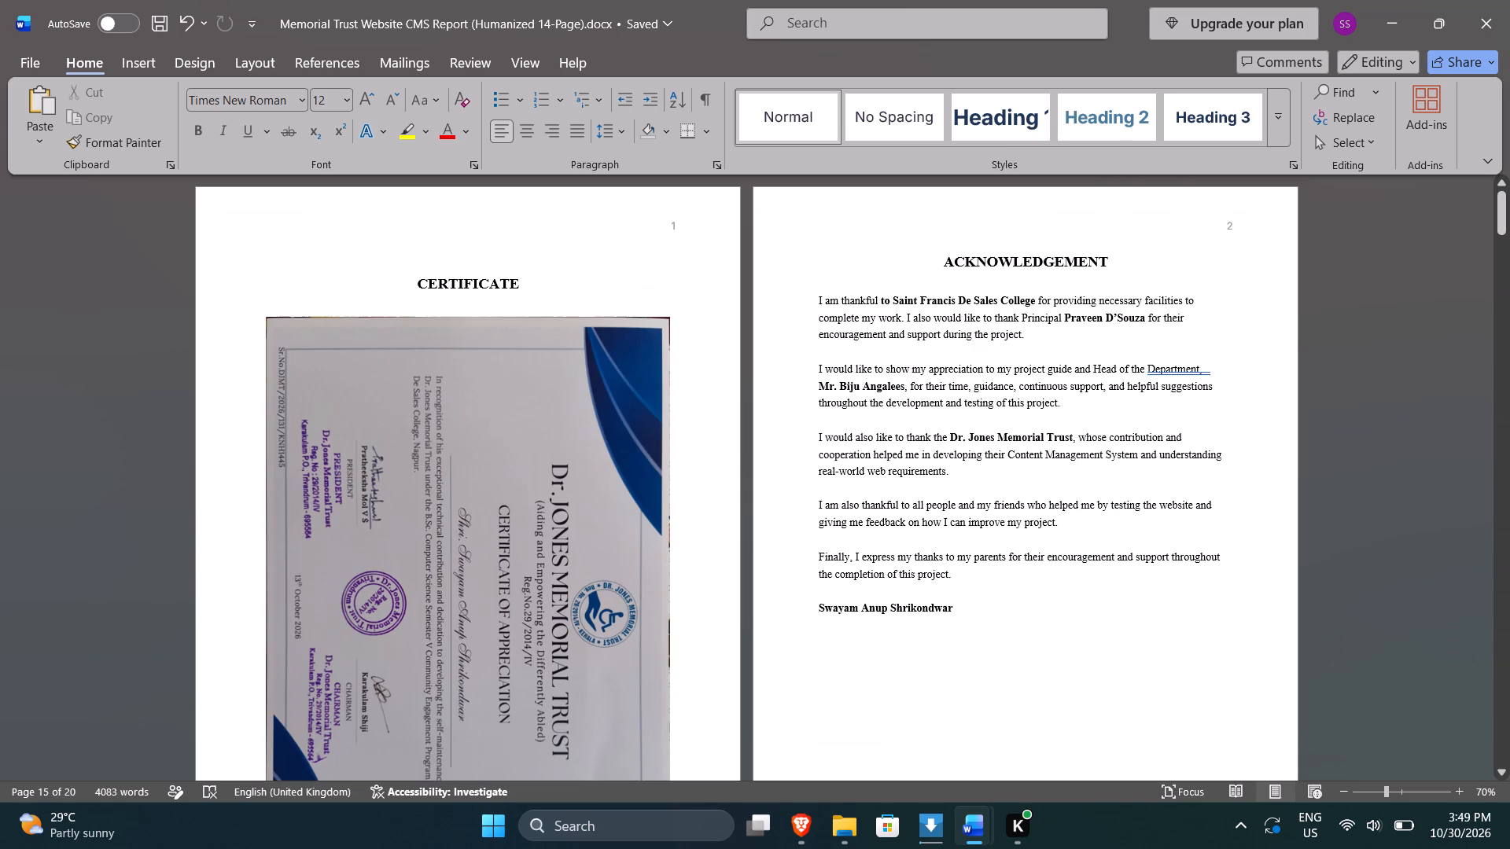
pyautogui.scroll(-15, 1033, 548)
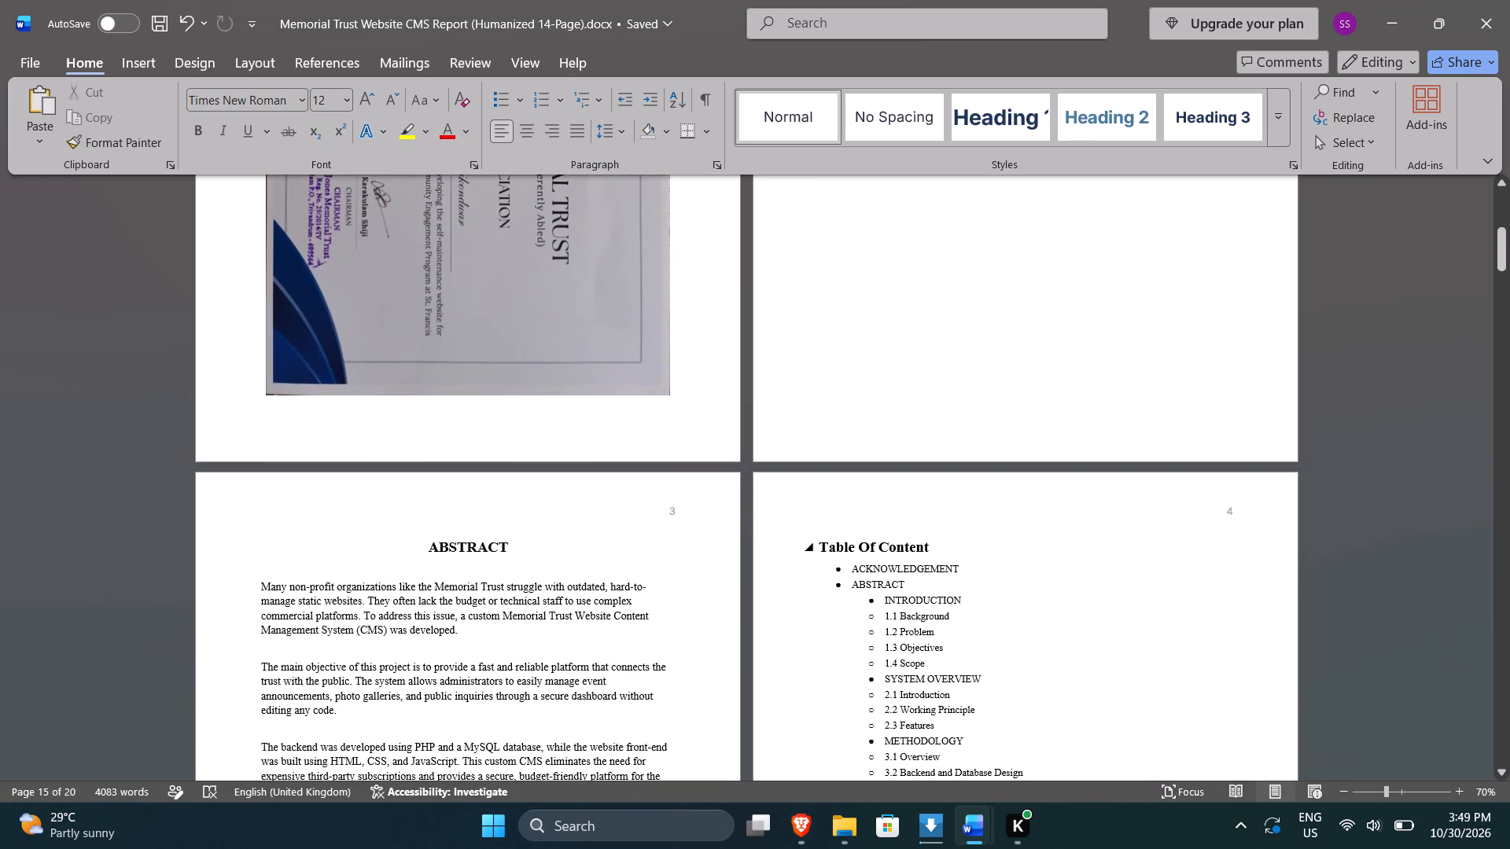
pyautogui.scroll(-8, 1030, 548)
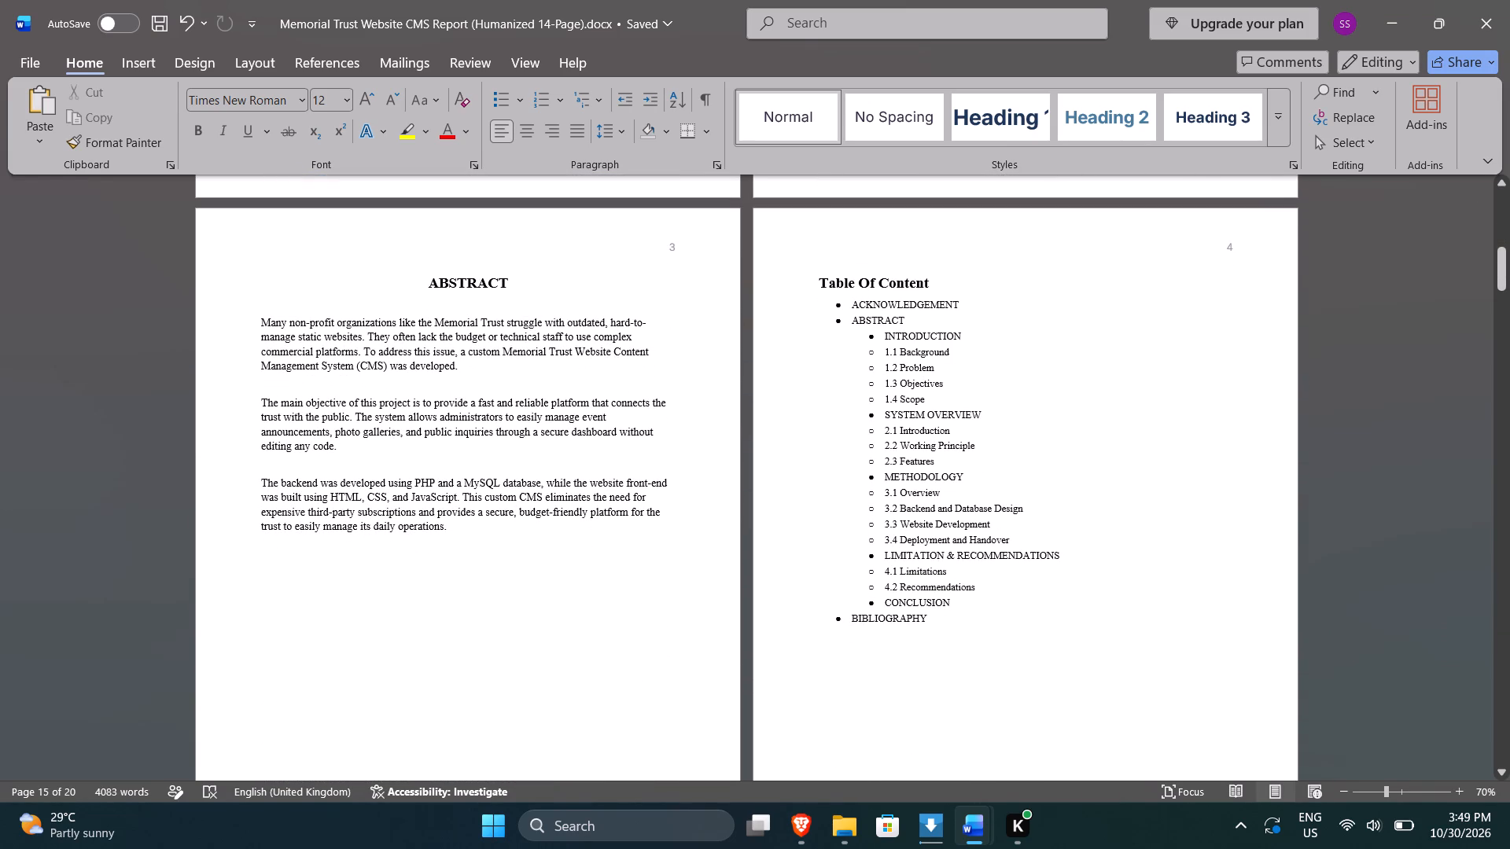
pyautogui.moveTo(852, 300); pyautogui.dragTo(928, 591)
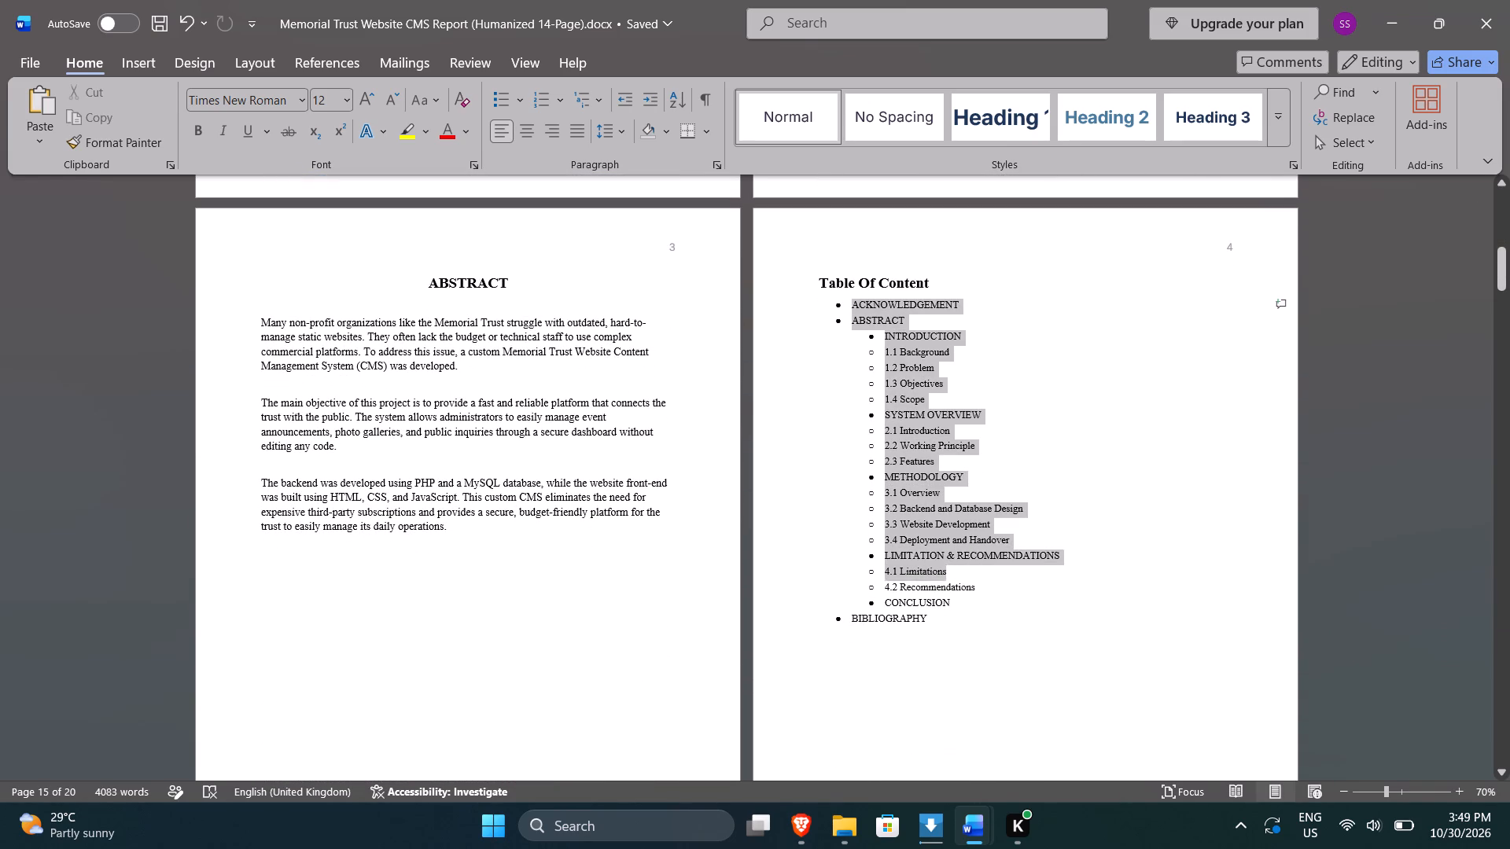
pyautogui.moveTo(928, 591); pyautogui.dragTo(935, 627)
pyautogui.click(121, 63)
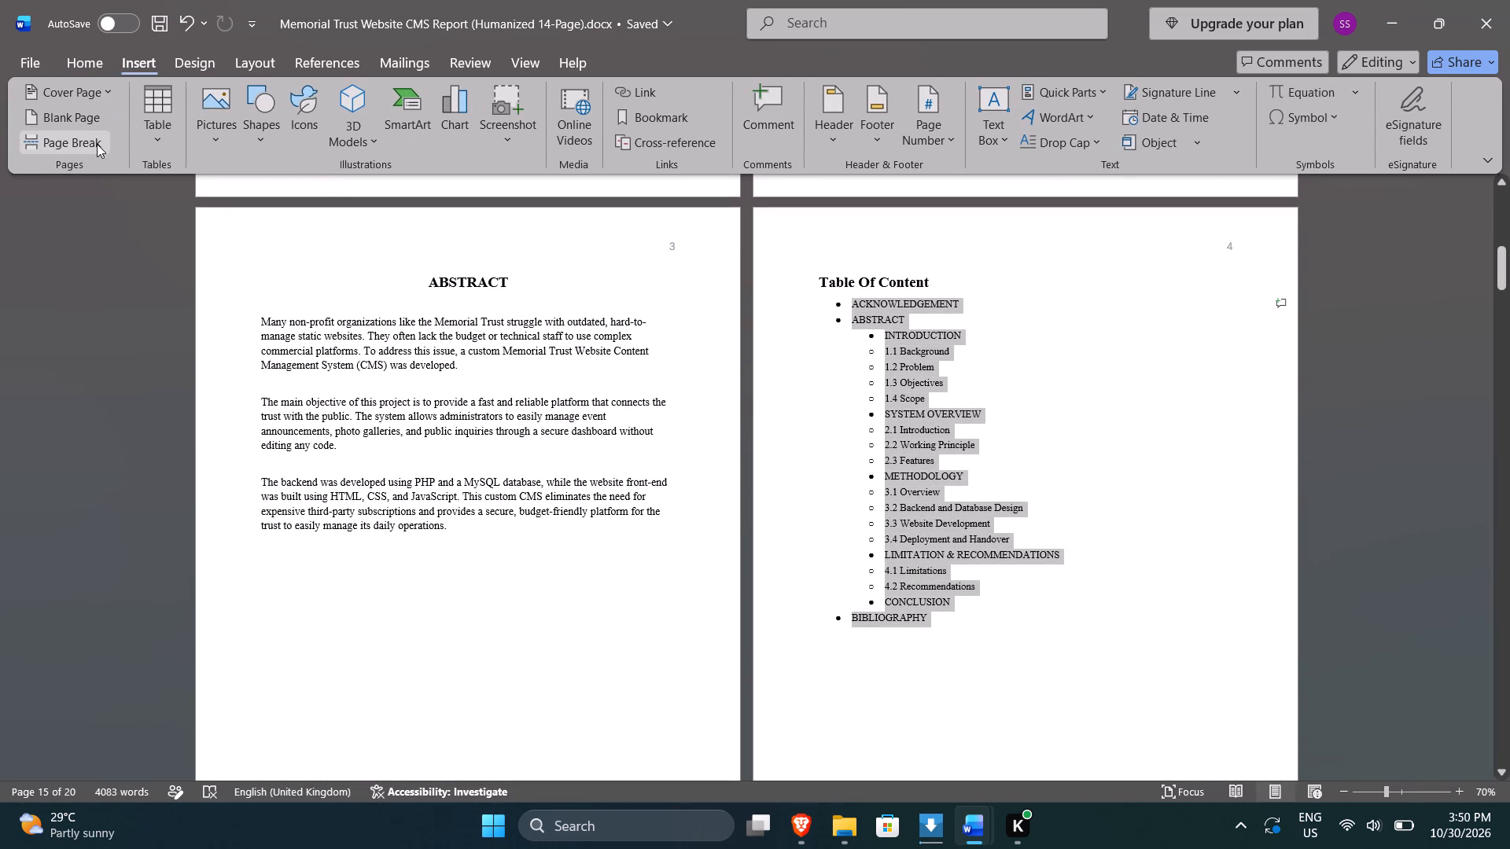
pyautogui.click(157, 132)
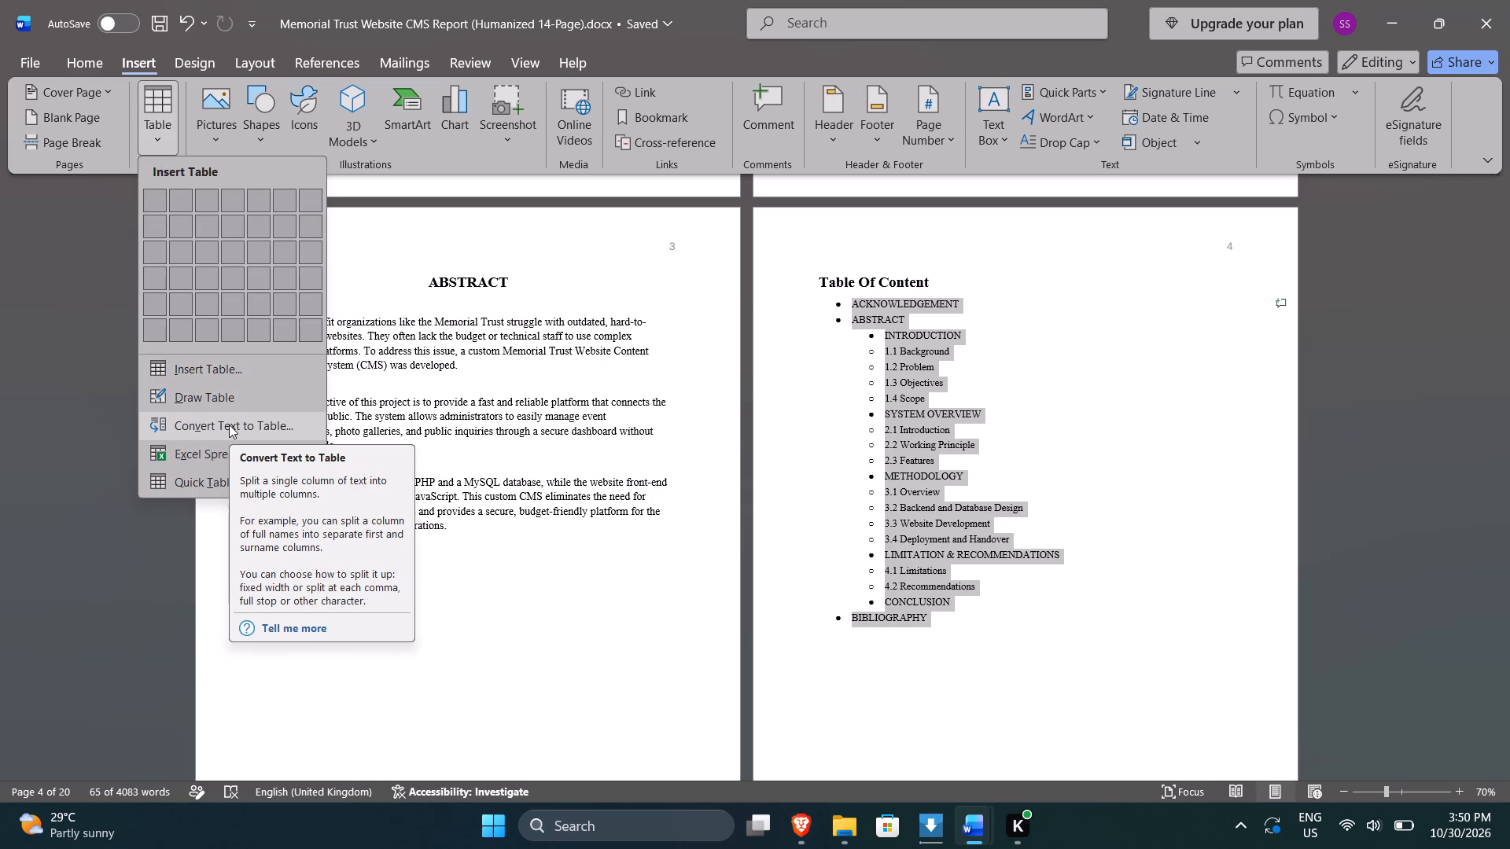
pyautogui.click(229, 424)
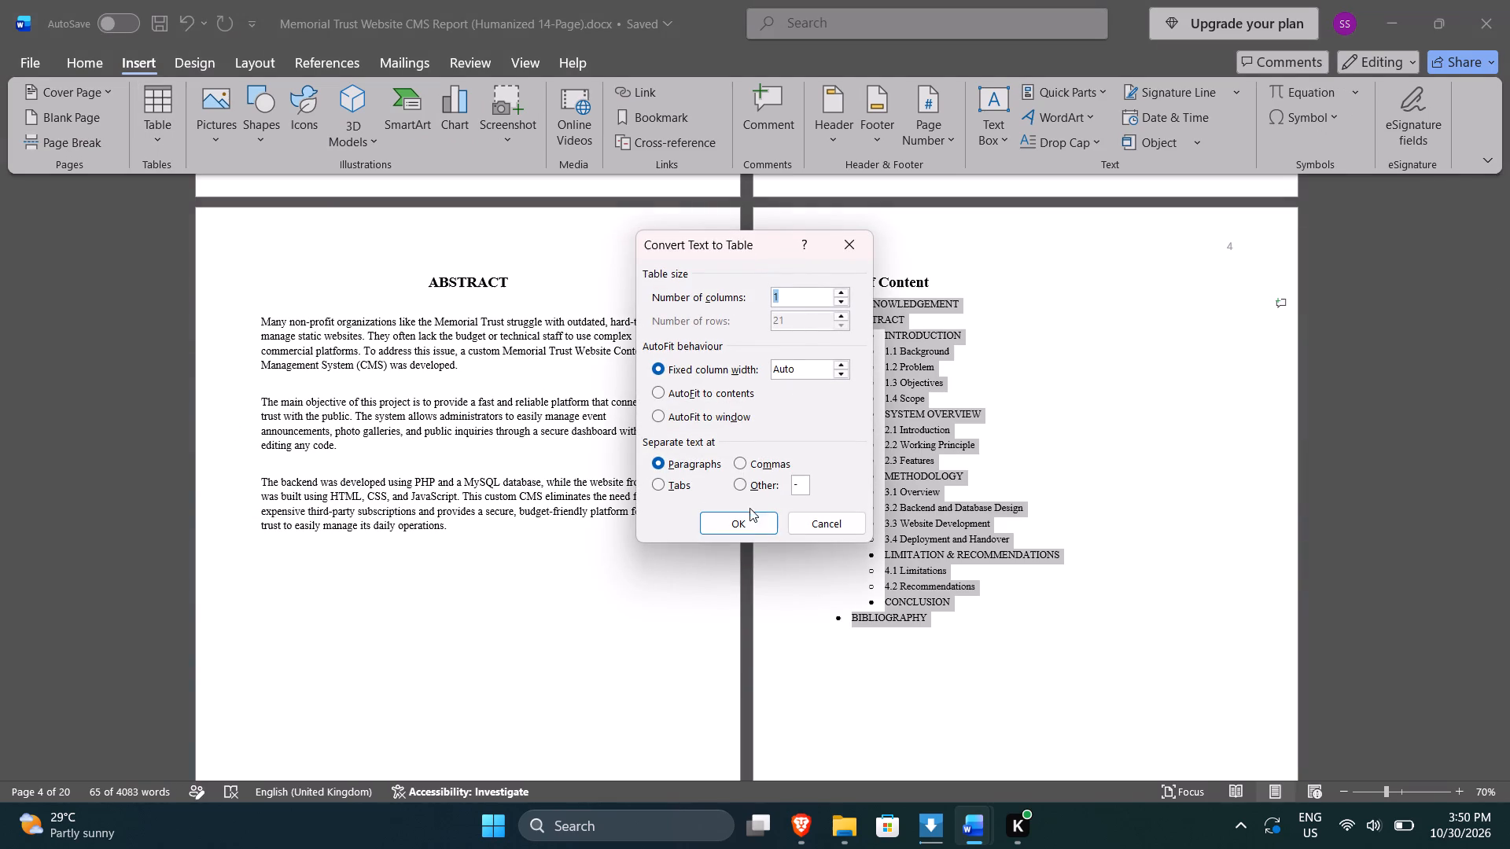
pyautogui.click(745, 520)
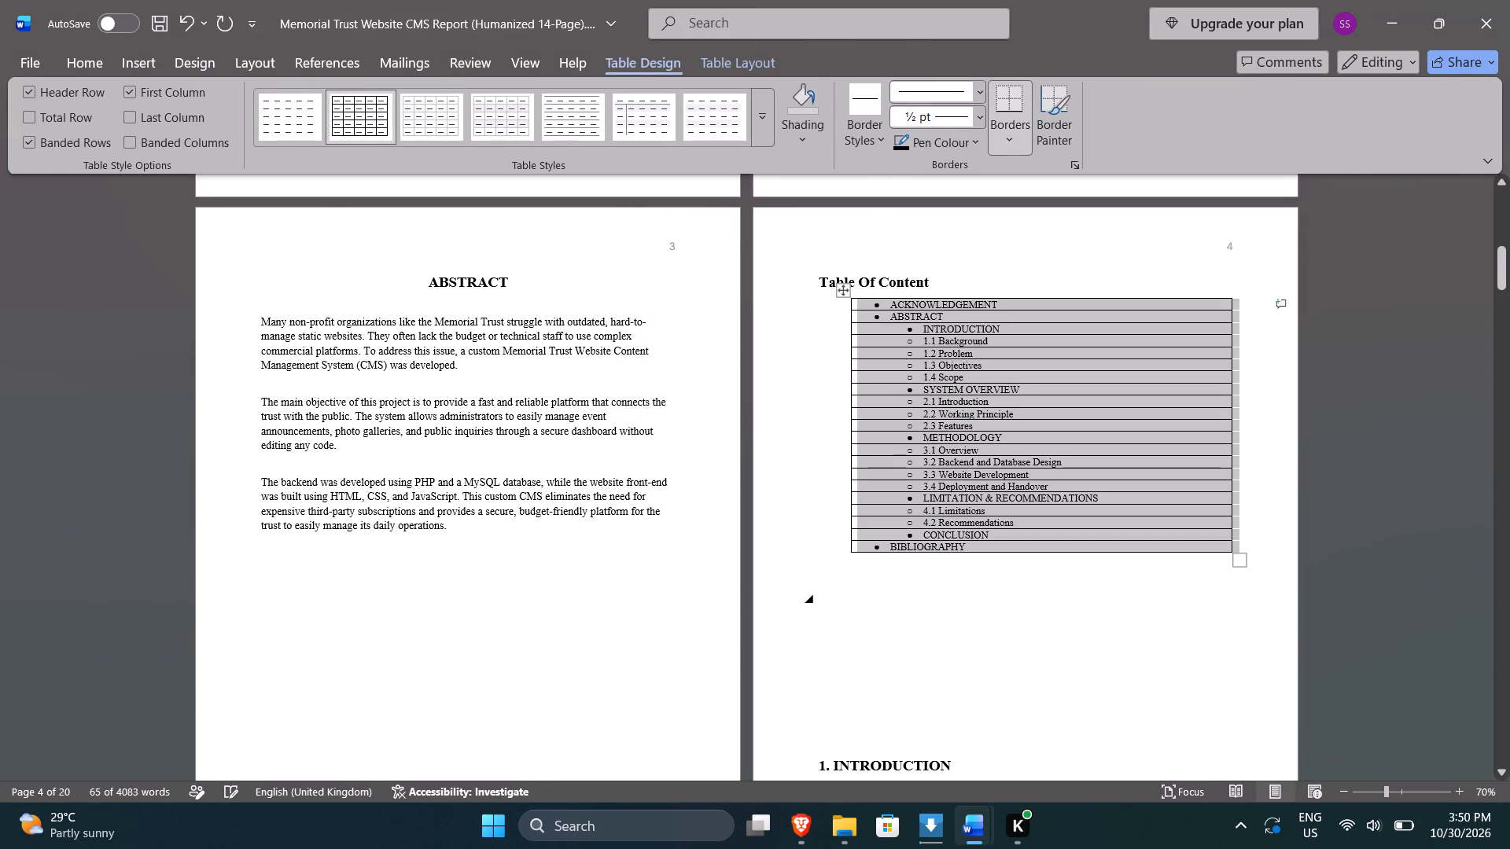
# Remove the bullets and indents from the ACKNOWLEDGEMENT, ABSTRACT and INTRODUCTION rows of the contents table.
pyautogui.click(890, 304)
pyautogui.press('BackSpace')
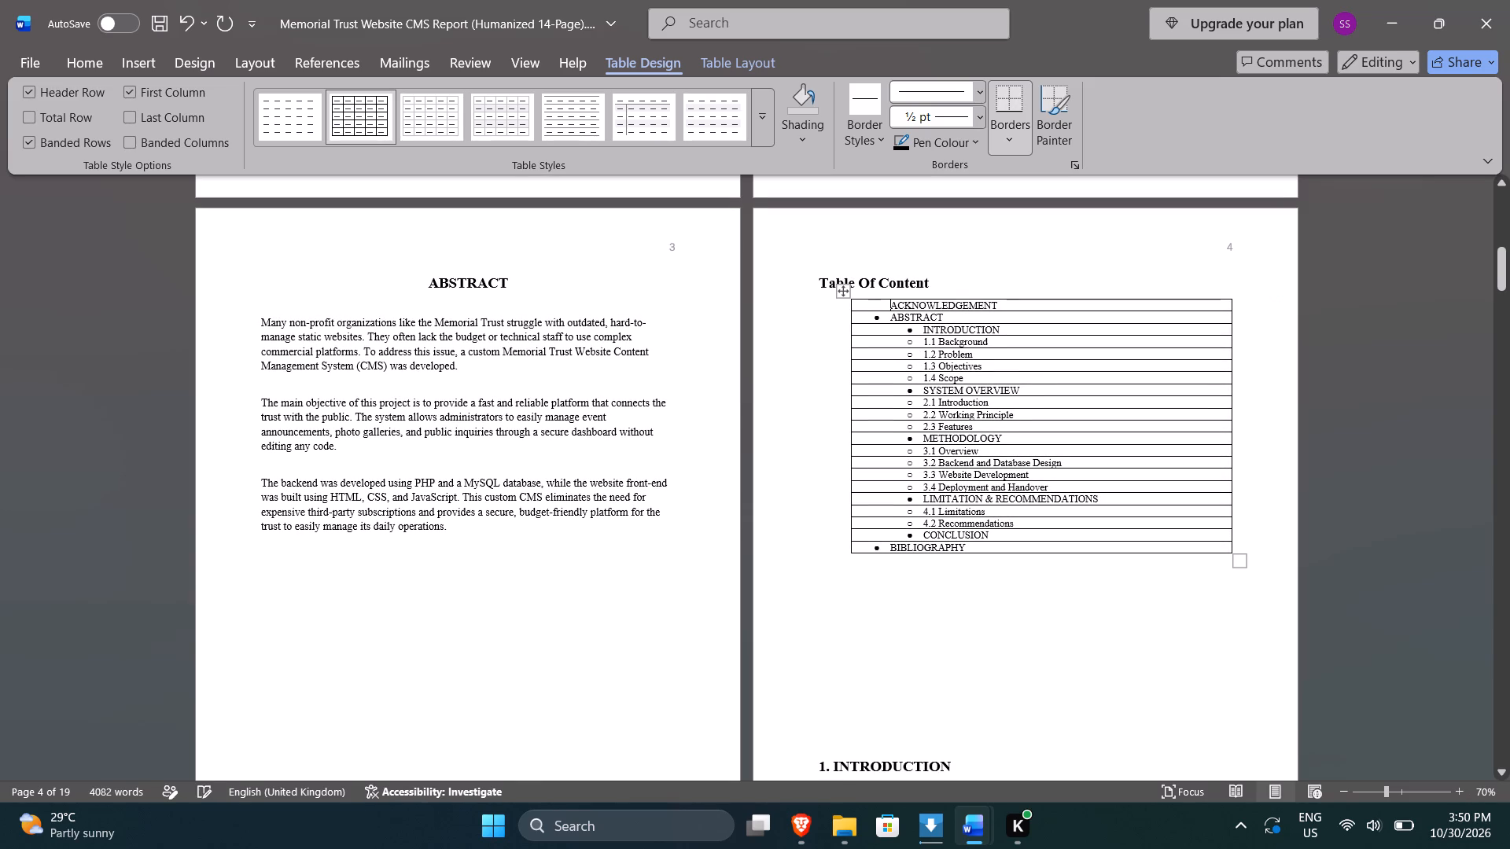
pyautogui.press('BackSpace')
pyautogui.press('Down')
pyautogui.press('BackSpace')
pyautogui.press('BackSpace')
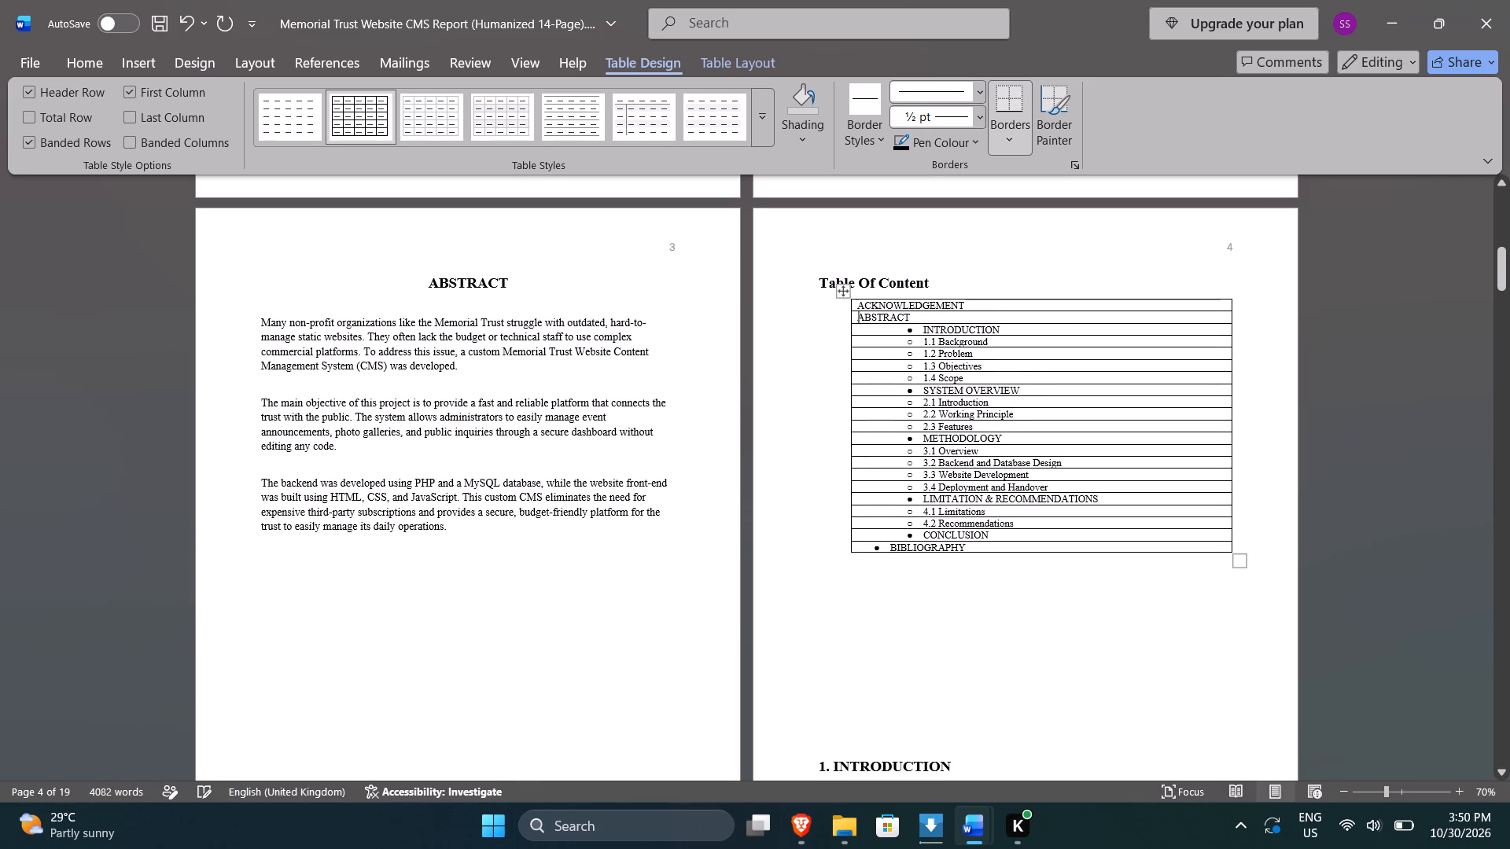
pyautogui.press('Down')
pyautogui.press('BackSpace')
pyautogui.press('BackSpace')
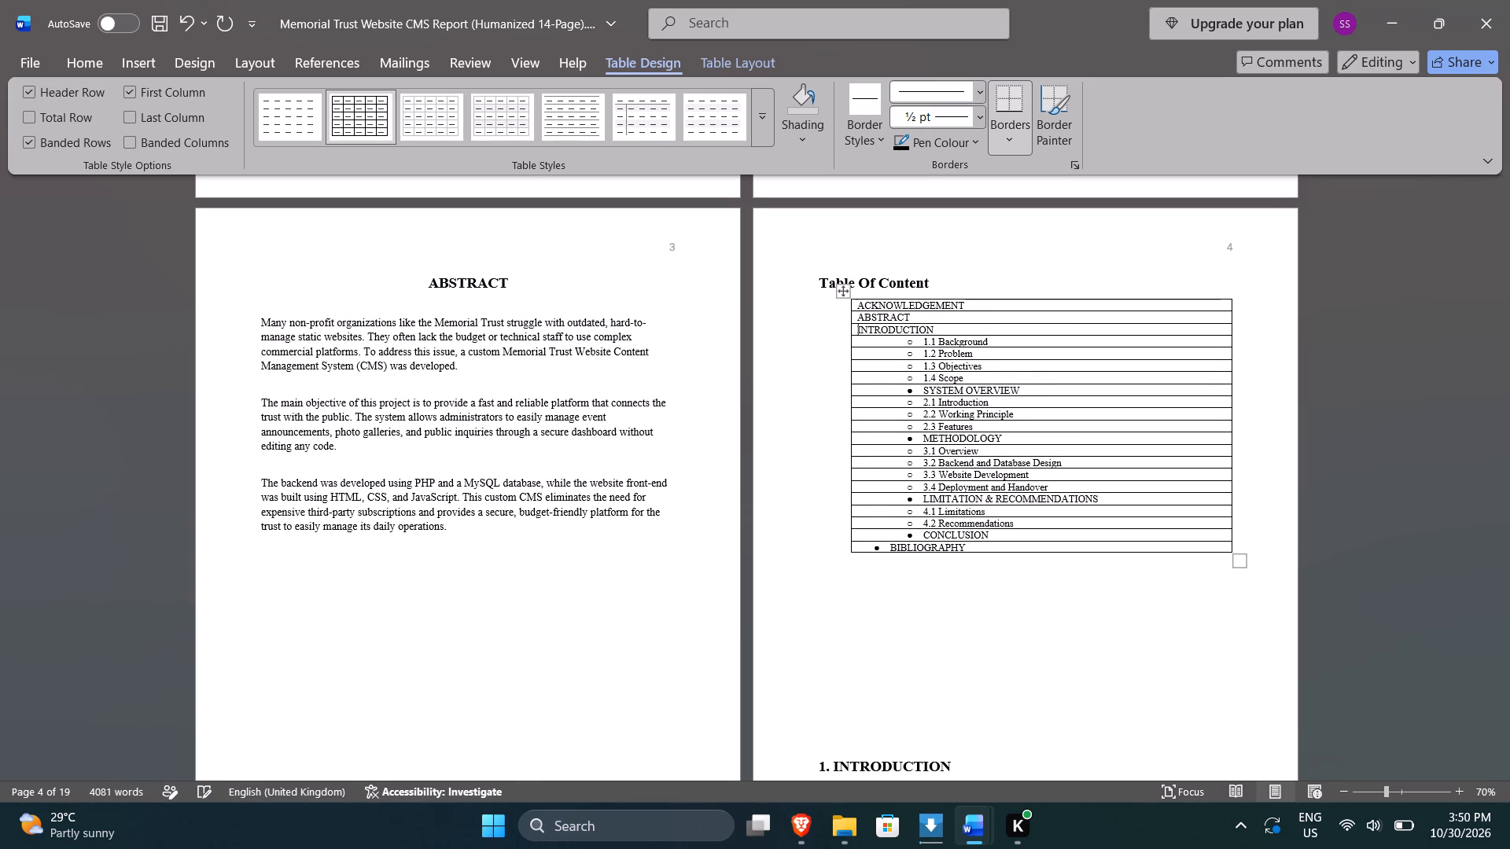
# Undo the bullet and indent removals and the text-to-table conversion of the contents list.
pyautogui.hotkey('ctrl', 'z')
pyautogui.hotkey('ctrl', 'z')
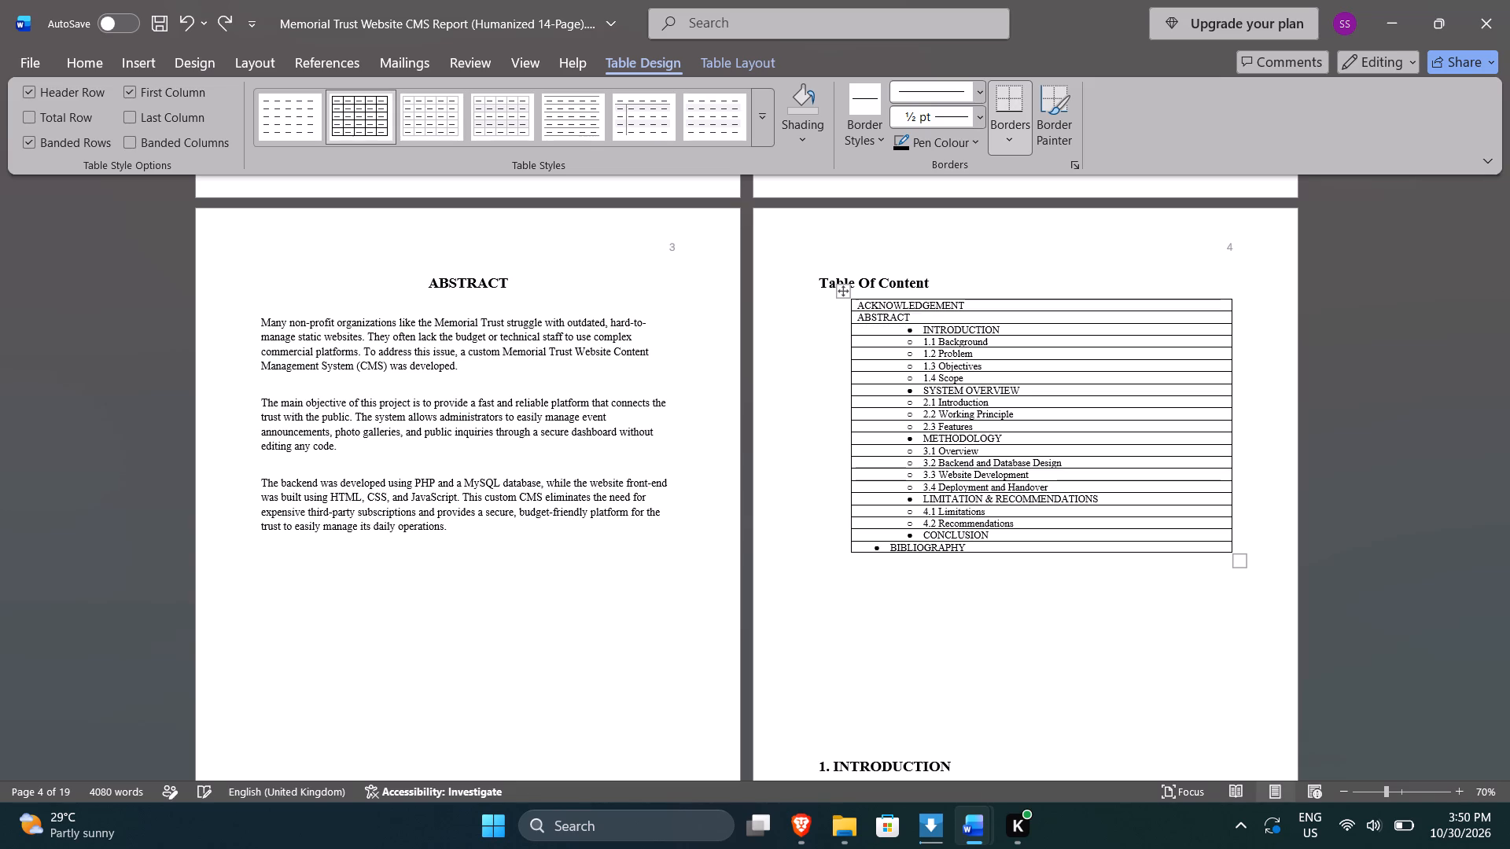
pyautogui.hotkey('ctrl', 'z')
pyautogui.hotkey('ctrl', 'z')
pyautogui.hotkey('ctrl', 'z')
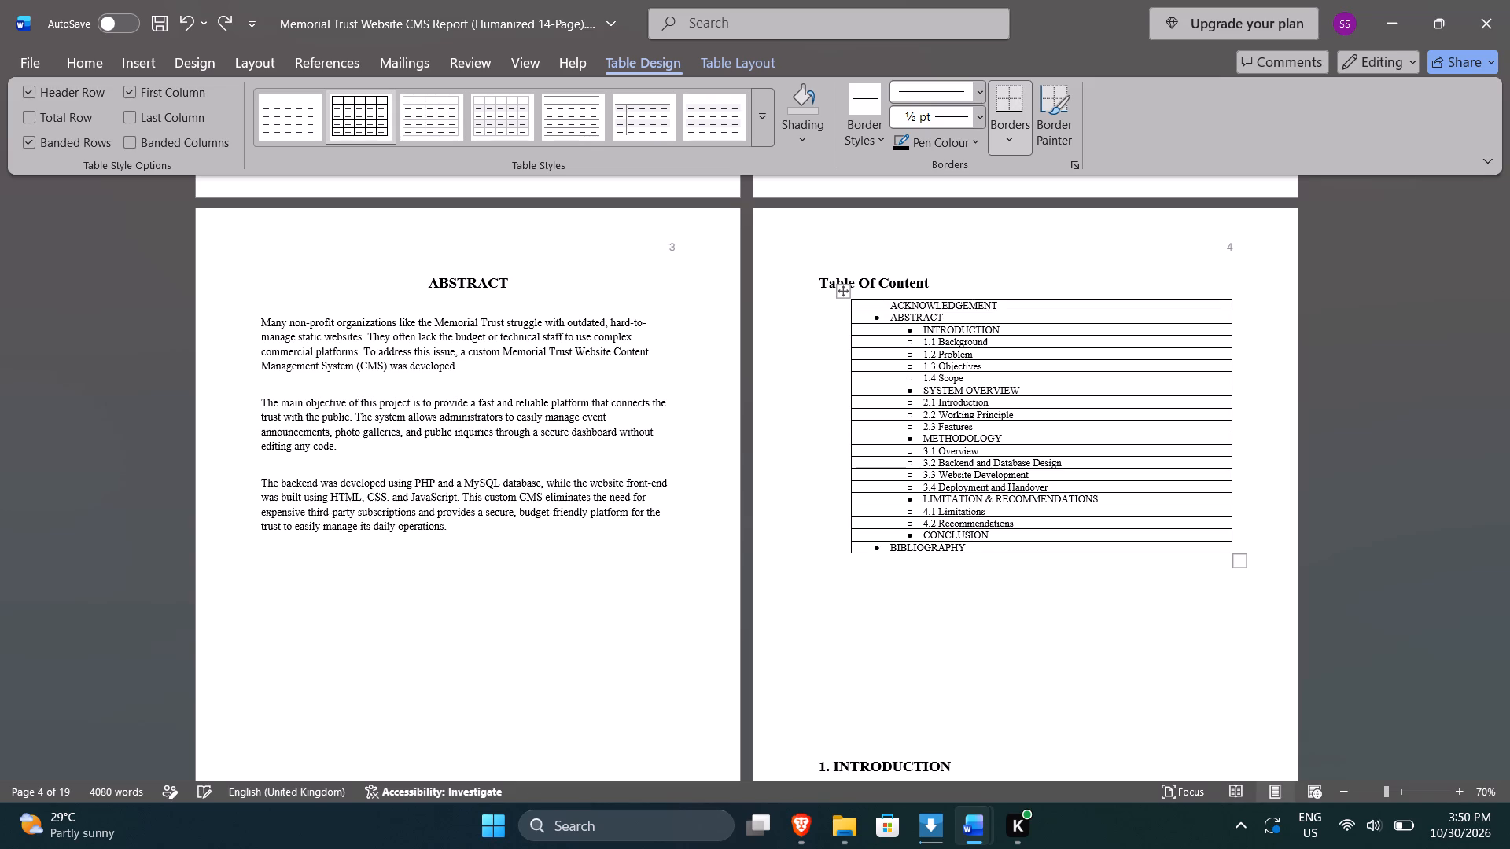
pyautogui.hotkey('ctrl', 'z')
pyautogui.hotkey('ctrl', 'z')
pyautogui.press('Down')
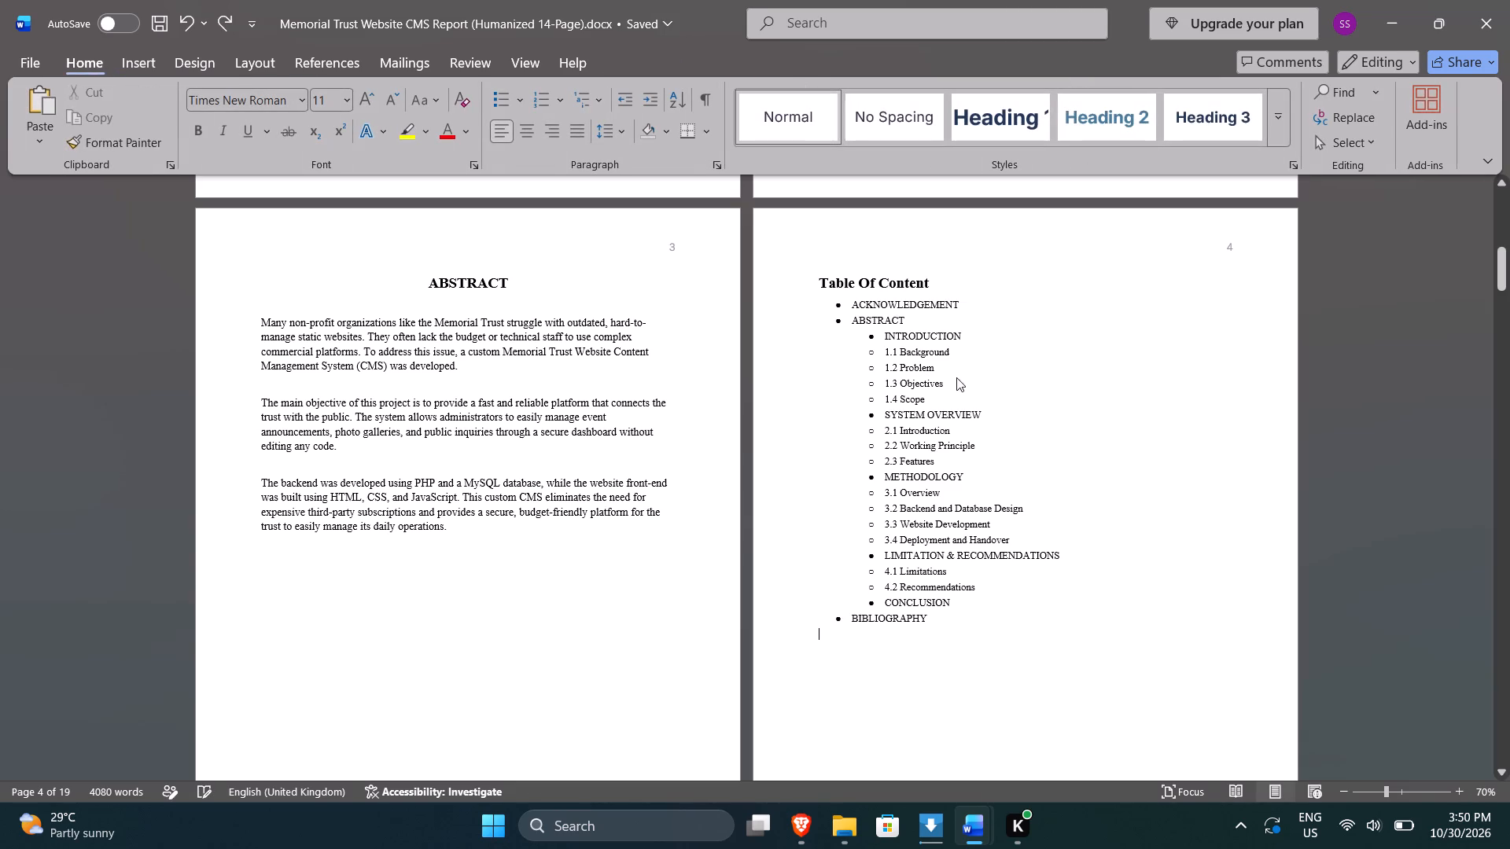
# Remove the bullets from the Table Of Content entries ACKNOWLEDGEMENT through 1.4 Scope, keeping their indentation.
pyautogui.click(853, 309)
pyautogui.press('BackSpace')
pyautogui.press('Down')
pyautogui.press('BackSpace')
pyautogui.press('Down')
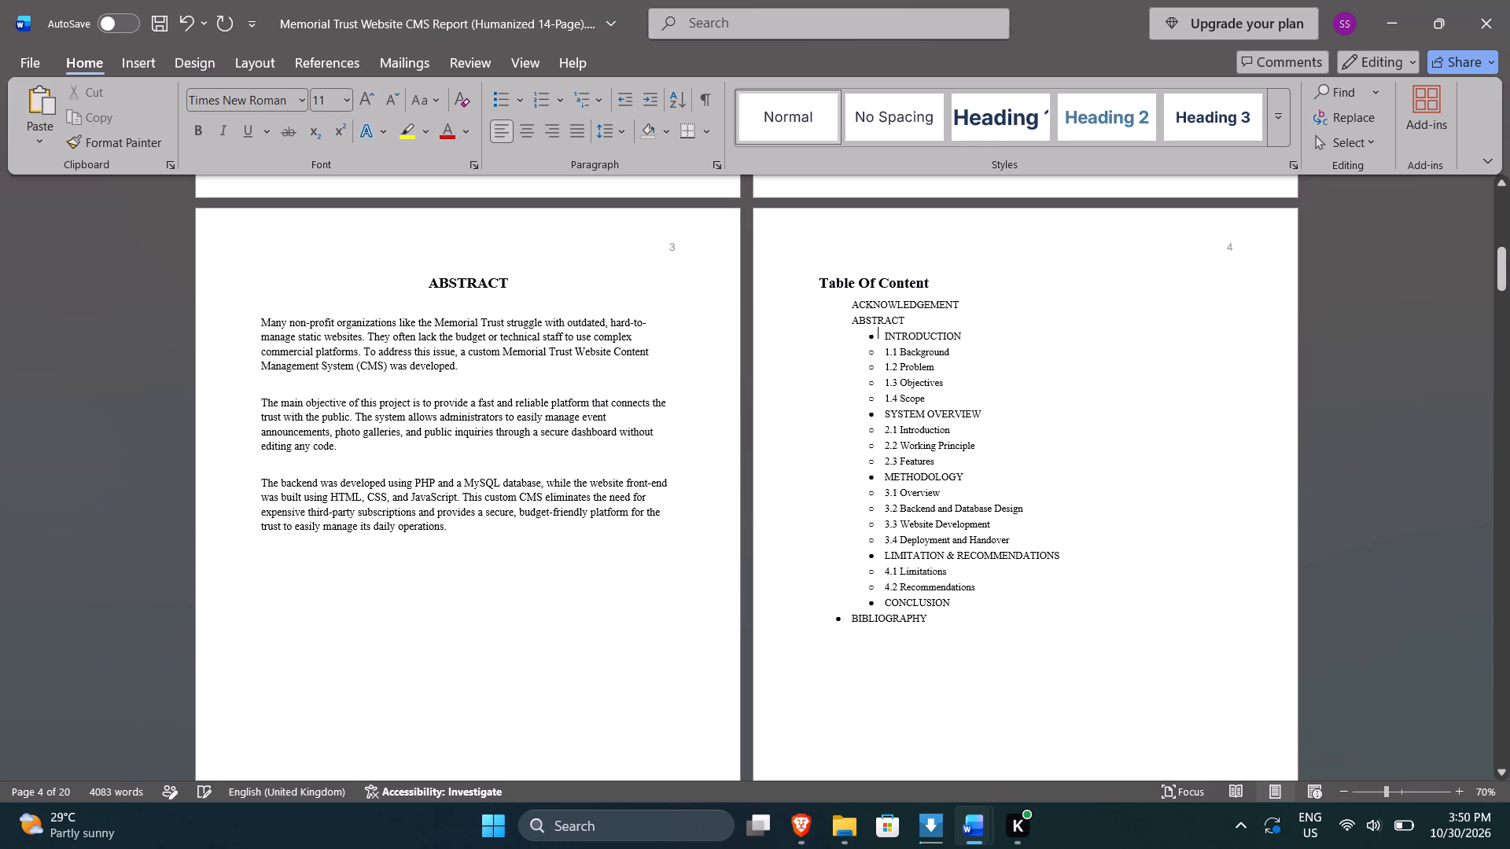
pyautogui.press('BackSpace')
pyautogui.press('Down')
pyautogui.press('BackSpace')
pyautogui.press('Down')
pyautogui.press('BackSpace')
pyautogui.press('Down')
pyautogui.press('BackSpace')
pyautogui.press('Down')
pyautogui.press('BackSpace')
# Remove the bullets from the Table Of Content entries SYSTEM OVERVIEW through 2.3 Features, keeping their indentation.
pyautogui.press('Down')
pyautogui.press('BackSpace')
pyautogui.press('Down')
pyautogui.press('BackSpace')
pyautogui.press('Down')
pyautogui.press('Down')
pyautogui.press('Up')
pyautogui.press('BackSpace')
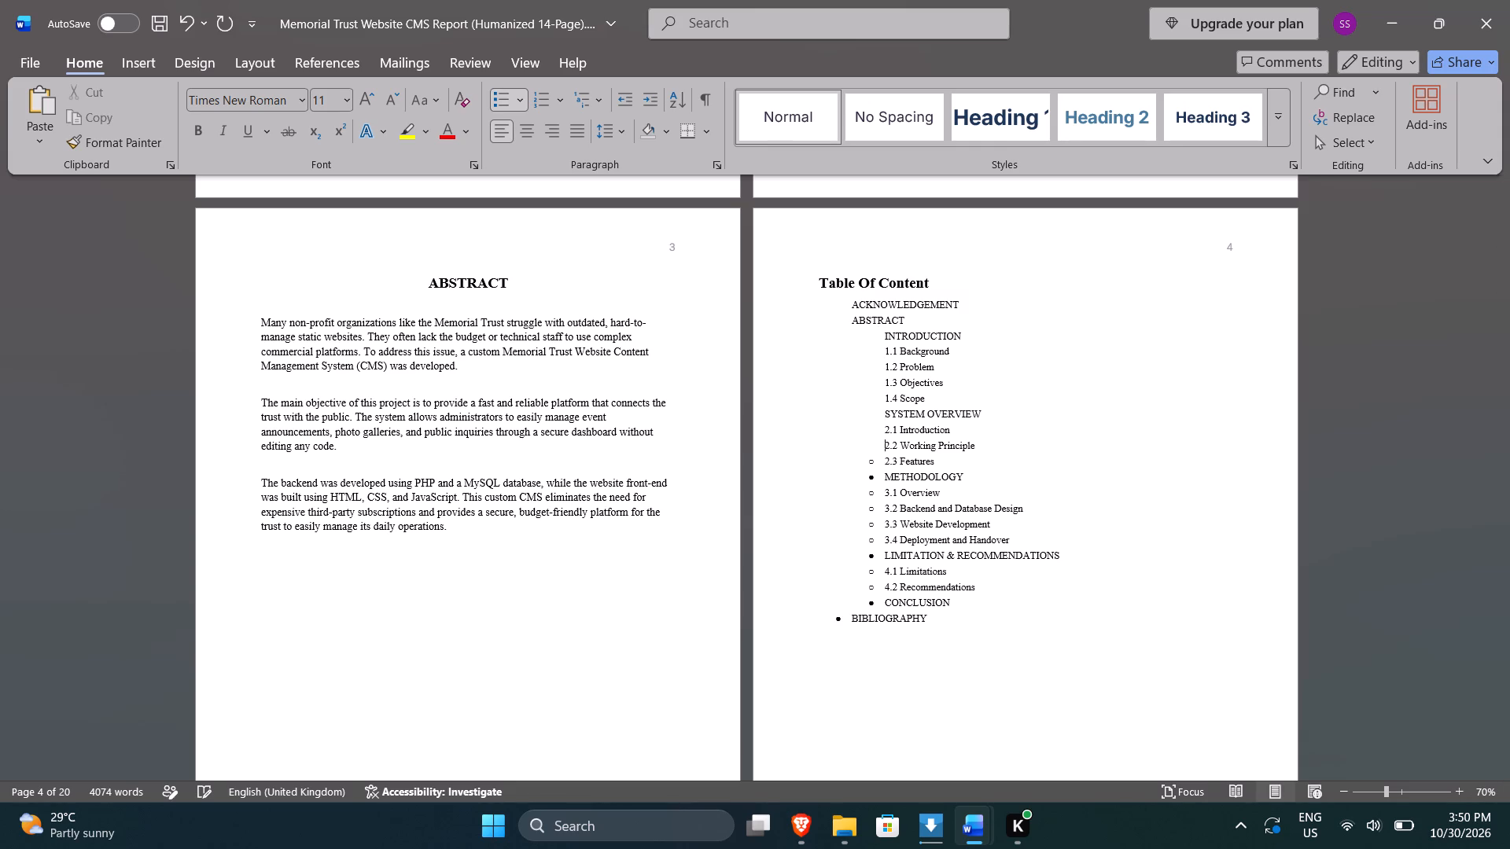
pyautogui.press('Down')
pyautogui.press('BackSpace')
# Remove the bullets from the entries METHODOLOGY through 3.4 Deployment and Handover, keeping their indentation.
pyautogui.press('Down')
pyautogui.press('BackSpace')
pyautogui.press('Down')
pyautogui.press('Down')
pyautogui.press('Up')
pyautogui.press('BackSpace')
pyautogui.press('Down')
pyautogui.press('BackSpace')
pyautogui.press('Down')
pyautogui.press('BackSpace')
pyautogui.press('Down')
pyautogui.press('BackSpace')
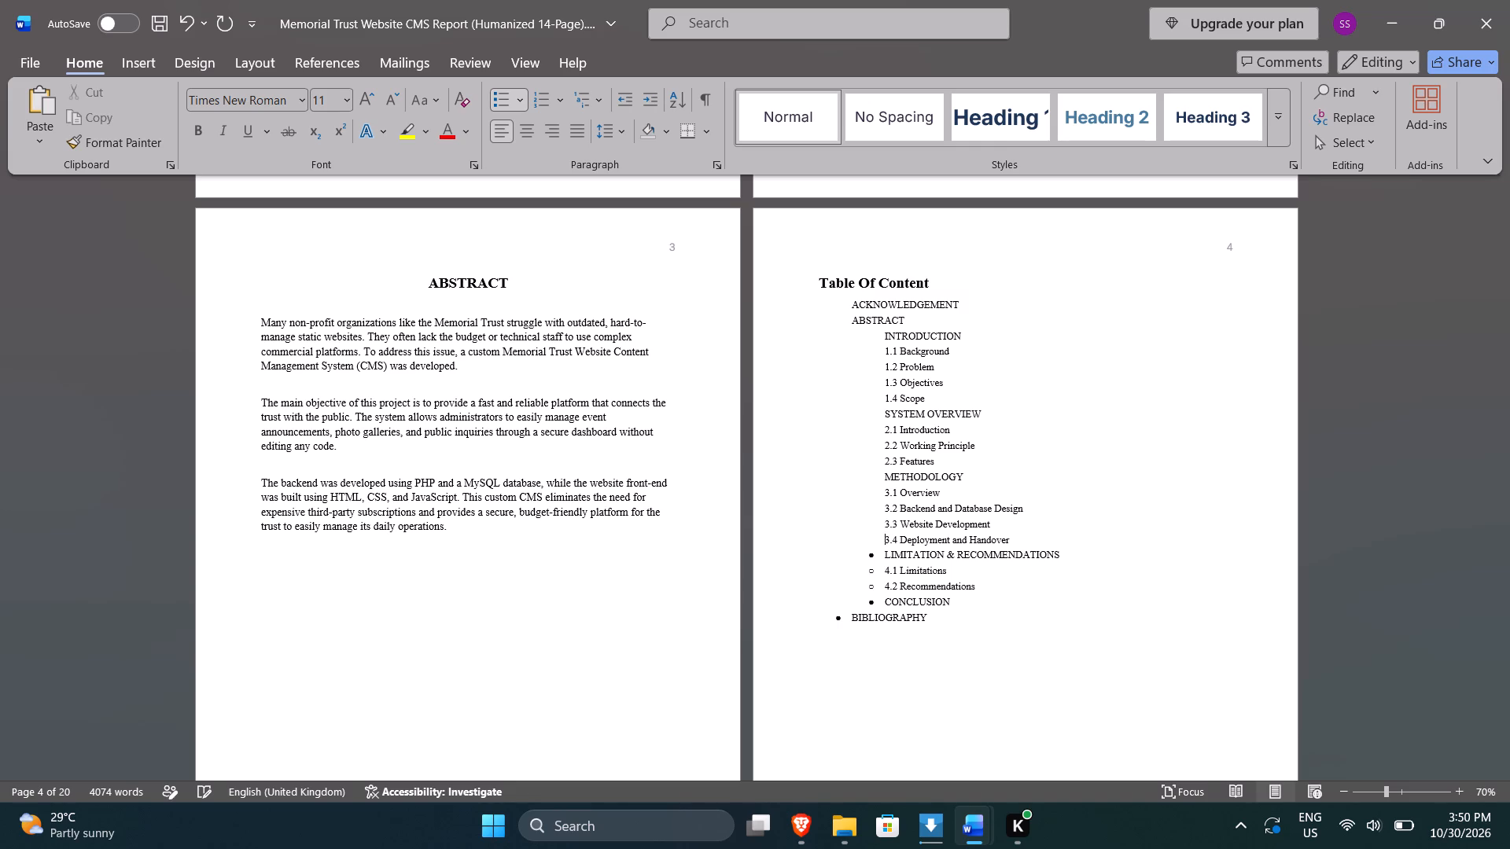
# Remove the bullets from the entries LIMITATION & RECOMMENDATIONS through BIBLIOGRAPHY, keeping their indentation.
pyautogui.press('Down')
pyautogui.press('BackSpace')
pyautogui.press('Down')
pyautogui.press('BackSpace')
pyautogui.press('Down')
pyautogui.press('BackSpace')
pyautogui.press('Down')
pyautogui.press('BackSpace')
pyautogui.press('Down')
pyautogui.press('Left')
pyautogui.press('Left')
pyautogui.press('Left')
pyautogui.press('Left')
pyautogui.press('Left')
pyautogui.press('Left')
pyautogui.press('BackSpace')
# Examine the Table Of Content layout in the reference report Swayam_CEP_final-1.pdf in the browser and compare it with the Word contents list.
pyautogui.hotkey('alt', 'Tab')
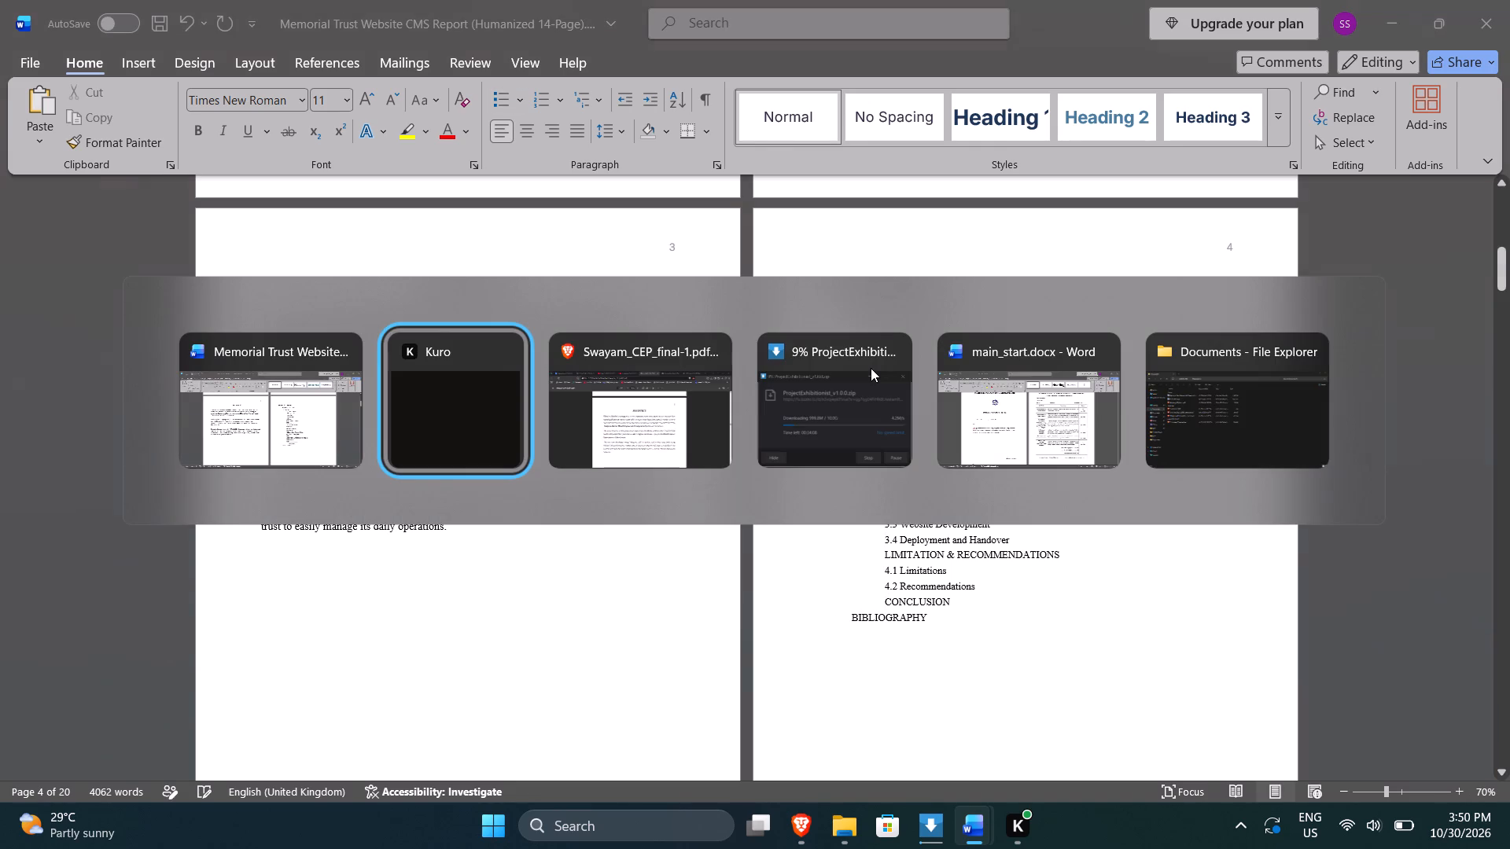
pyautogui.hotkey('alt', 'Tab')
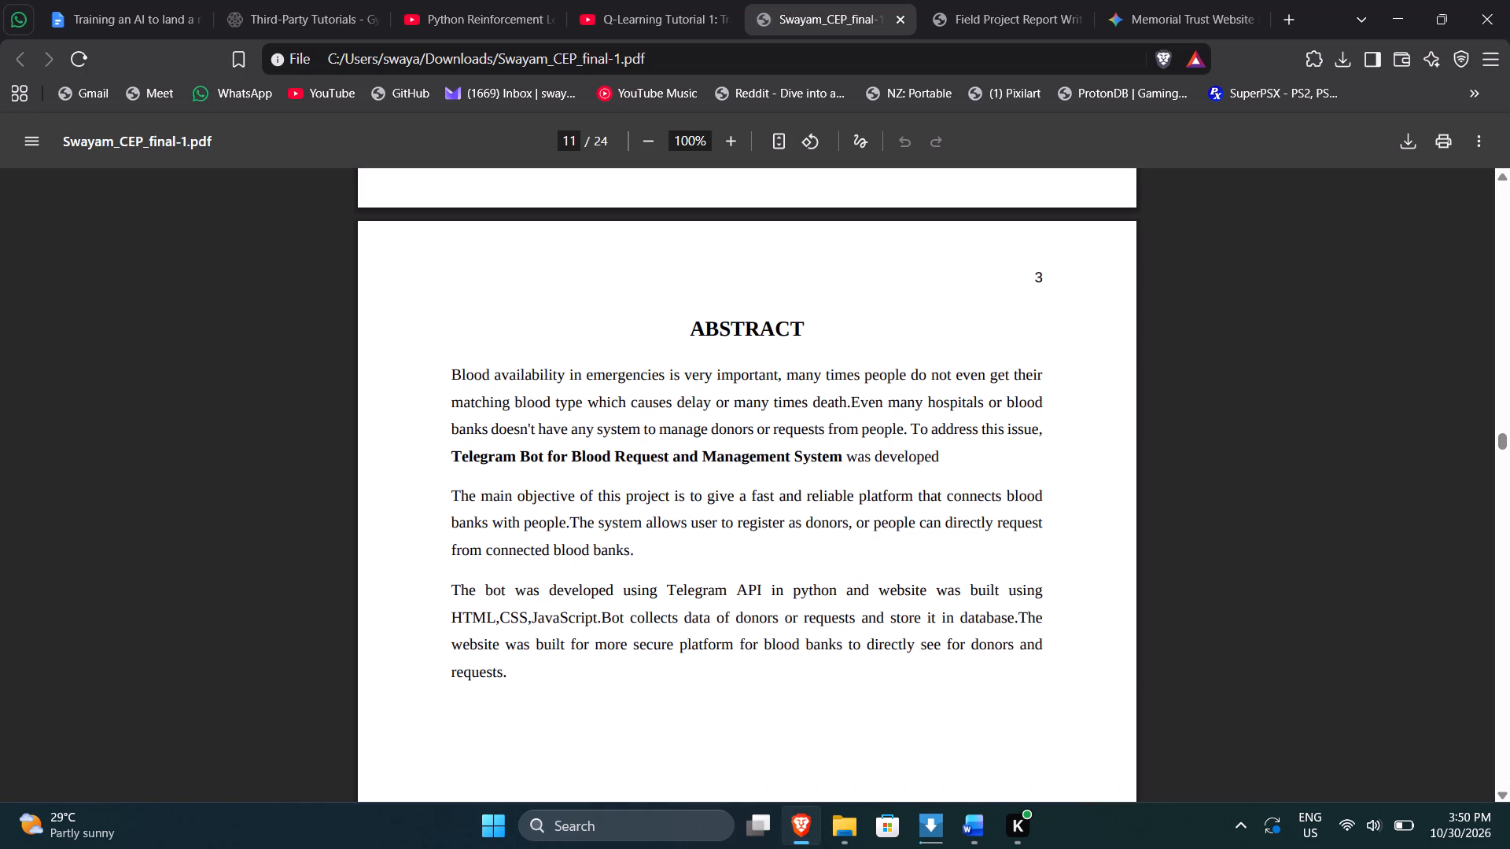
pyautogui.scroll(19, 816, 369)
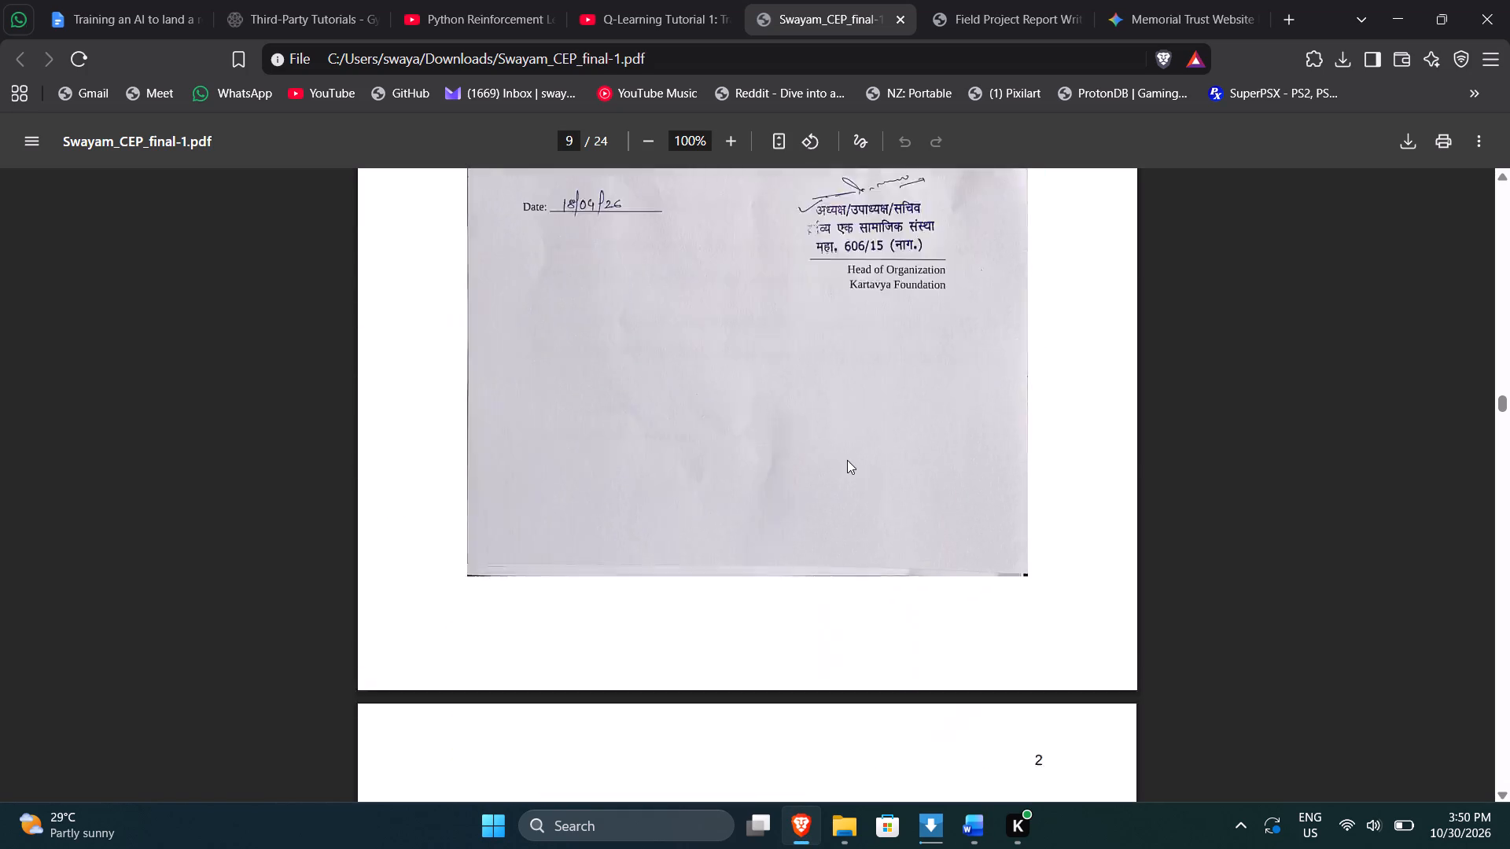
pyautogui.scroll(19, 847, 460)
pyautogui.scroll(-8, 864, 458)
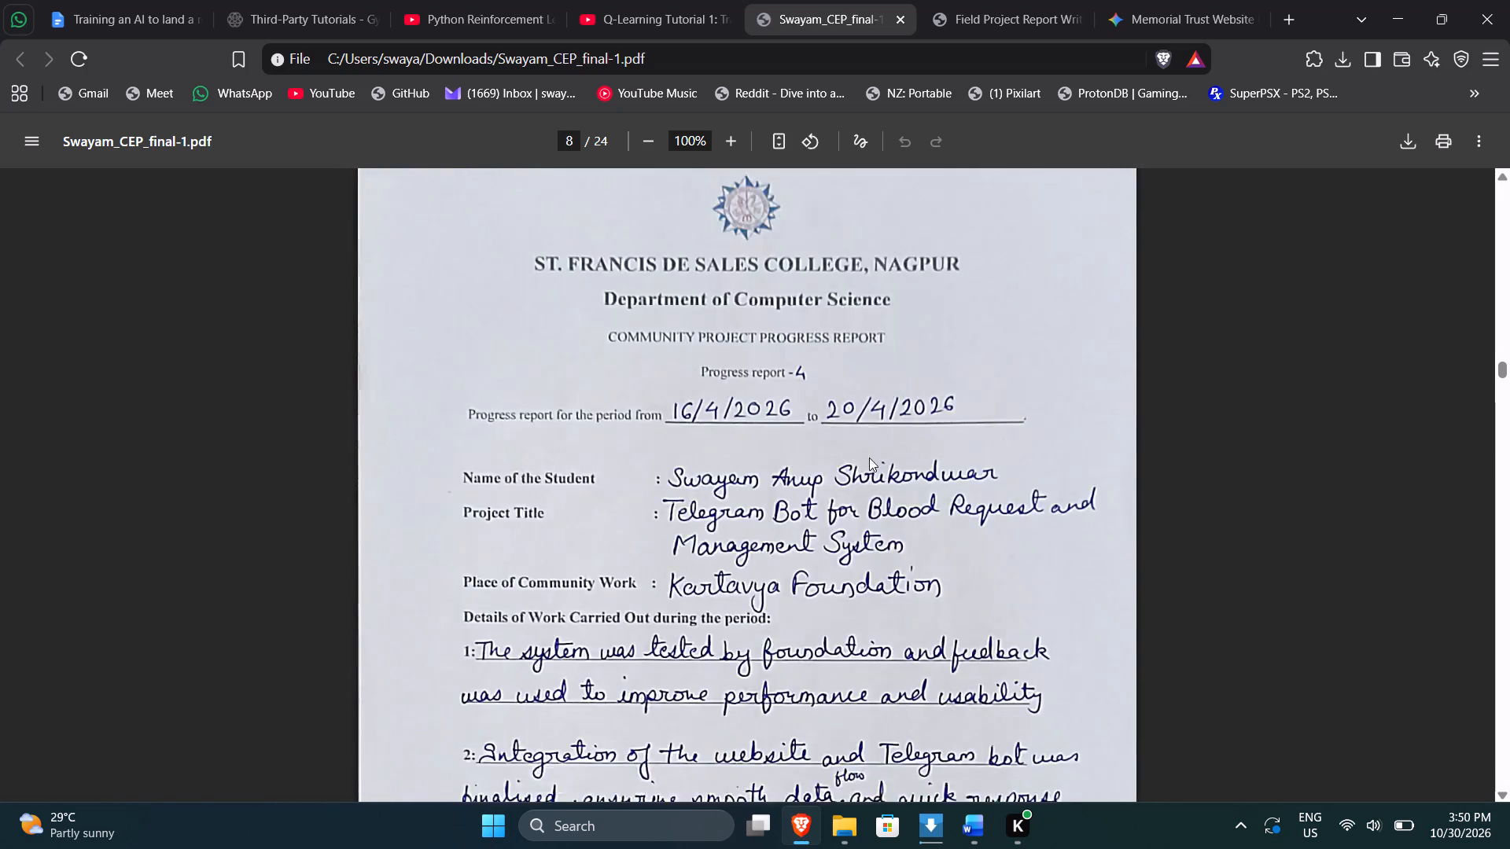
pyautogui.scroll(-20, 869, 458)
pyautogui.scroll(-20, 869, 458)
pyautogui.scroll(-2, 869, 458)
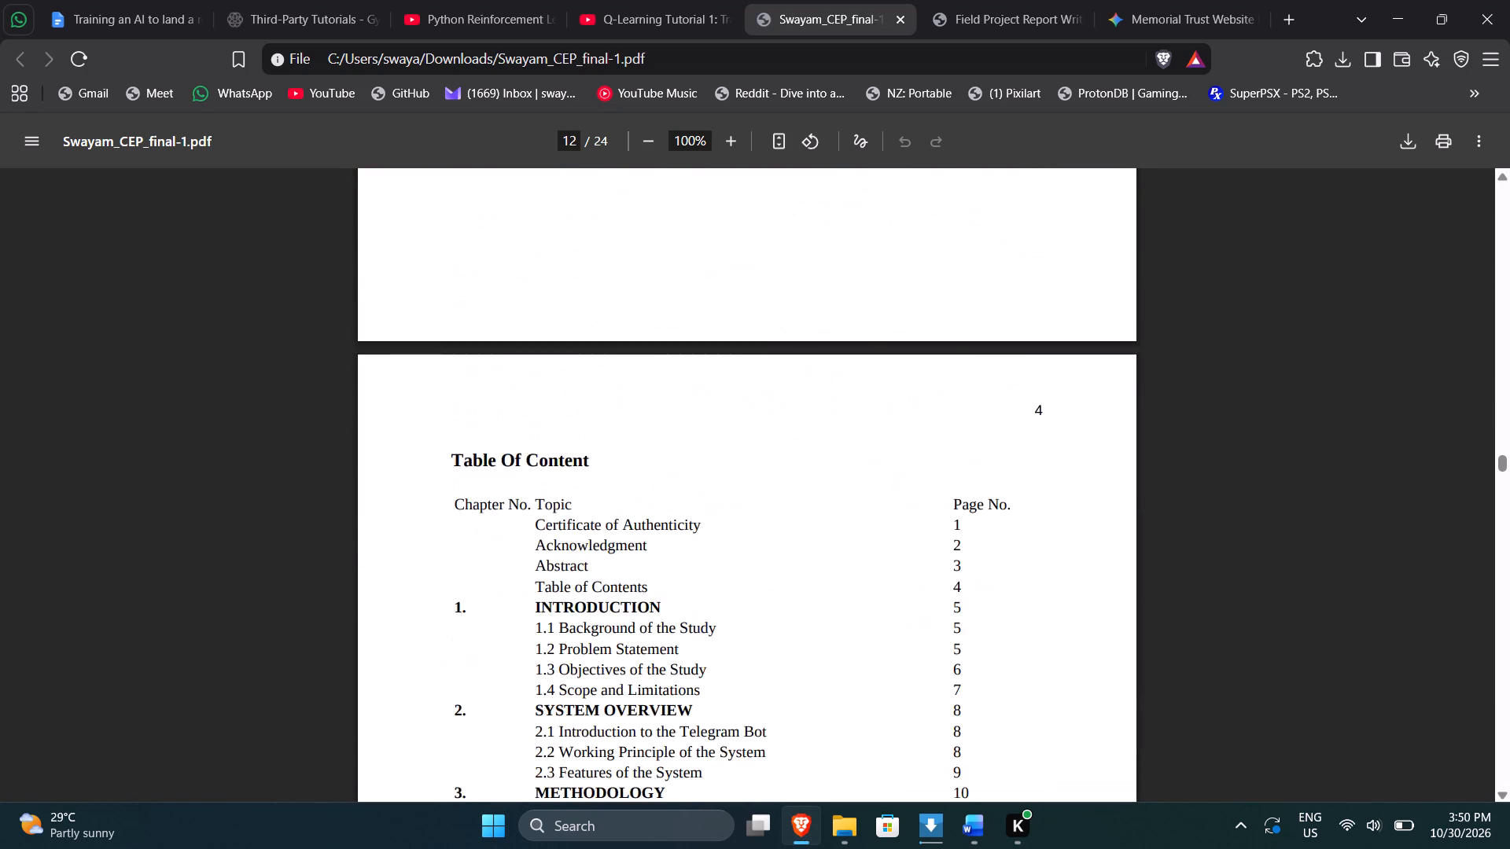
pyautogui.scroll(-3, 871, 451)
pyautogui.scroll(4, 871, 451)
pyautogui.scroll(-1, 871, 451)
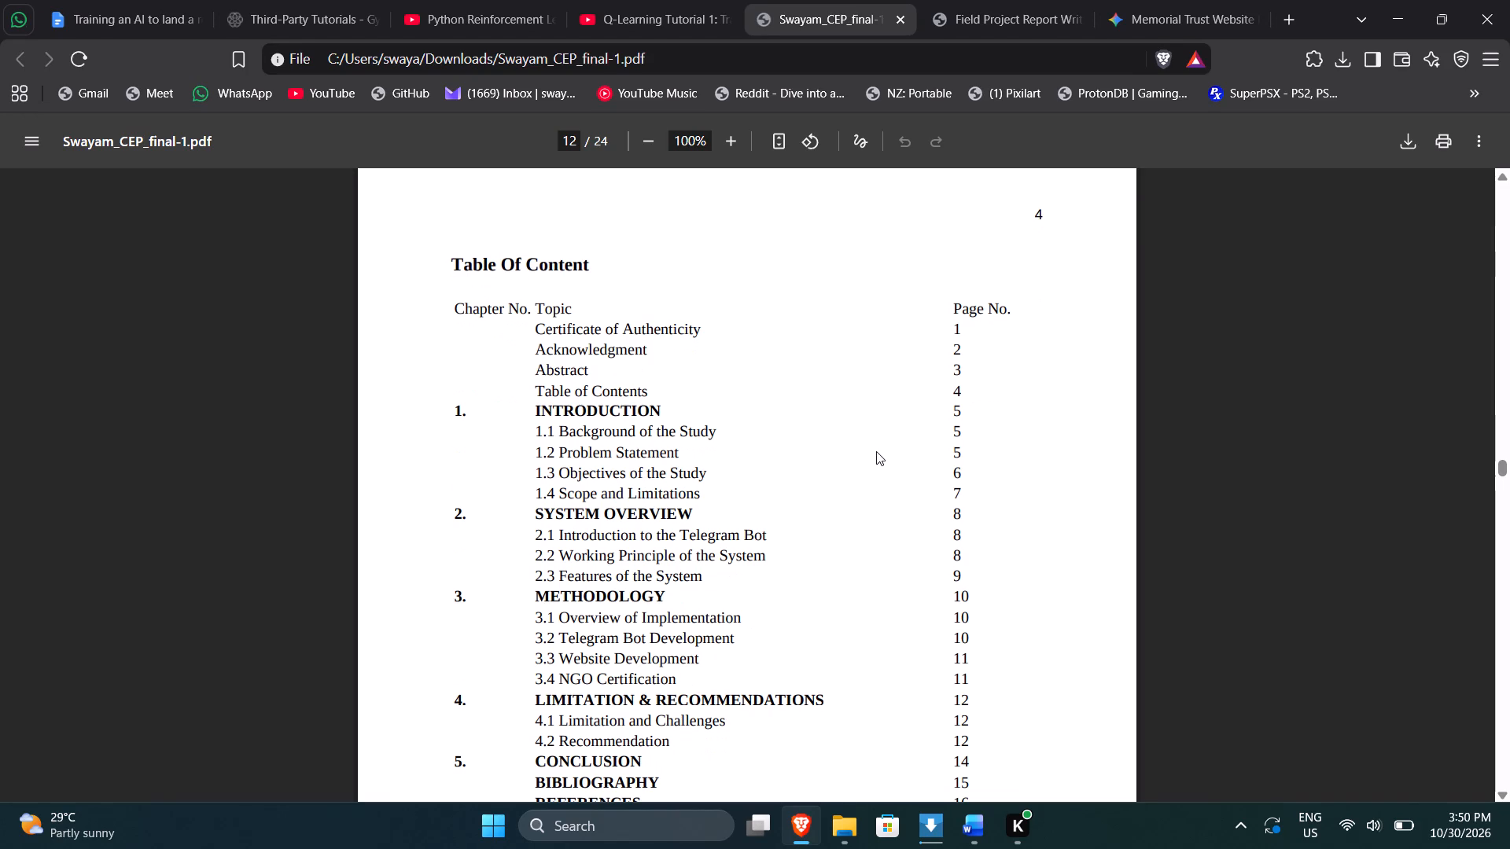
pyautogui.scroll(-1, 876, 451)
pyautogui.hotkey('alt', 'Tab')
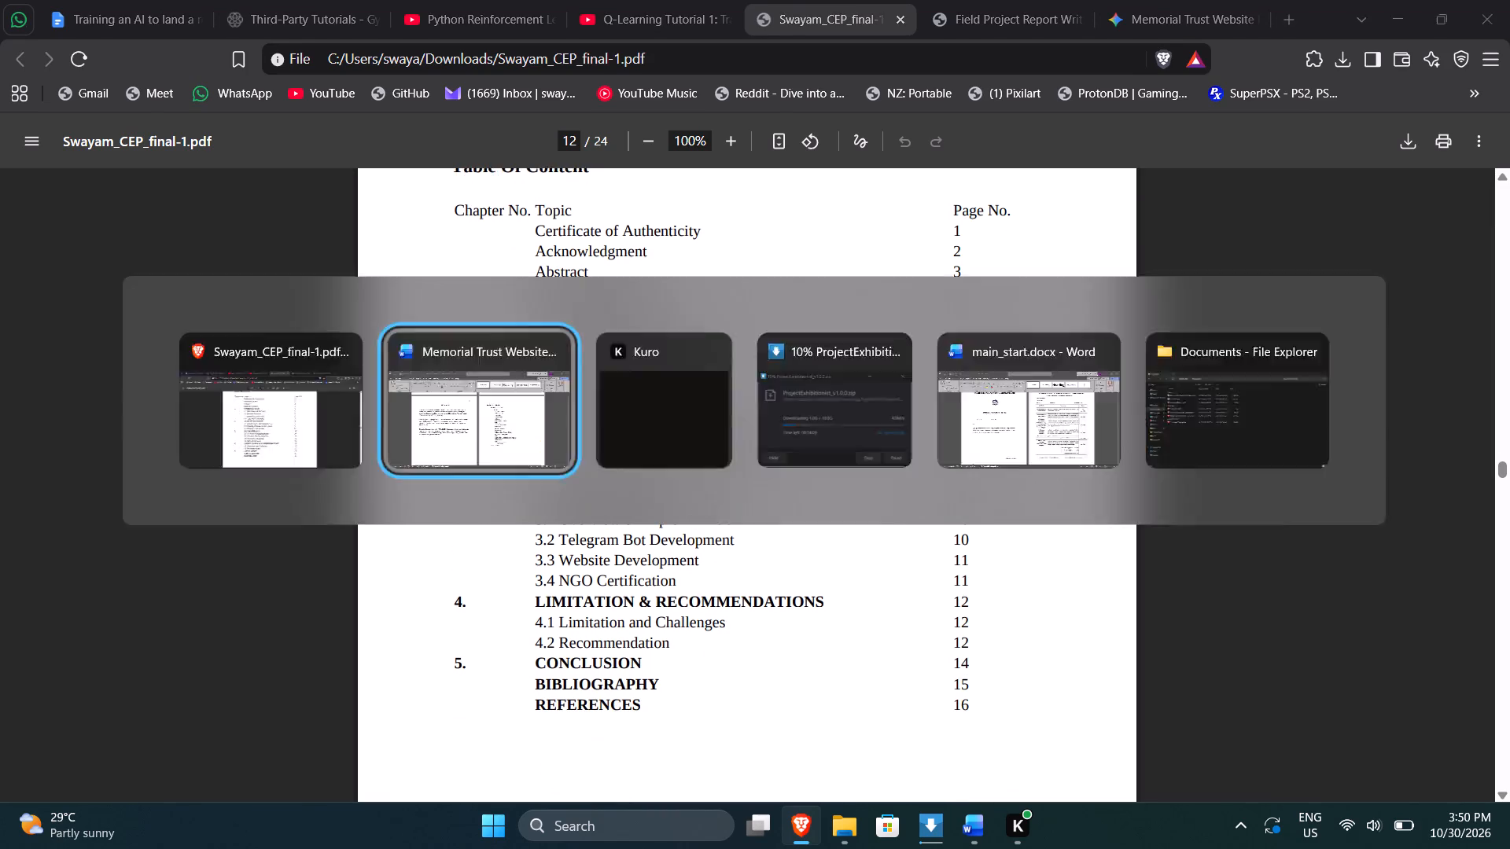
pyautogui.hotkey('alt', 'Tab')
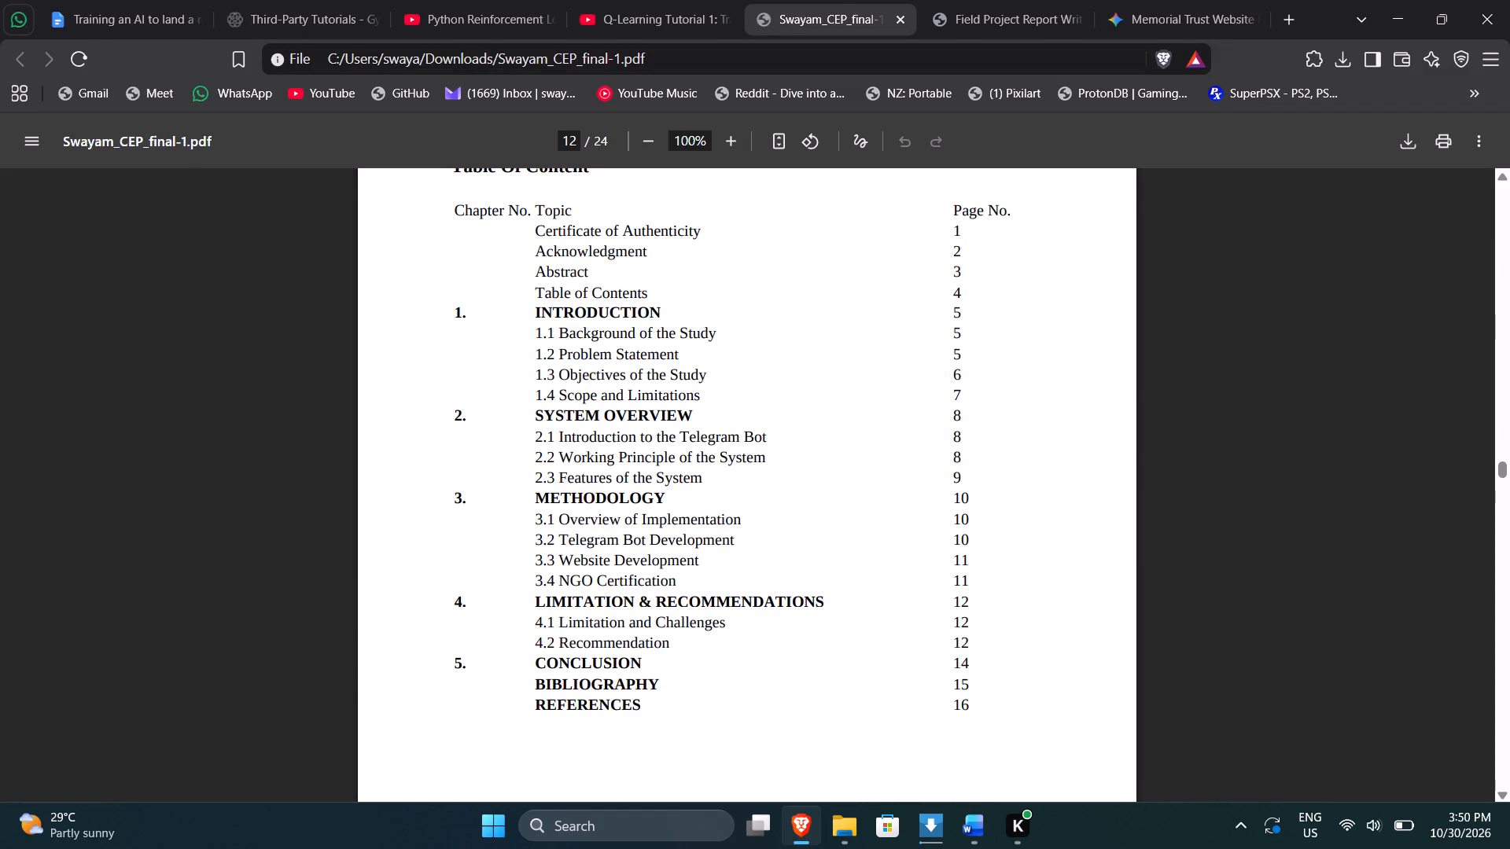
pyautogui.moveTo(451, 208); pyautogui.dragTo(973, 704)
pyautogui.click(823, 669)
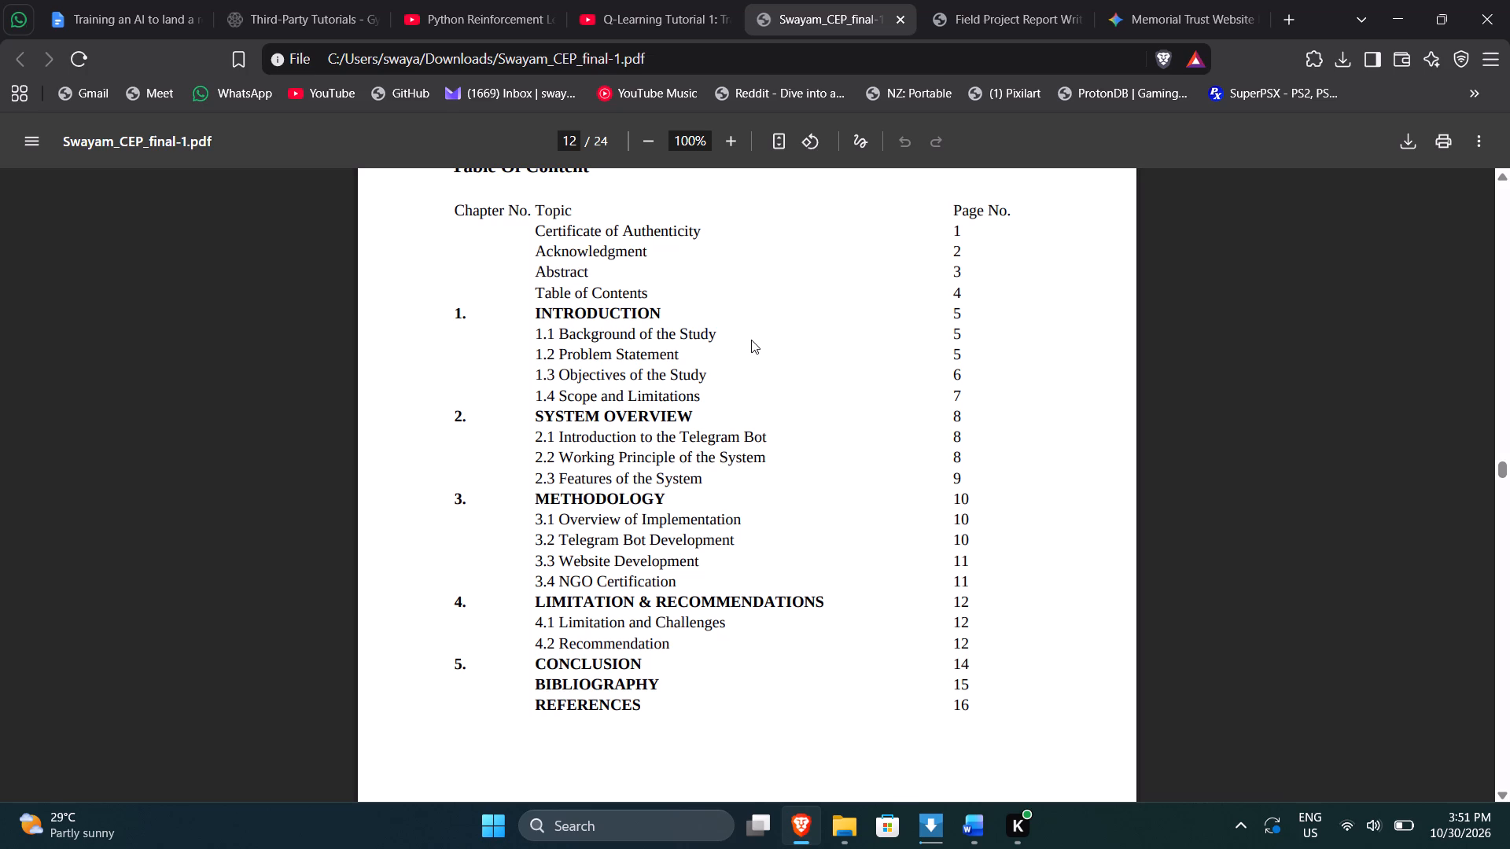
pyautogui.hotkey('alt', 'Tab')
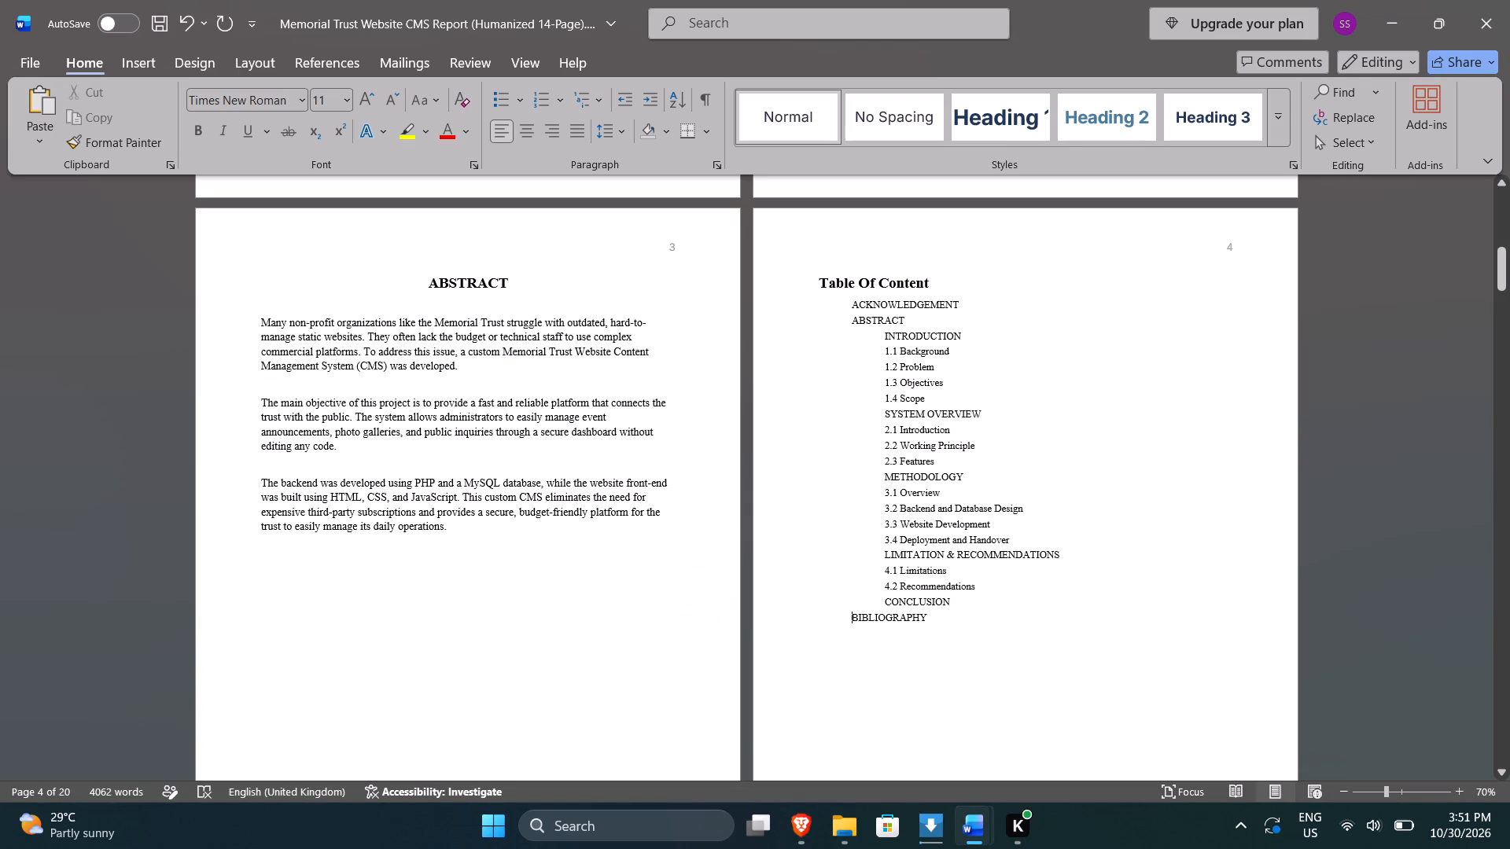
pyautogui.moveTo(852, 303); pyautogui.dragTo(942, 630)
pyautogui.hotkey('alt', 'Tab')
pyautogui.hotkey('alt', 'Tab')
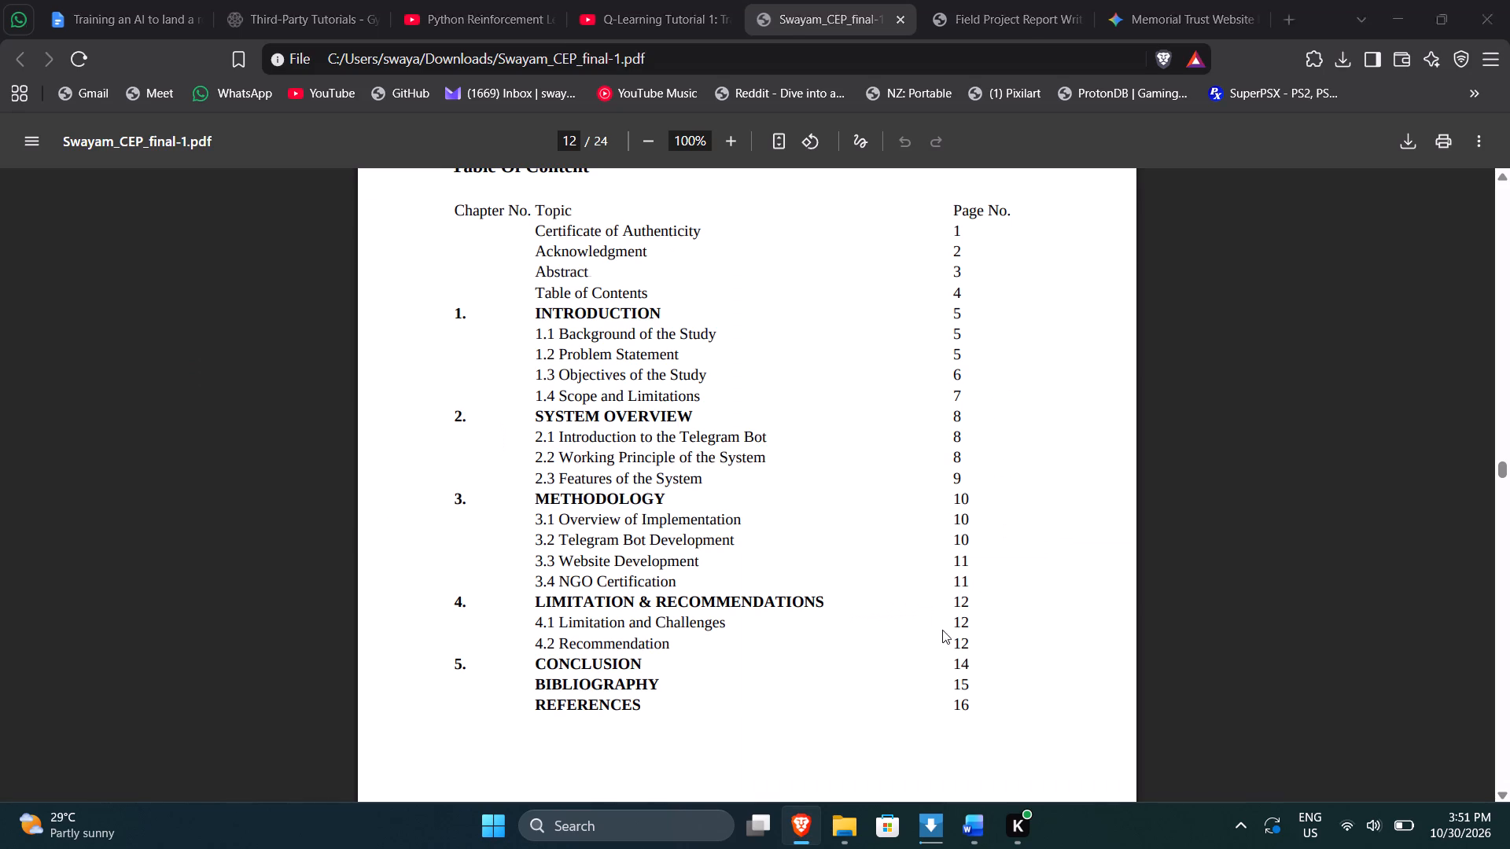
# Remove the left indents from the Table Of Content entries ACKNOWLEDGEMENT through 1.4 Scope so they align with the heading.
pyautogui.click(880, 327)
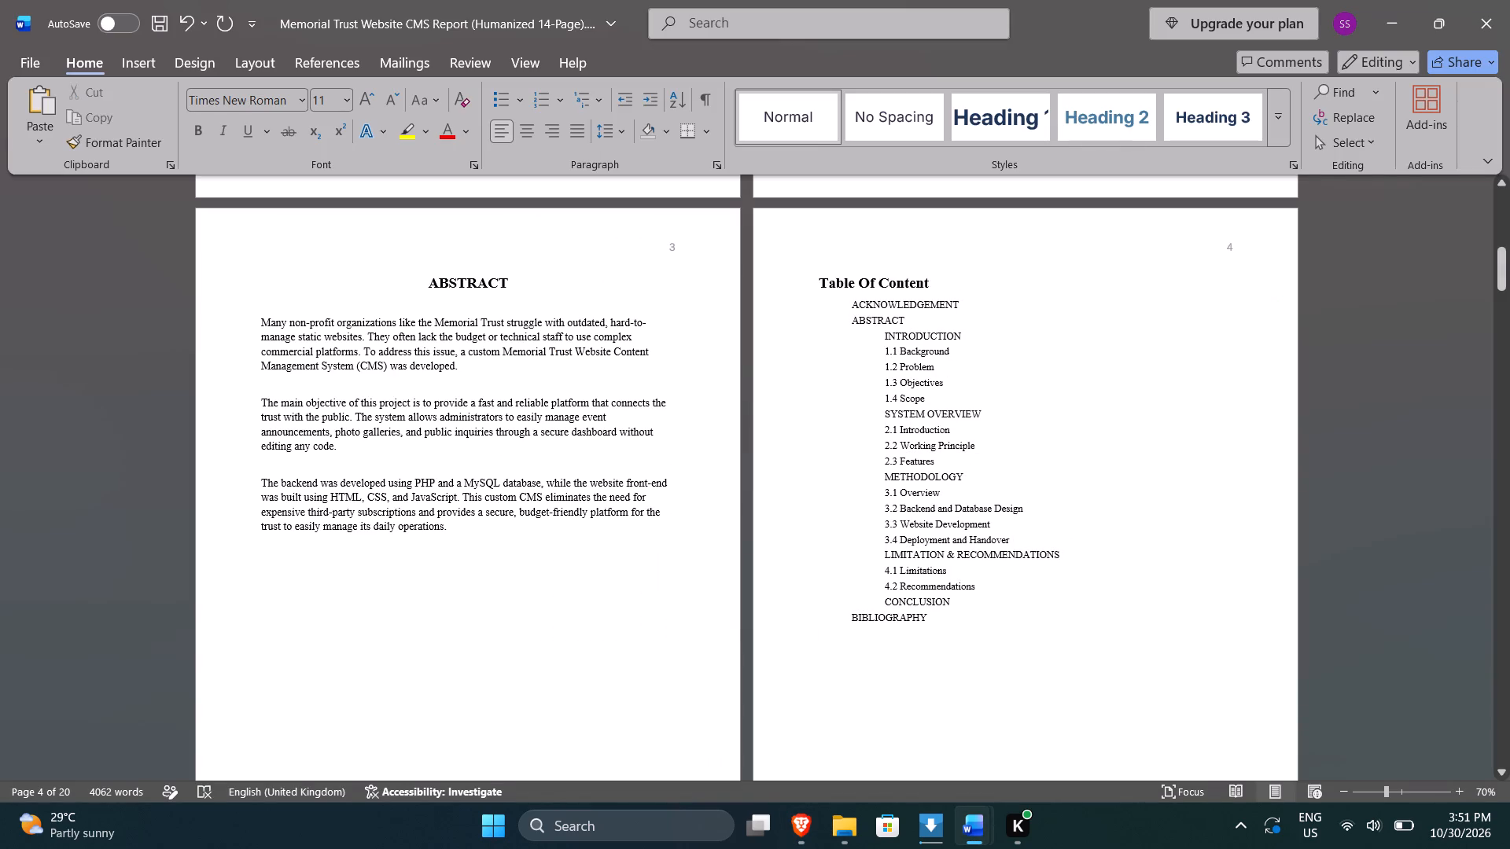
pyautogui.press('Down')
pyautogui.press('BackSpace')
pyautogui.press('Up')
pyautogui.press('Up')
pyautogui.press('BackSpace')
pyautogui.press('Down')
pyautogui.press('BackSpace')
pyautogui.press('Down')
pyautogui.press('Down')
pyautogui.press('BackSpace')
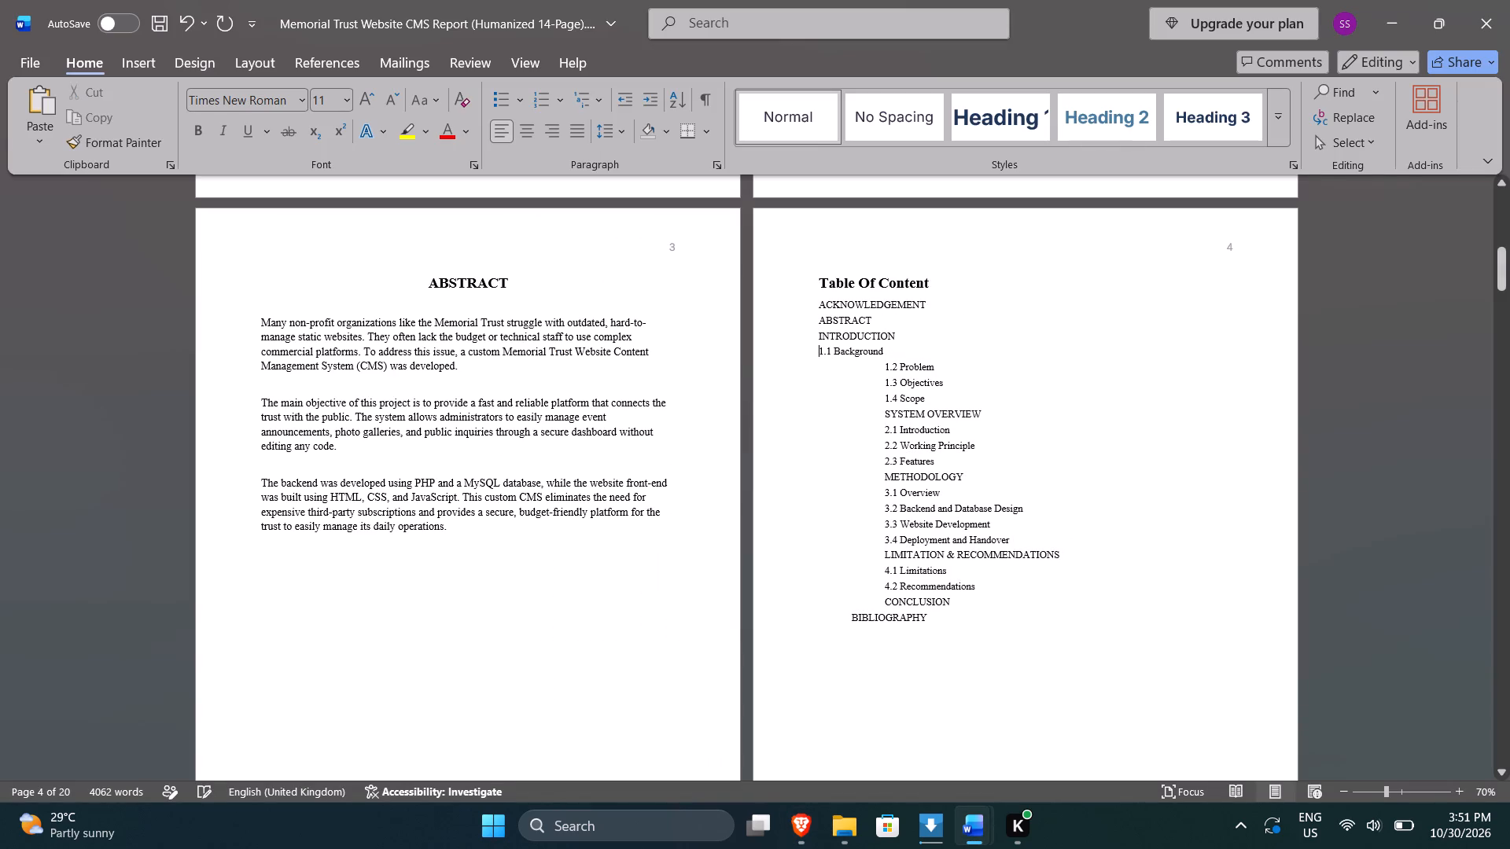
pyautogui.press('Down')
pyautogui.press('BackSpace')
pyautogui.press('Down')
pyautogui.press('BackSpace')
pyautogui.press('Down')
pyautogui.press('BackSpace')
# Remove the left indents from the entries SYSTEM OVERVIEW through 2.3 Features.
pyautogui.press('Down')
pyautogui.press('BackSpace')
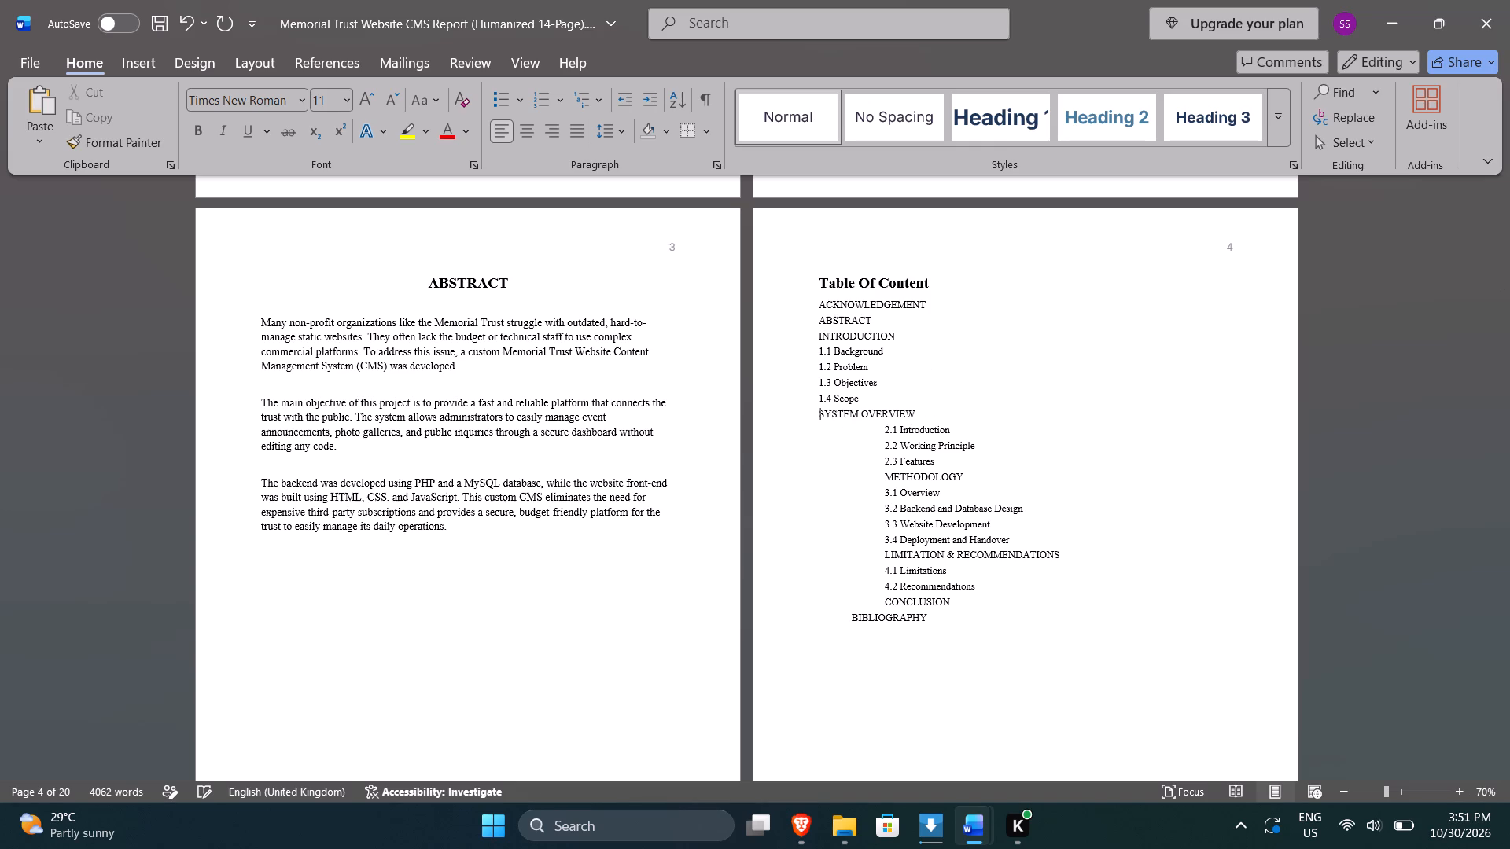
pyautogui.press('Down')
pyautogui.press('BackSpace')
pyautogui.press('Down')
pyautogui.press('BackSpace')
pyautogui.press('Down')
pyautogui.press('BackSpace')
# Remove the left indents from the entries METHODOLOGY through 3.4 Deployment and Handover.
pyautogui.press('Down')
pyautogui.press('BackSpace')
pyautogui.press('Down')
pyautogui.press('BackSpace')
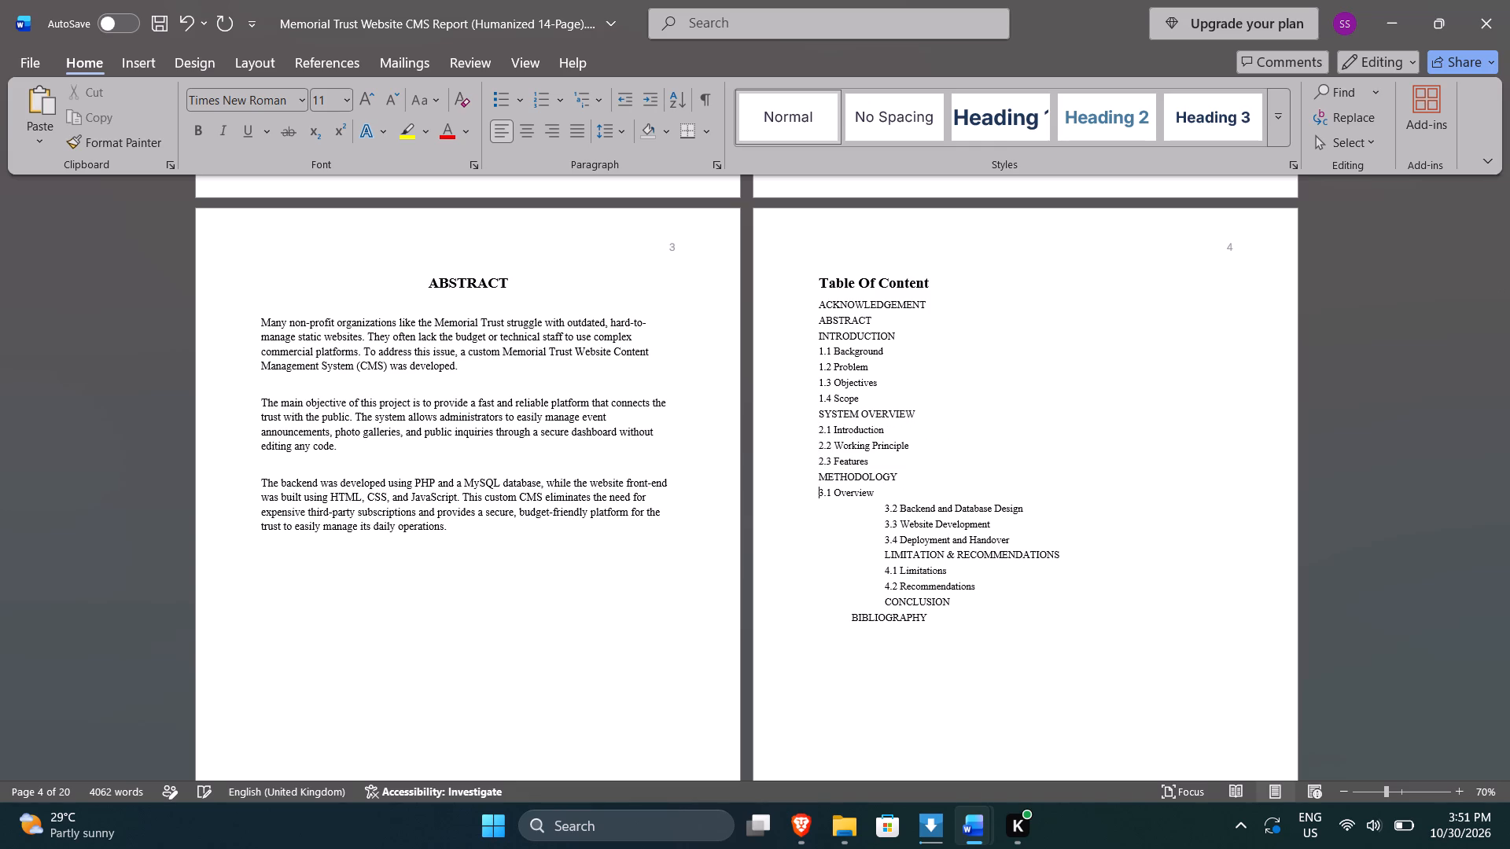
pyautogui.press('Down')
pyautogui.press('BackSpace')
pyautogui.press('Down')
pyautogui.press('BackSpace')
pyautogui.press('Down')
pyautogui.press('BackSpace')
# Remove the left indents from the entries LIMITATION & RECOMMENDATIONS through BIBLIOGRAPHY.
pyautogui.press('Down')
pyautogui.press('BackSpace')
pyautogui.press('Down')
pyautogui.press('BackSpace')
pyautogui.press('Down')
pyautogui.press('BackSpace')
pyautogui.press('Down')
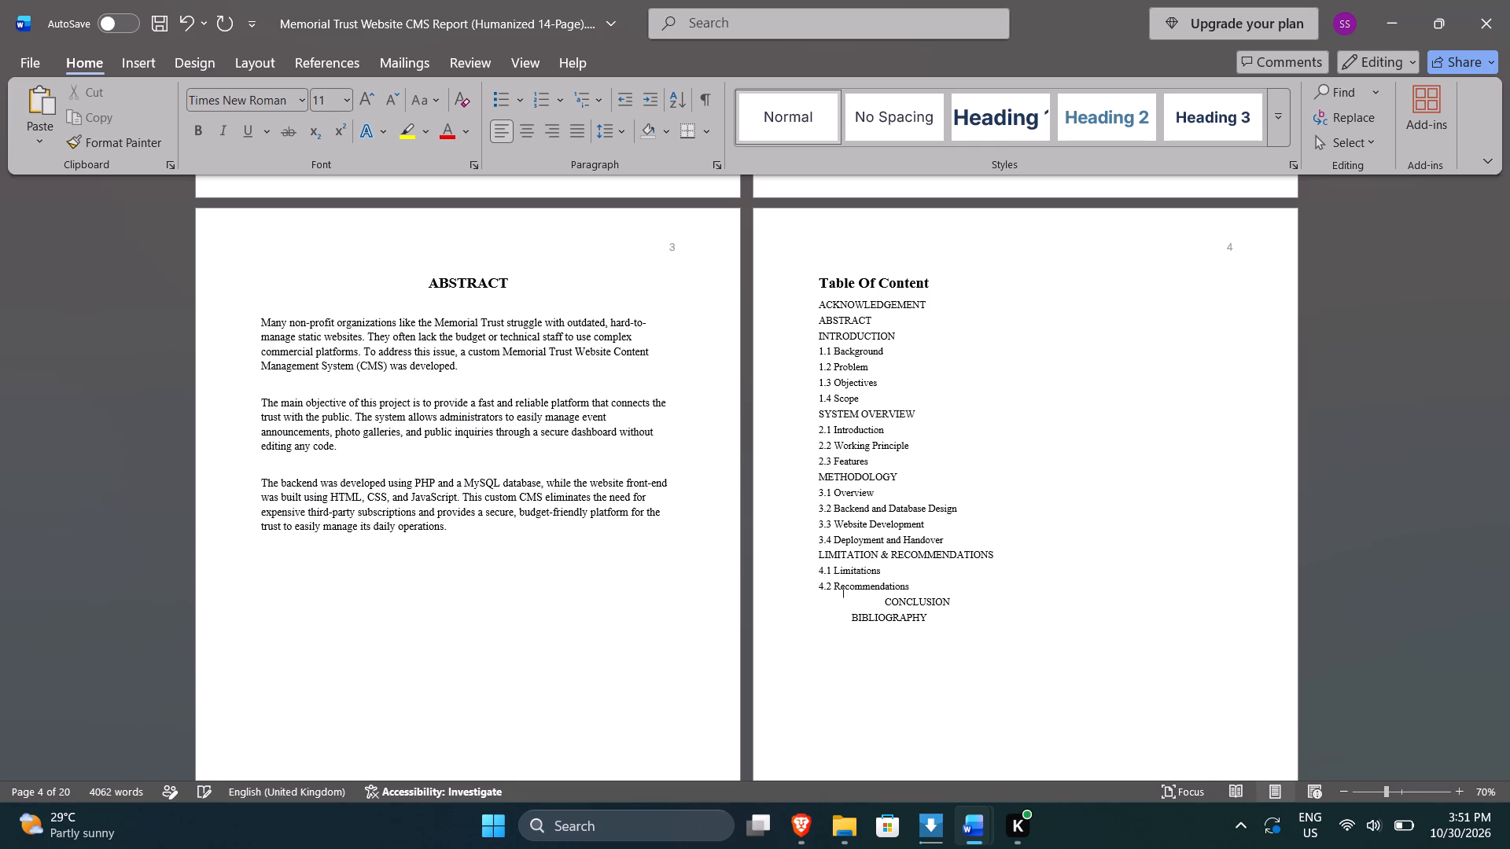
pyautogui.press('BackSpace')
pyautogui.press('Down')
pyautogui.press('BackSpace')
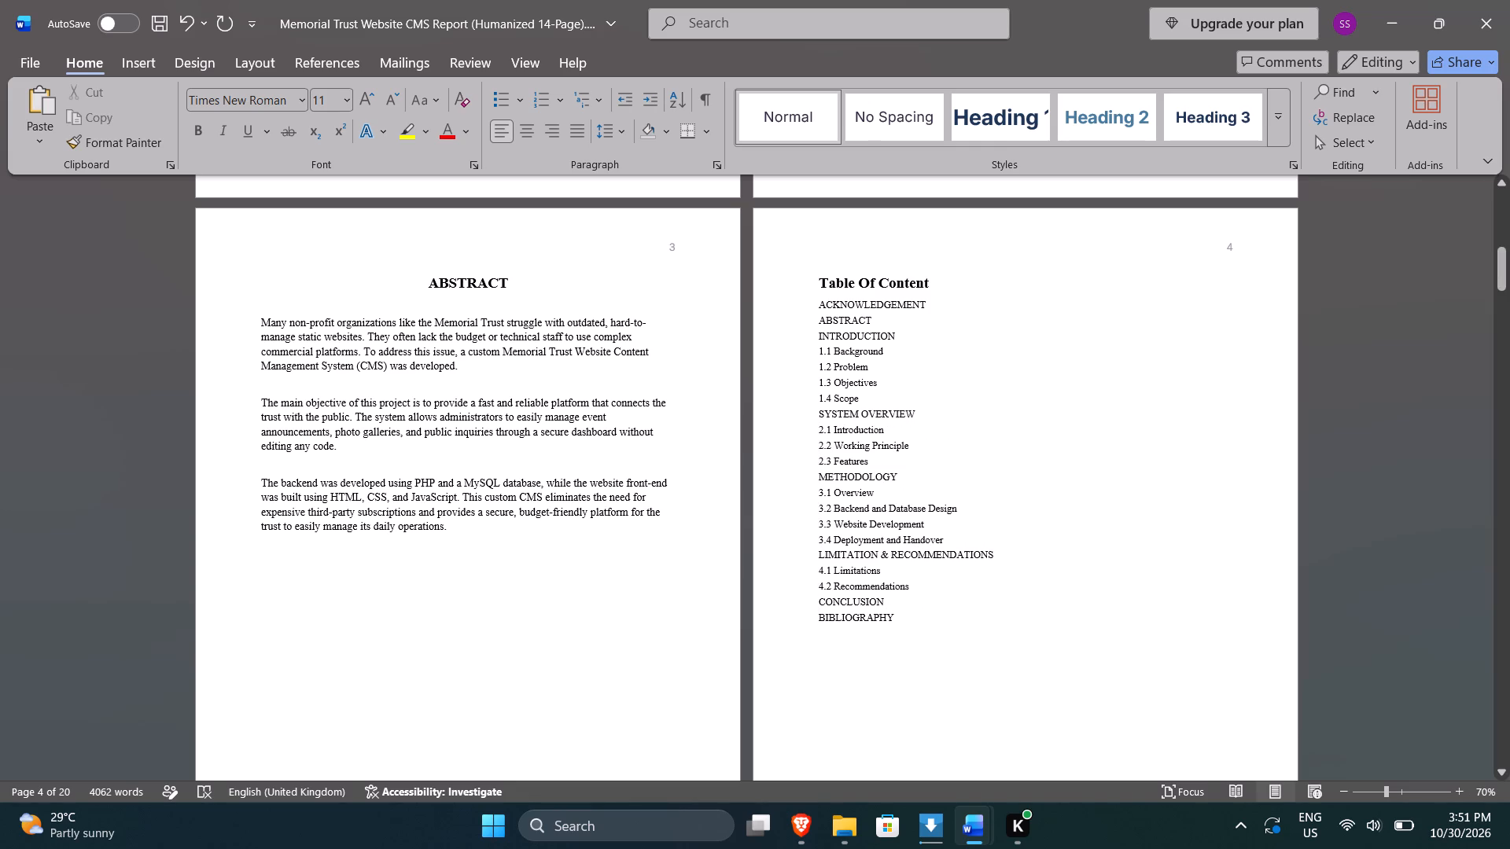
# Convert the contents entries ACKNOWLEDGEMENT through BIBLIOGRAPHY into a one-column table, separating text at paragraphs.
pyautogui.moveTo(894, 616); pyautogui.dragTo(806, 311)
pyautogui.click(112, 57)
pyautogui.click(132, 62)
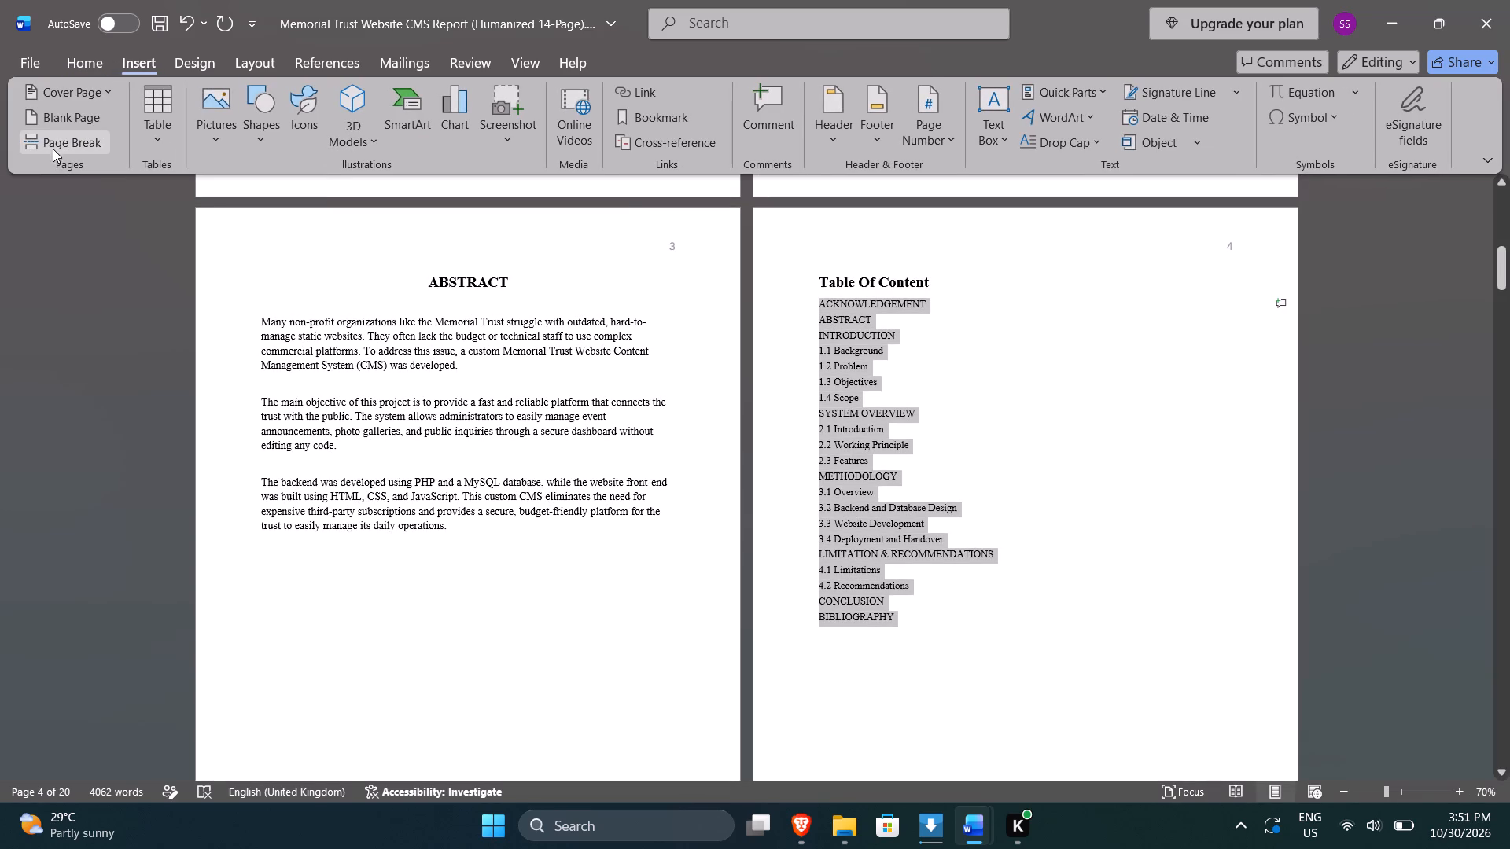
pyautogui.click(153, 138)
pyautogui.click(215, 421)
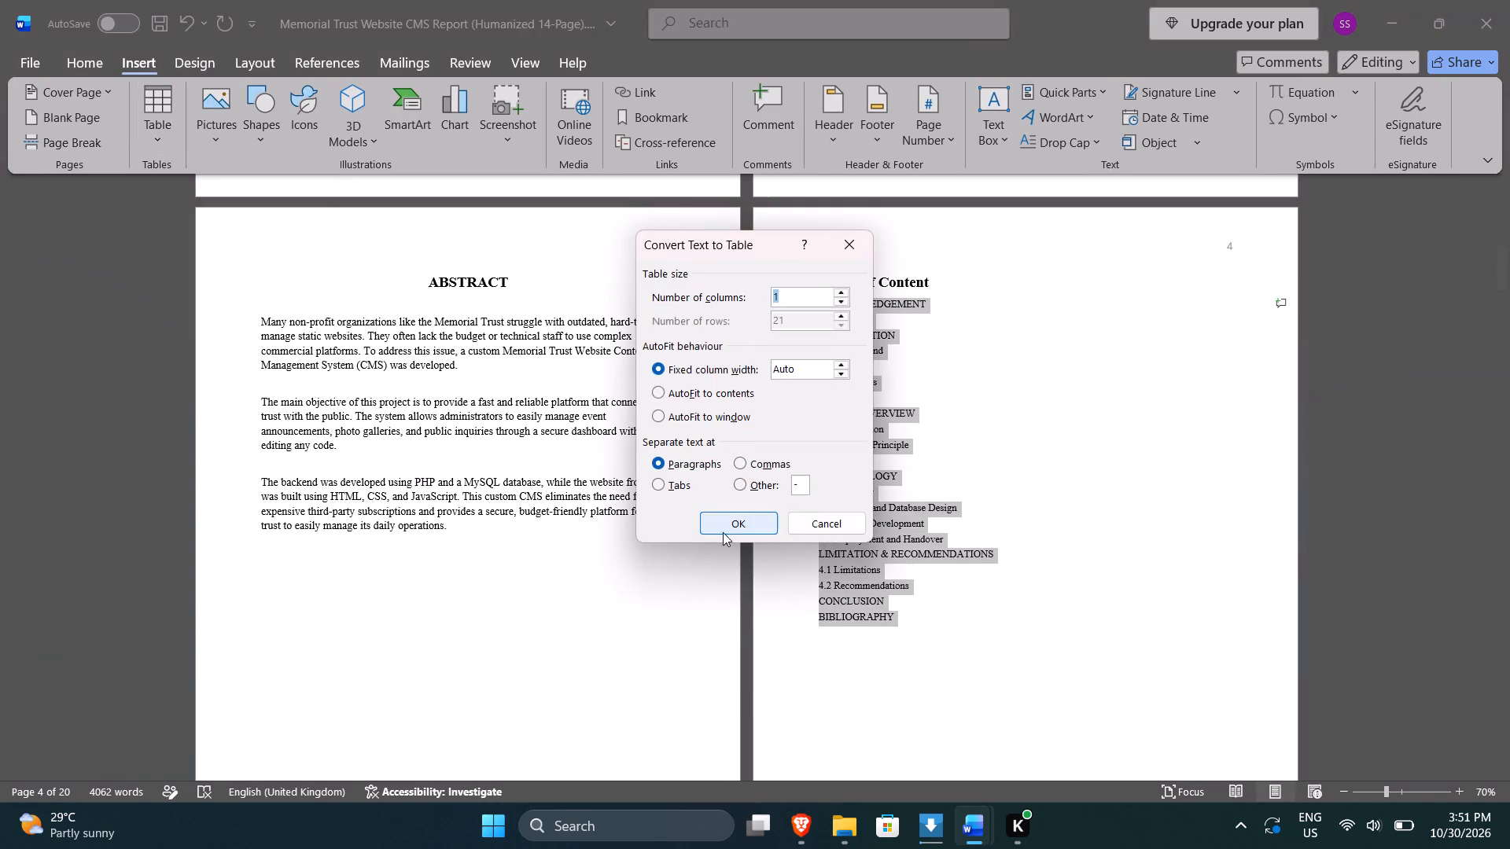
pyautogui.click(722, 527)
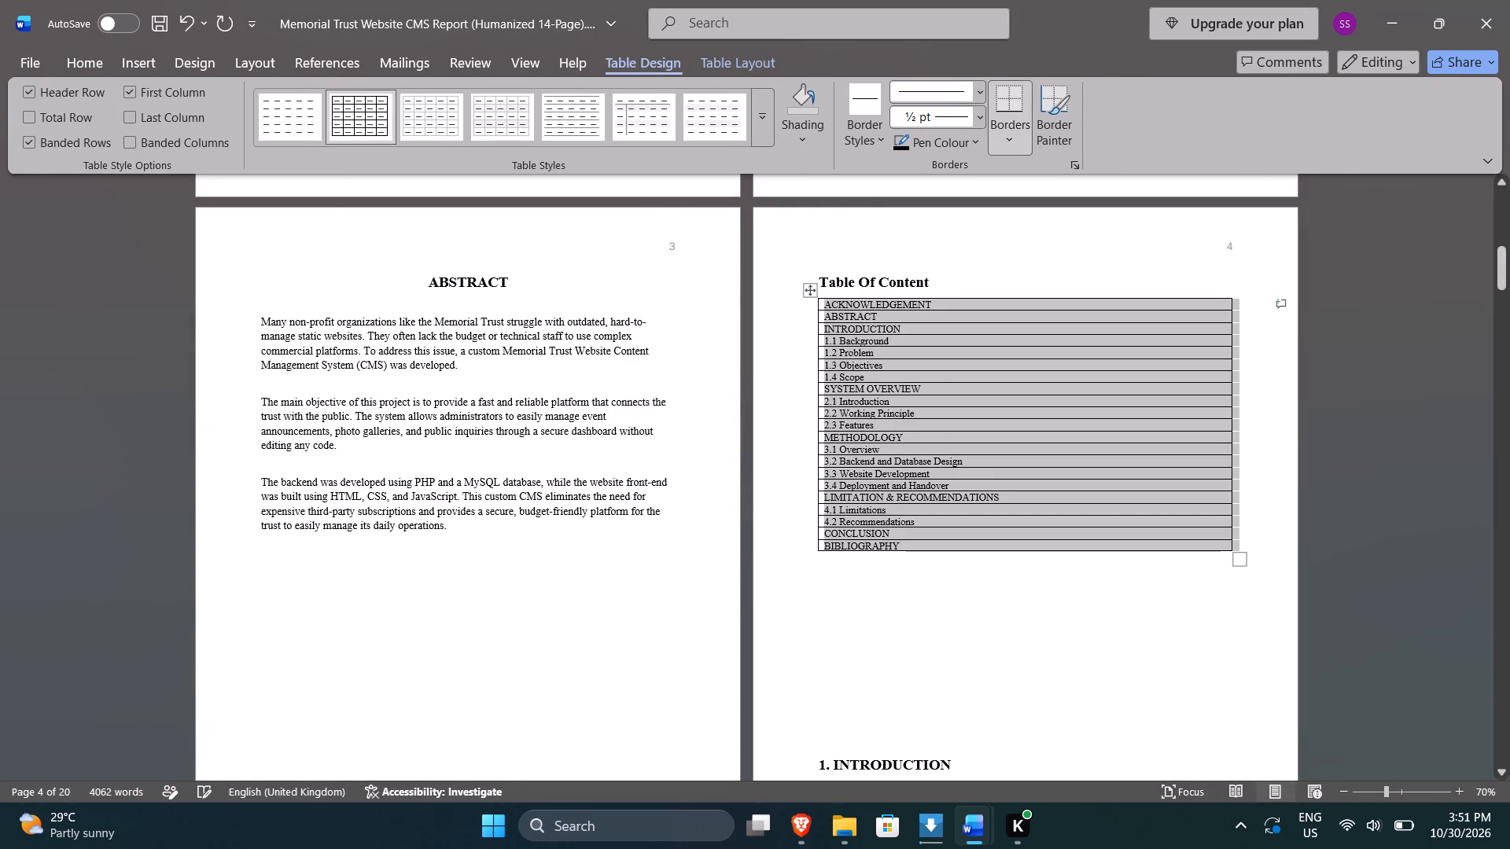
# Insert an empty row above ACKNOWLEDGEMENT in the contents table.
pyautogui.click(897, 337)
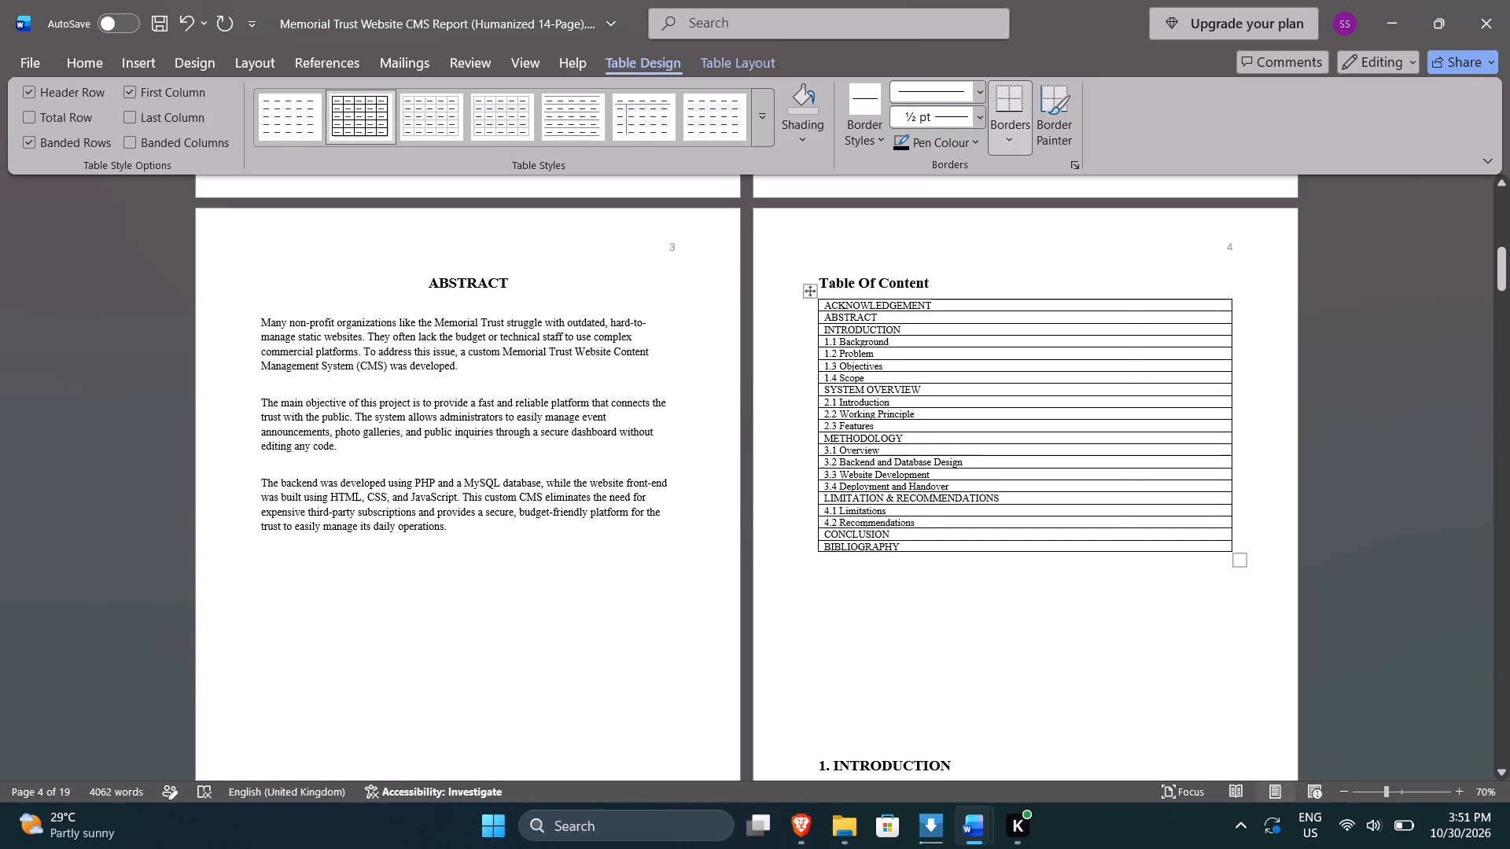
pyautogui.rightClick(904, 303)
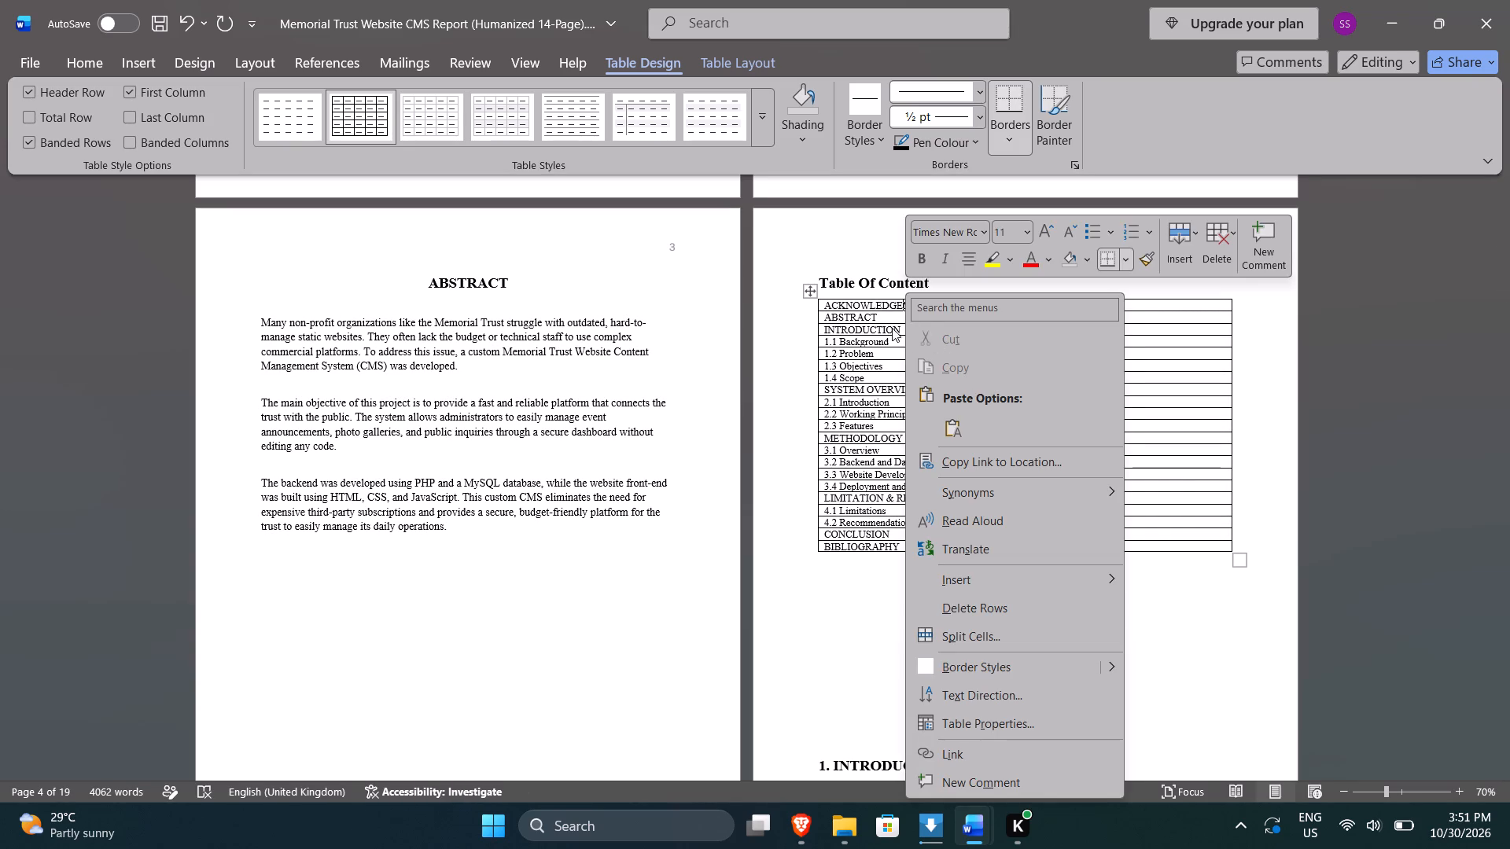
pyautogui.click(874, 306)
pyautogui.click(718, 57)
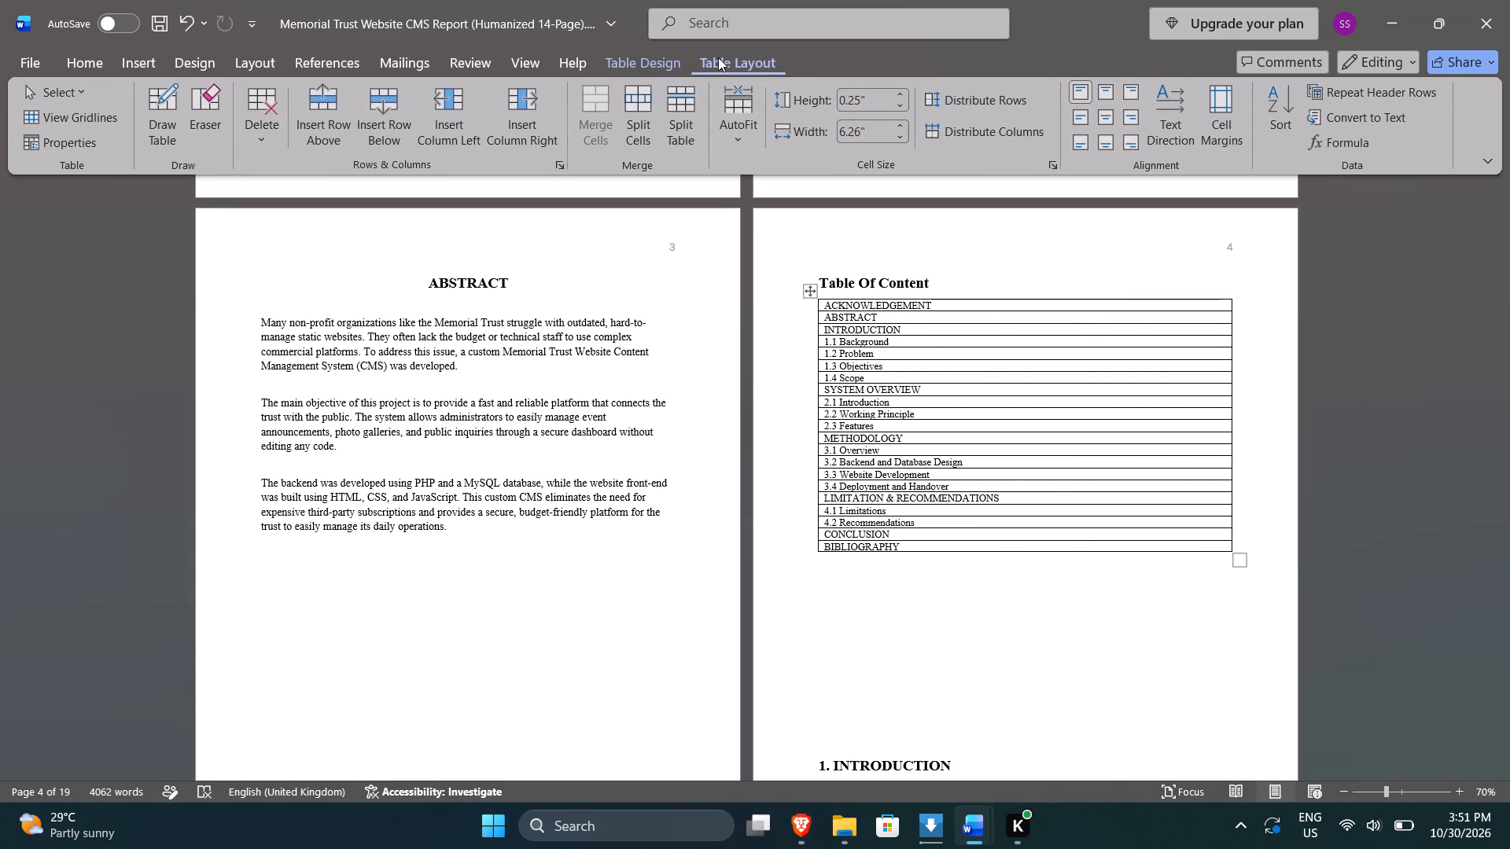
pyautogui.click(348, 134)
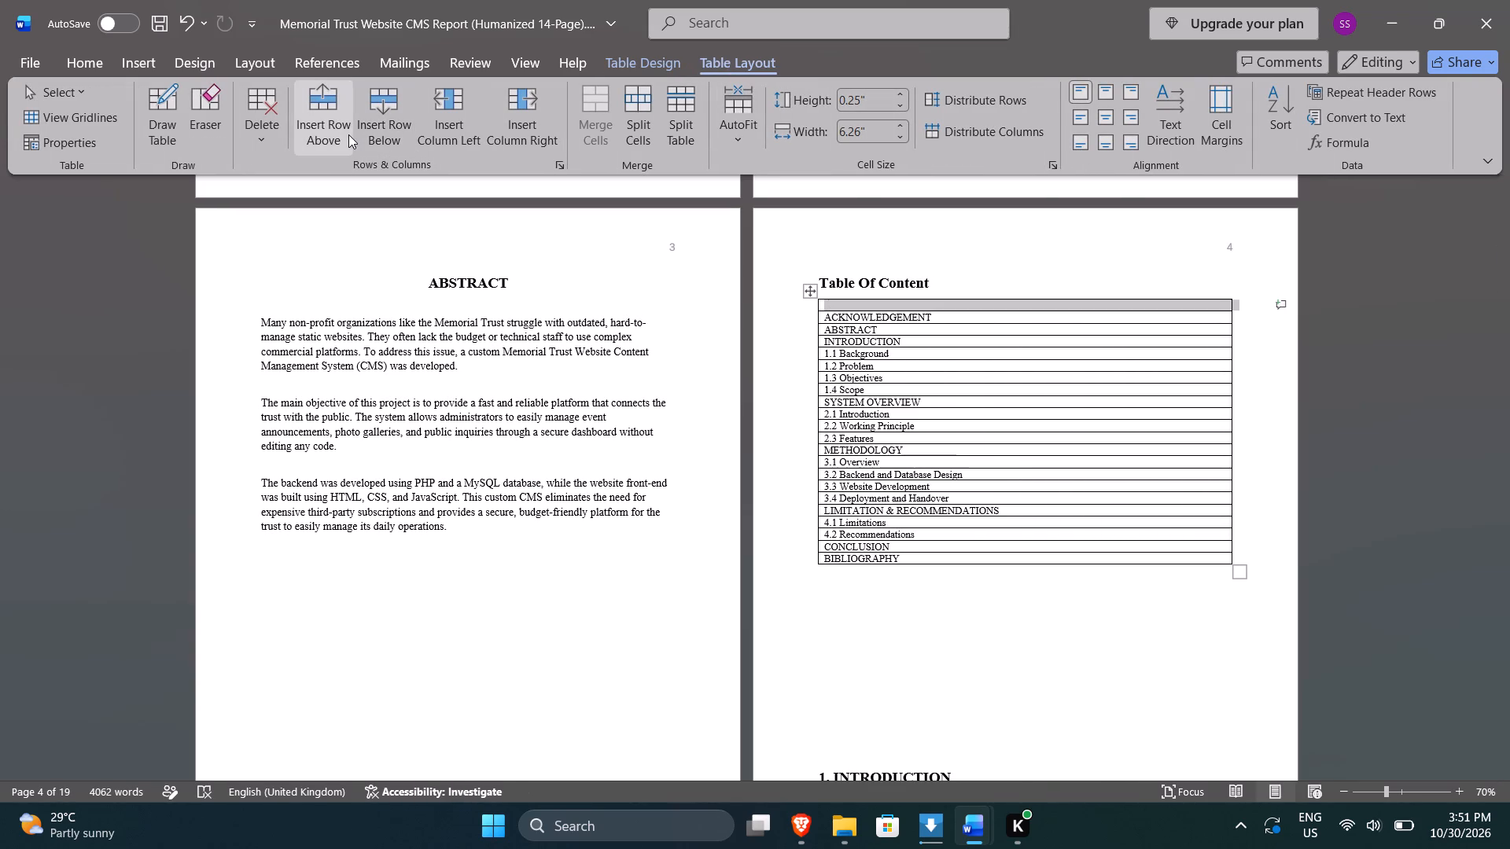
# Insert one empty column on each side of the topic column in the contents table.
pyautogui.click(443, 136)
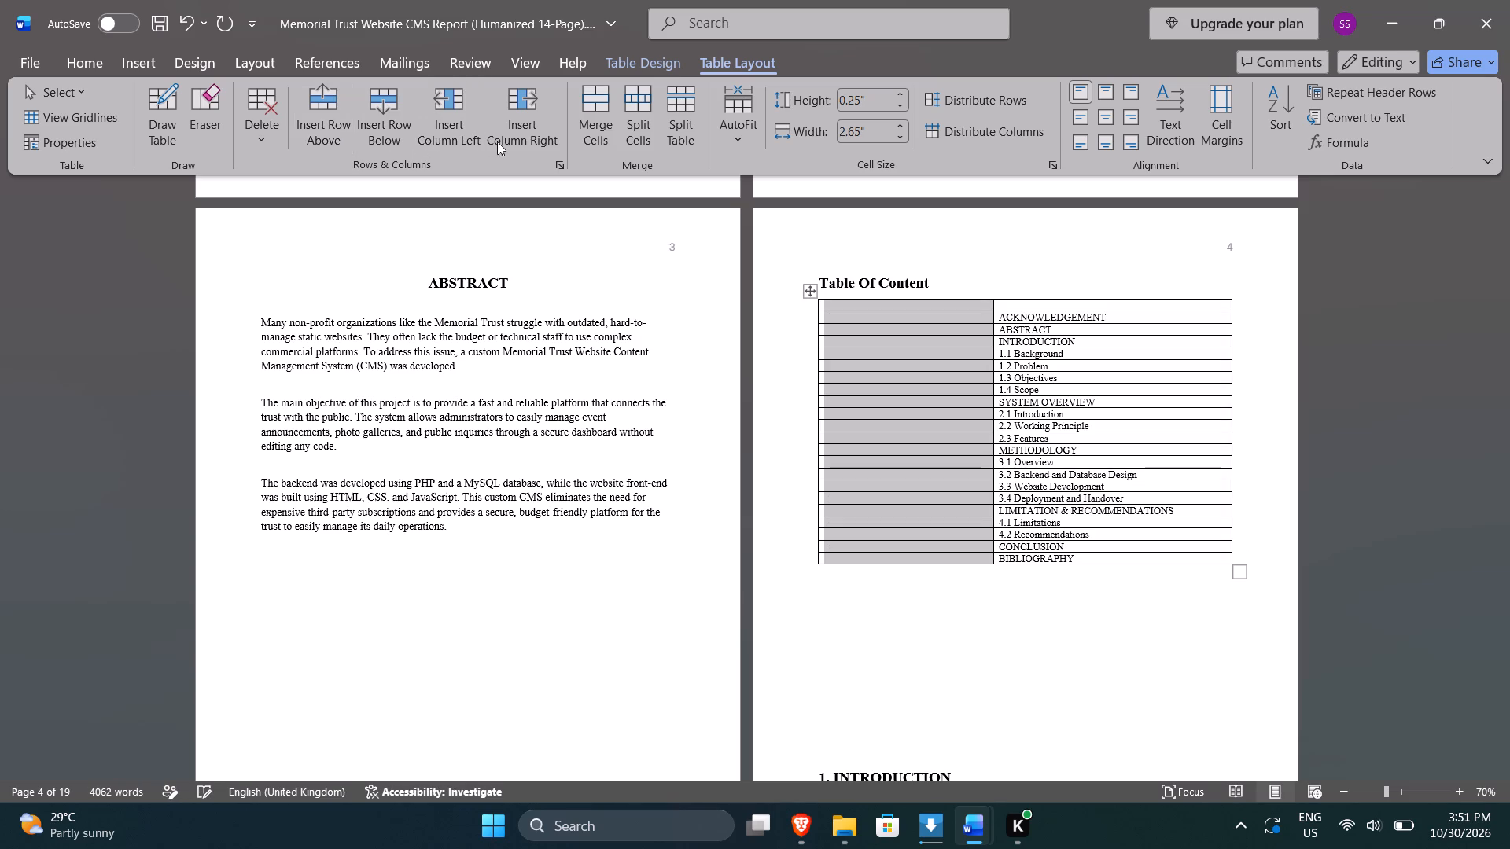
pyautogui.click(1087, 315)
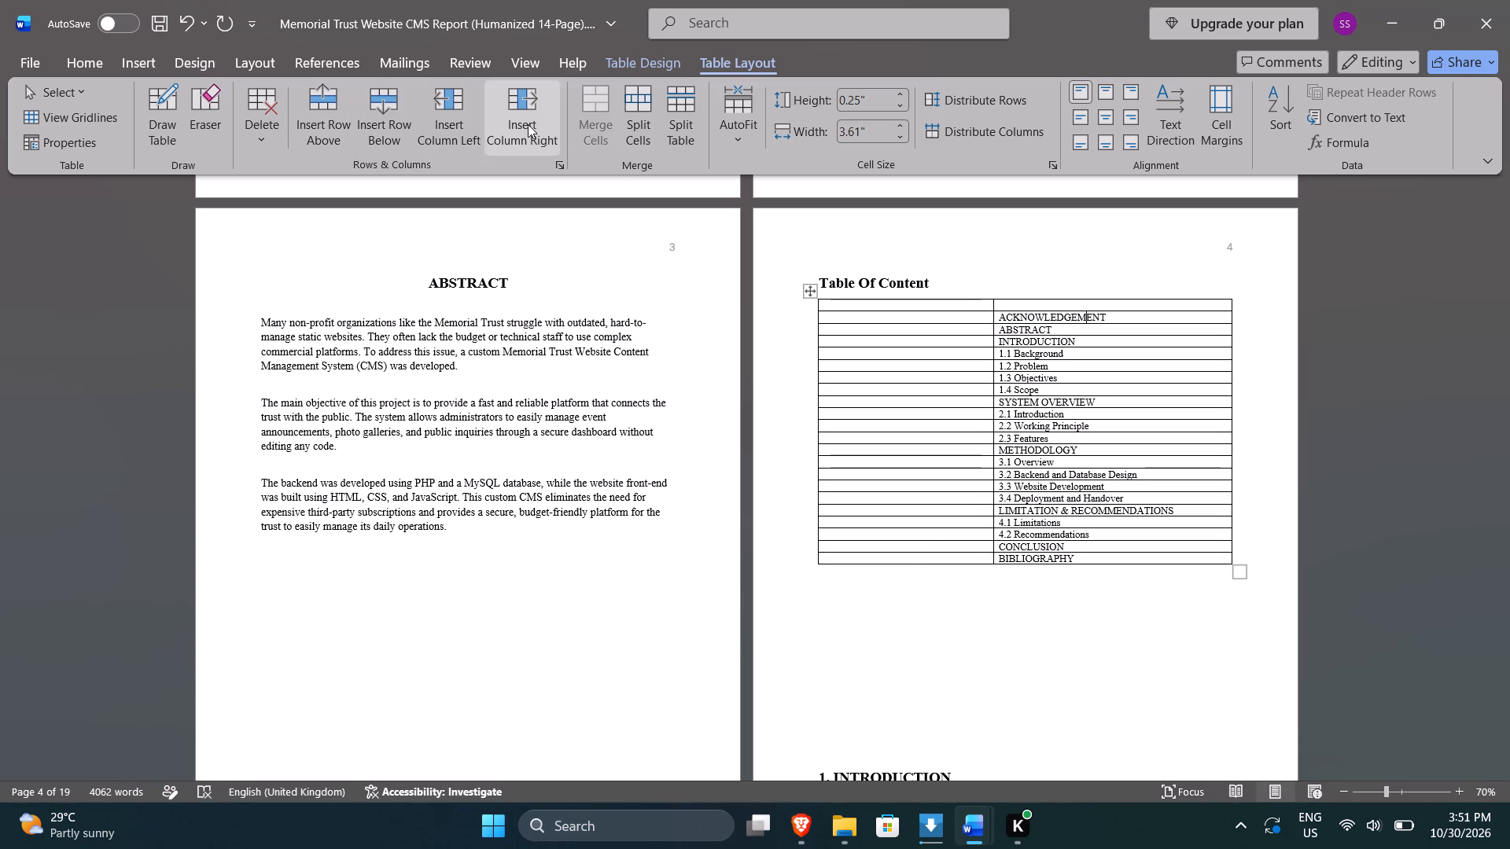
pyautogui.click(528, 124)
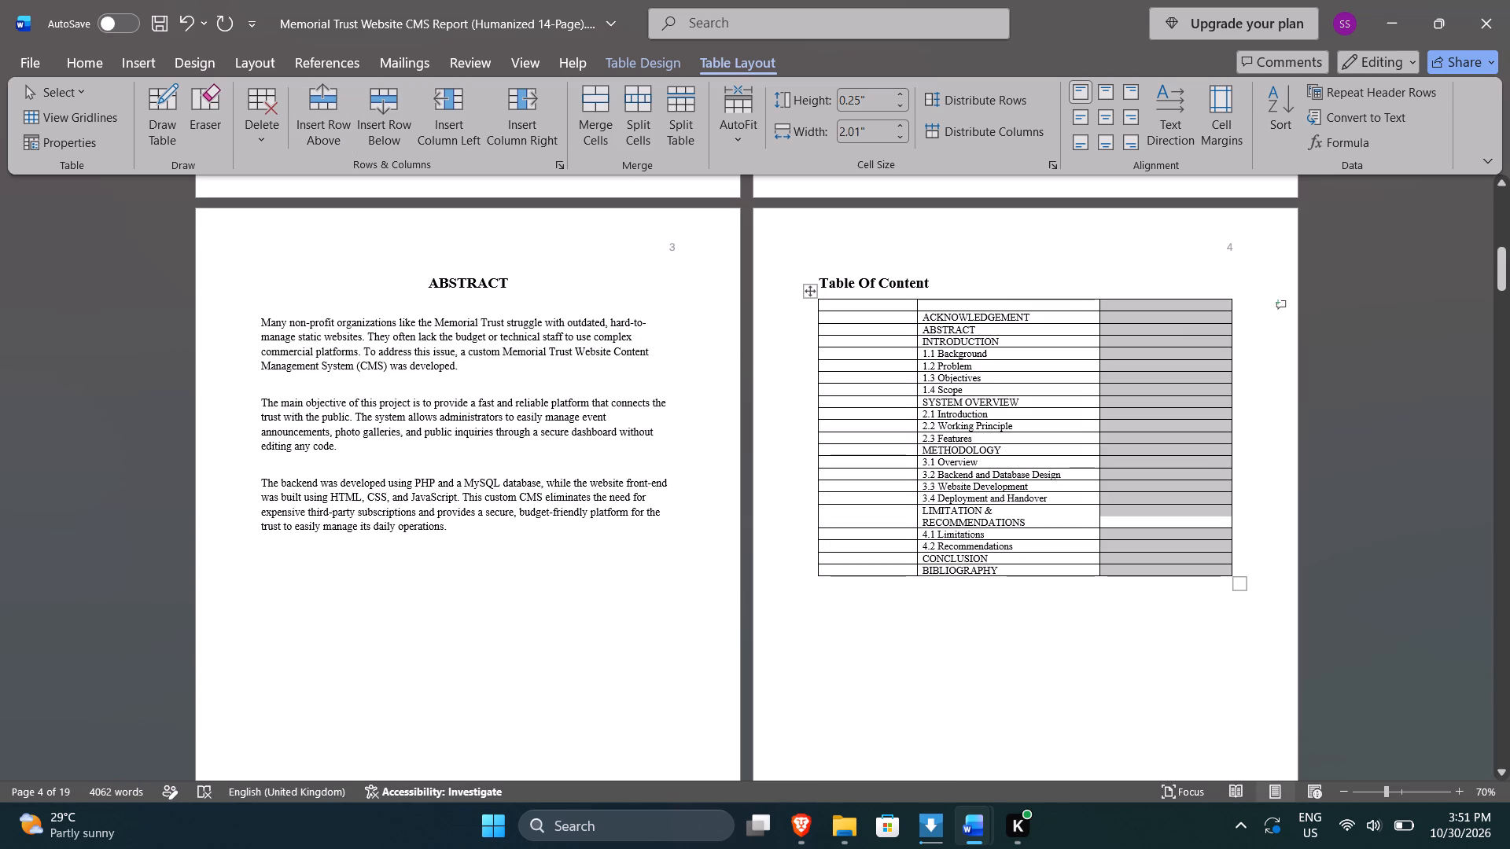
# Fill the contents table's empty first row with the column labels Chapter No., Topic and Page No, following the reference PDF.
pyautogui.click(897, 302)
pyautogui.click(890, 308)
pyautogui.click(886, 305)
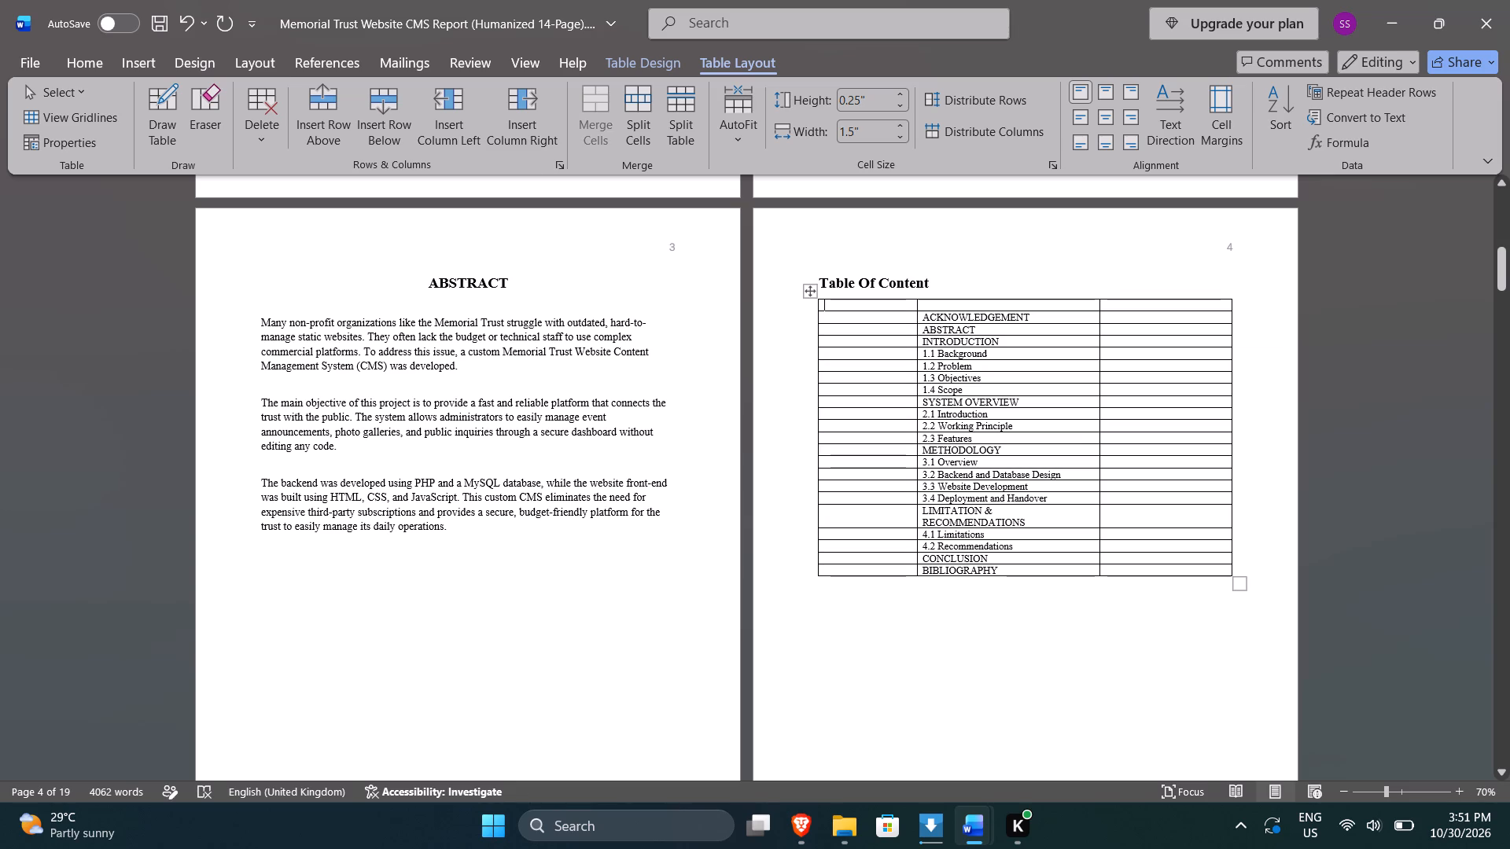
pyautogui.hotkey('alt', 'Tab')
pyautogui.hotkey('alt', 'Tab')
pyautogui.write('Chapter No.')
pyautogui.press('Right')
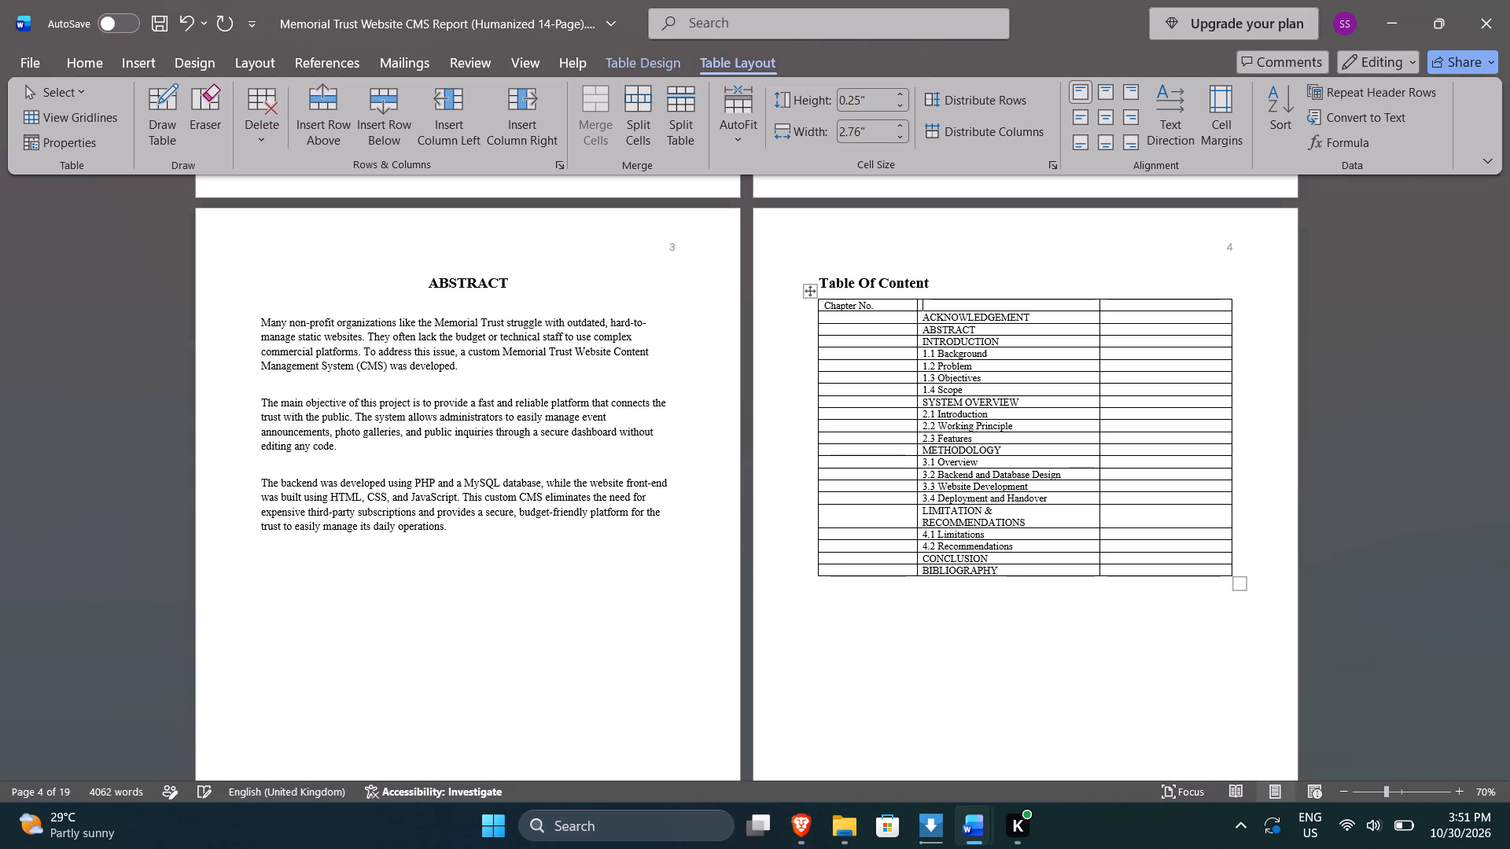
pyautogui.hotkey('alt', 'Tab')
pyautogui.hotkey('alt', 'Tab')
pyautogui.write('Topic')
pyautogui.hotkey('ctrl', 'Right')
pyautogui.hotkey('alt', 'Tab')
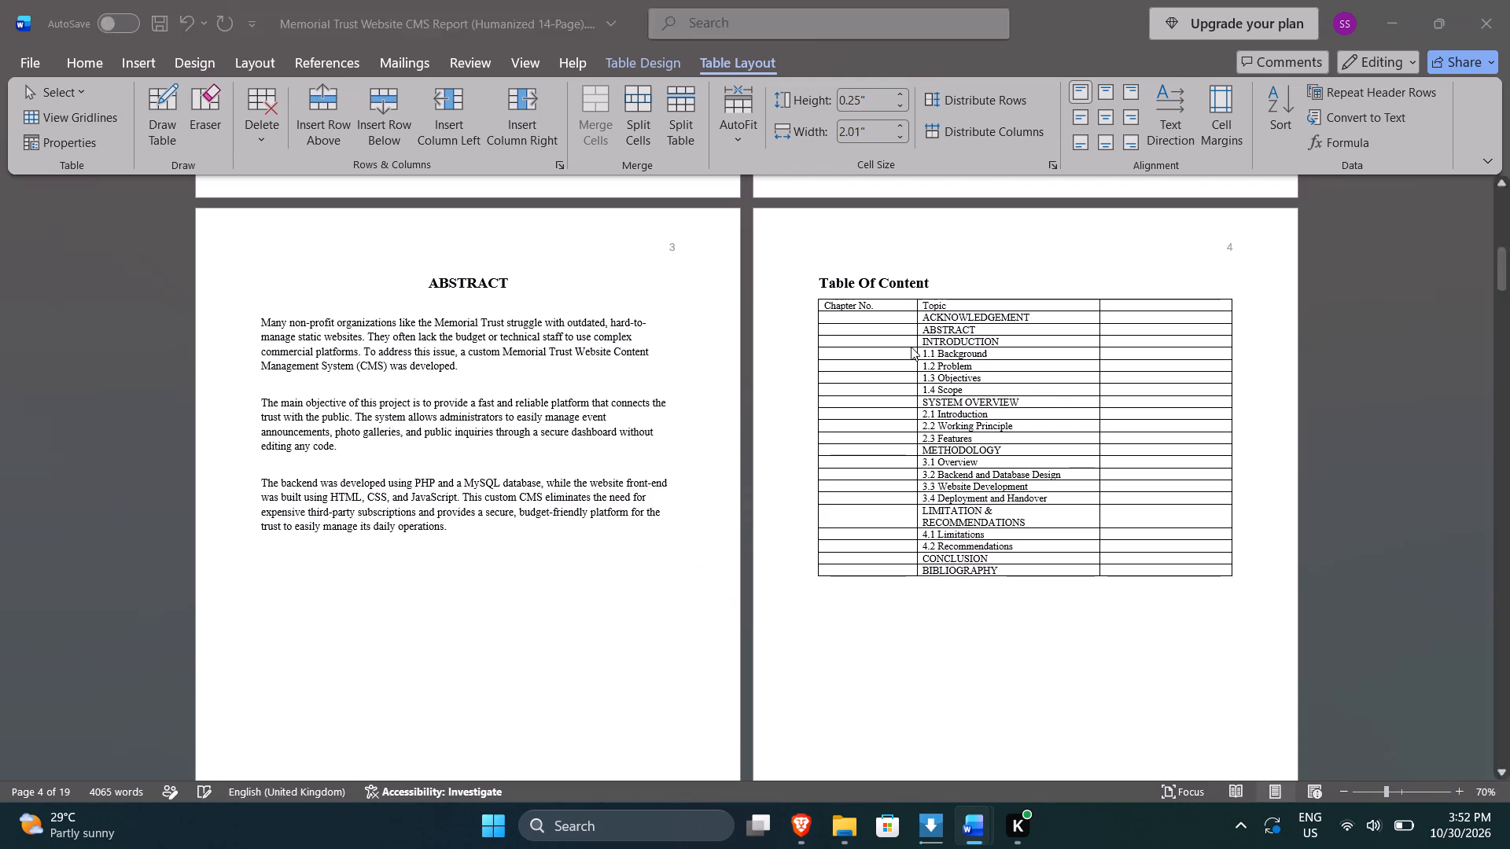
pyautogui.hotkey('alt', 'Tab')
pyautogui.write('Page No')
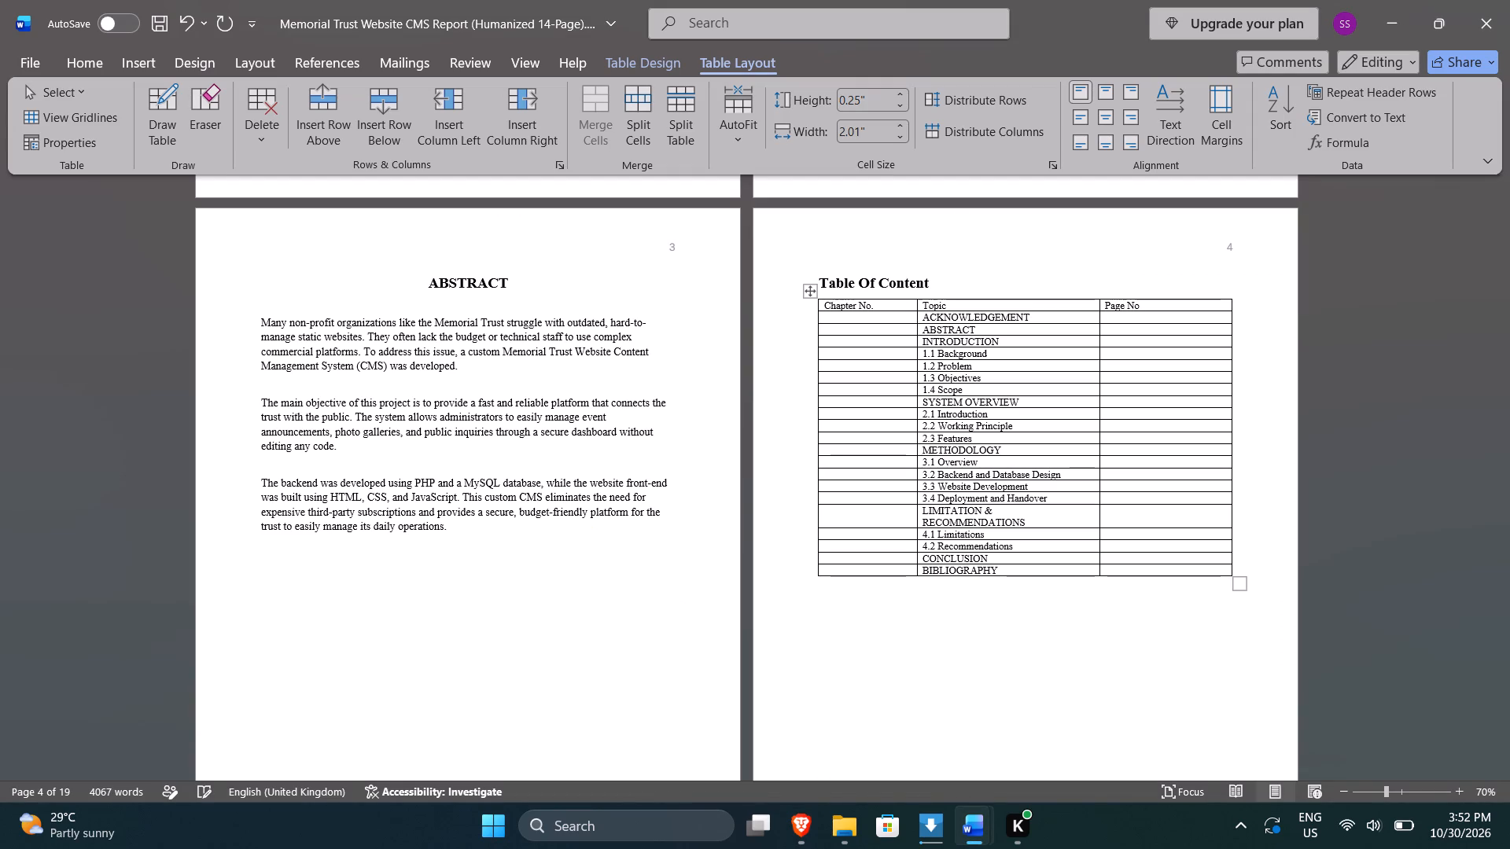
# Remove the trailing period from the Chapter No. column label.
pyautogui.hotkey('ctrl', 'Left')
pyautogui.hotkey('ctrl', 'Left')
pyautogui.press('Left')
pyautogui.press('Left')
pyautogui.hotkey('ctrl', 'Left')
pyautogui.press('Left')
pyautogui.press('BackSpace')
# Make the contents table's header row, Chapter No through Page No, bold.
pyautogui.hotkey('ctrl', 'shift', 'Left')
pyautogui.hotkey('ctrl', 'shift', 'Left')
pyautogui.press('Left')
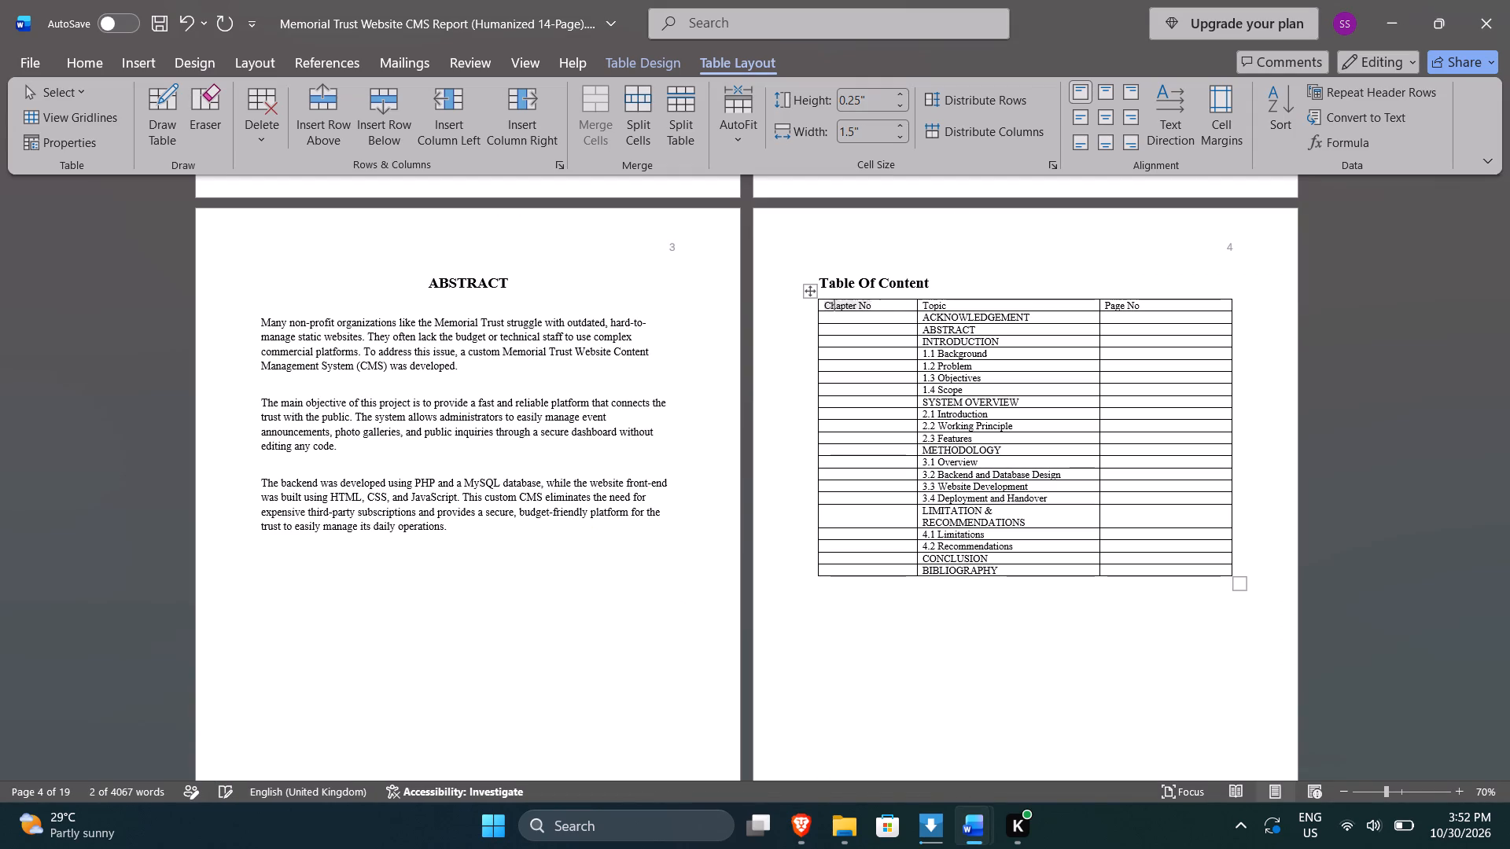
pyautogui.hotkey('ctrl', 'shift', 'Right')
pyautogui.hotkey('ctrl', 'shift', 'Right')
pyautogui.hotkey('ctrl', 'shift', 'Right')
pyautogui.hotkey('ctrl', 'shift', 'Right')
pyautogui.hotkey('ctrl', 'shift', 'Right')
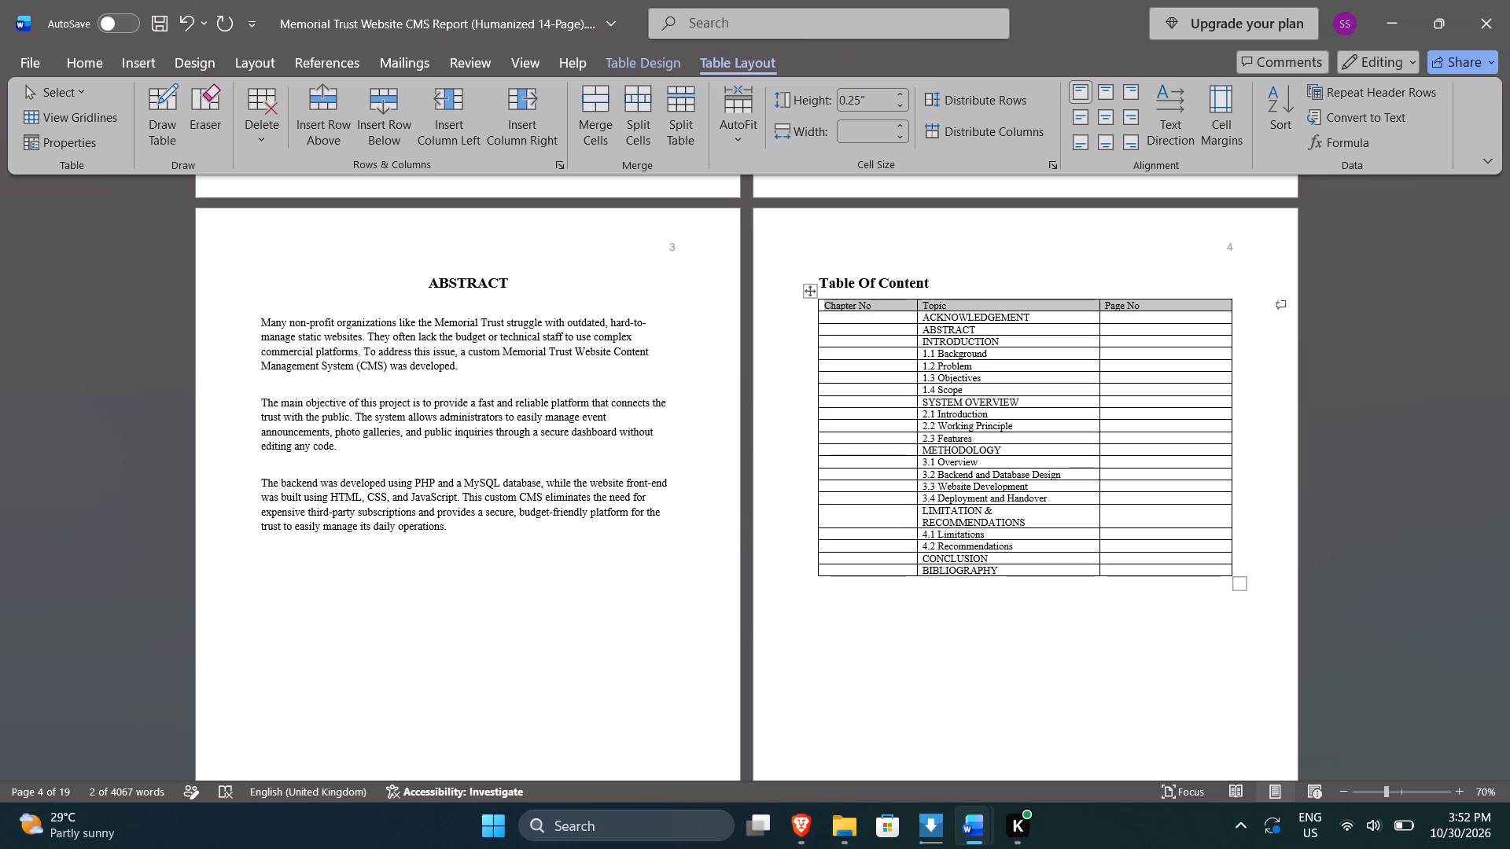
pyautogui.hotkey('ctrl', 'b')
pyautogui.press('Down')
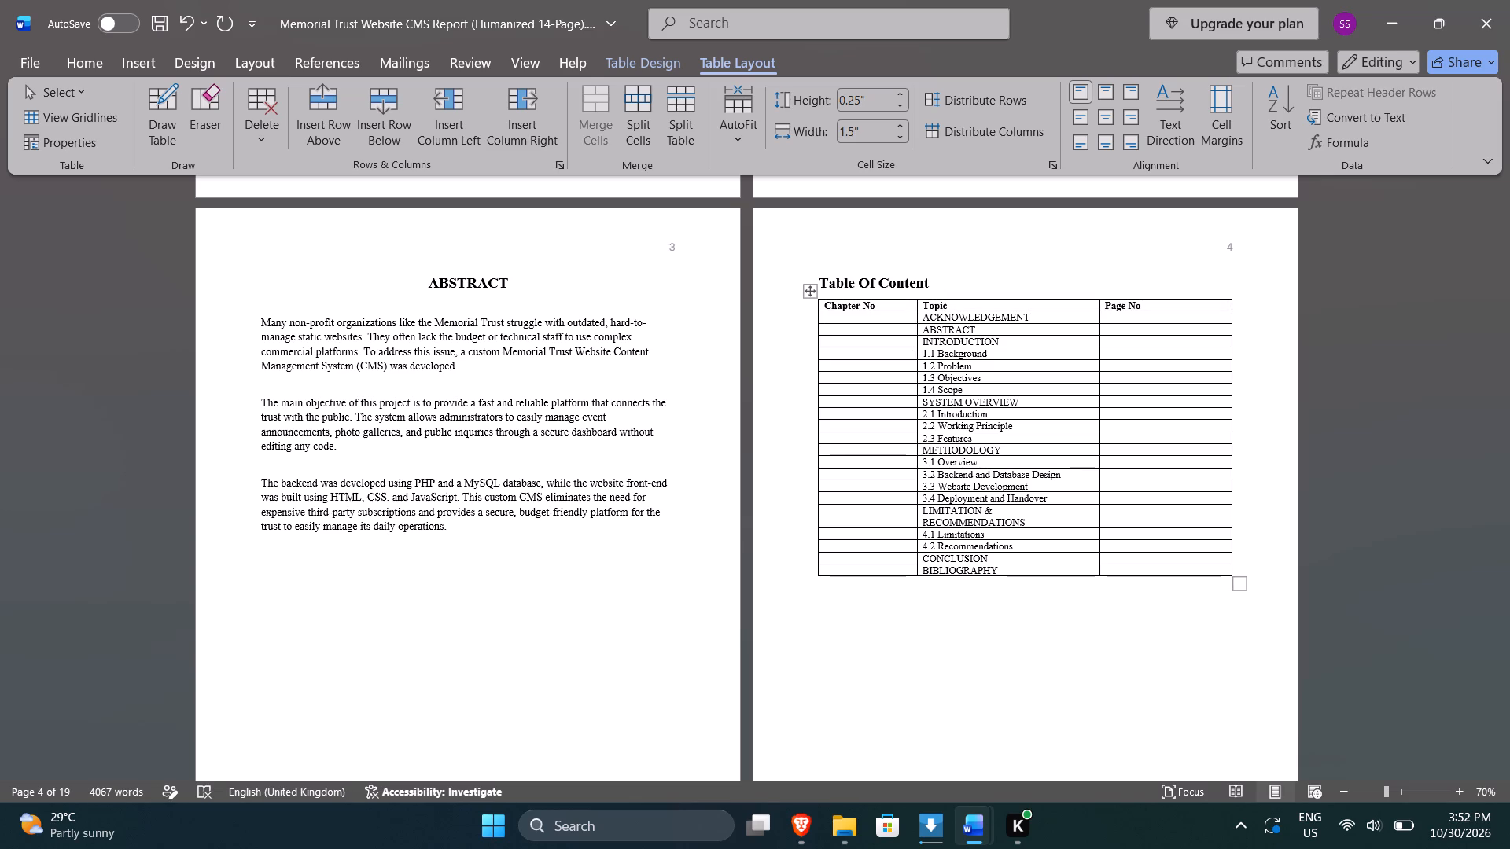
# Check the entry order in the reference PDF and insert an empty row above ACKNOWLEDGEMENT in the contents table.
pyautogui.hotkey('alt', 'Tab')
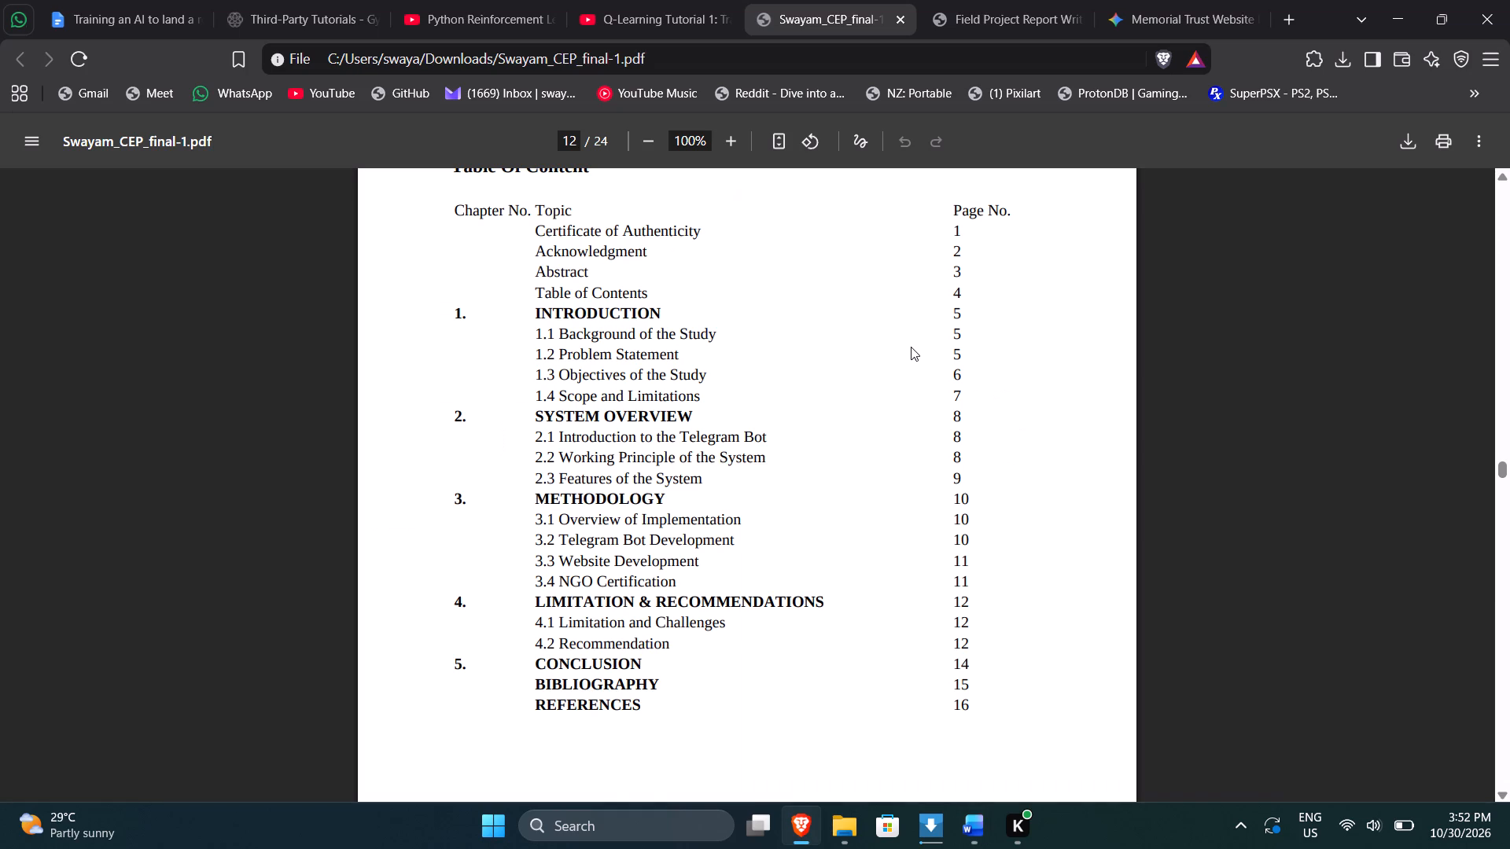
pyautogui.hotkey('alt', 'Tab')
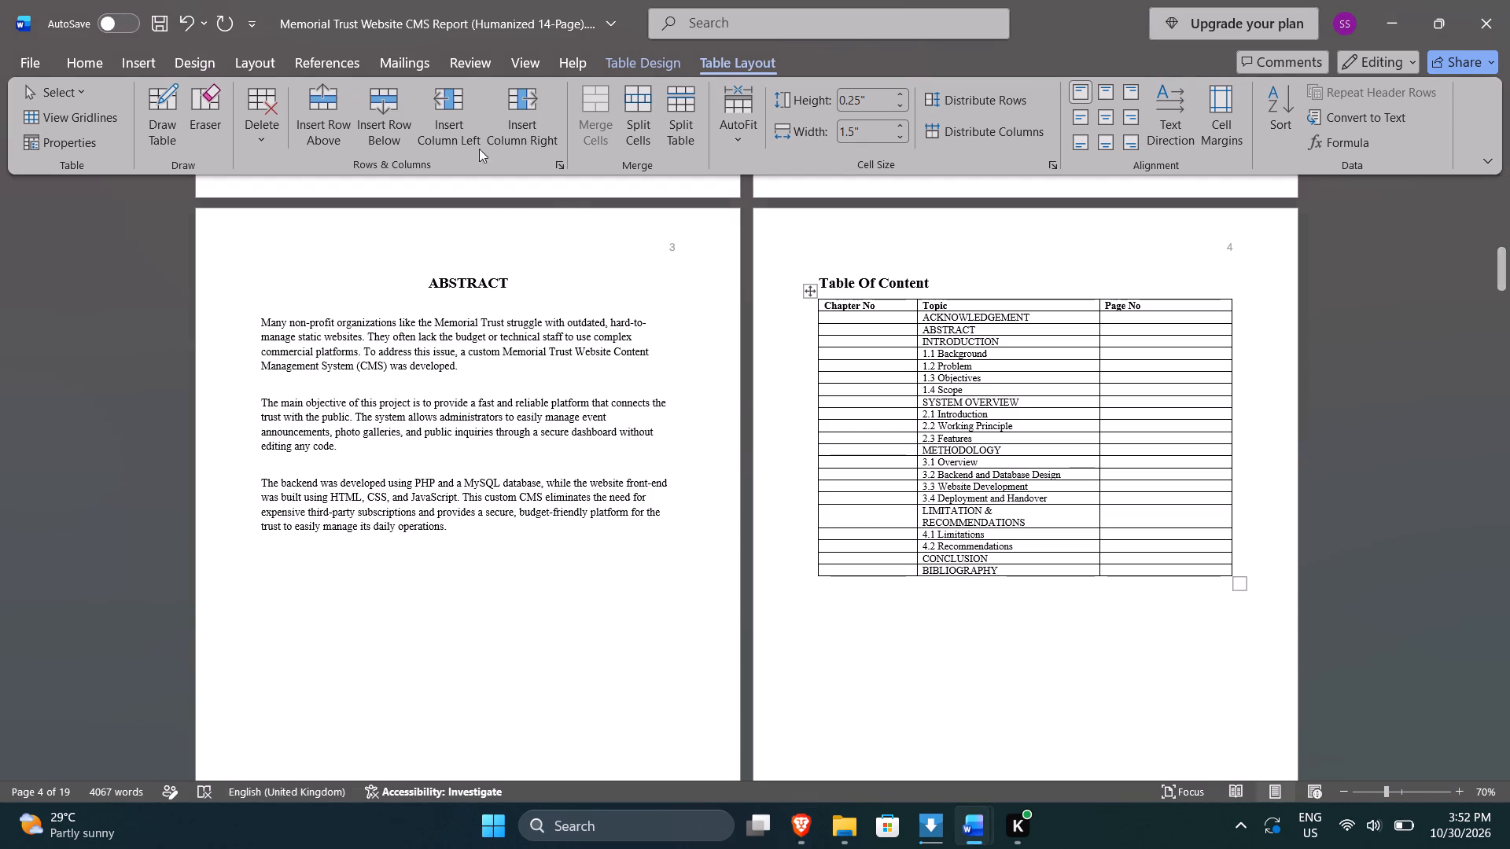
pyautogui.hotkey('alt', 'Tab')
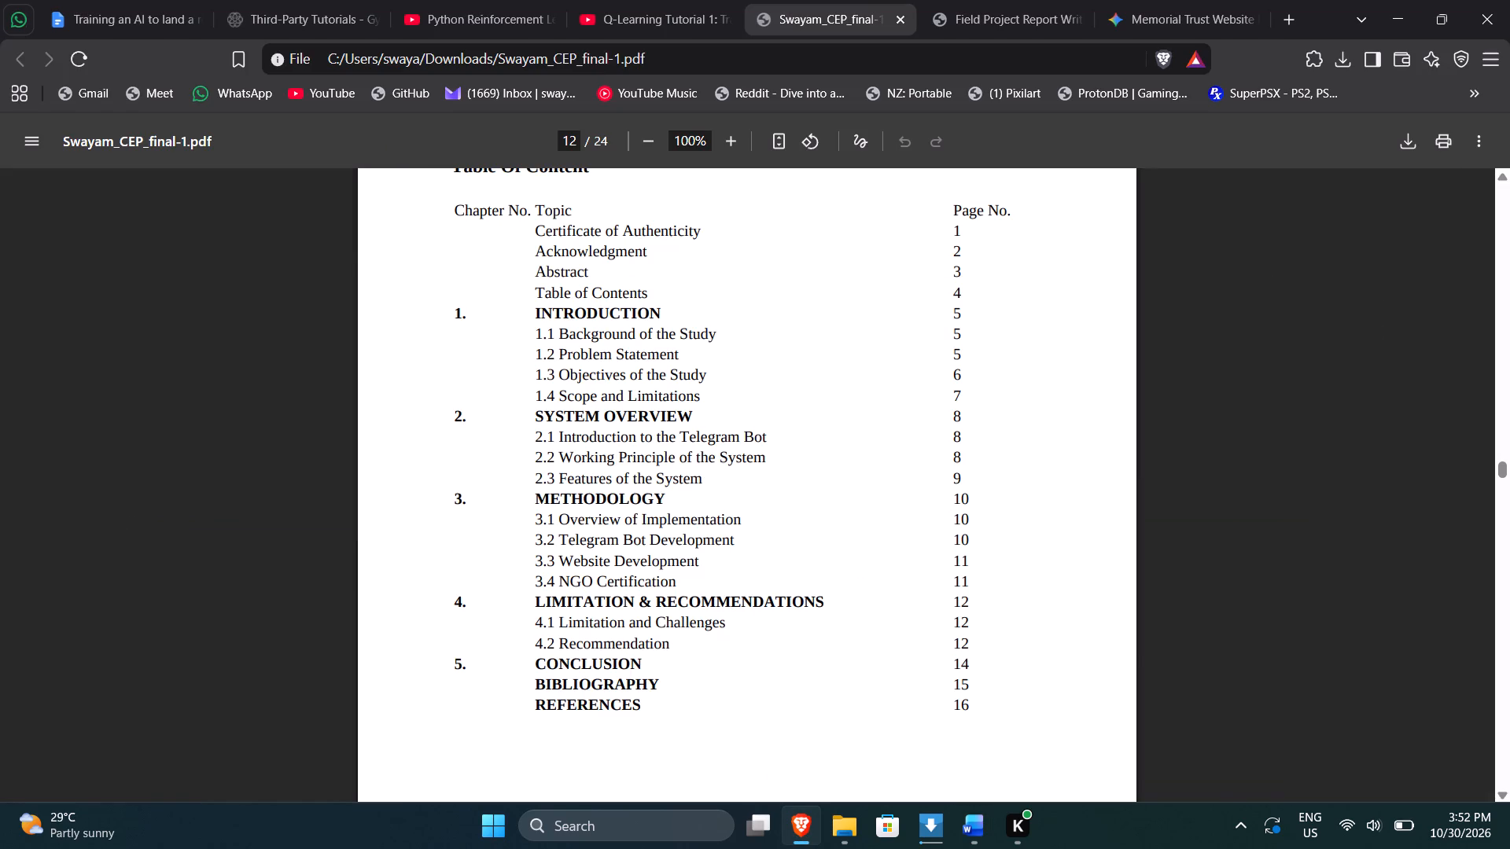
pyautogui.hotkey('alt', 'Tab')
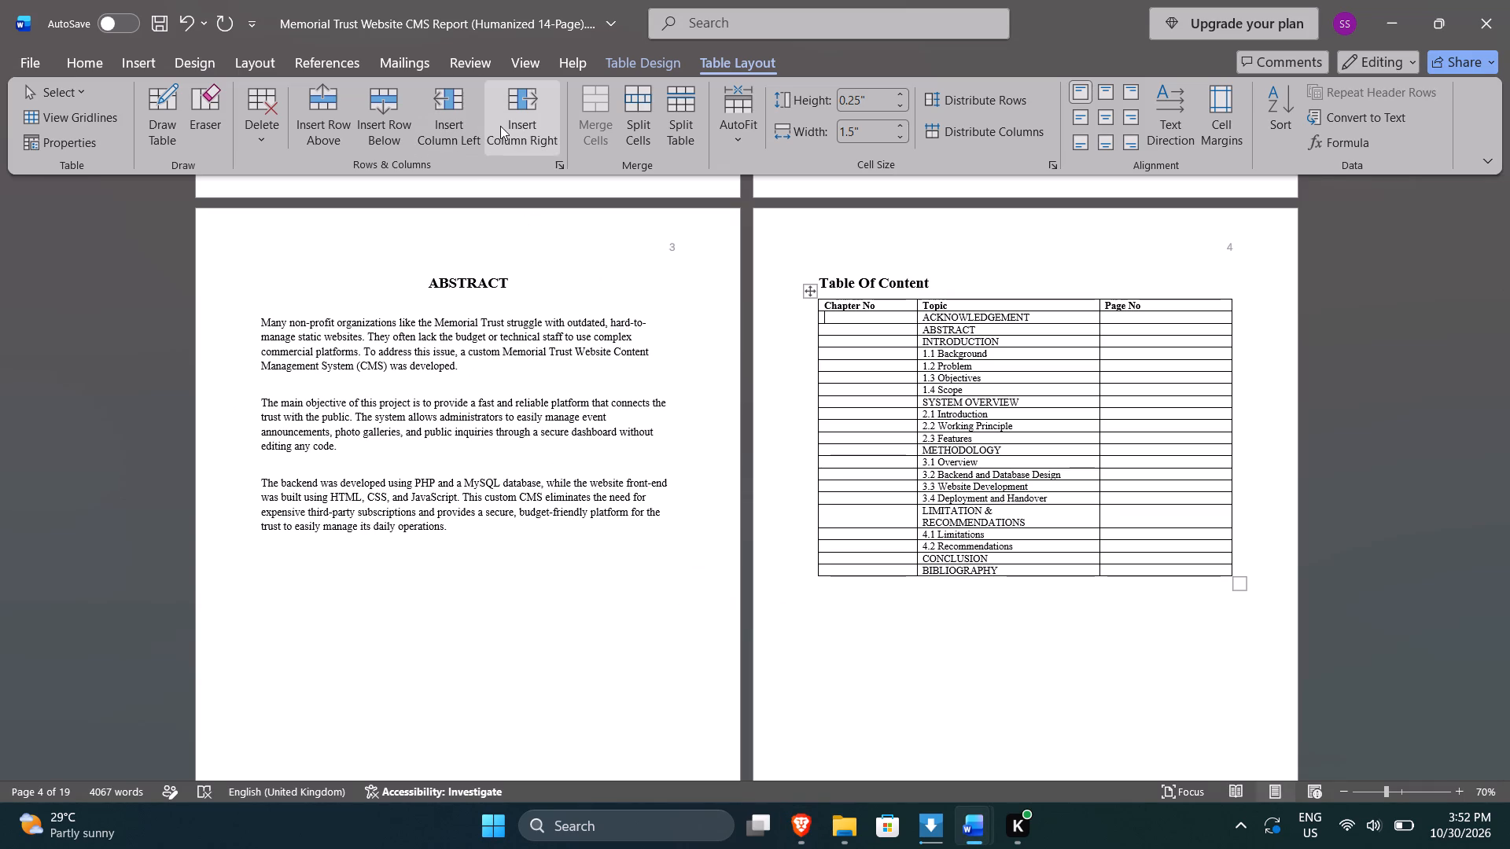
pyautogui.click(329, 123)
# Enter CERTIFICATE in capitals as the topic of the new row above ACKNOWLEDGEMENT.
pyautogui.click(962, 318)
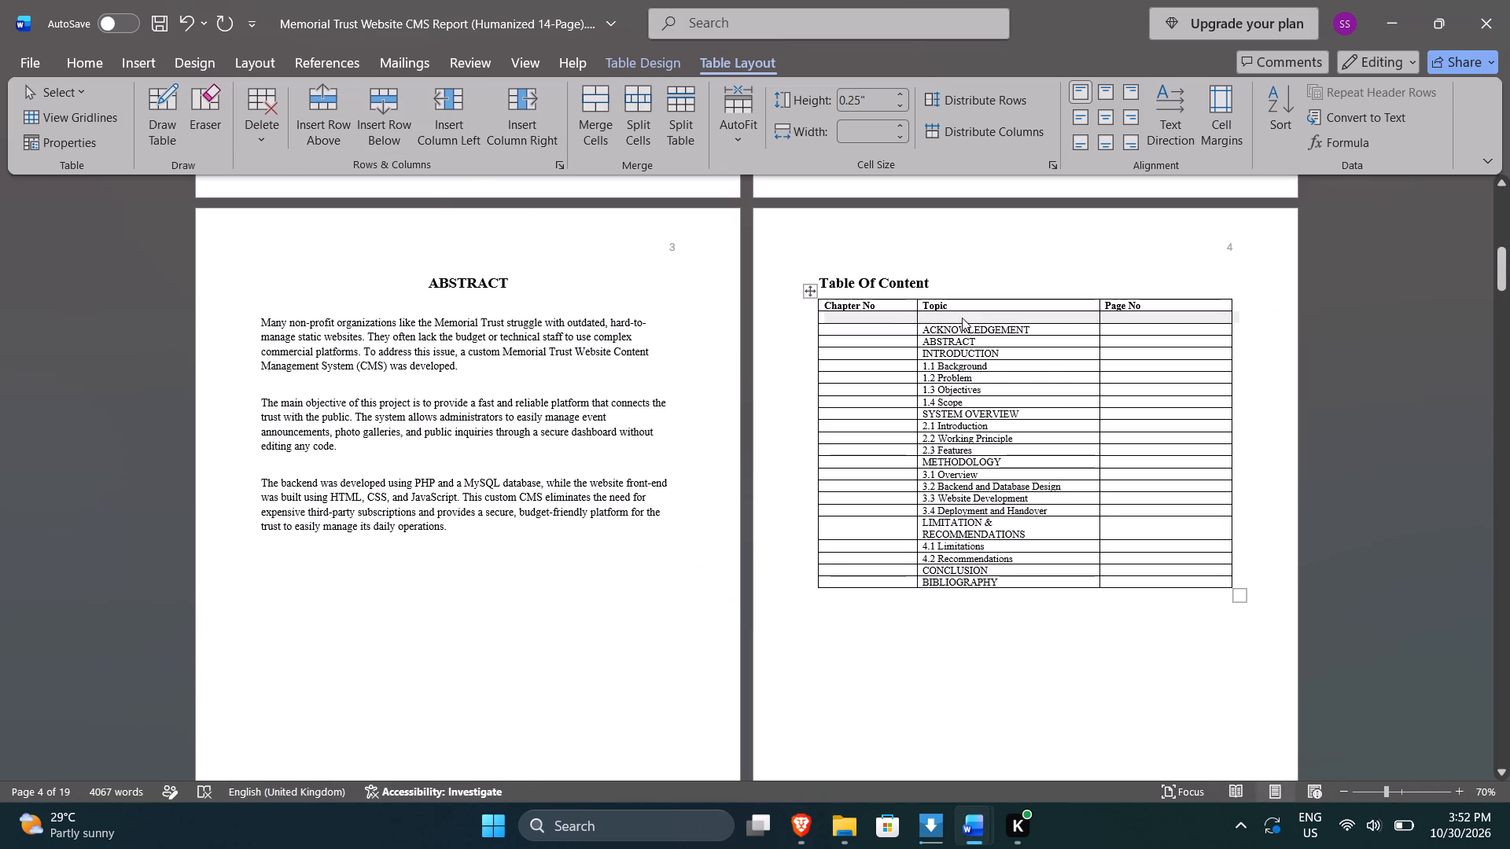
pyautogui.hotkey('alt', 'Tab')
pyautogui.hotkey('alt', 'Tab')
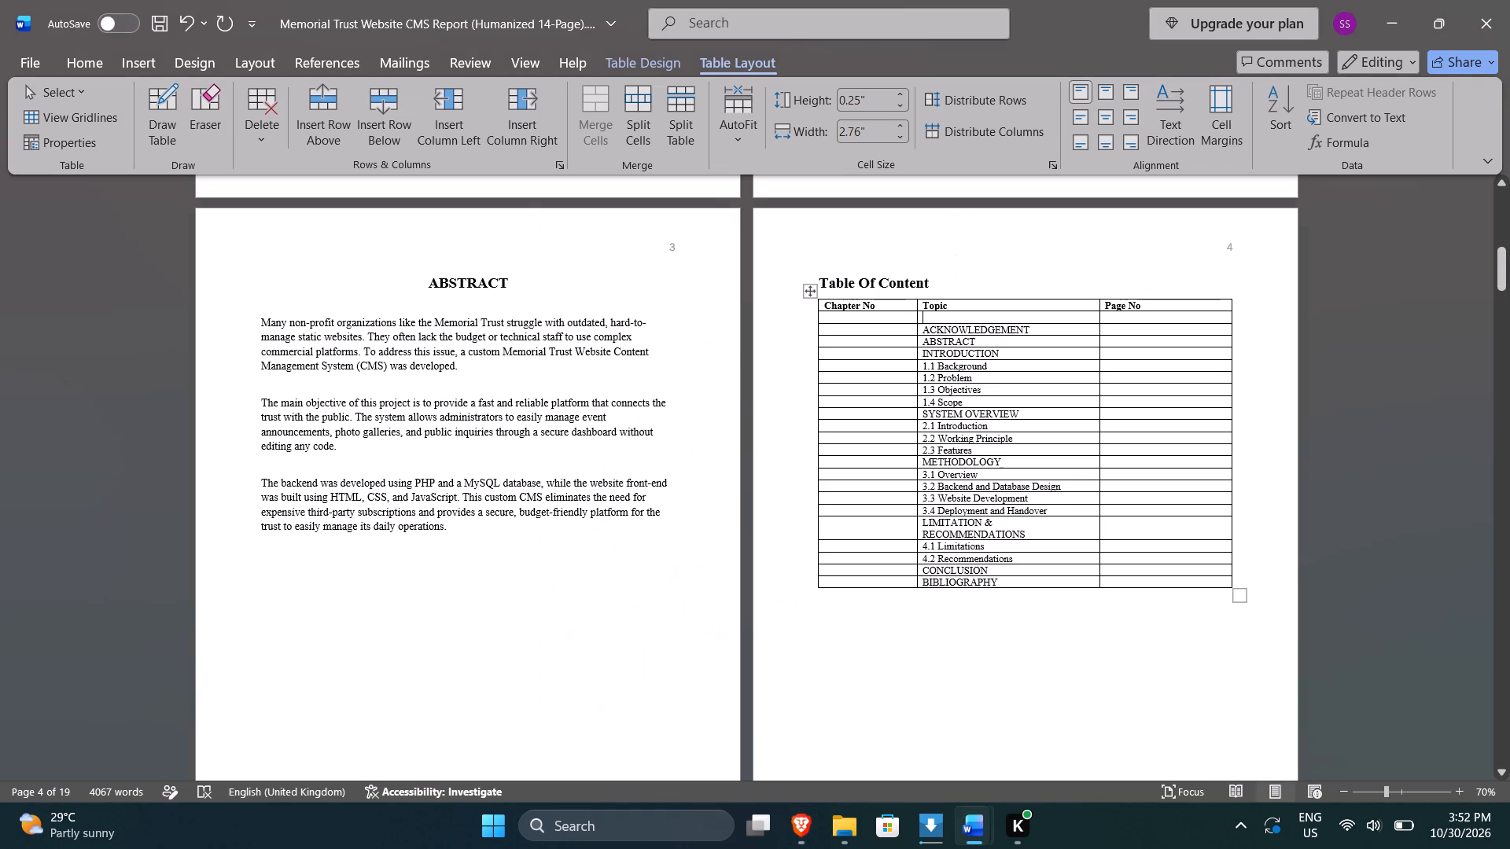
pyautogui.write('Certifictae')
pyautogui.press('BackSpace')
pyautogui.press('BackSpace')
pyautogui.press('BackSpace')
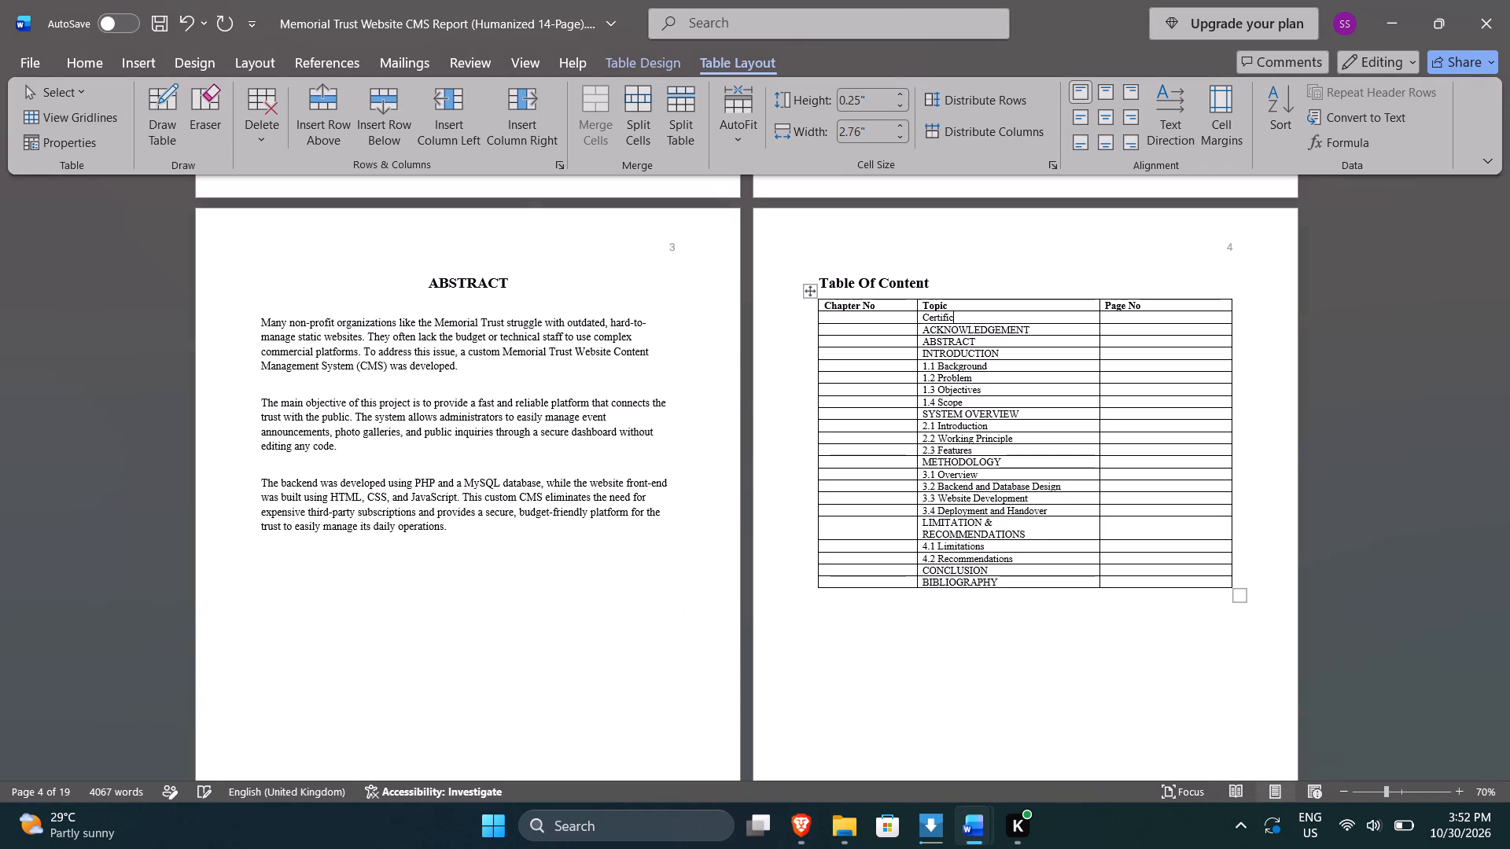
pyautogui.write('ate')
pyautogui.press('space')
pyautogui.hotkey('ctrl', 'BackSpace')
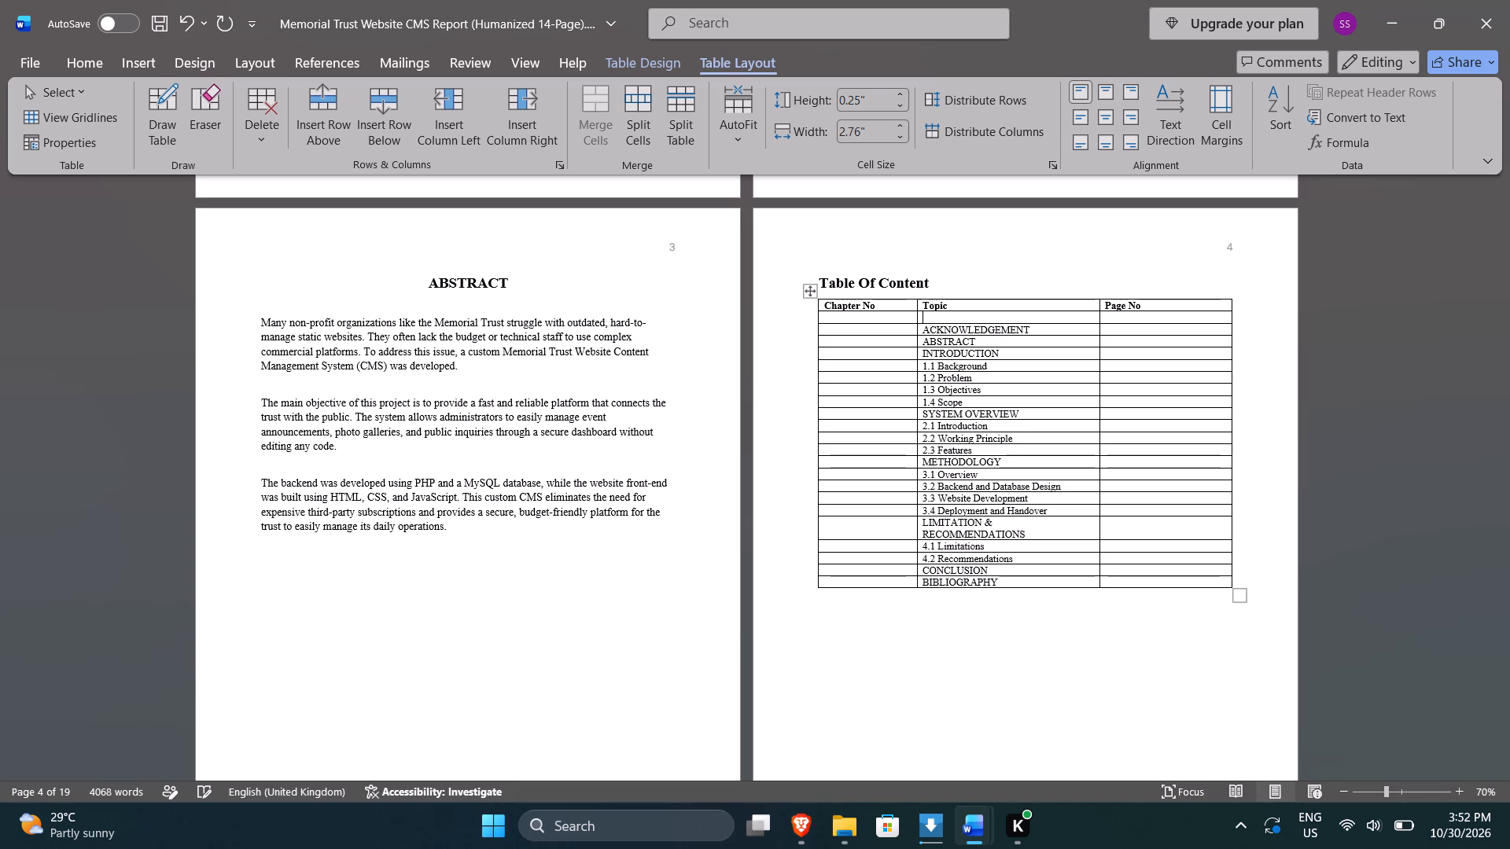
pyautogui.write('Ce')
pyautogui.press('BackSpace')
pyautogui.hotkey('ctrl', 'BackSpace')
pyautogui.write('CERTIFICA')
pyautogui.write('TE')
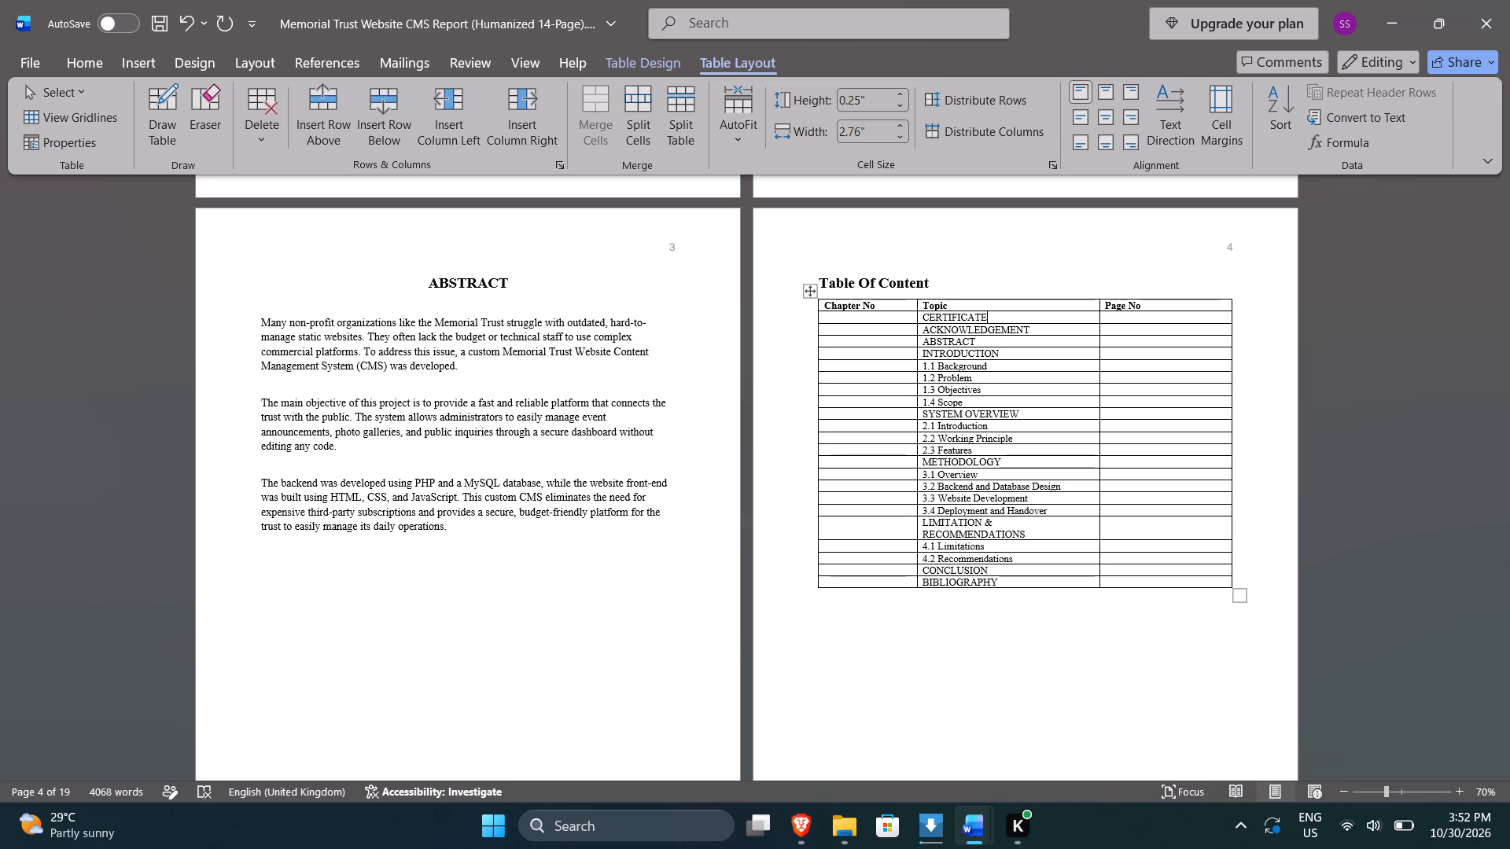
pyautogui.press('Down')
pyautogui.press('Down')
pyautogui.press('Down')
# Add three blank paragraphs above the 1. INTRODUCTION heading that follows the contents table.
pyautogui.scroll(3, 1040, 558)
pyautogui.scroll(-3, 1042, 560)
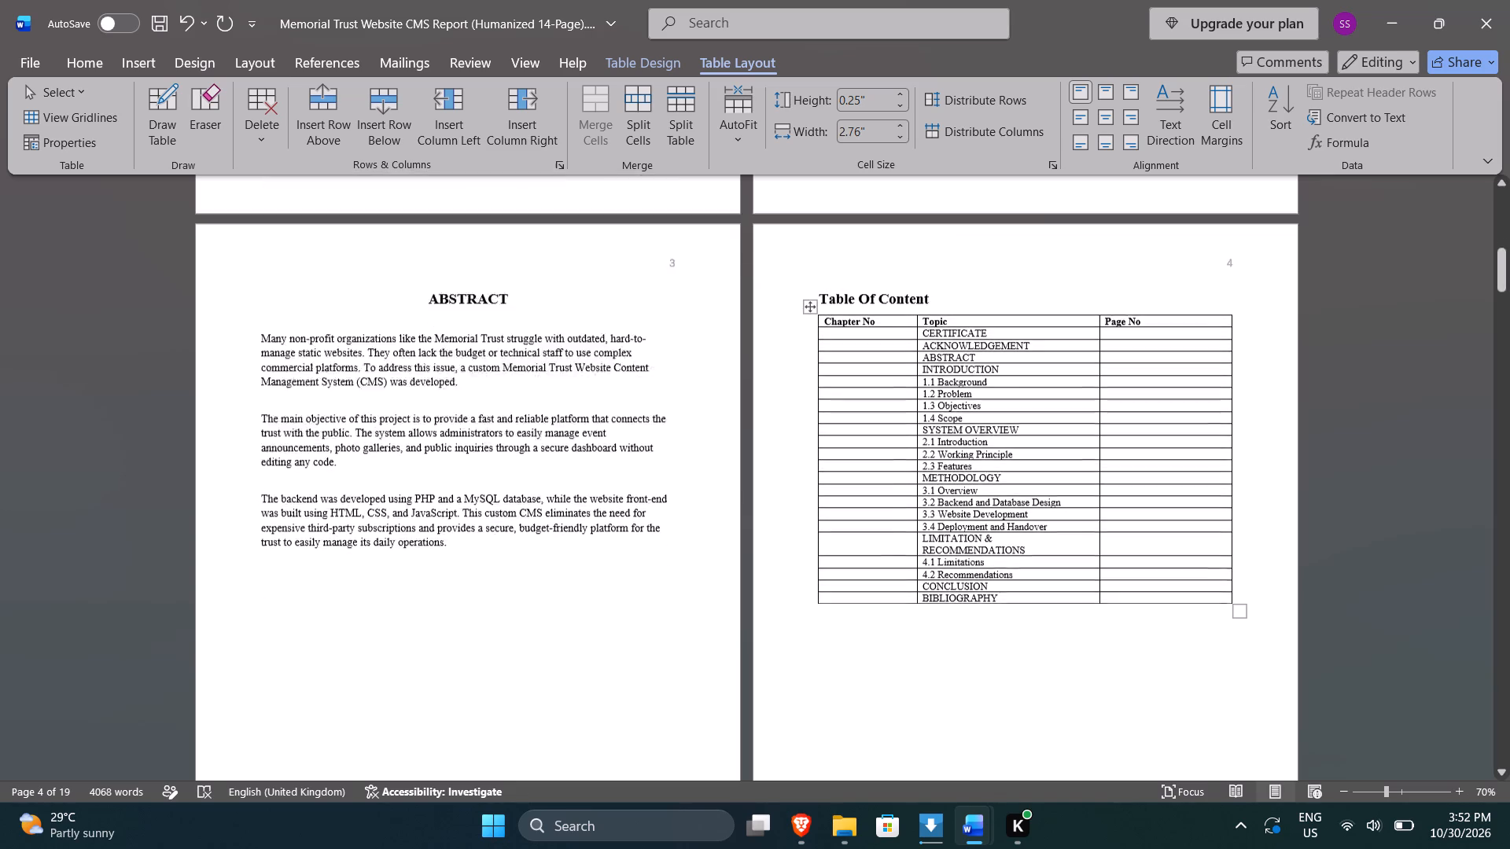
pyautogui.scroll(-8, 1042, 560)
pyautogui.click(898, 506)
pyautogui.press('Up')
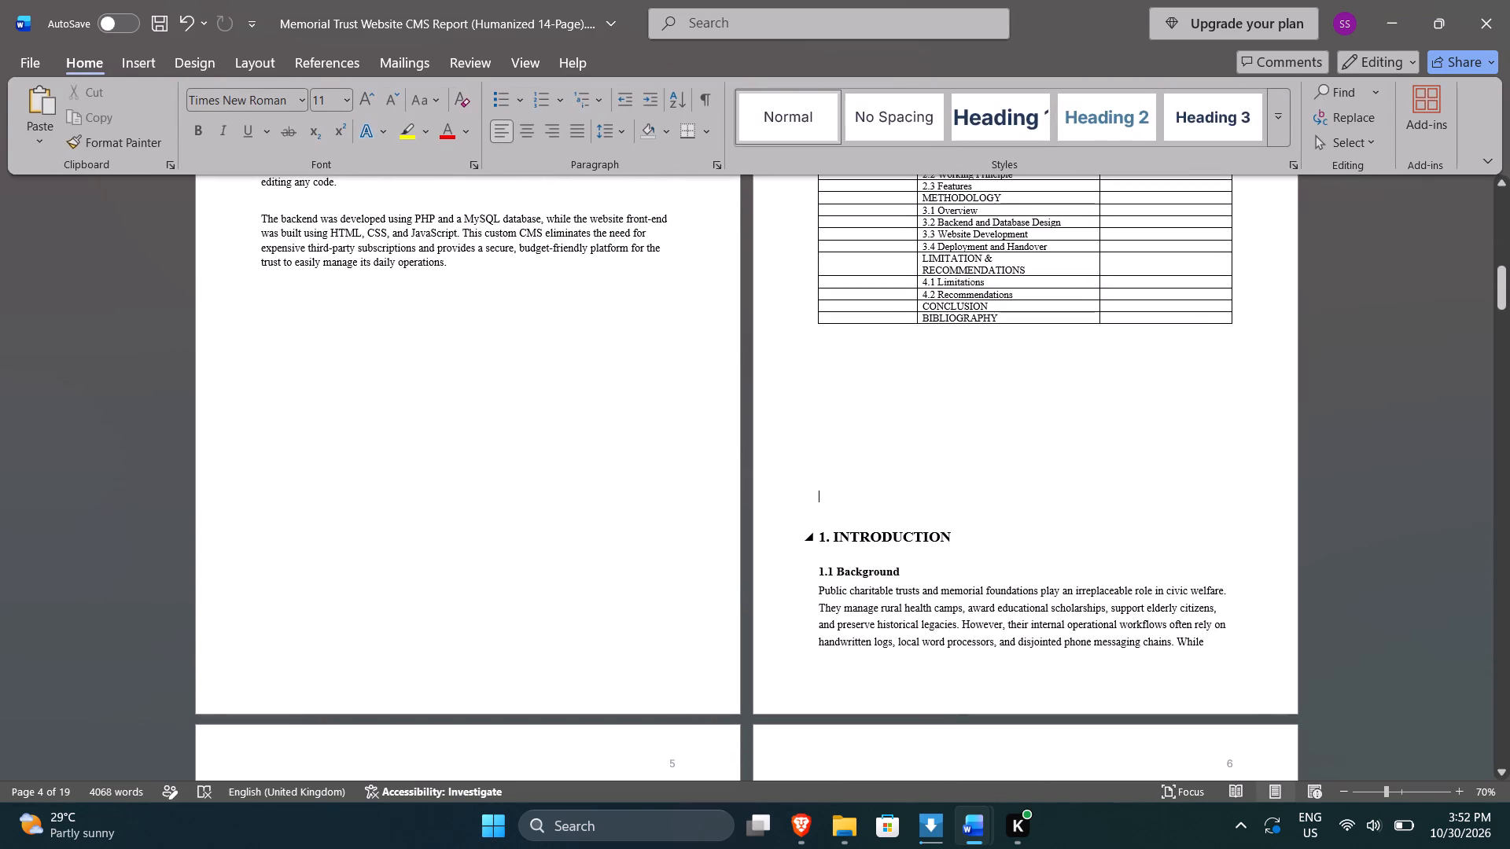
pyautogui.press('Return')
pyautogui.press('Return')
pyautogui.press('Return')
pyautogui.scroll(10, 898, 506)
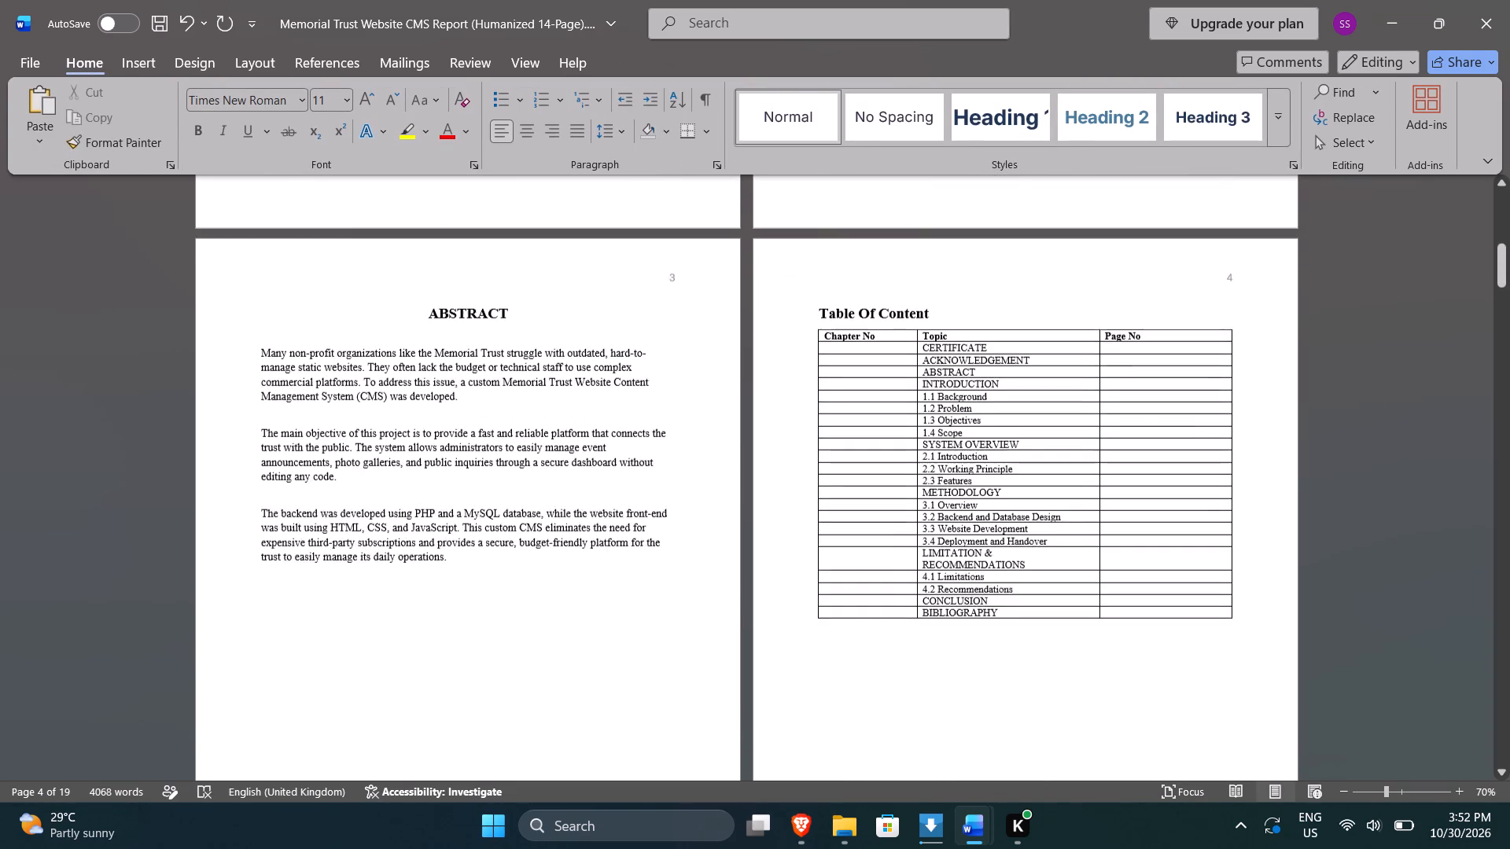
pyautogui.scroll(-2, 962, 494)
# Examine the reference PDF's contents layout and review the report's front pages from the certificate to the contents table.
pyautogui.hotkey('alt', 'Tab')
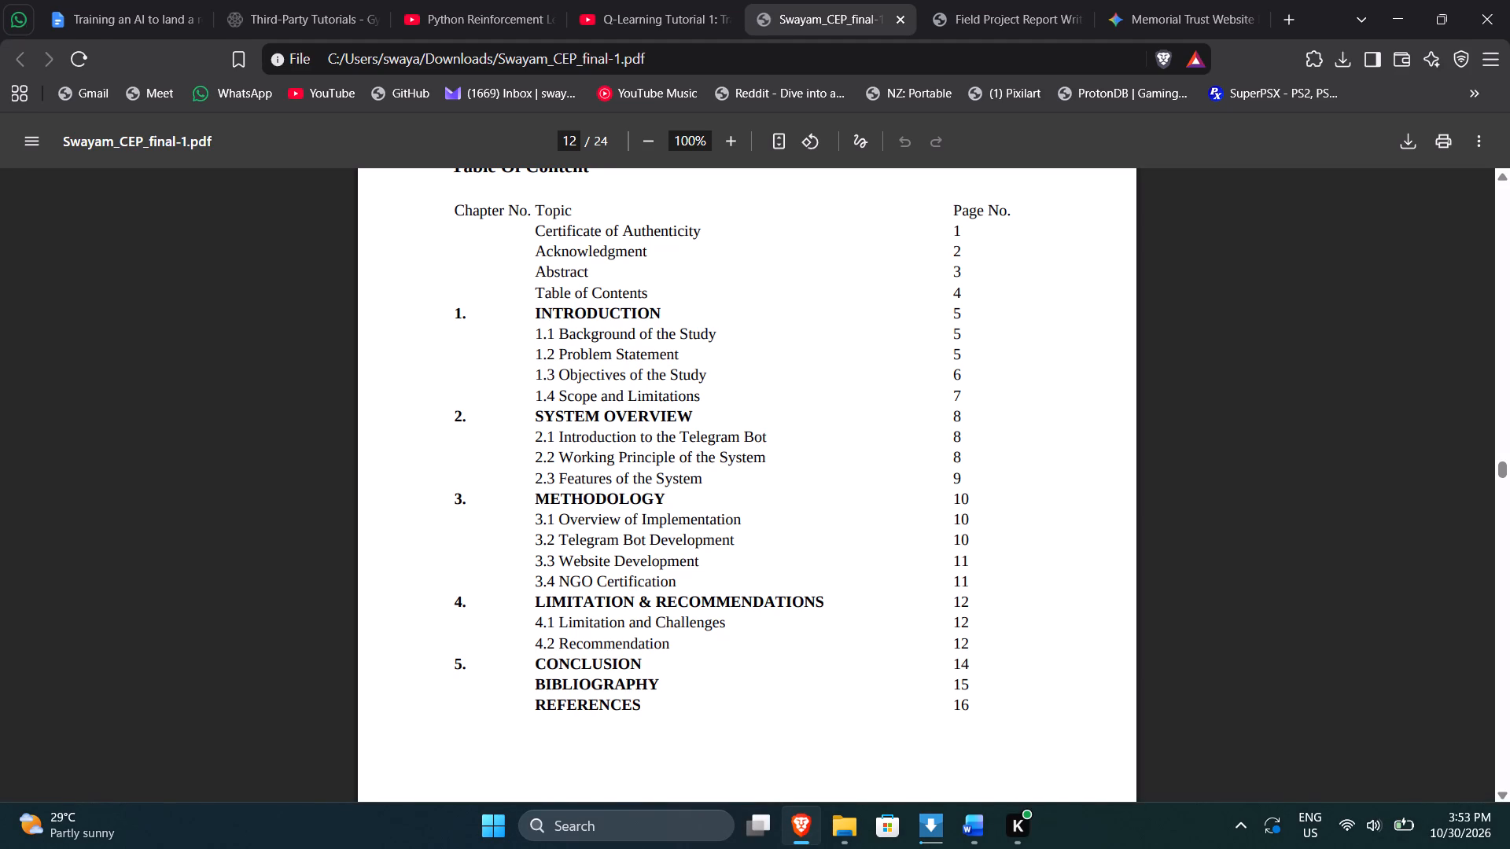
pyautogui.hotkey('alt', 'Tab')
pyautogui.keyDown('ctrl'); pyautogui.scroll(4, 921, 417); pyautogui.keyUp('ctrl')
pyautogui.scroll(-3, 921, 417)
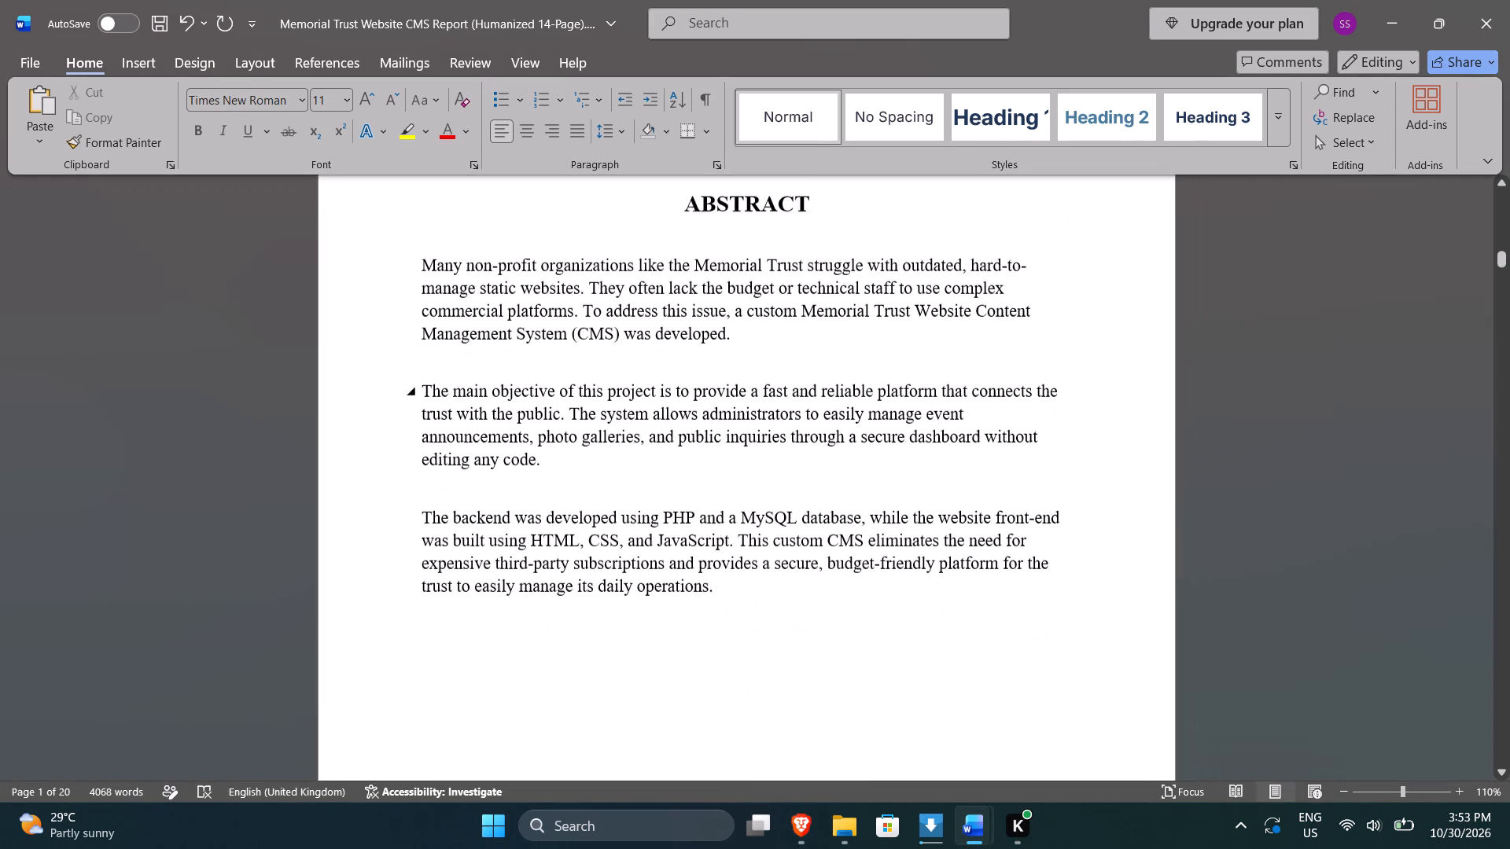
pyautogui.keyDown('ctrl'); pyautogui.scroll(-2, 921, 417); pyautogui.keyUp('ctrl')
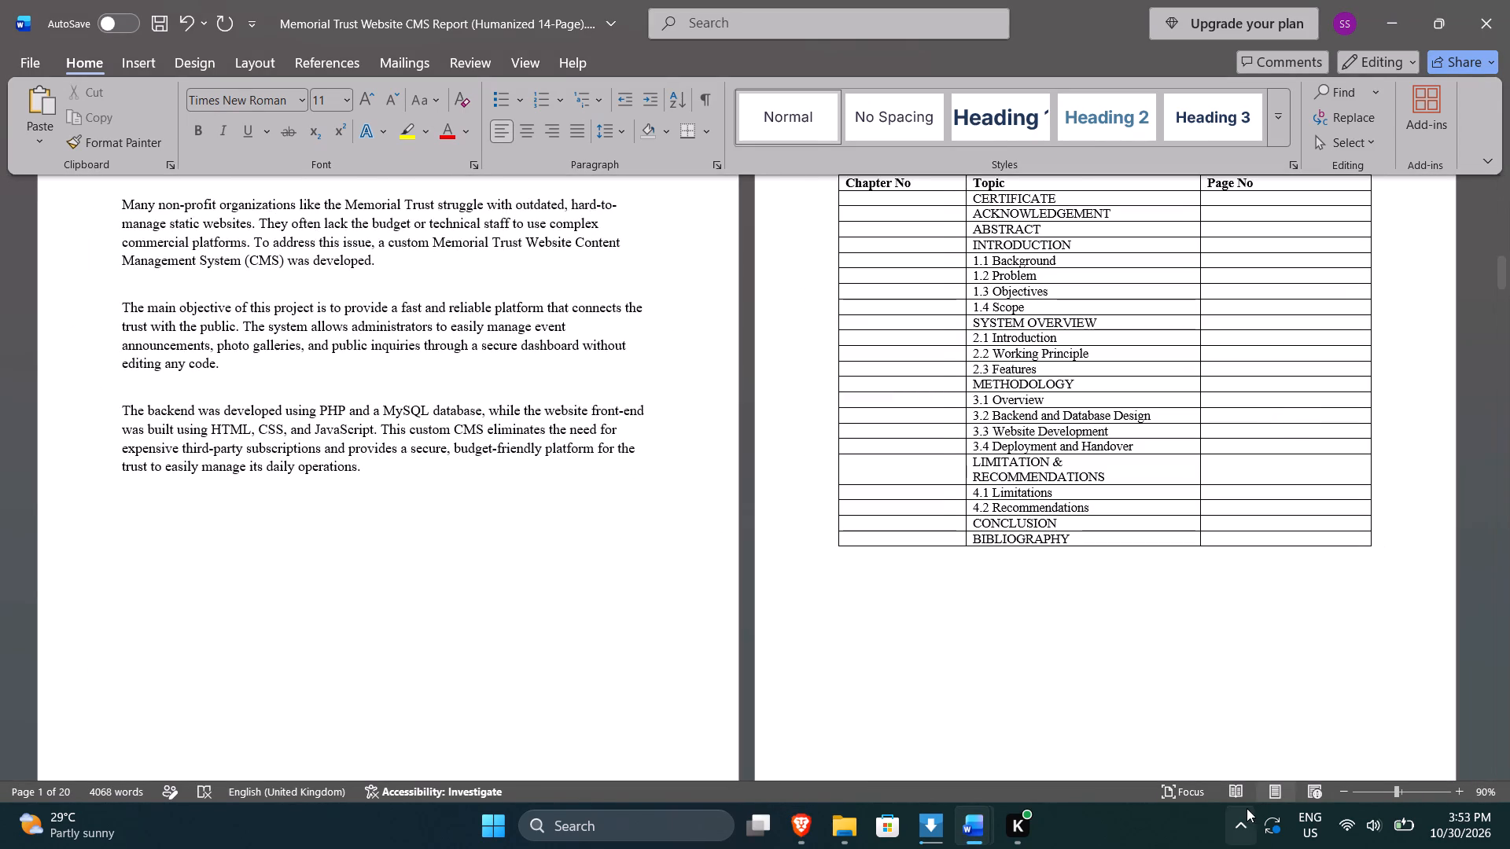
pyautogui.click(1267, 786)
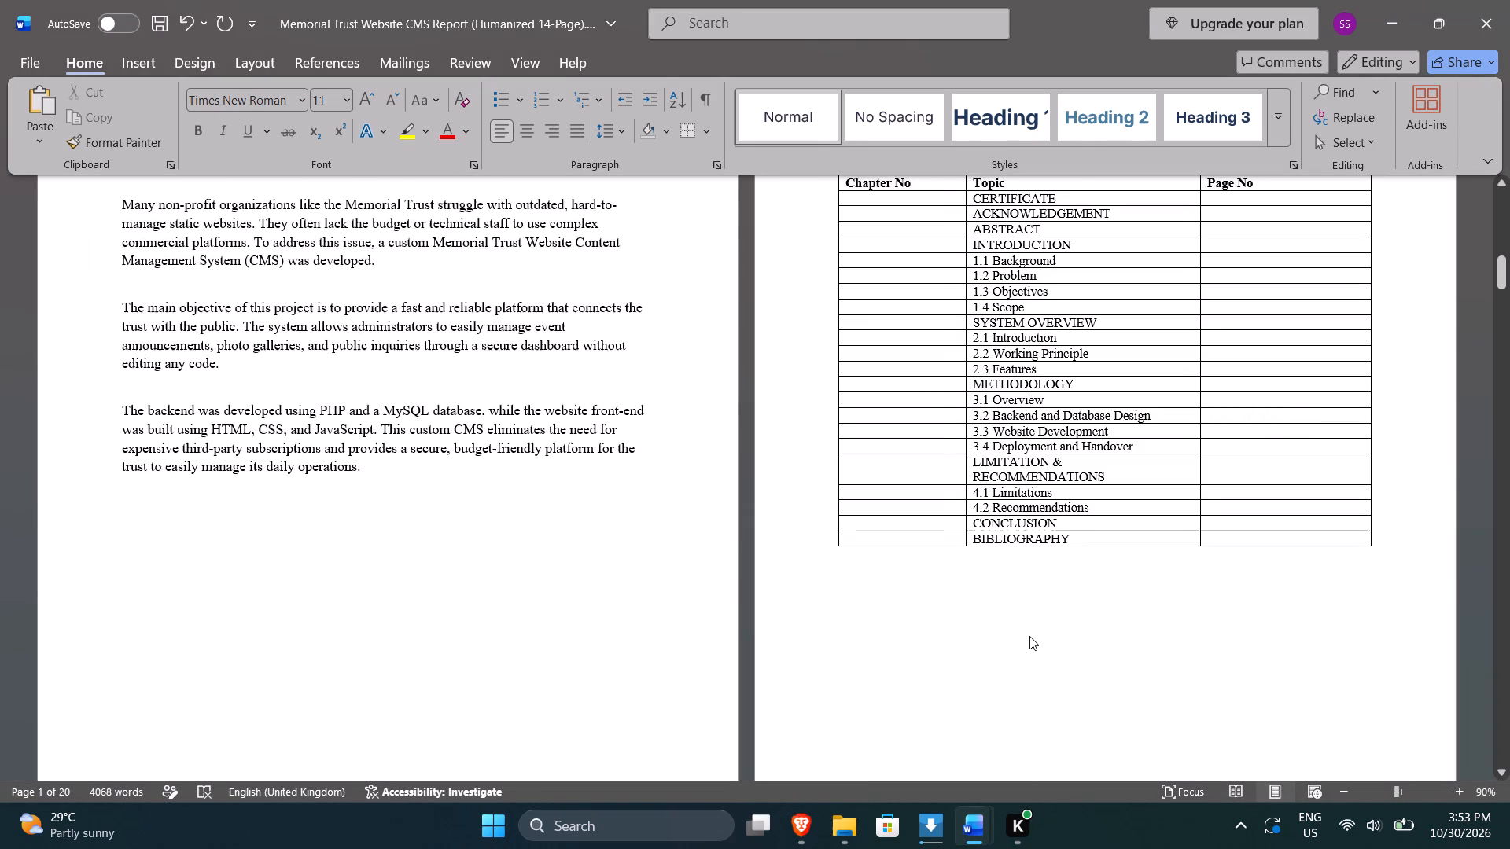
pyautogui.keyDown('ctrl'); pyautogui.scroll(-2, 891, 480); pyautogui.keyUp('ctrl')
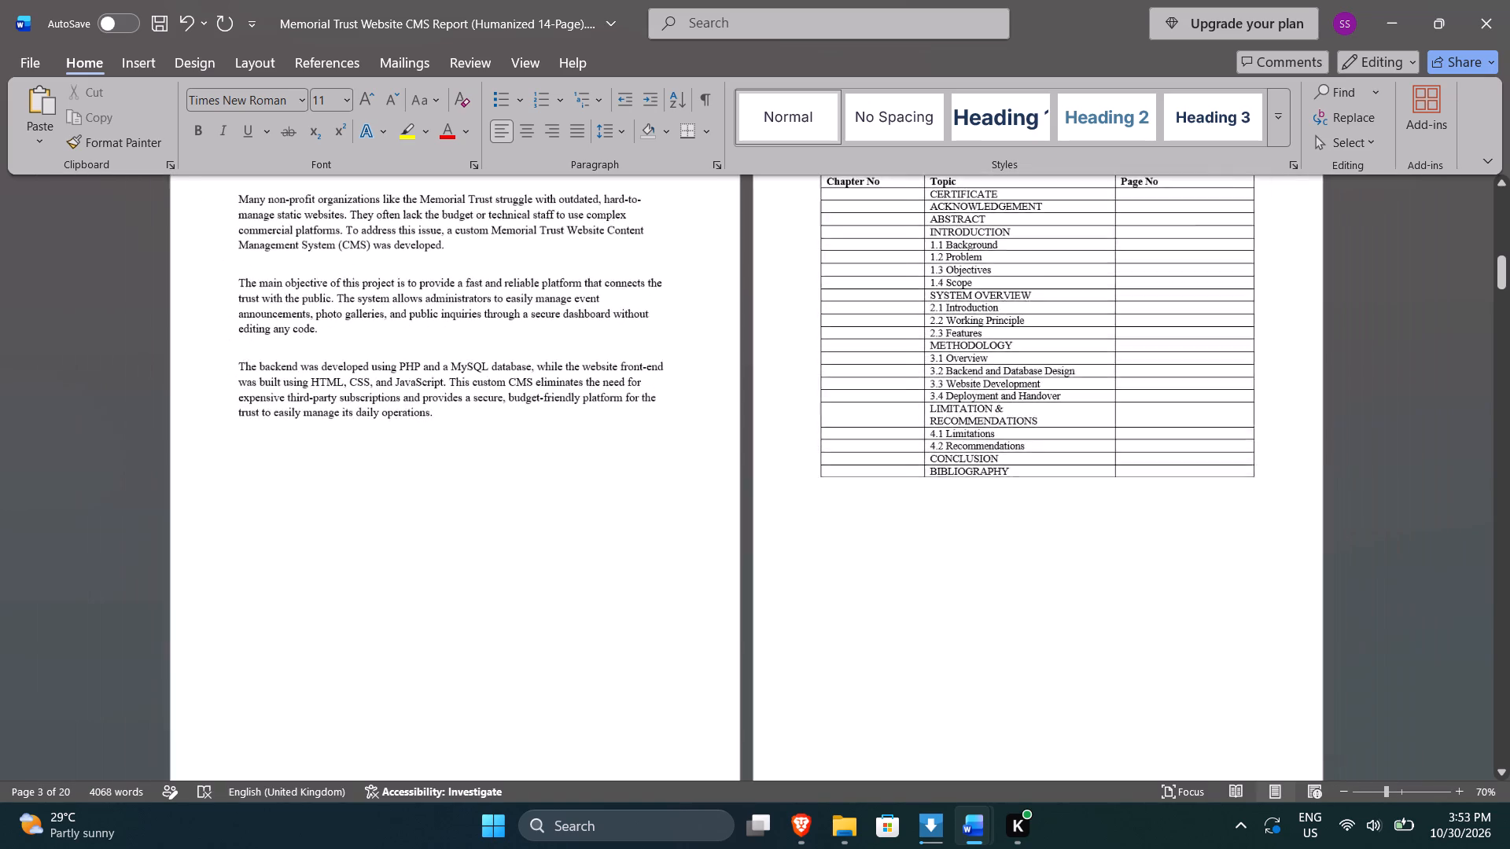
pyautogui.keyDown('ctrl'); pyautogui.scroll(-1, 891, 480); pyautogui.keyUp('ctrl')
pyautogui.keyDown('ctrl'); pyautogui.scroll(4, 923, 455); pyautogui.keyUp('ctrl')
pyautogui.scroll(-1, 927, 453)
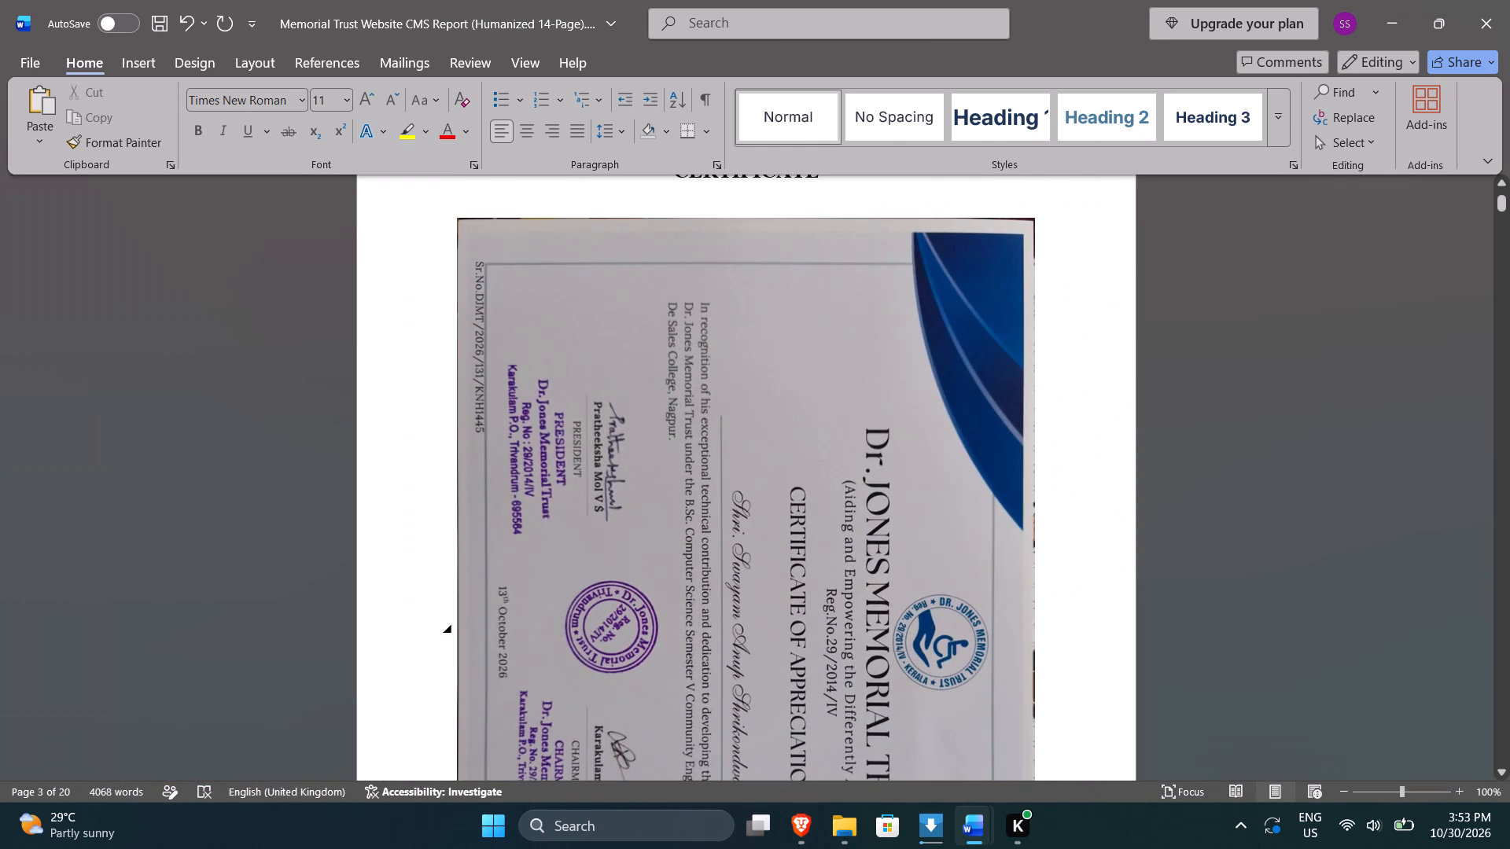
pyautogui.scroll(-19, 927, 453)
pyautogui.scroll(-12, 941, 453)
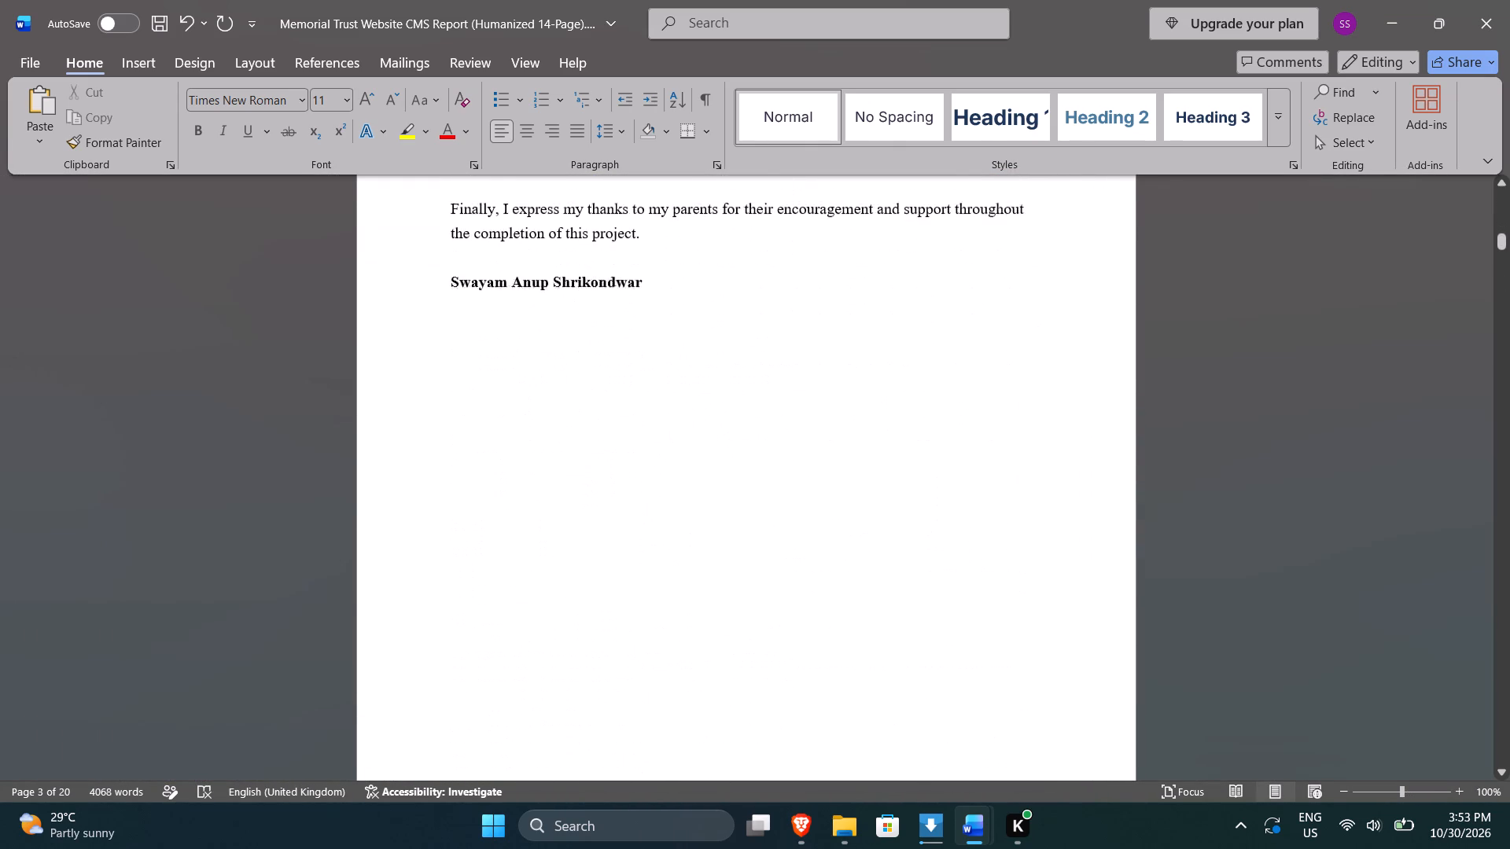
pyautogui.scroll(-20, 941, 451)
pyautogui.scroll(-10, 941, 451)
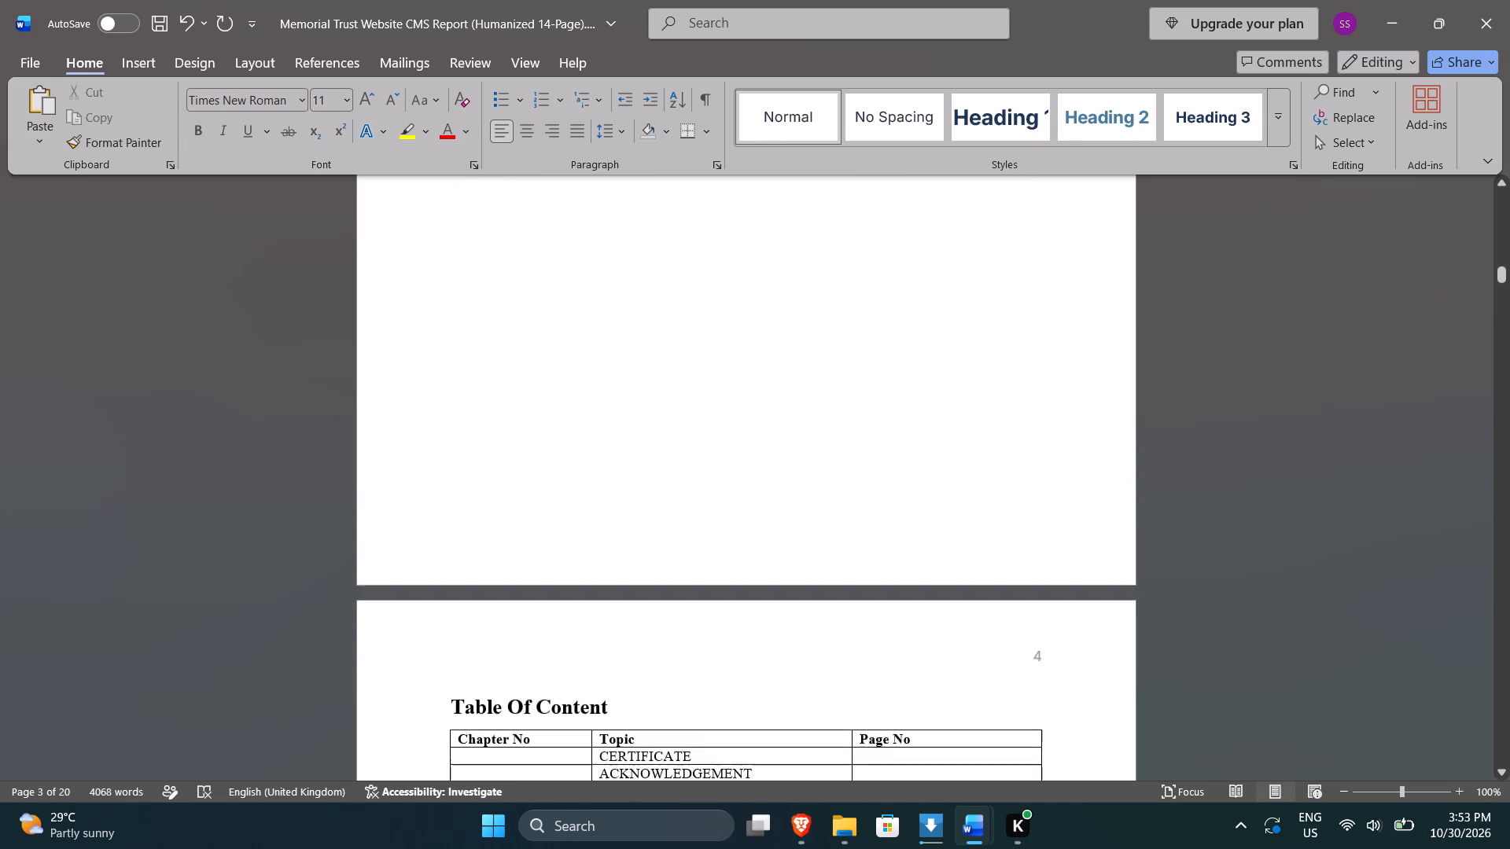
pyautogui.scroll(-9, 942, 443)
pyautogui.scroll(3, 948, 443)
pyautogui.scroll(-2, 948, 443)
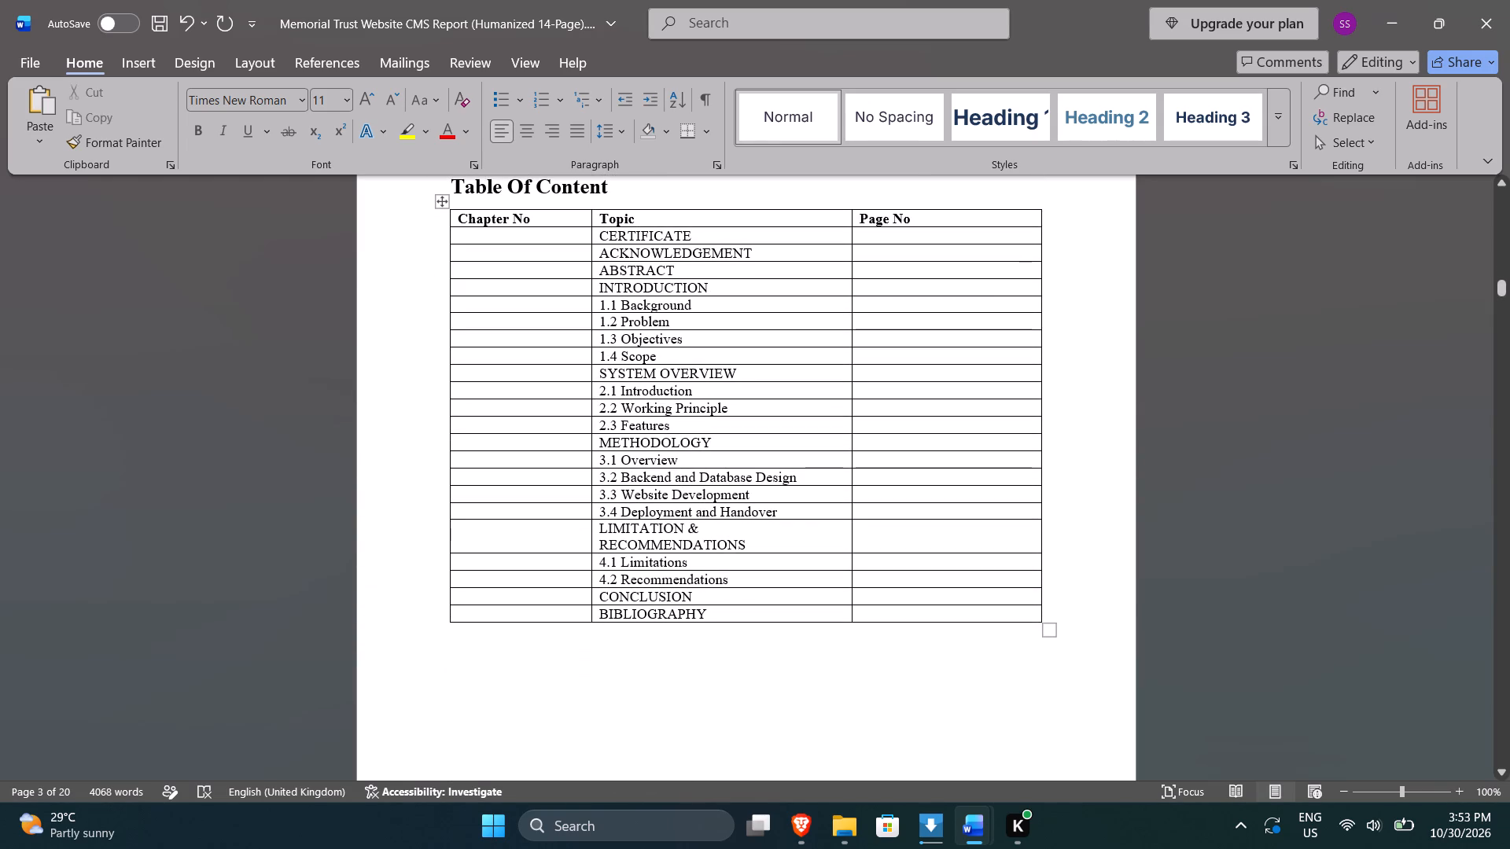
# Set the text in the whole contents table to font size 12.
pyautogui.moveTo(458, 215); pyautogui.dragTo(504, 218)
pyautogui.click(499, 226)
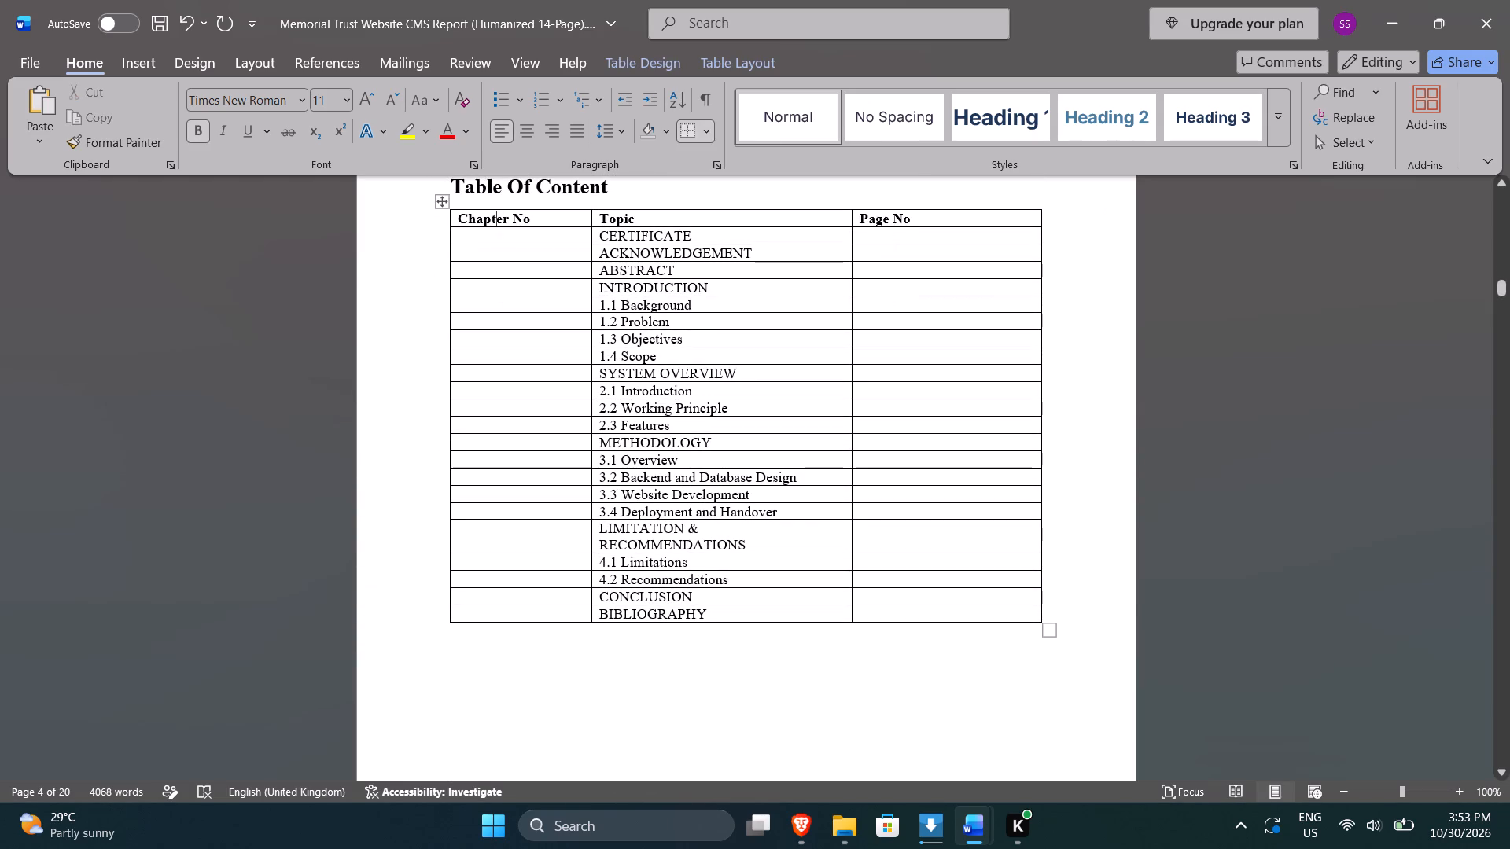
pyautogui.moveTo(459, 222); pyautogui.dragTo(1002, 604)
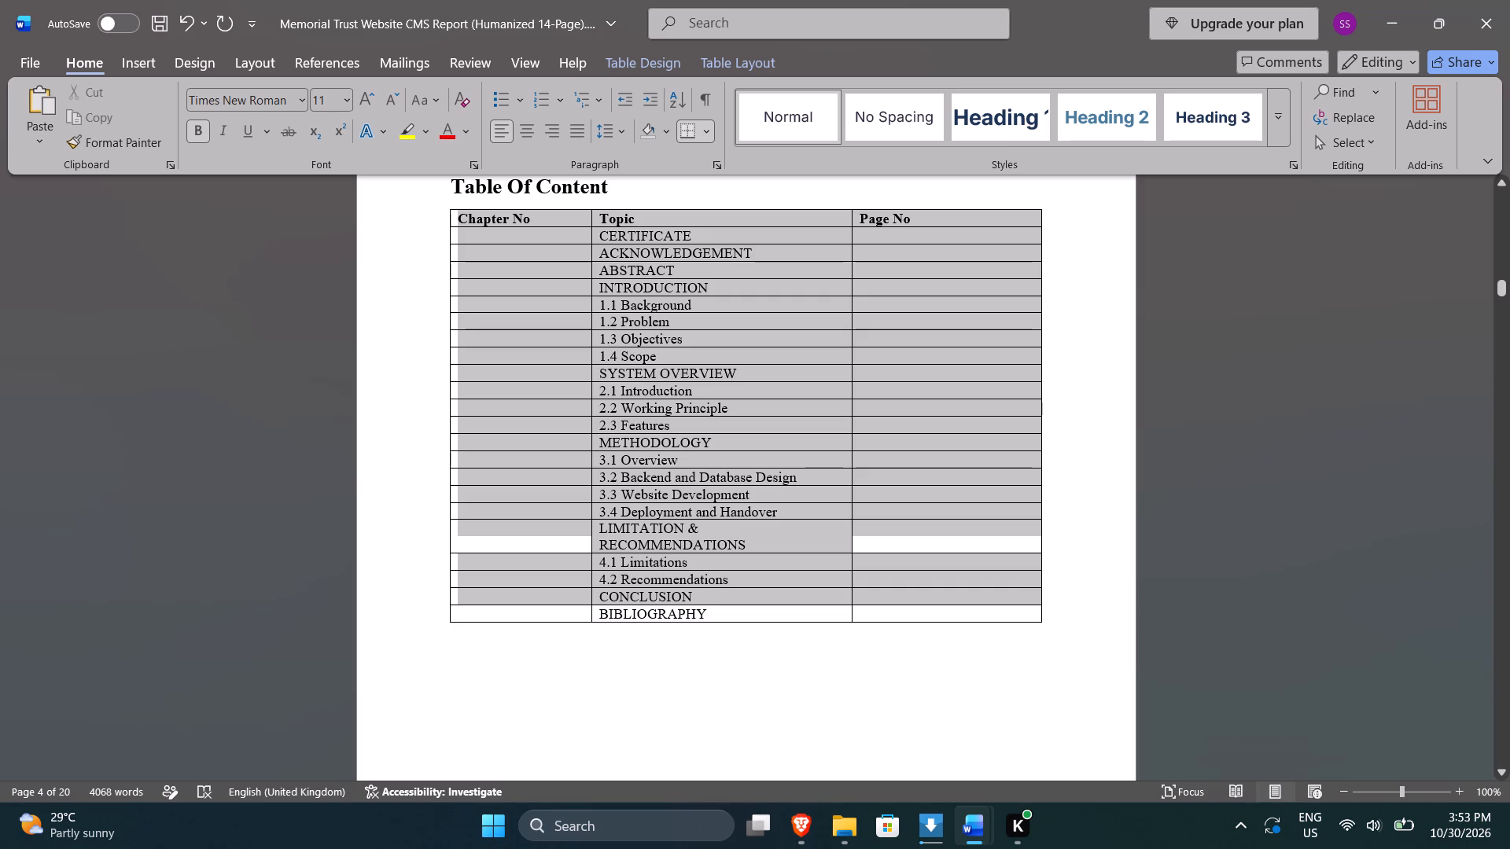
pyautogui.moveTo(1002, 604); pyautogui.dragTo(1004, 608)
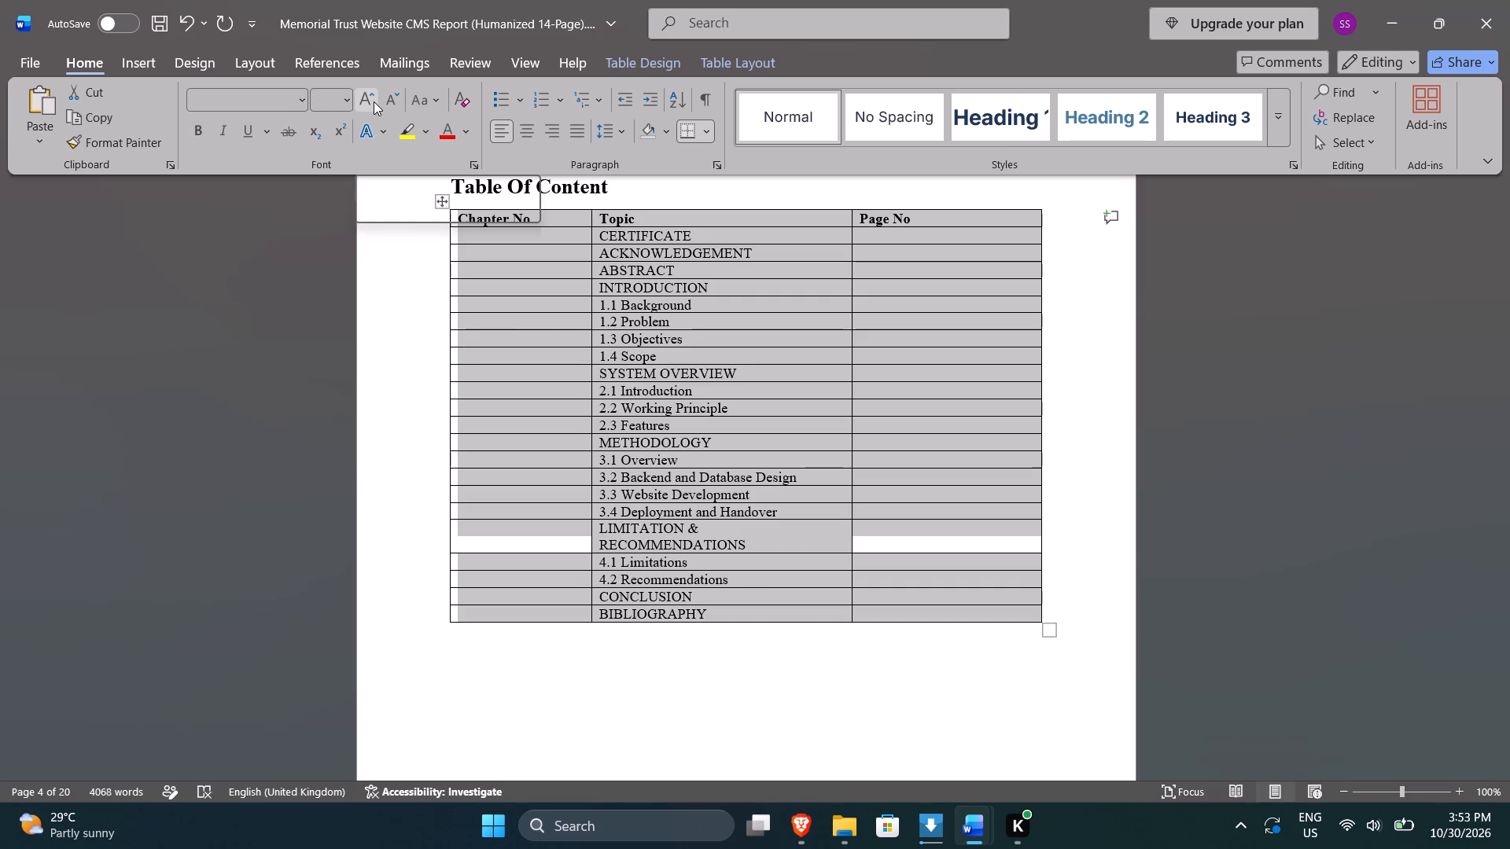
pyautogui.click(374, 101)
pyautogui.click(346, 94)
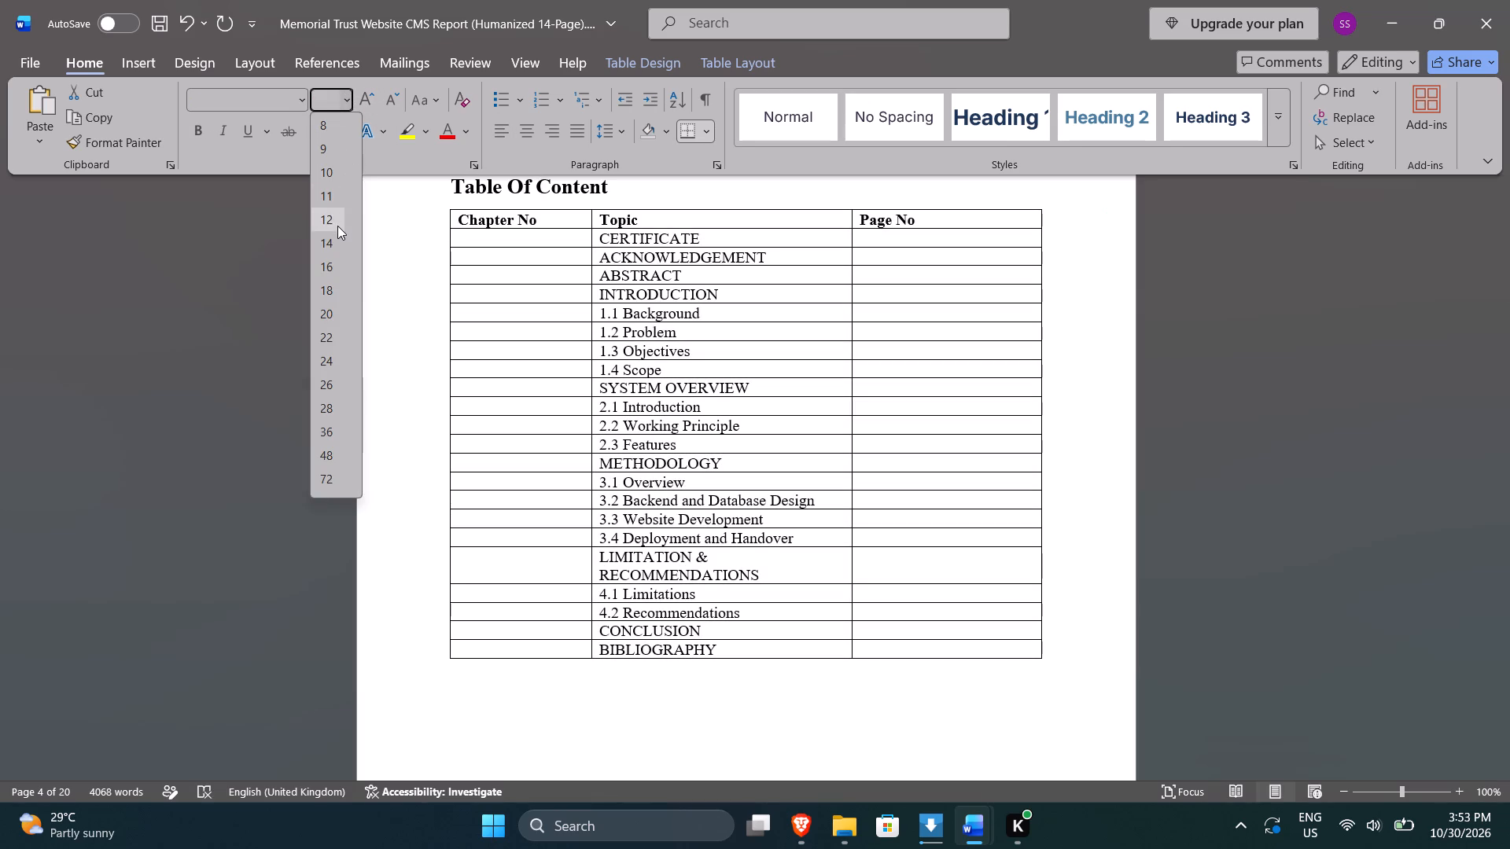
pyautogui.click(337, 226)
# Delete two of the blank paragraphs between the contents table and the 1. INTRODUCTION heading.
pyautogui.scroll(-16, 747, 440)
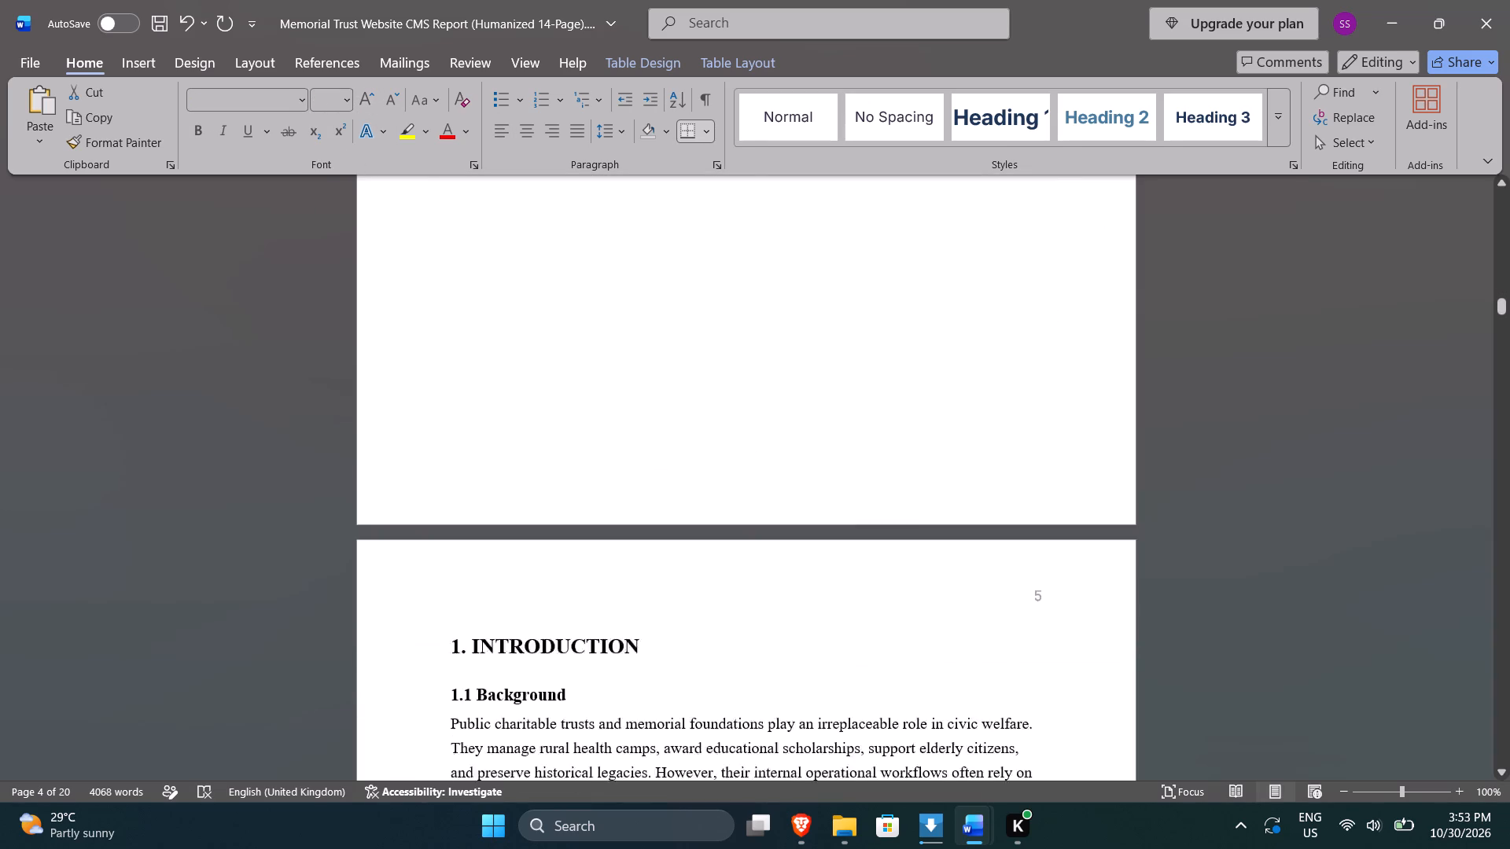
pyautogui.click(661, 349)
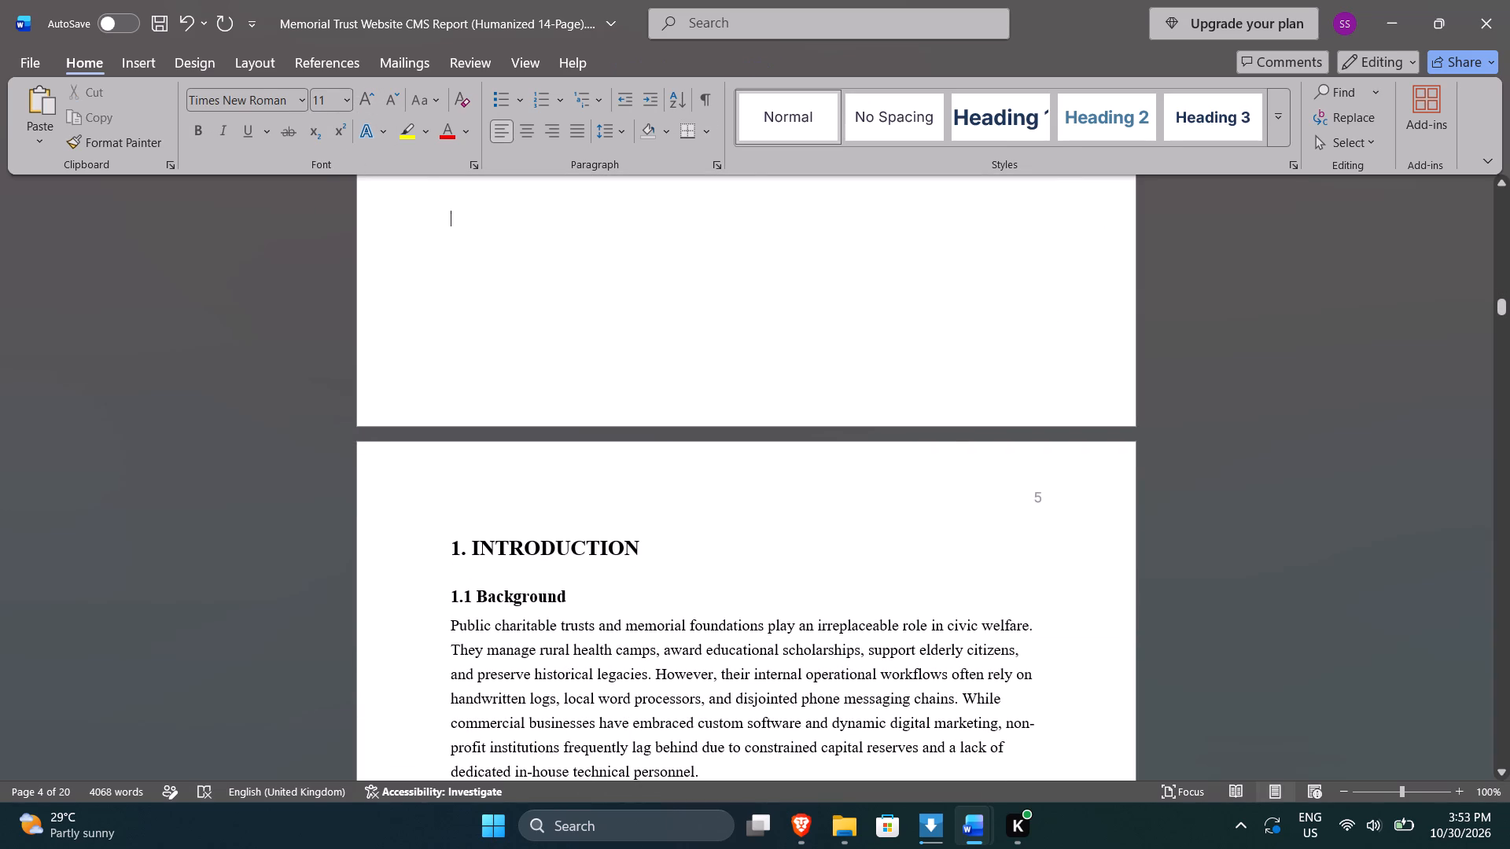
pyautogui.press('Down')
pyautogui.press('Up')
pyautogui.press('BackSpace')
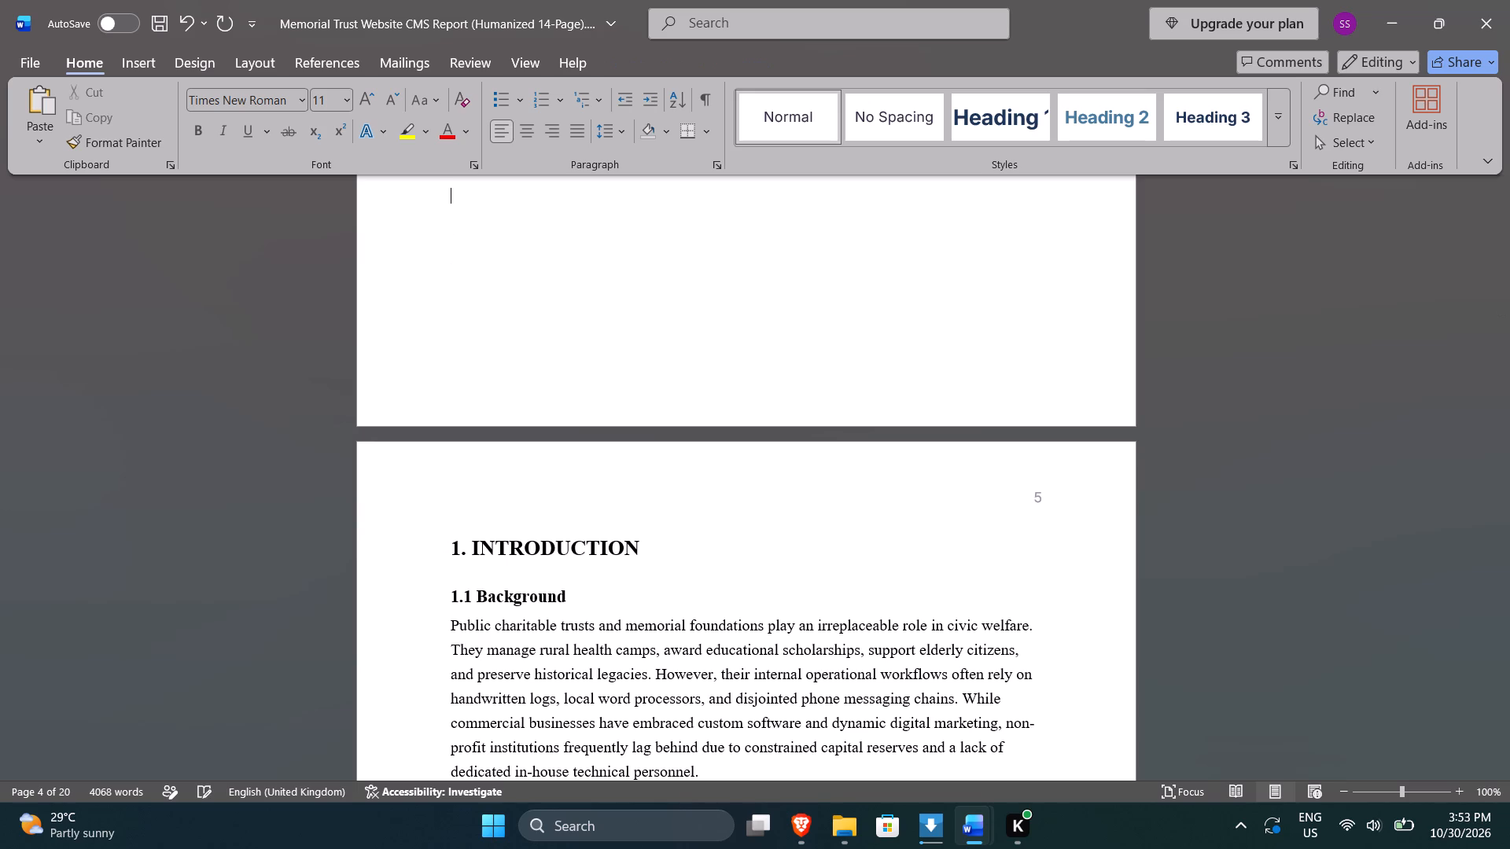
pyautogui.press('BackSpace')
# Fill the Chapter No cells with 1 for INTRODUCTION and 1.1, 1.2, 1.3 and 1.4 for its subsections.
pyautogui.scroll(16, 662, 349)
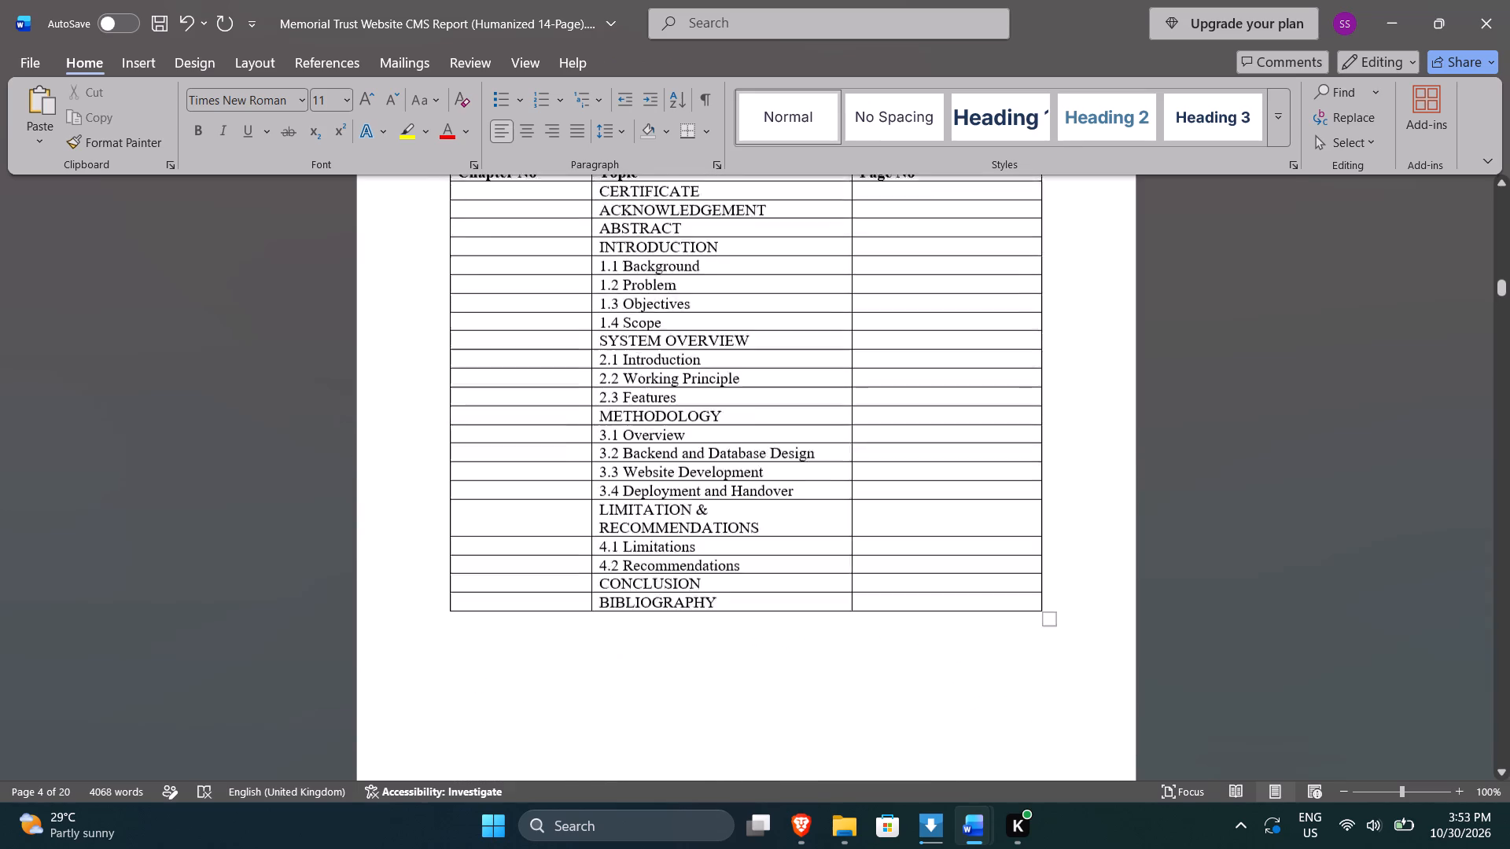
pyautogui.click(496, 270)
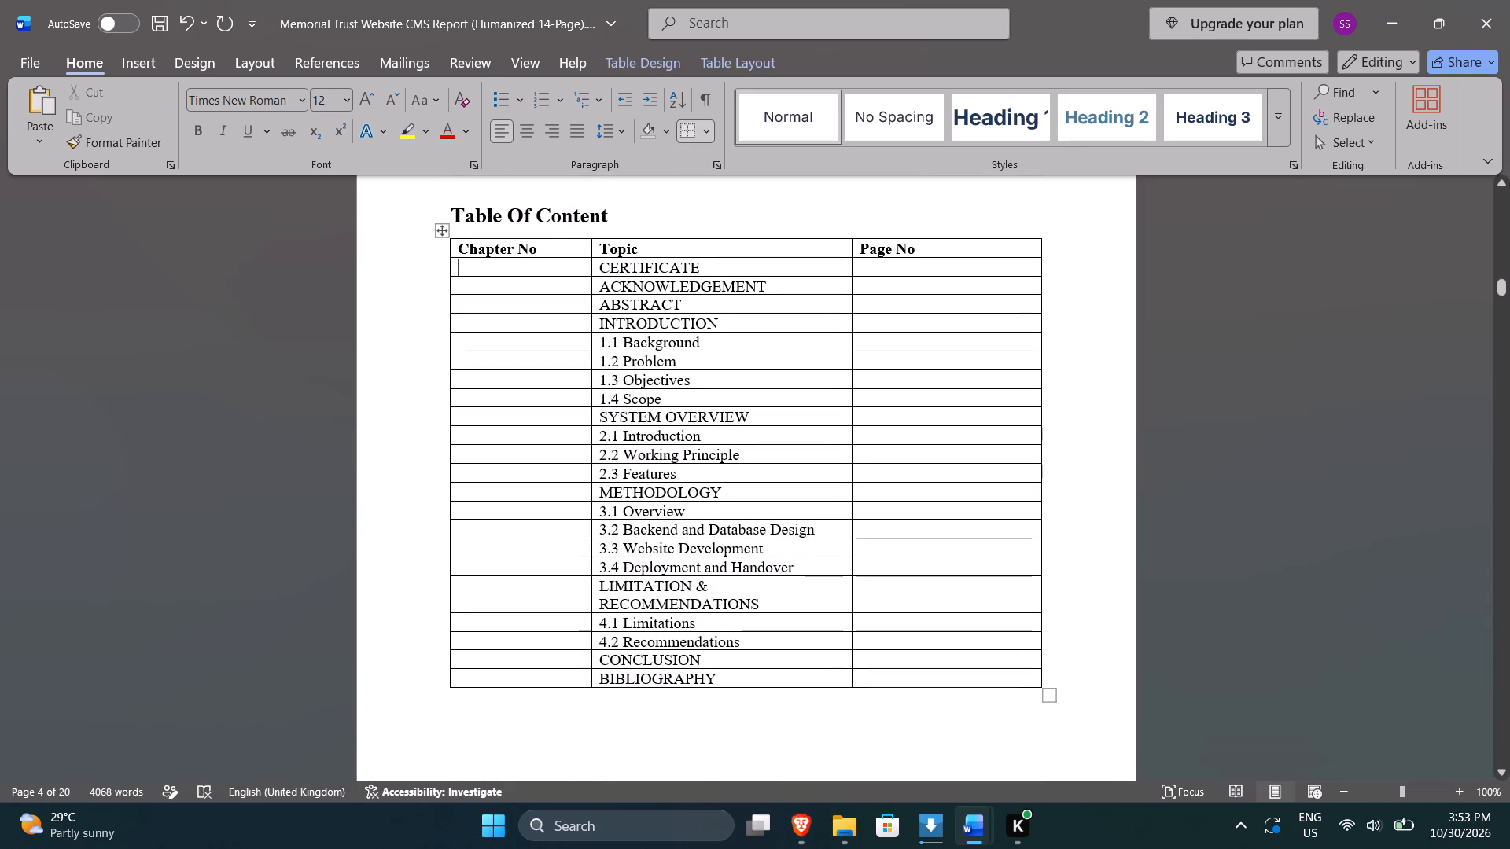
pyautogui.press('Down')
pyautogui.press('Down')
pyautogui.press('Down')
pyautogui.press('1')
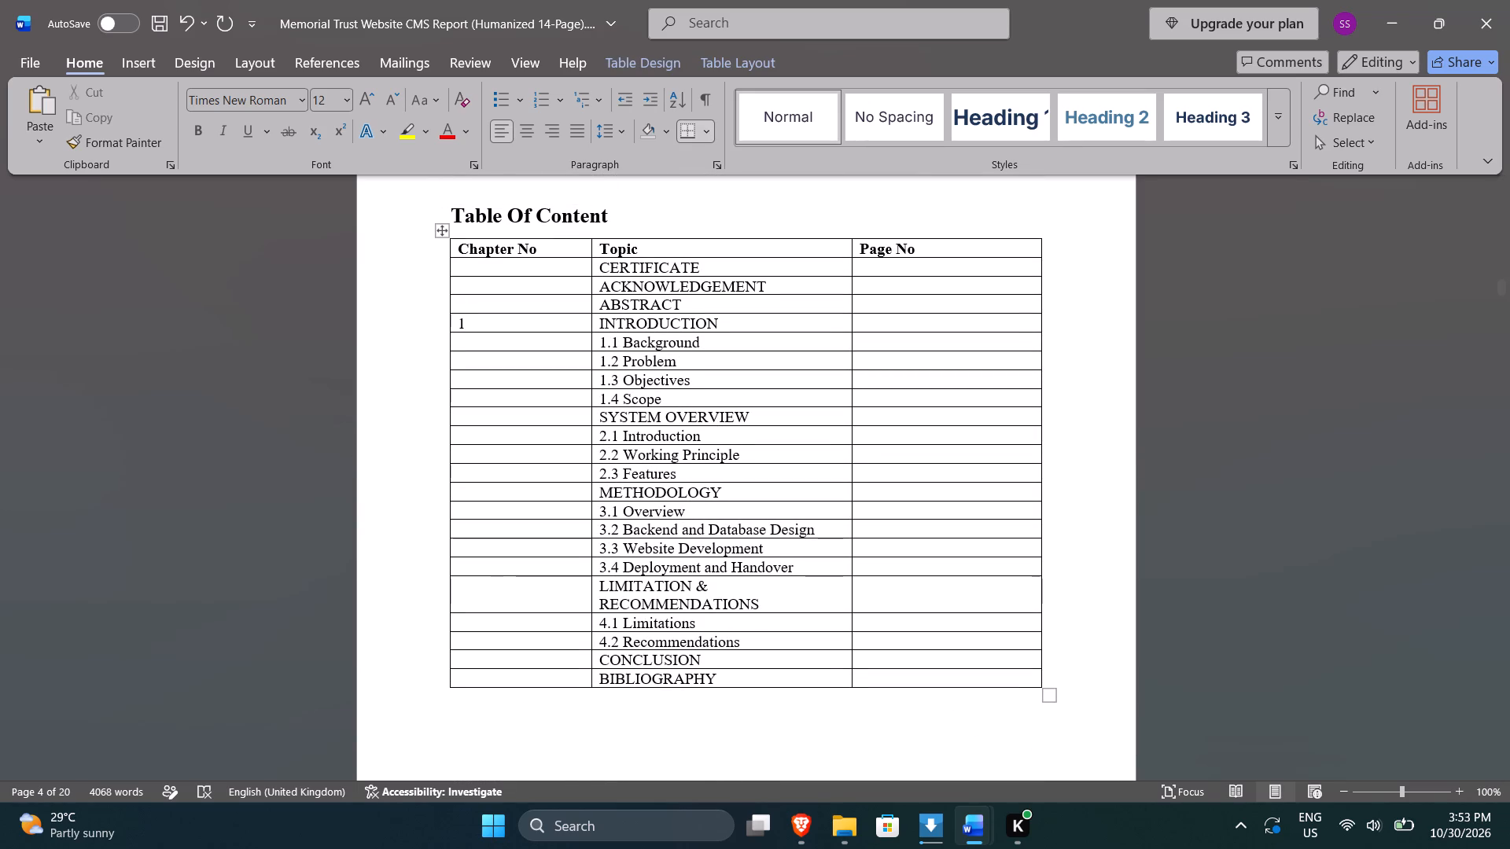
pyautogui.press('Down')
pyautogui.write('1.1')
pyautogui.press('Down')
pyautogui.write('1.2')
pyautogui.press('Down')
pyautogui.write('1.3')
pyautogui.press('Down')
pyautogui.write('1.')
pyautogui.press('4')
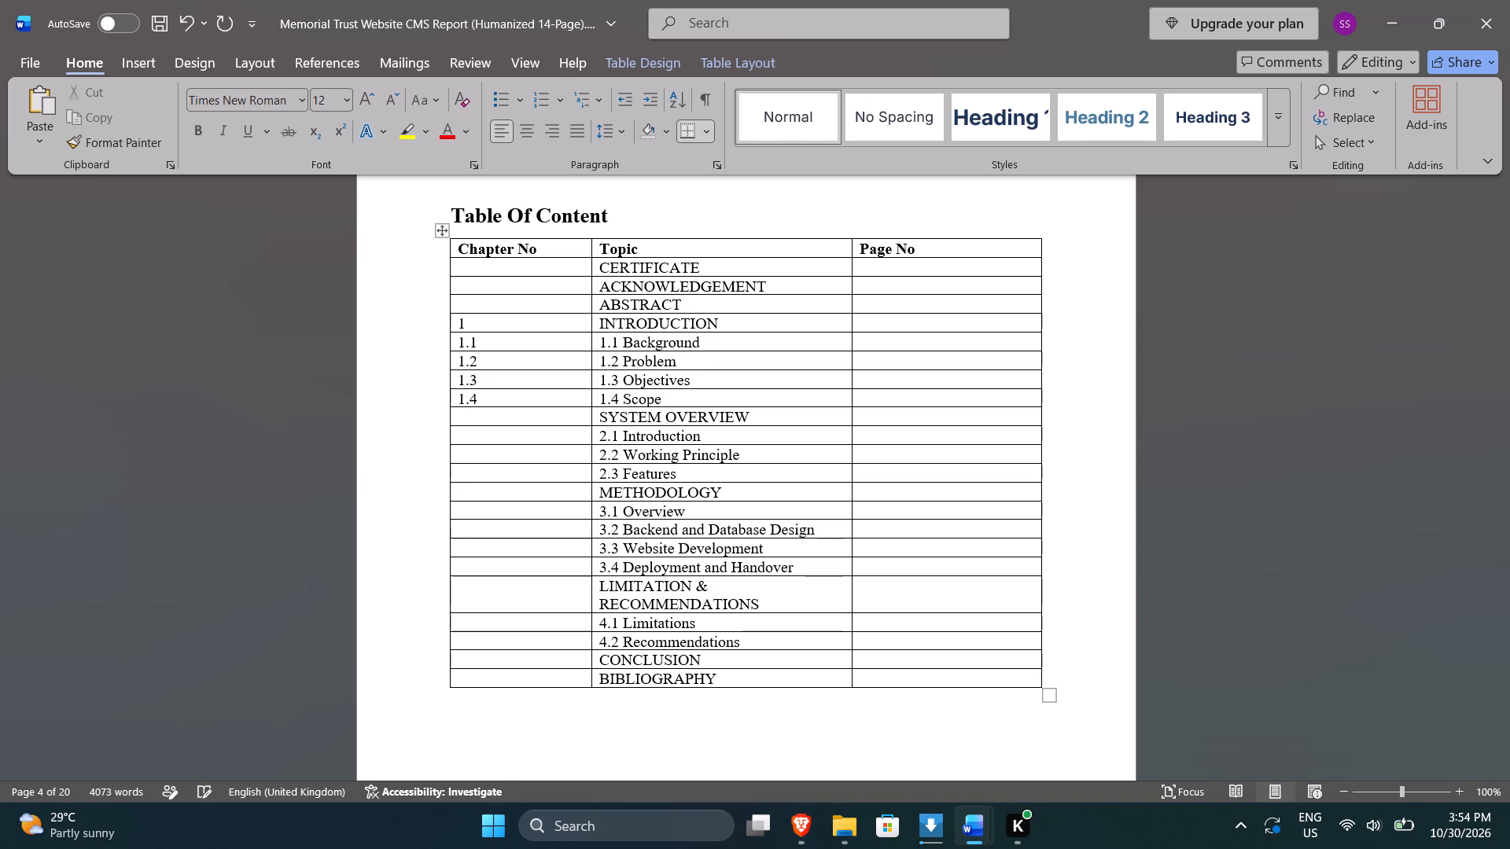
# Fill the Chapter No cells with 2 for SYSTEM OVERVIEW and 2.1, 2.2 and 2.3 for its subsections.
pyautogui.press('Down')
pyautogui.press('2')
pyautogui.press('Down')
pyautogui.write('2.1')
pyautogui.press('Down')
pyautogui.write('2.2')
pyautogui.press('Down')
pyautogui.write('2.3')
# Fill the Chapter No cells with 3 for METHODOLOGY and 3.1, 3.2, 3.3 and 3.4 for its subsections.
pyautogui.press('Down')
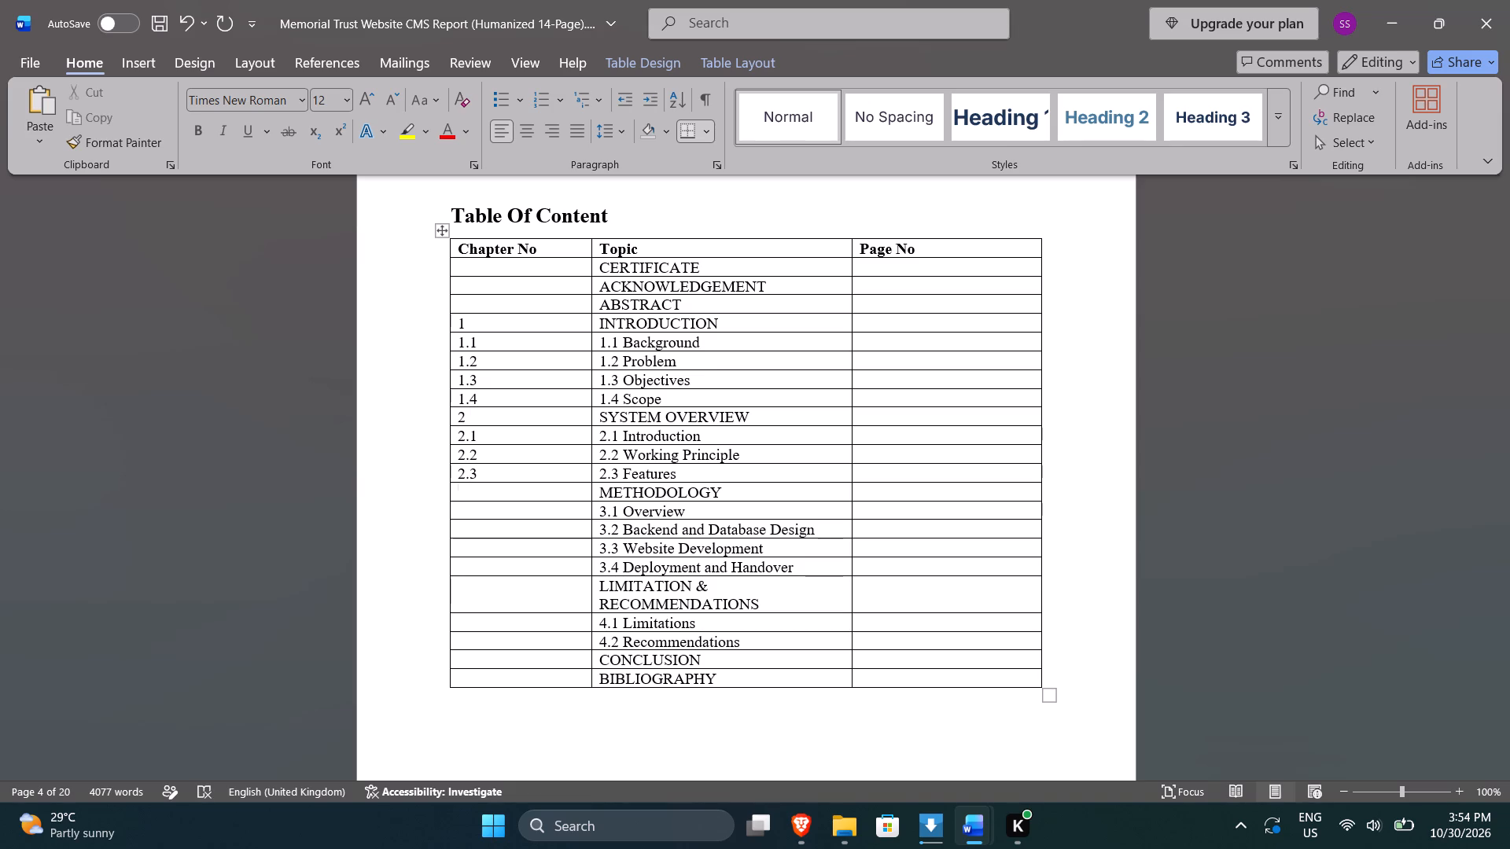
pyautogui.press('3')
pyautogui.press('Down')
pyautogui.write('3.1')
pyautogui.press('Down')
pyautogui.write('3.2')
pyautogui.press('Down')
pyautogui.write('3.4')
pyautogui.press('BackSpace')
pyautogui.press('3')
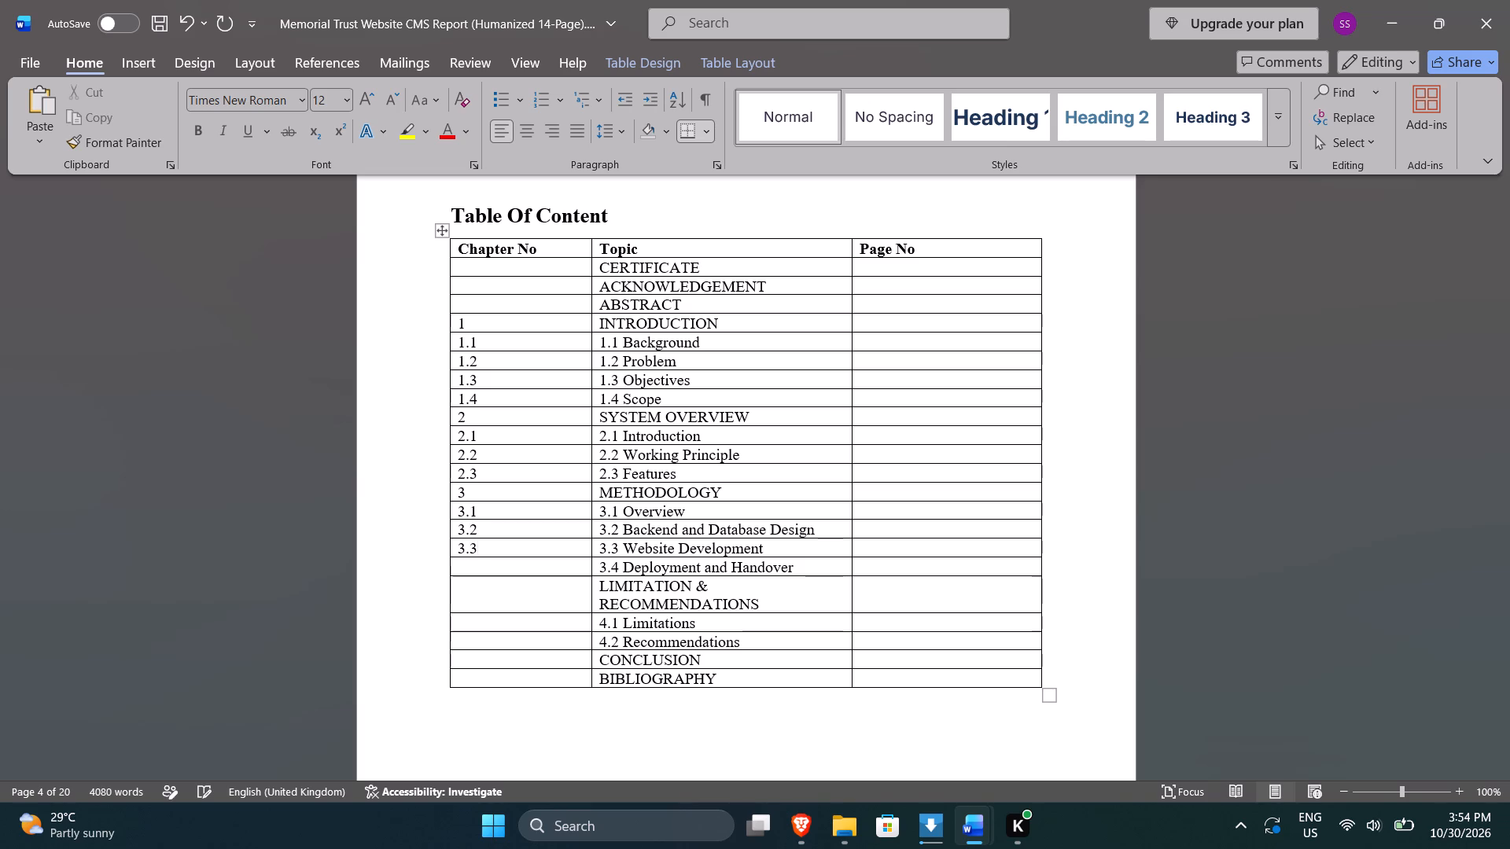
pyautogui.press('Down')
pyautogui.write('3.4')
# Fill the Chapter No cells with 4 for LIMITATION & RECOMMENDATIONS and 4.1 and 4.2 for its subsections.
pyautogui.press('Down')
pyautogui.press('4')
pyautogui.press('Down')
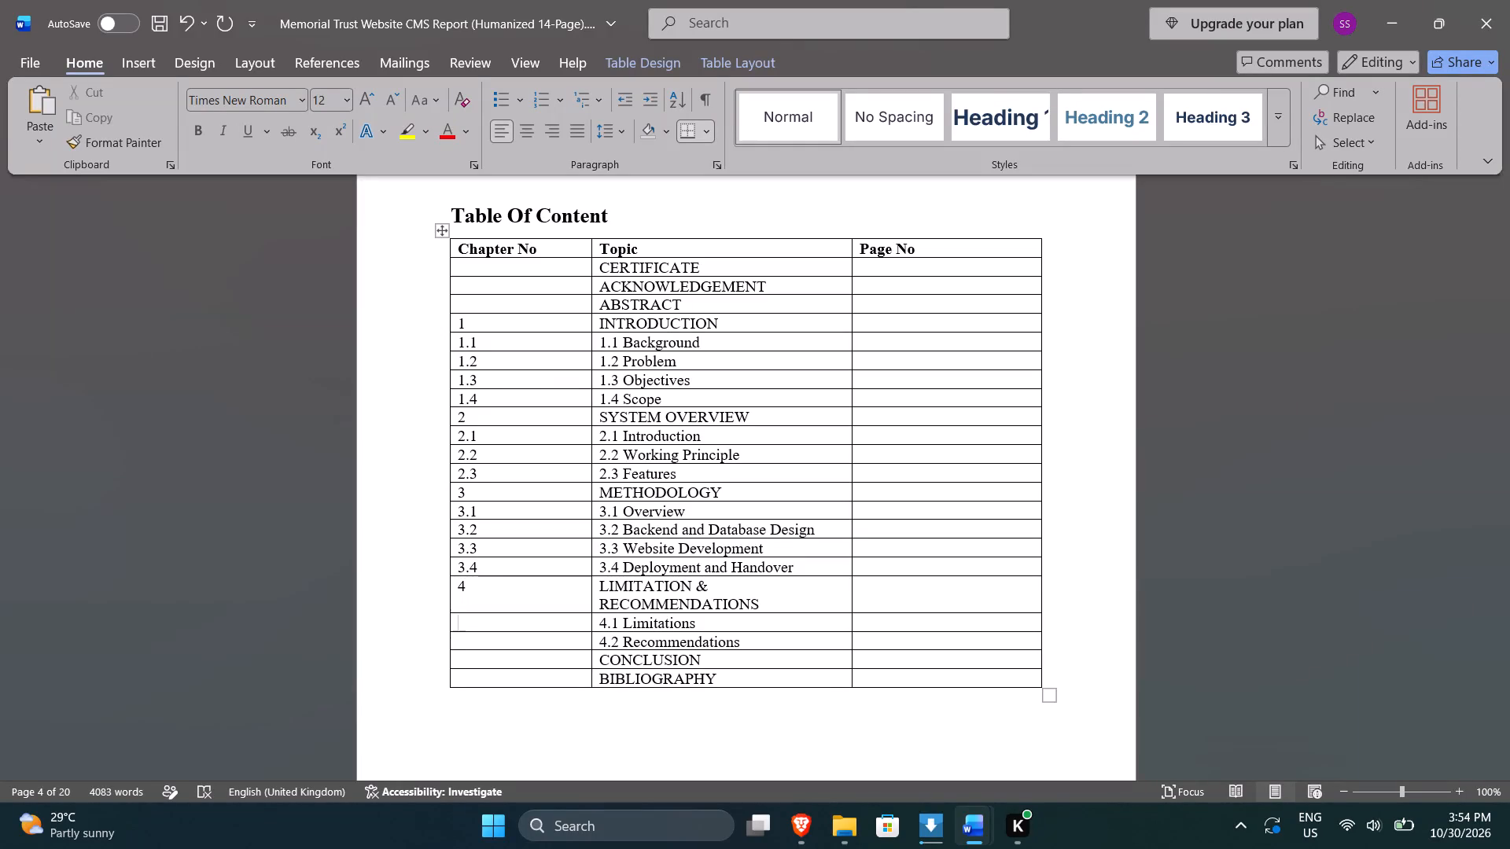
pyautogui.write('4.1')
pyautogui.write('4.')
pyautogui.press('BackSpace')
pyautogui.press('BackSpace')
pyautogui.press('Down')
pyautogui.write('4.2')
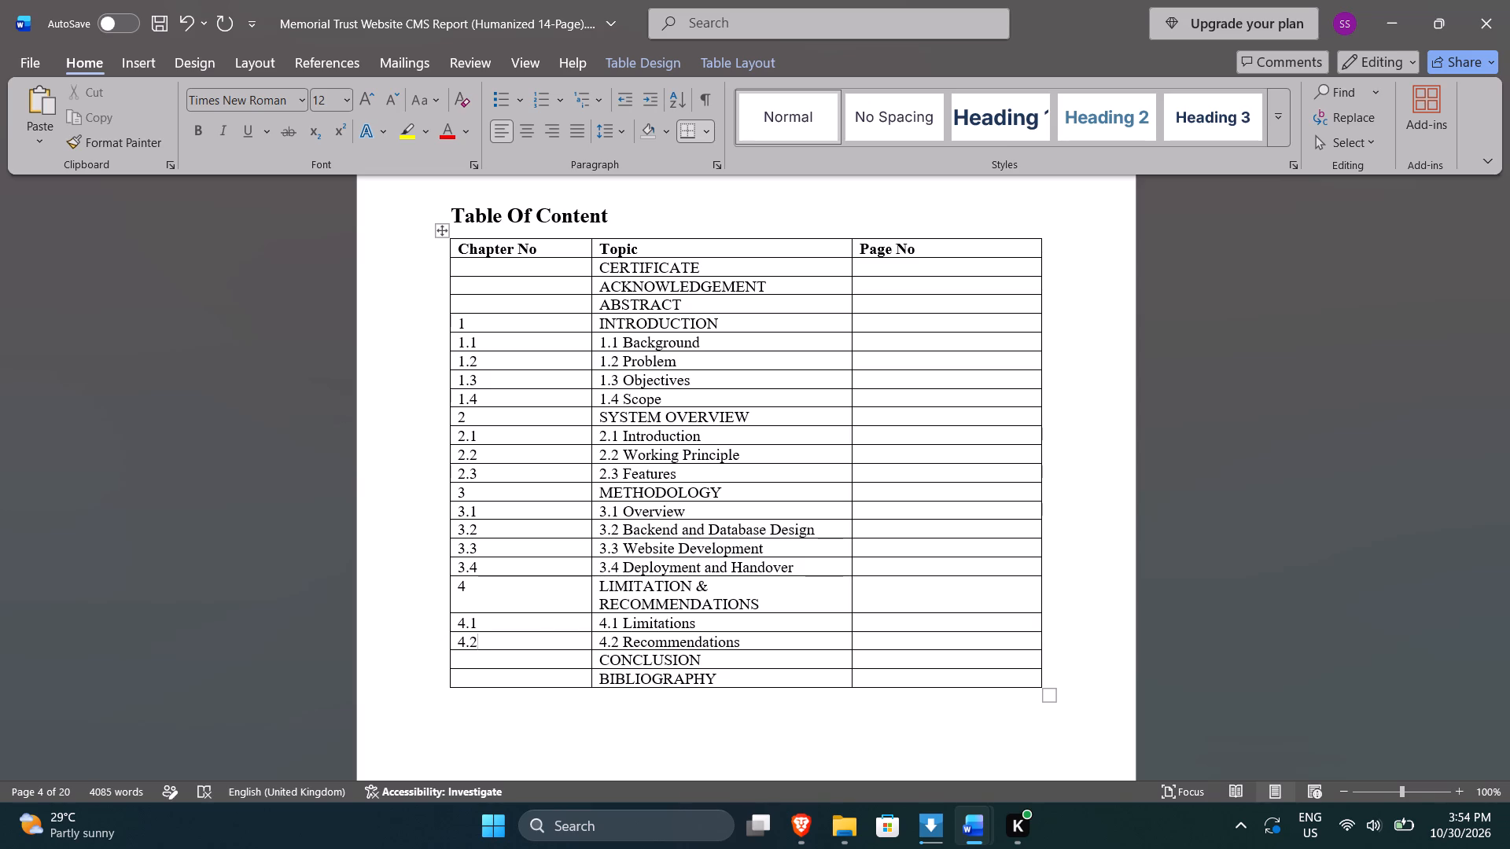
# Check the chapter numbering in the reference PDF and clear 1.1 to 1.4 from the Chapter No cells under INTRODUCTION.
pyautogui.hotkey('alt', 'Tab')
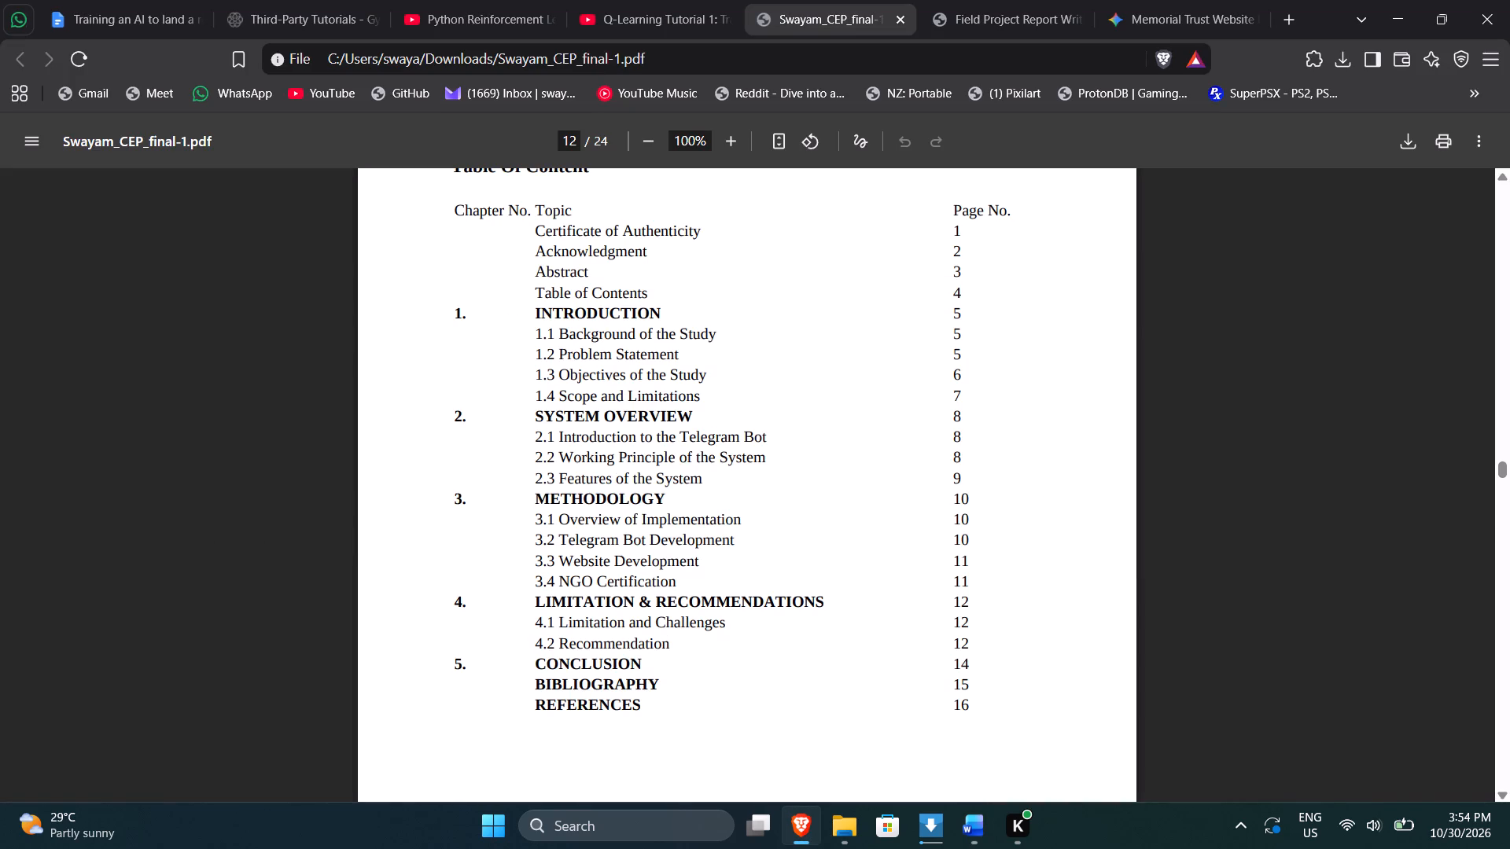
pyautogui.scroll(1, 718, 634)
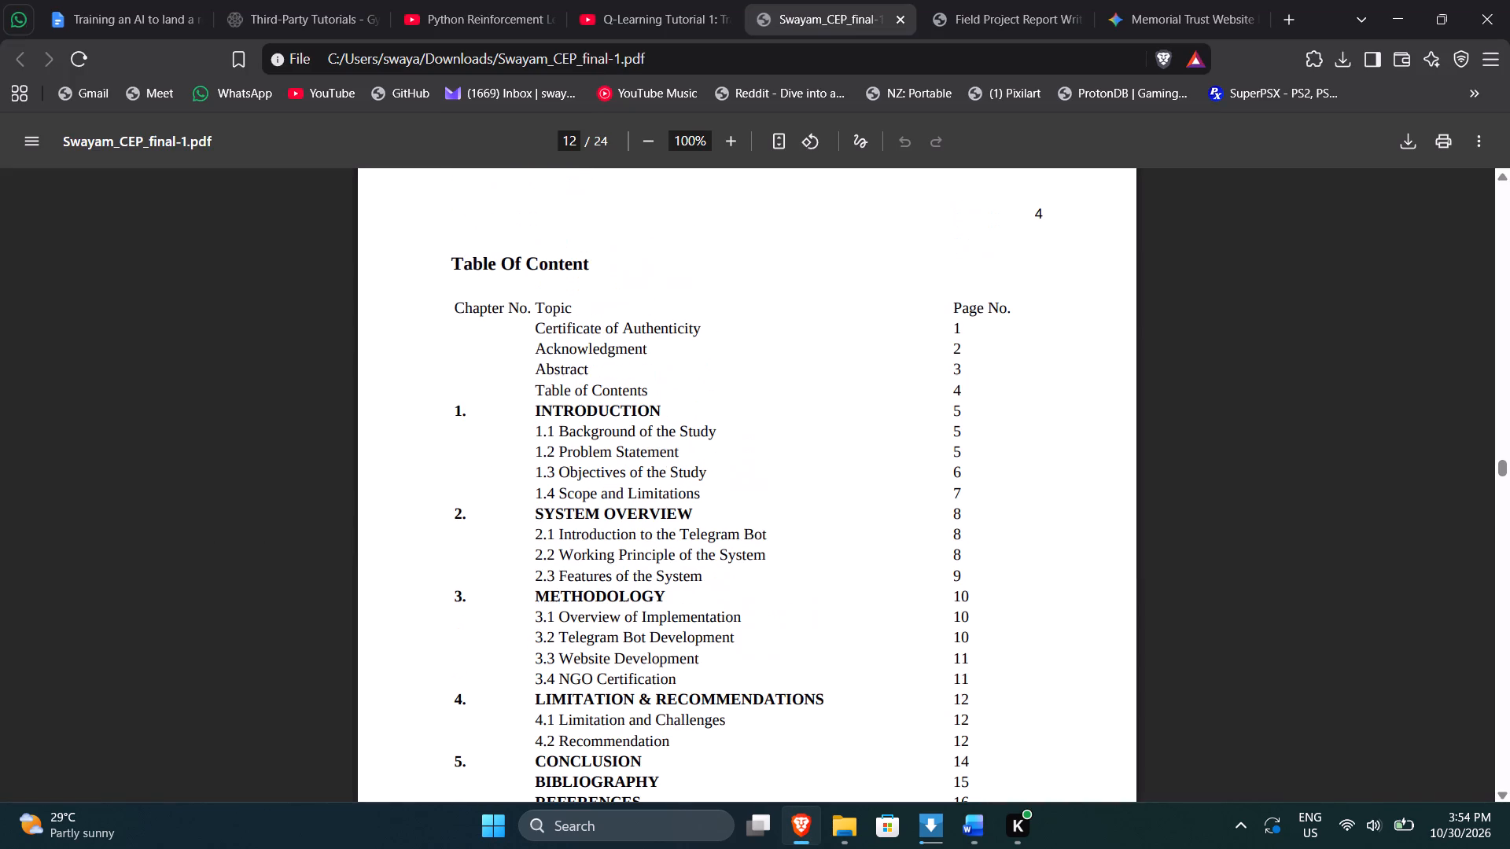
pyautogui.scroll(-1, 718, 634)
pyautogui.hotkey('alt', 'Tab')
pyautogui.hotkey('alt', 'Tab')
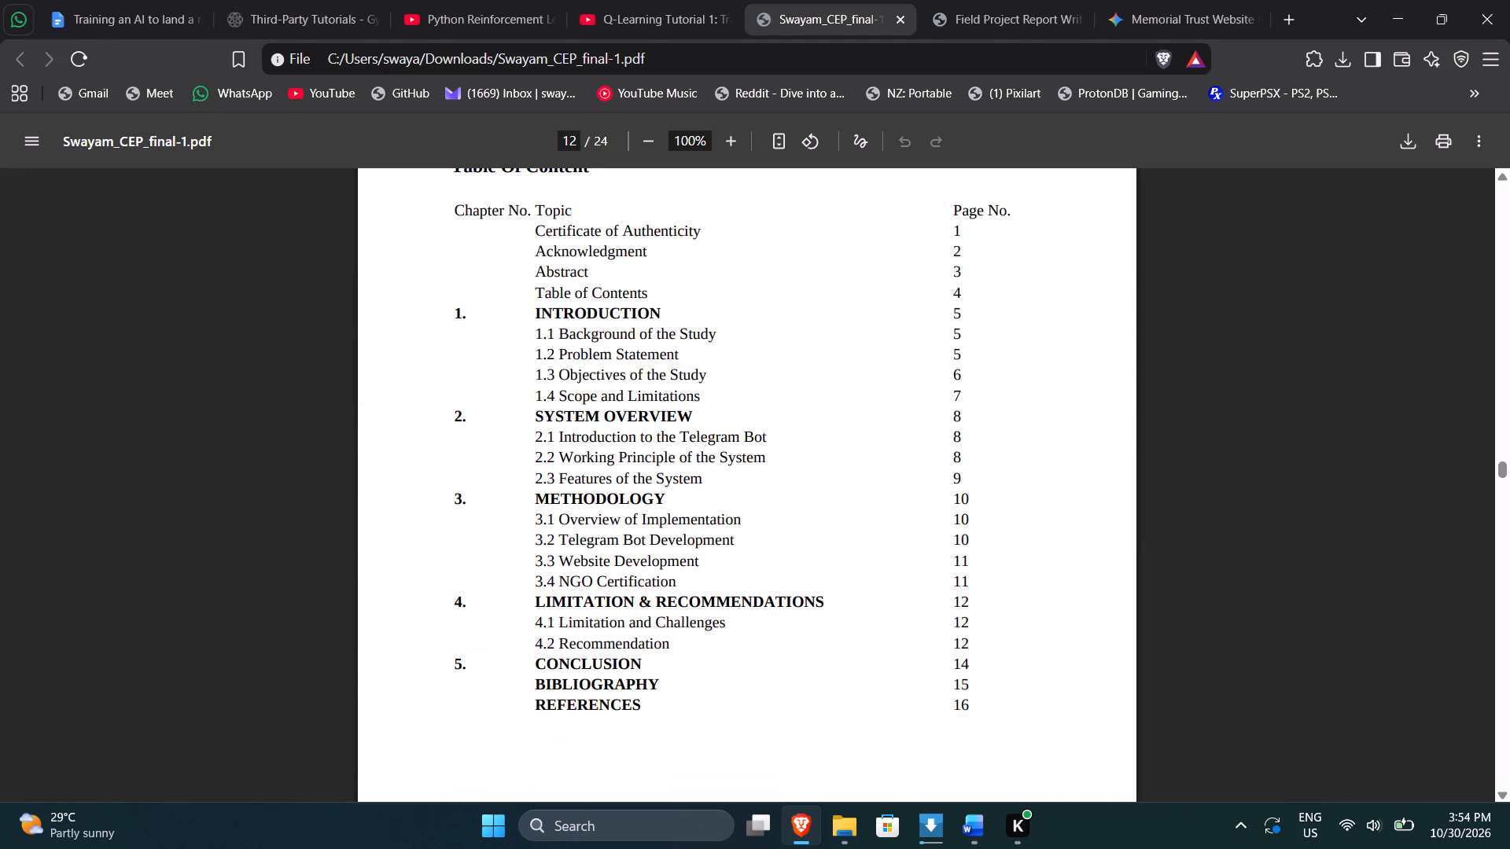
pyautogui.hotkey('alt', 'Tab')
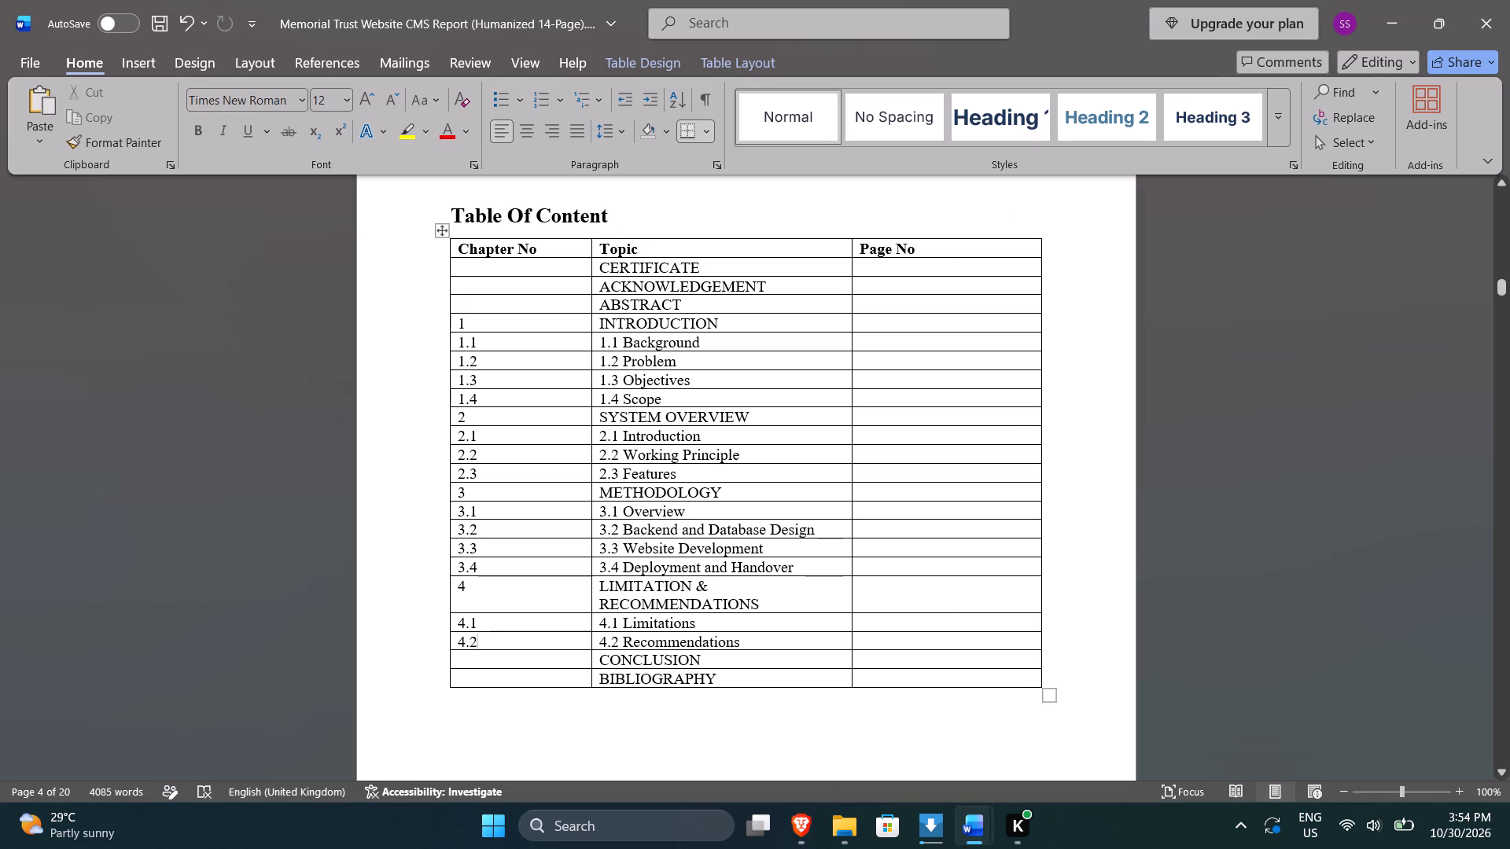
pyautogui.click(479, 346)
pyautogui.click(491, 330)
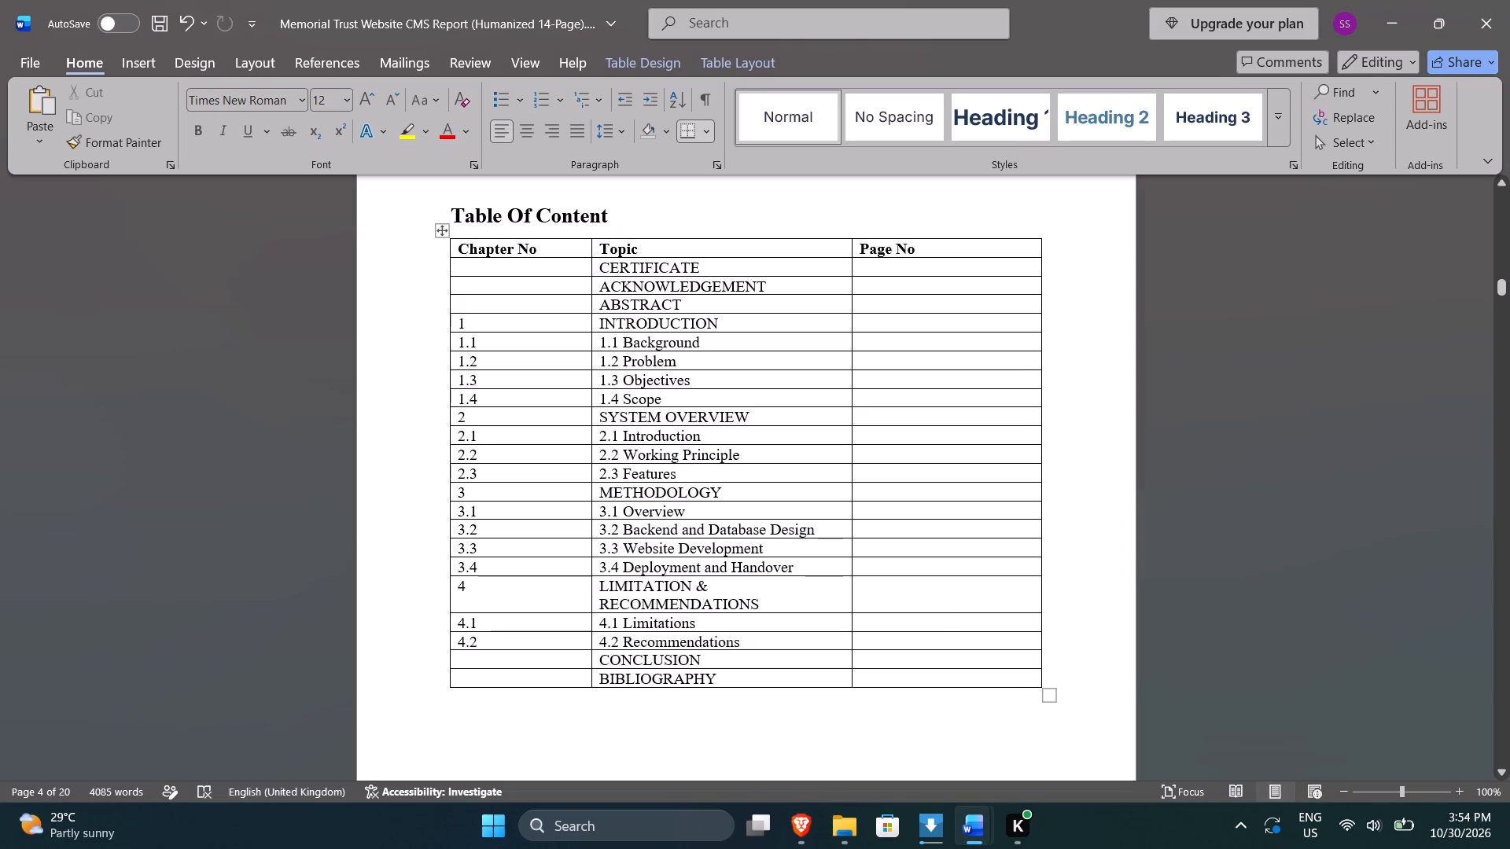
pyautogui.click(492, 344)
pyautogui.click(488, 337)
pyautogui.hotkey('ctrl', 'BackSpace')
pyautogui.press('BackSpace')
pyautogui.press('BackSpace')
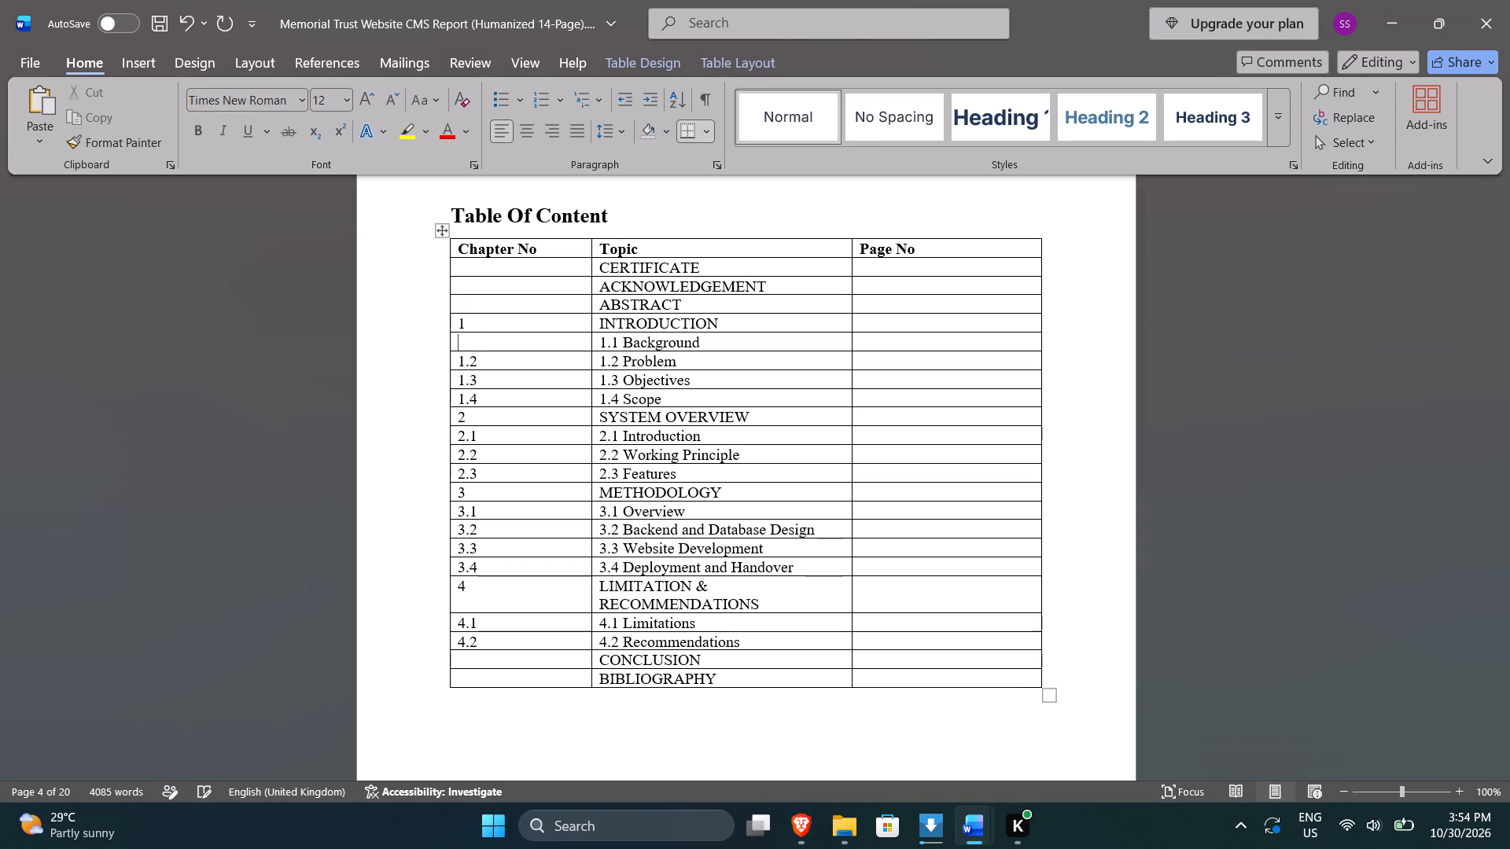
pyautogui.press('Down')
pyautogui.press('Delete')
pyautogui.press('Delete')
pyautogui.press('Delete')
pyautogui.press('Down')
pyautogui.press('Delete')
pyautogui.press('Delete')
pyautogui.press('Delete')
pyautogui.press('Down')
pyautogui.press('Delete')
pyautogui.press('Delete')
pyautogui.press('Delete')
# Clear 2.1, 2.2 and 2.3 from the Chapter No cells of the SYSTEM OVERVIEW subsections.
pyautogui.press('Down')
pyautogui.press('Down')
pyautogui.press('Delete')
pyautogui.press('Delete')
pyautogui.press('Delete')
pyautogui.press('Down')
pyautogui.press('Down')
pyautogui.press('Up')
pyautogui.press('Delete')
pyautogui.press('Delete')
pyautogui.press('Delete')
pyautogui.press('Down')
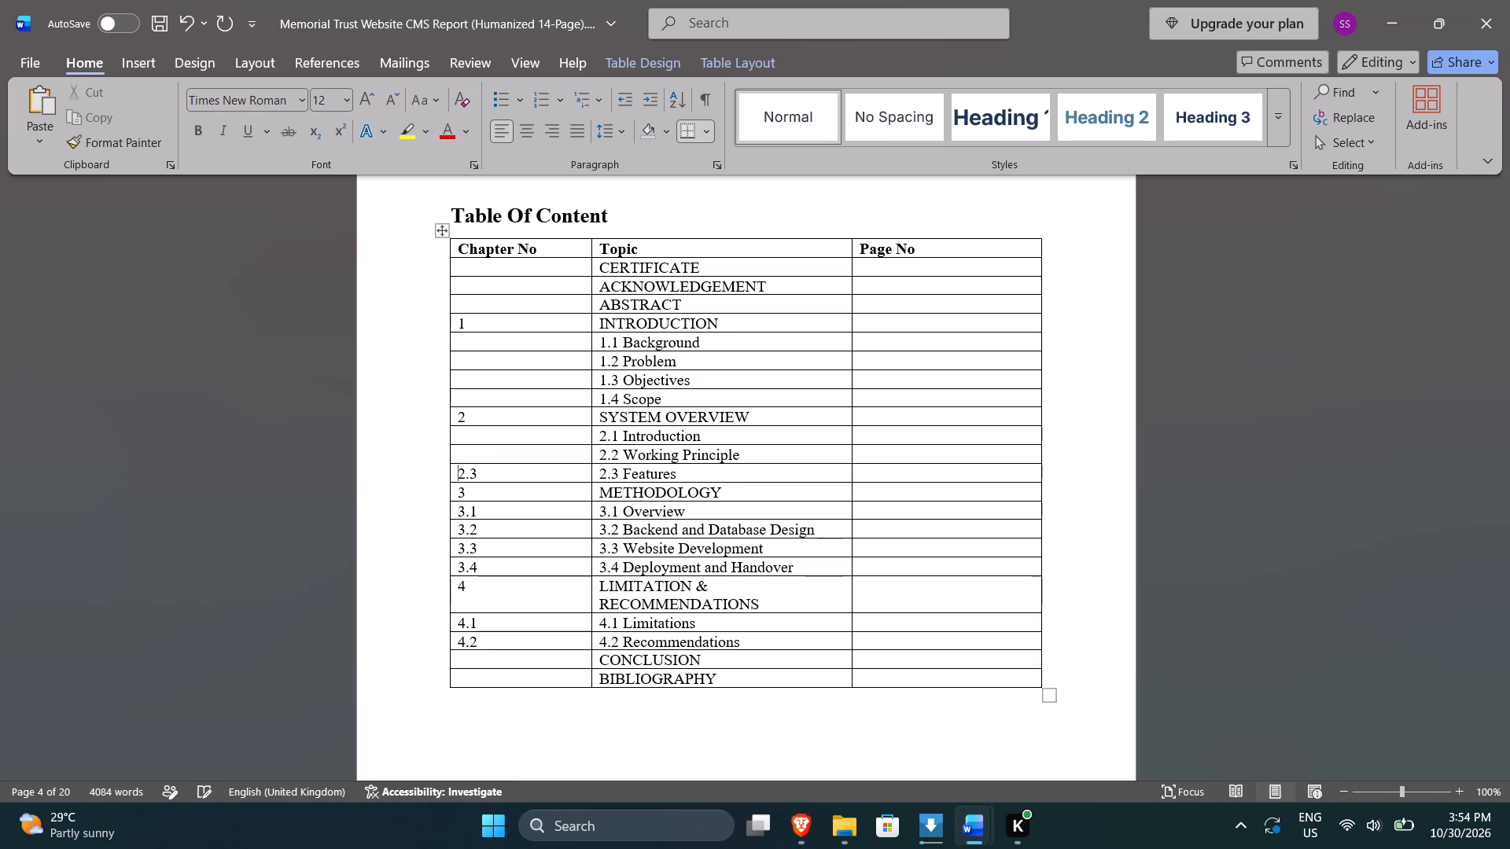
pyautogui.press('Delete')
pyautogui.press('Delete')
pyautogui.press('Delete')
# Clear 3.1, 3.2, 3.3 and 3.4 from the Chapter No cells of the METHODOLOGY subsections.
pyautogui.press('Down')
pyautogui.press('Down')
pyautogui.press('Delete')
pyautogui.press('Delete')
pyautogui.press('Delete')
pyautogui.press('Down')
pyautogui.press('Delete')
pyautogui.press('Delete')
pyautogui.press('Delete')
pyautogui.press('Down')
pyautogui.press('Delete')
pyautogui.press('Delete')
pyautogui.press('Delete')
pyautogui.press('Down')
pyautogui.press('Delete')
pyautogui.press('Delete')
pyautogui.press('Delete')
# Clear 4.1 and 4.2 from the Chapter No cells of the LIMITATION & RECOMMENDATIONS subsections.
pyautogui.press('Down')
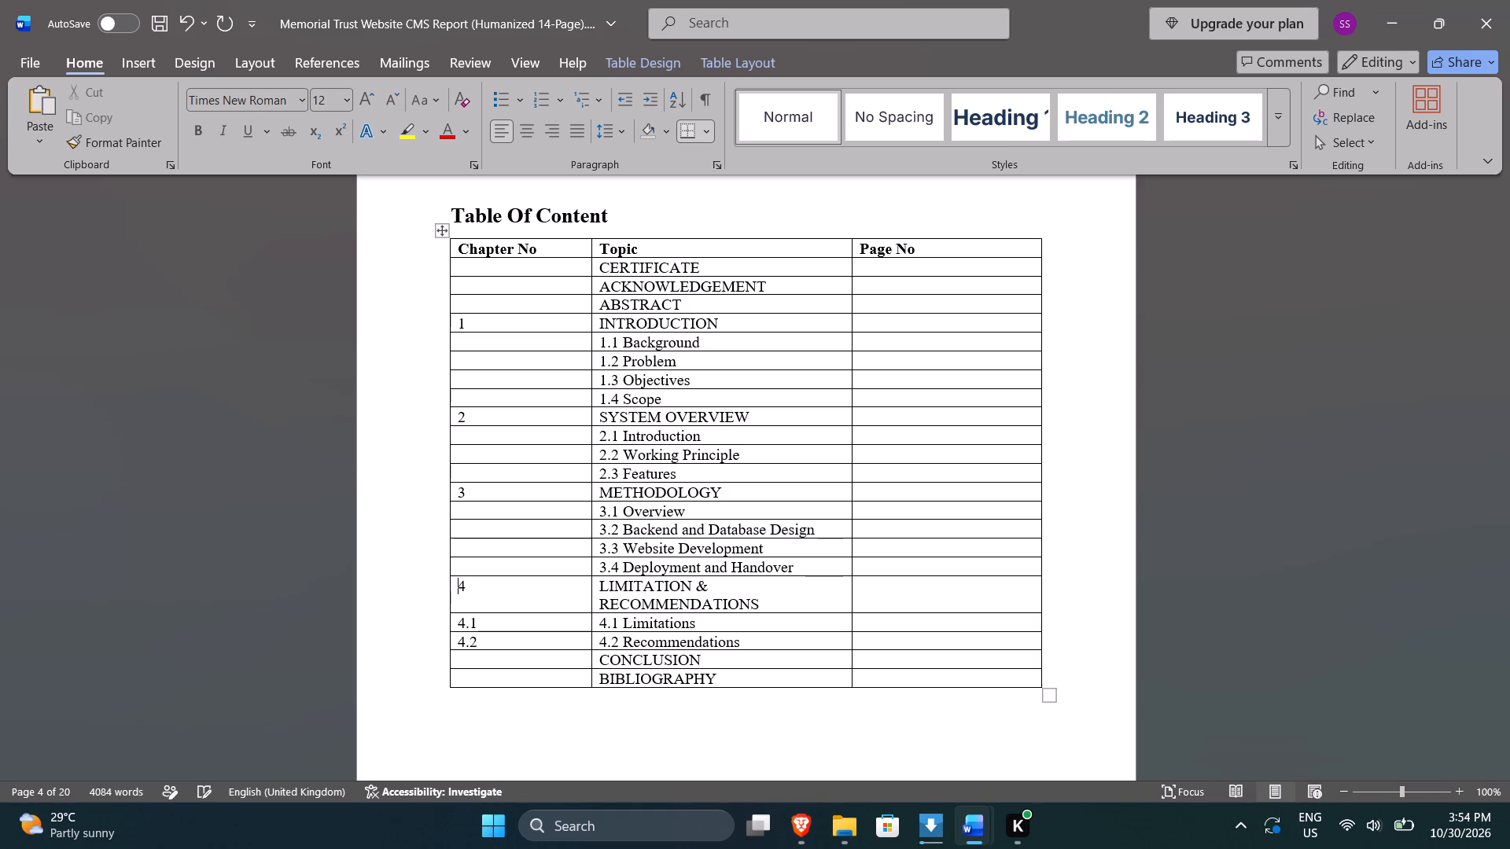
pyautogui.press('Down')
pyautogui.press('Down')
pyautogui.press('Up')
pyautogui.press('Delete')
pyautogui.press('Delete')
pyautogui.press('Delete')
pyautogui.press('Down')
pyautogui.press('Delete')
pyautogui.press('Delete')
pyautogui.press('Delete')
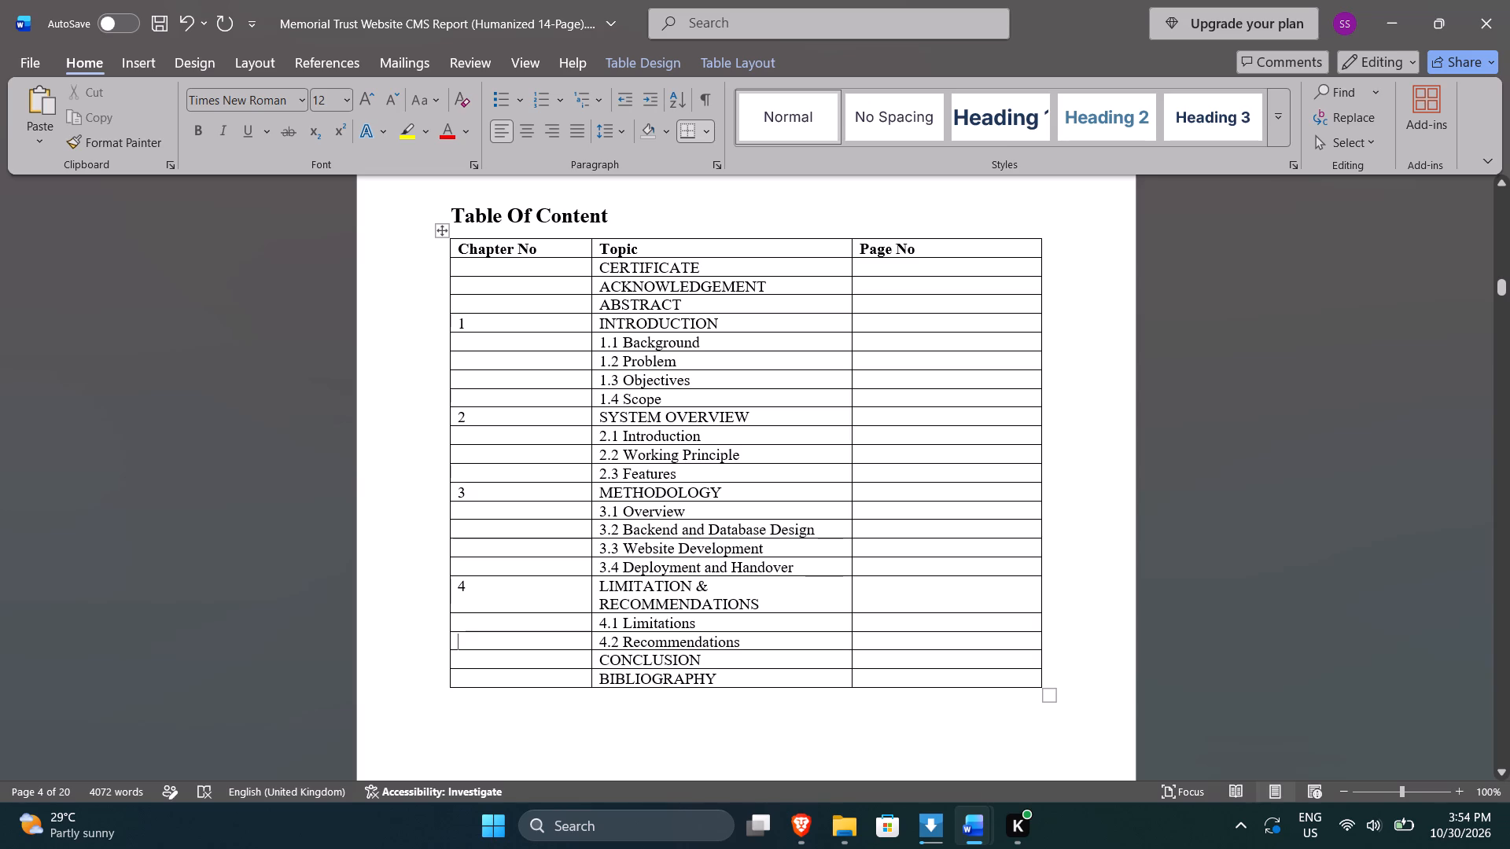
# Apply AutoFit Contents to the whole Table Of Content table so its columns match their text.
pyautogui.moveTo(459, 248); pyautogui.dragTo(996, 676)
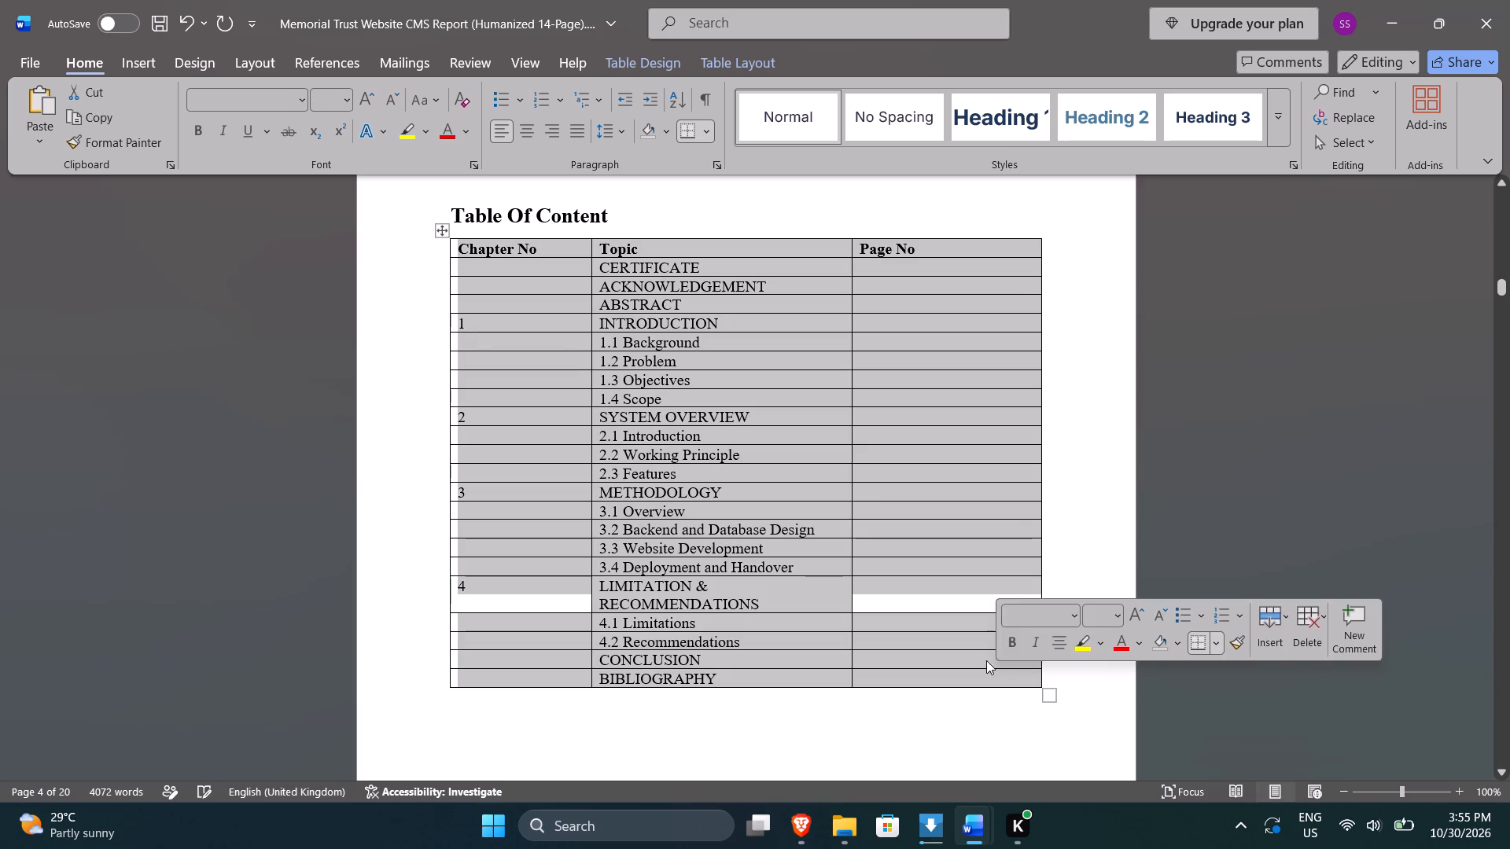
pyautogui.click(731, 61)
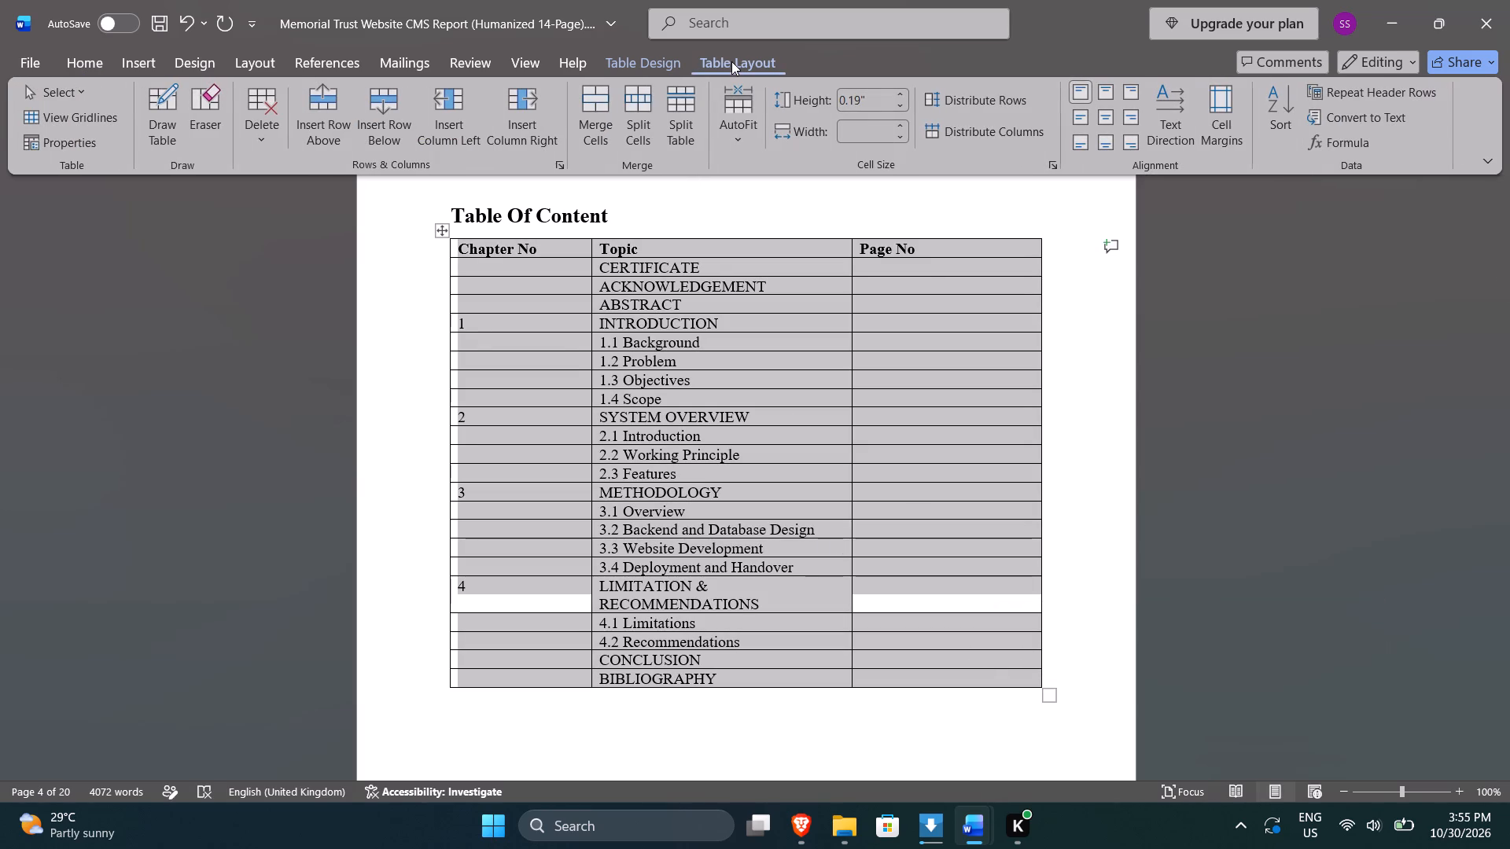
pyautogui.click(738, 101)
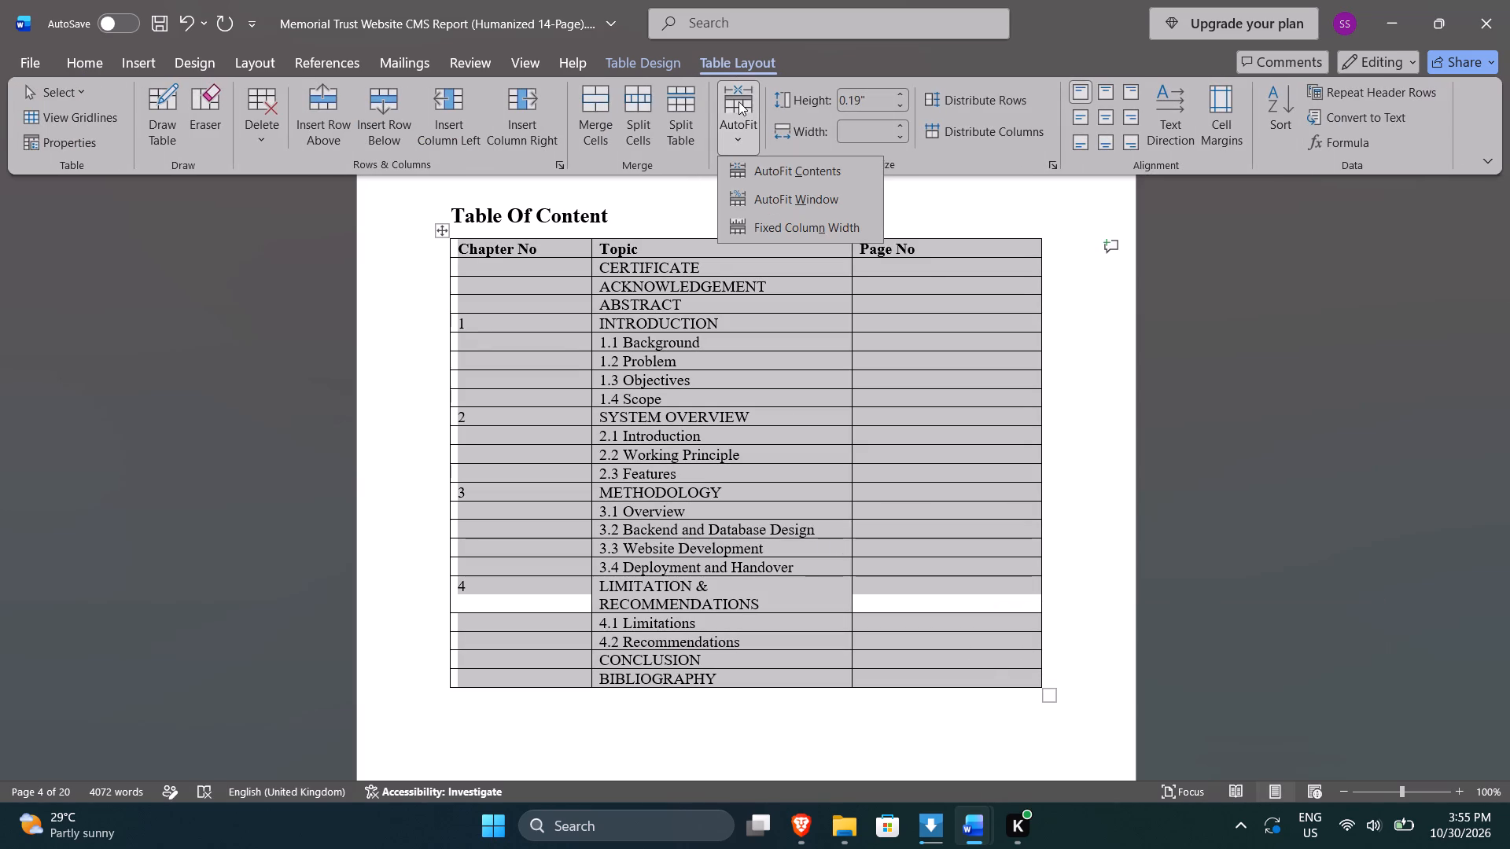
pyautogui.click(763, 176)
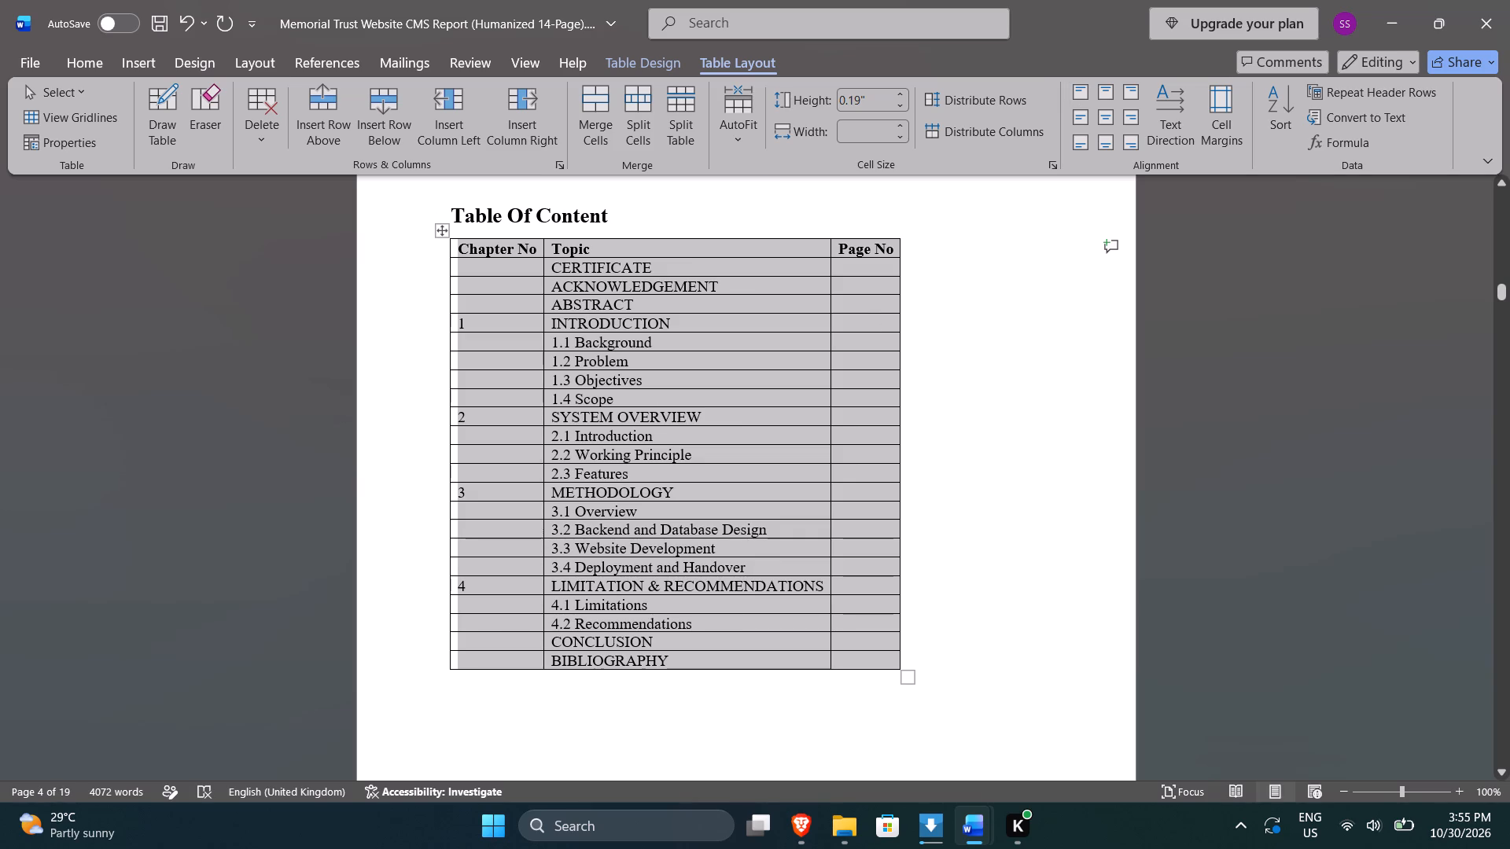
# Check the column layout in the reference PDF and apply AutoFit Window to the whole Table Of Content table.
pyautogui.hotkey('alt', 'Tab')
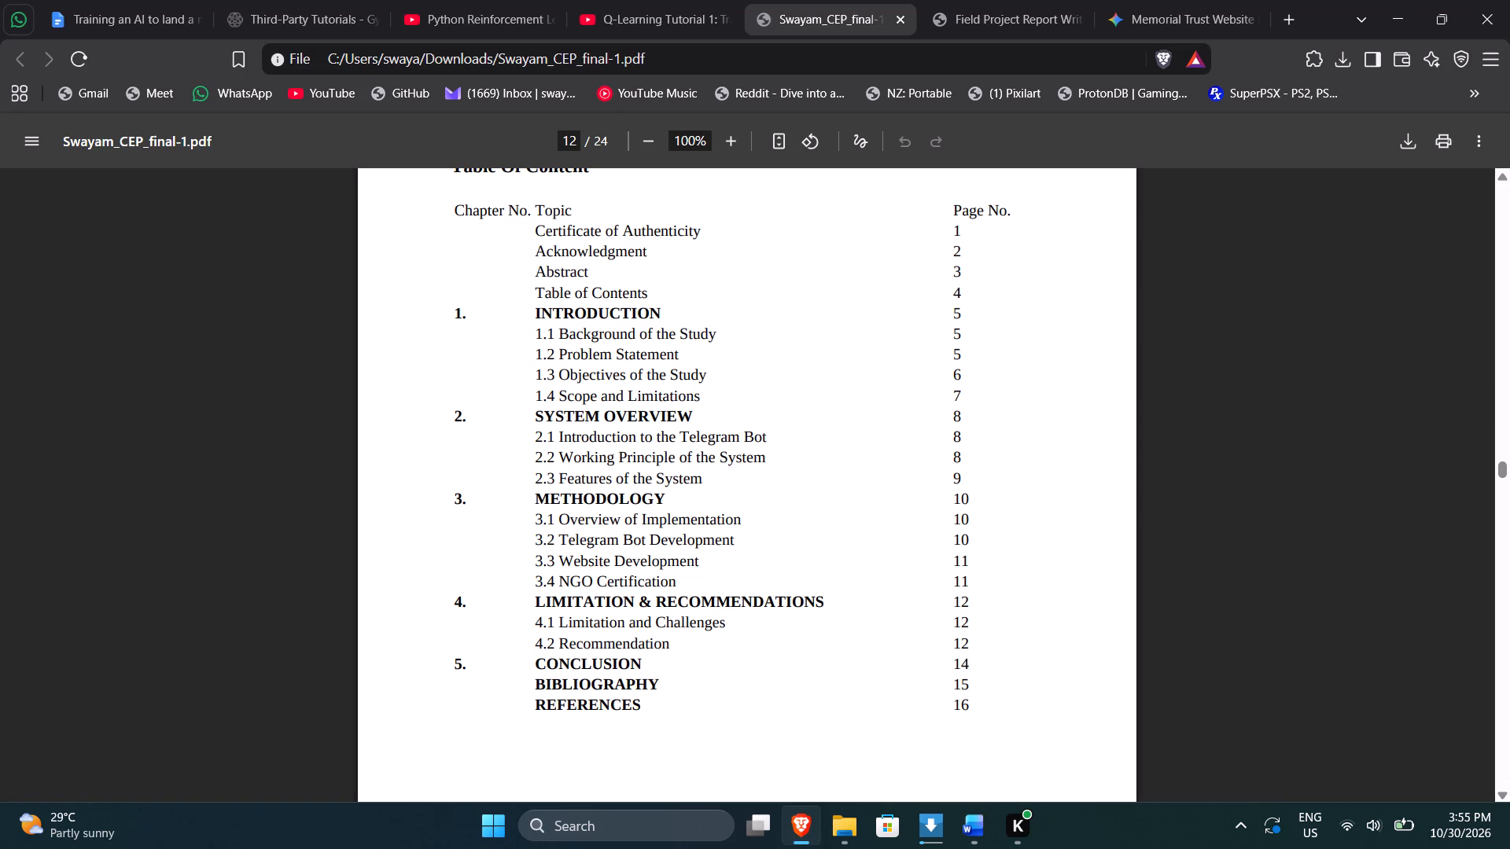
pyautogui.keyDown('ctrl'); pyautogui.scroll(-2, 955, 410); pyautogui.keyUp('ctrl')
pyautogui.keyDown('ctrl'); pyautogui.scroll(1, 955, 410); pyautogui.keyUp('ctrl')
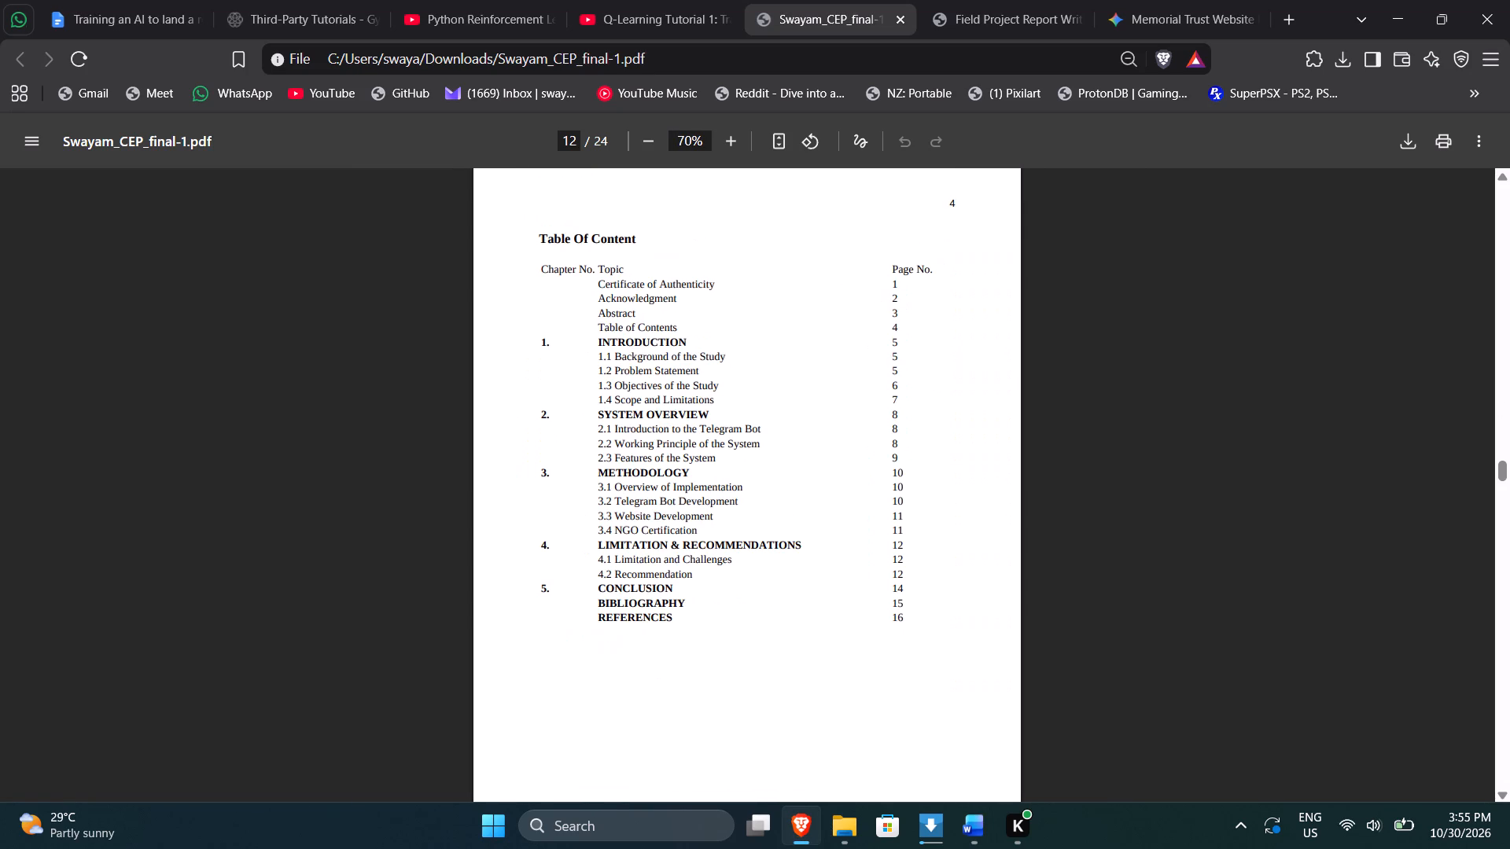
pyautogui.hotkey('alt', 'Tab')
pyautogui.click(955, 410)
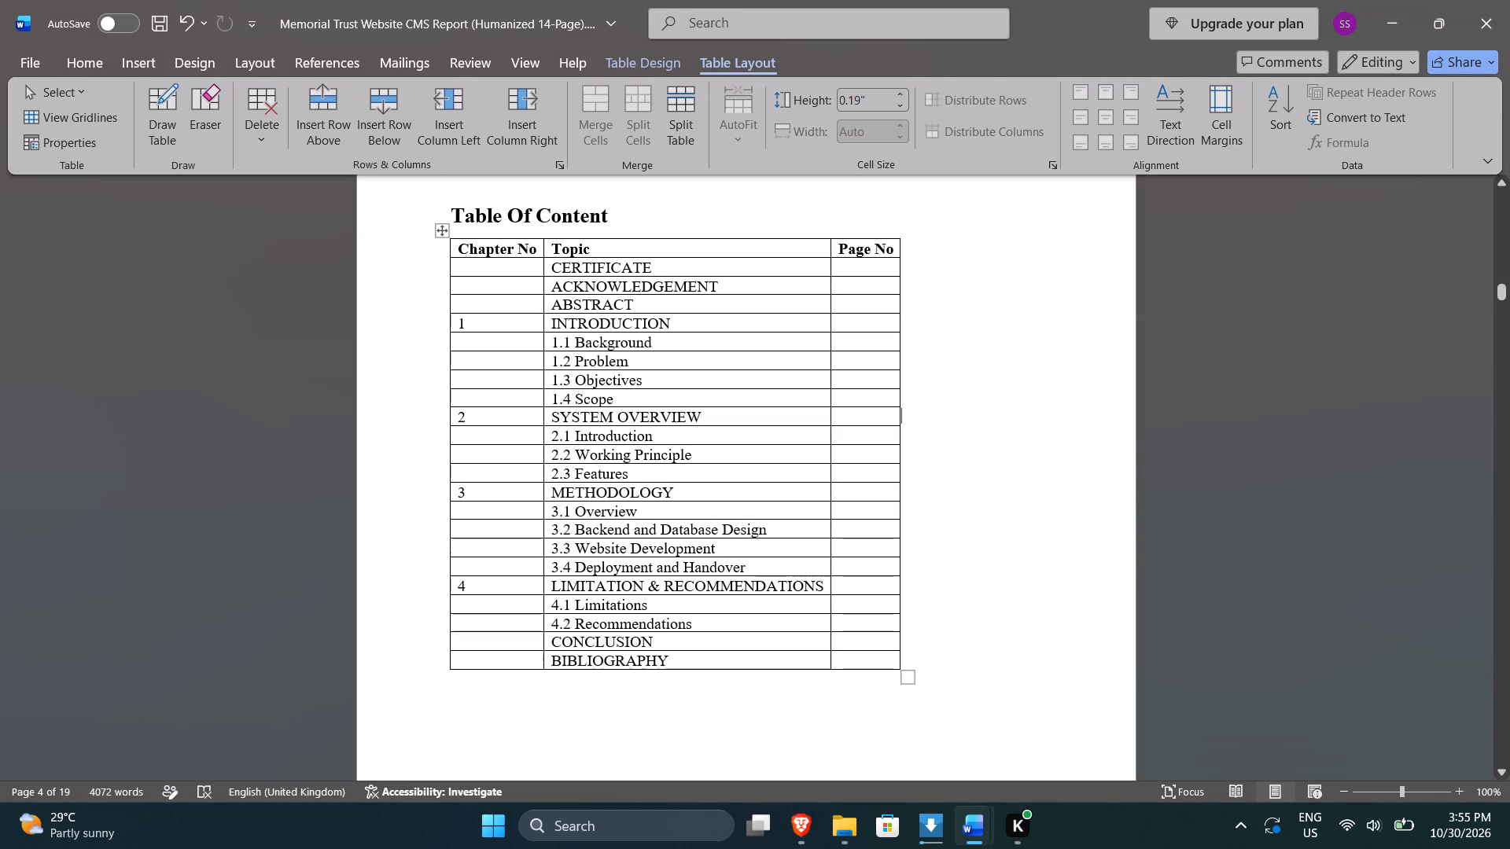
pyautogui.moveTo(458, 245); pyautogui.dragTo(869, 649)
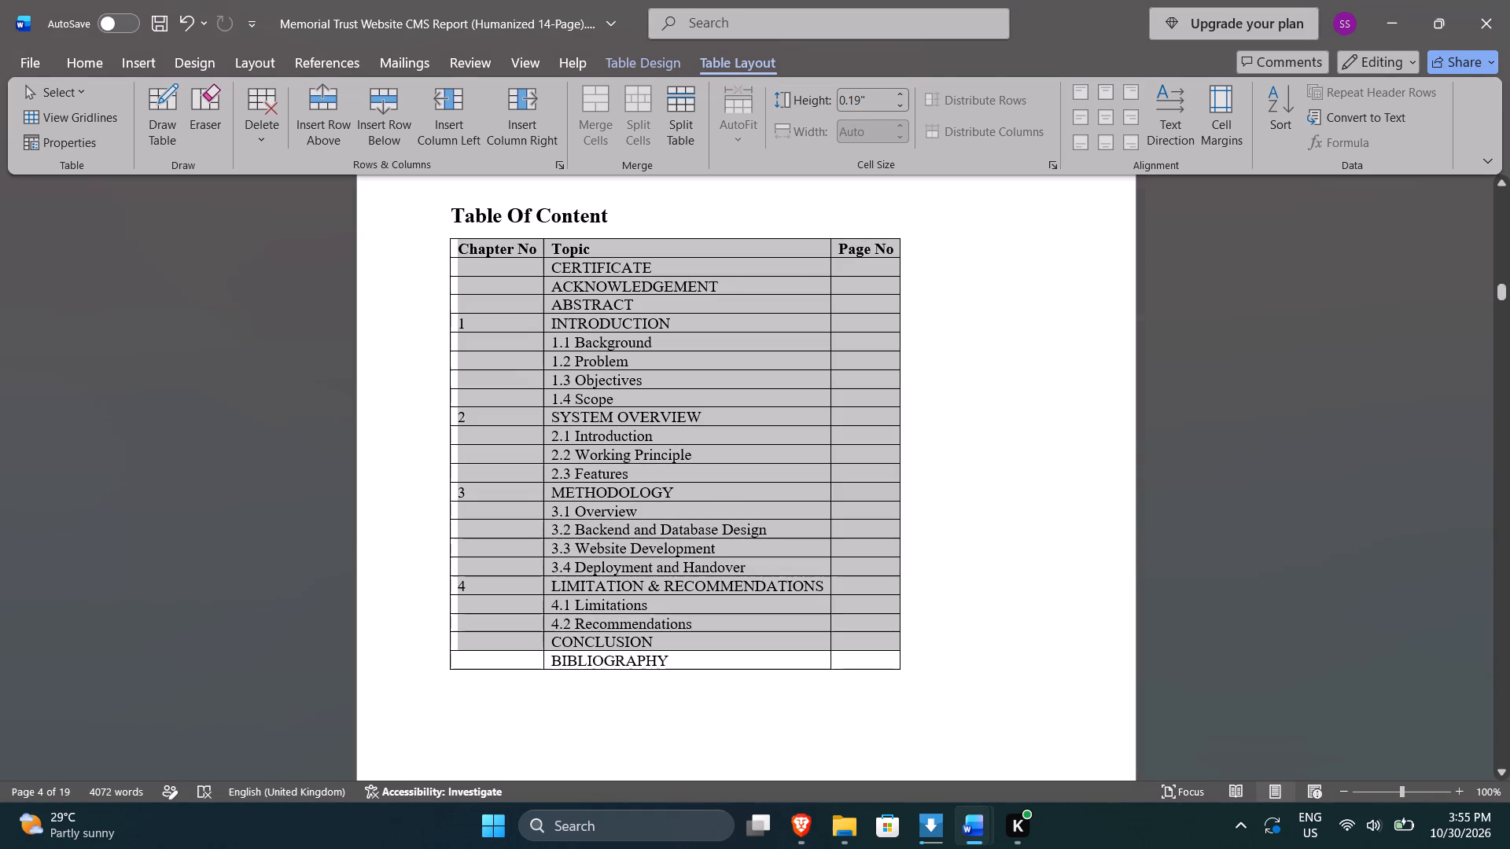
pyautogui.moveTo(869, 649); pyautogui.dragTo(871, 671)
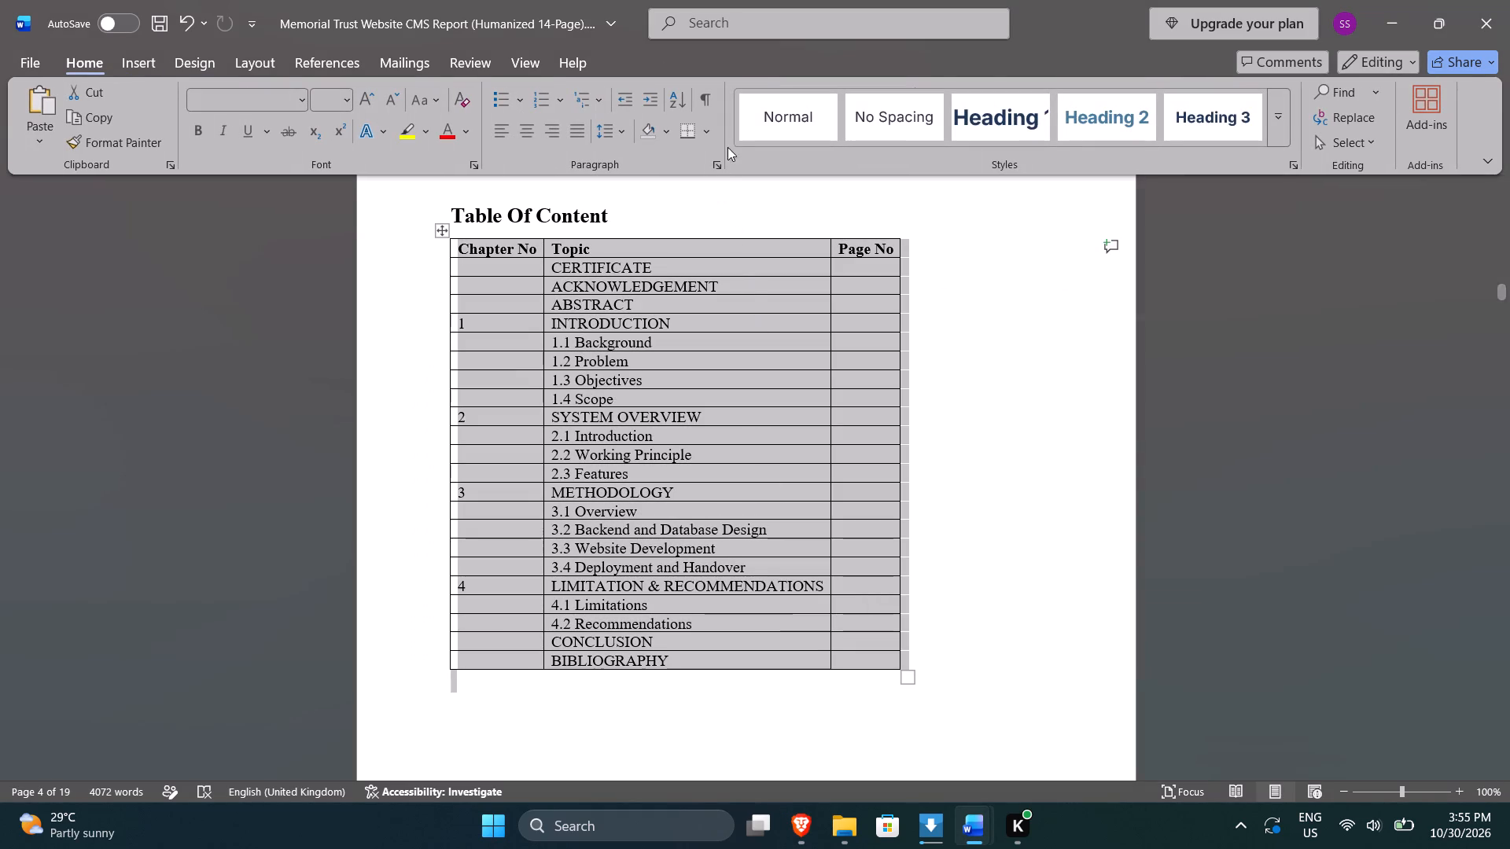
pyautogui.click(768, 597)
pyautogui.click(483, 274)
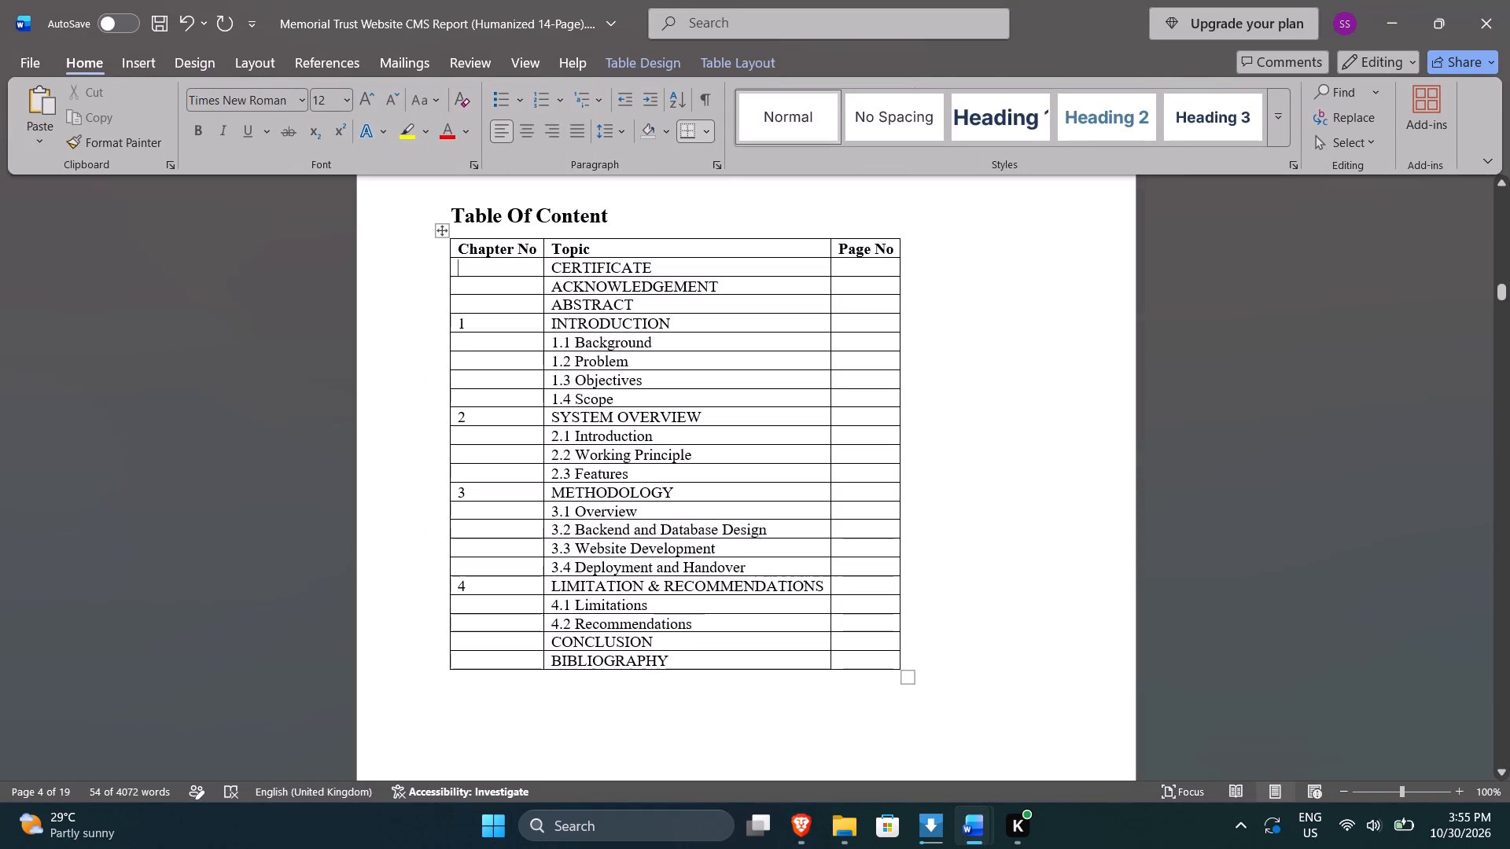
pyautogui.click(442, 233)
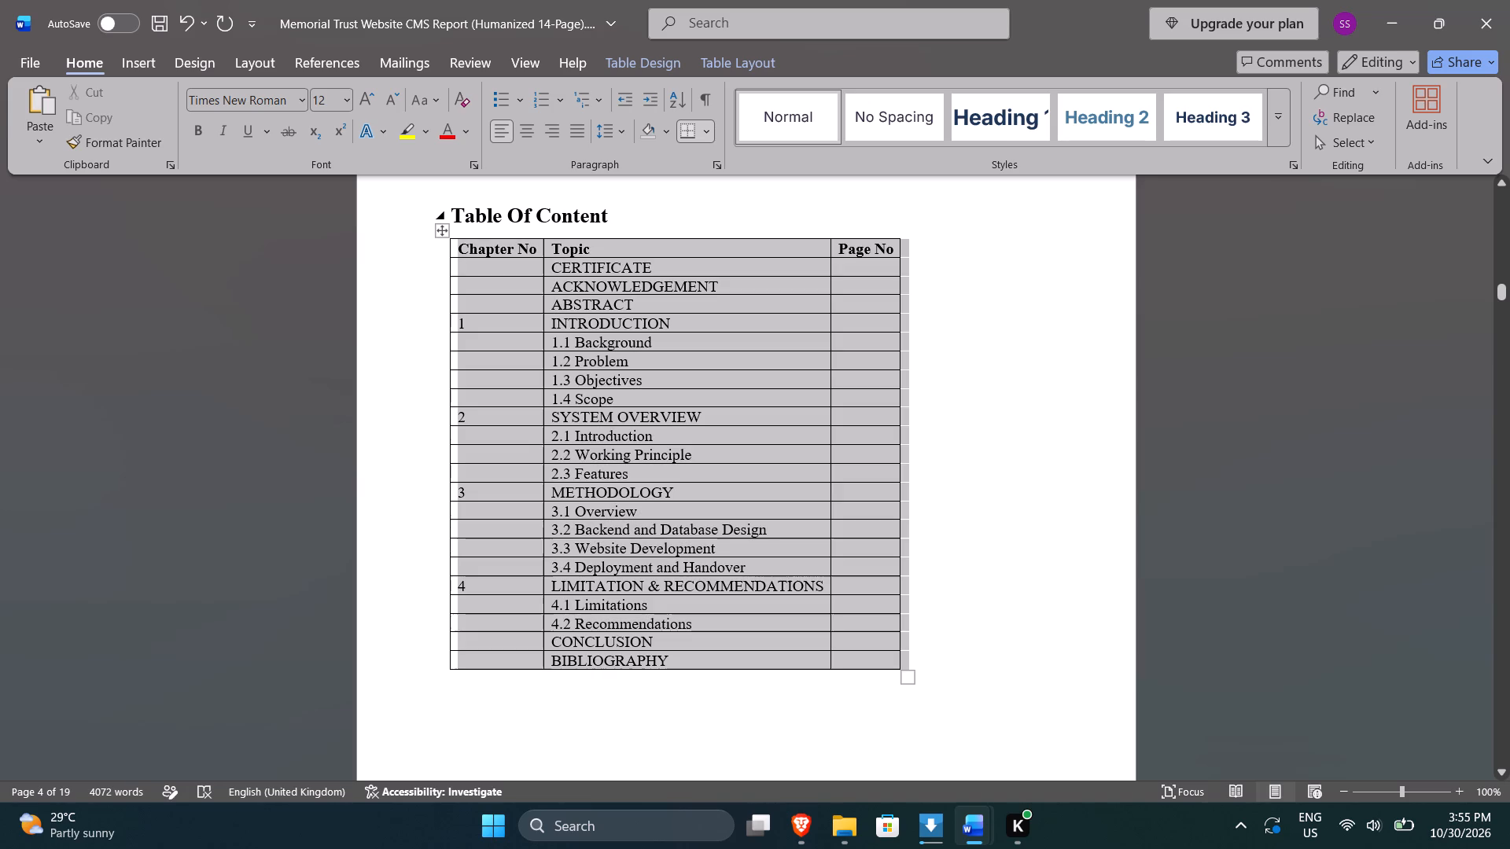
pyautogui.click(729, 56)
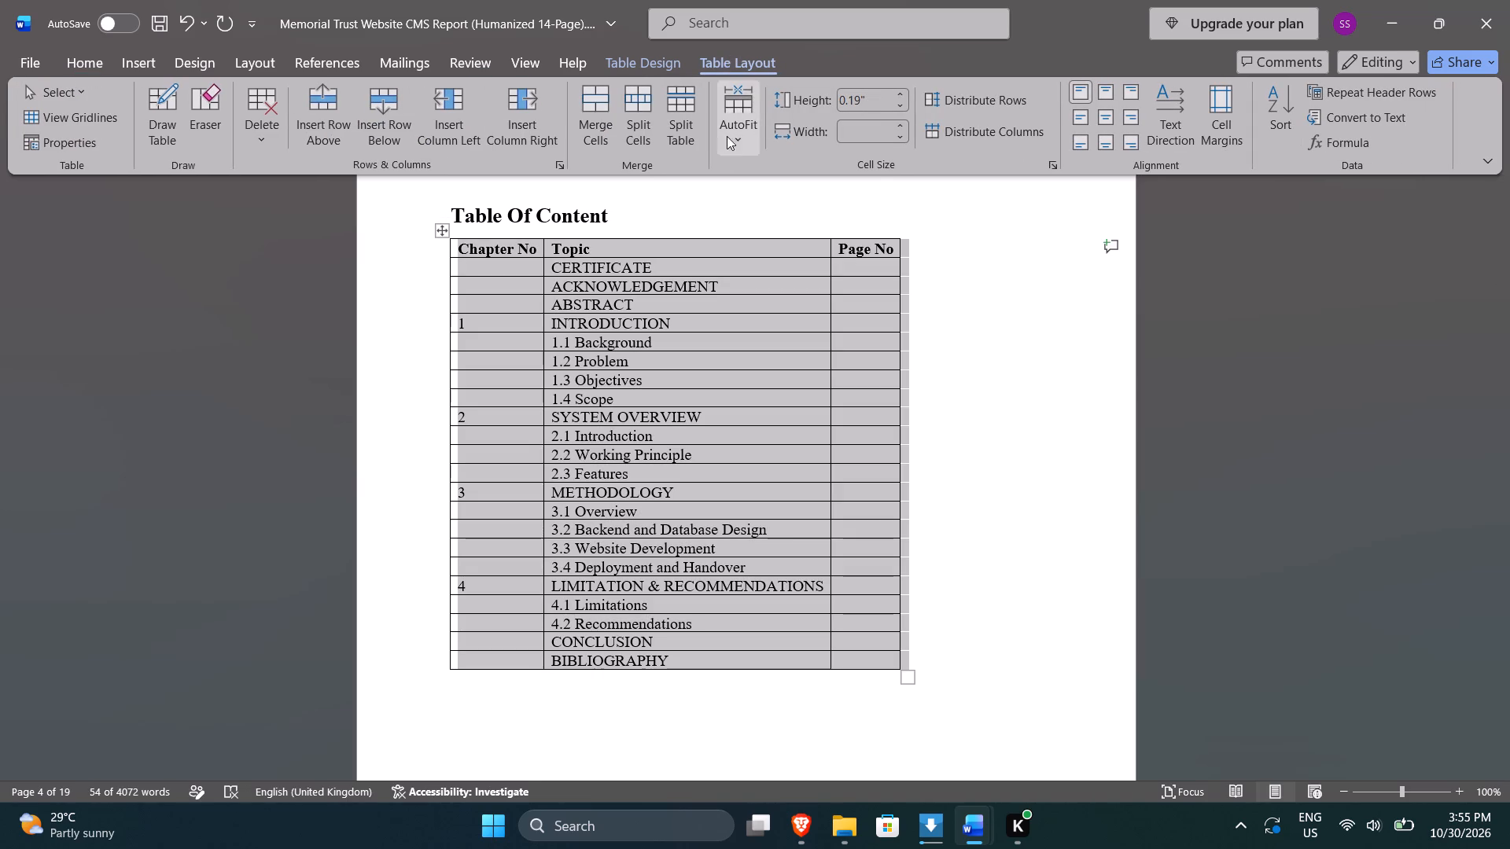
pyautogui.click(736, 137)
pyautogui.click(769, 200)
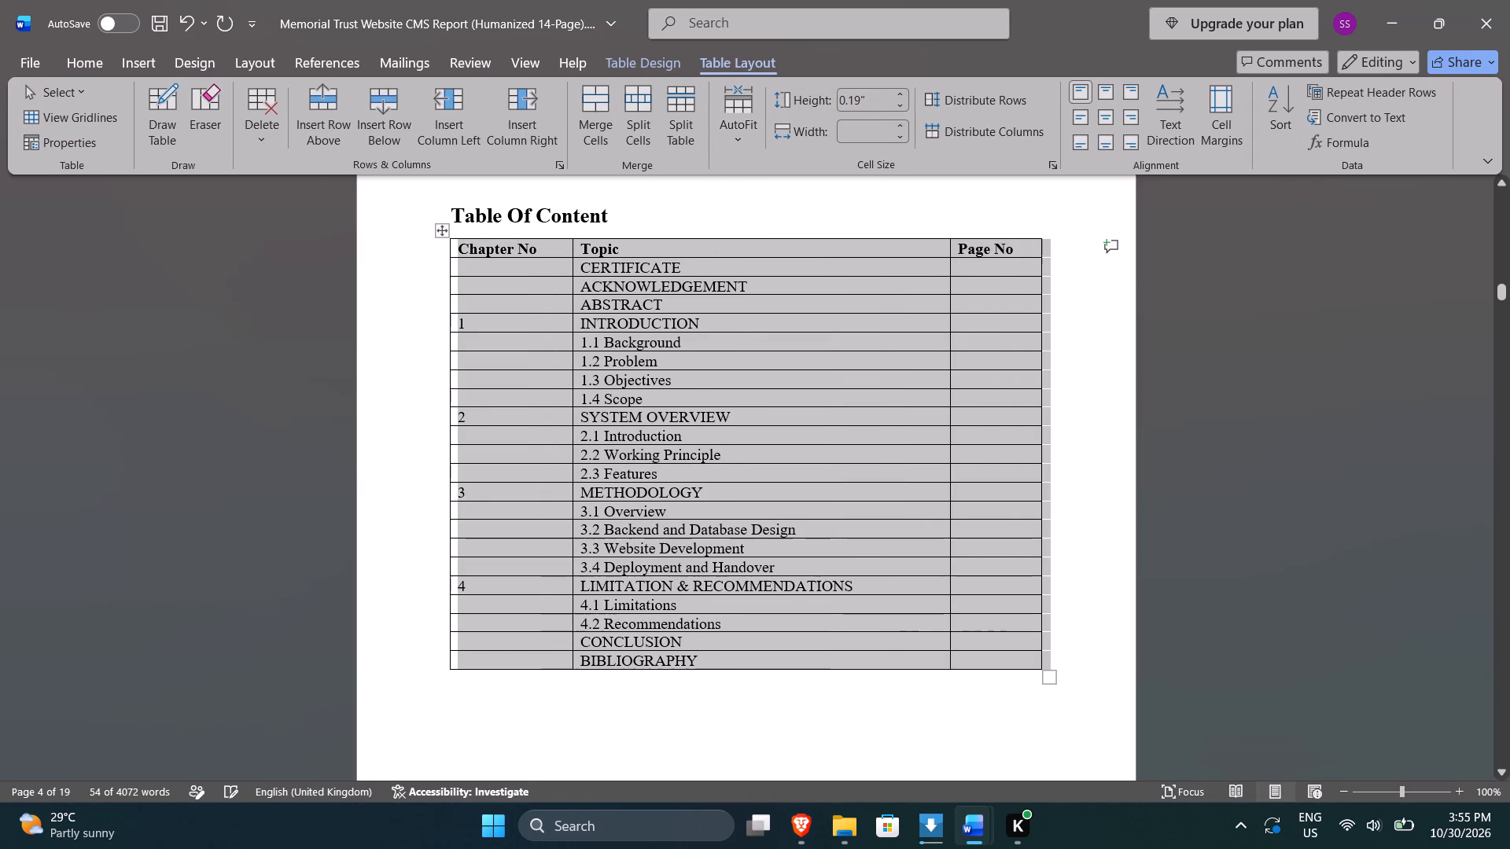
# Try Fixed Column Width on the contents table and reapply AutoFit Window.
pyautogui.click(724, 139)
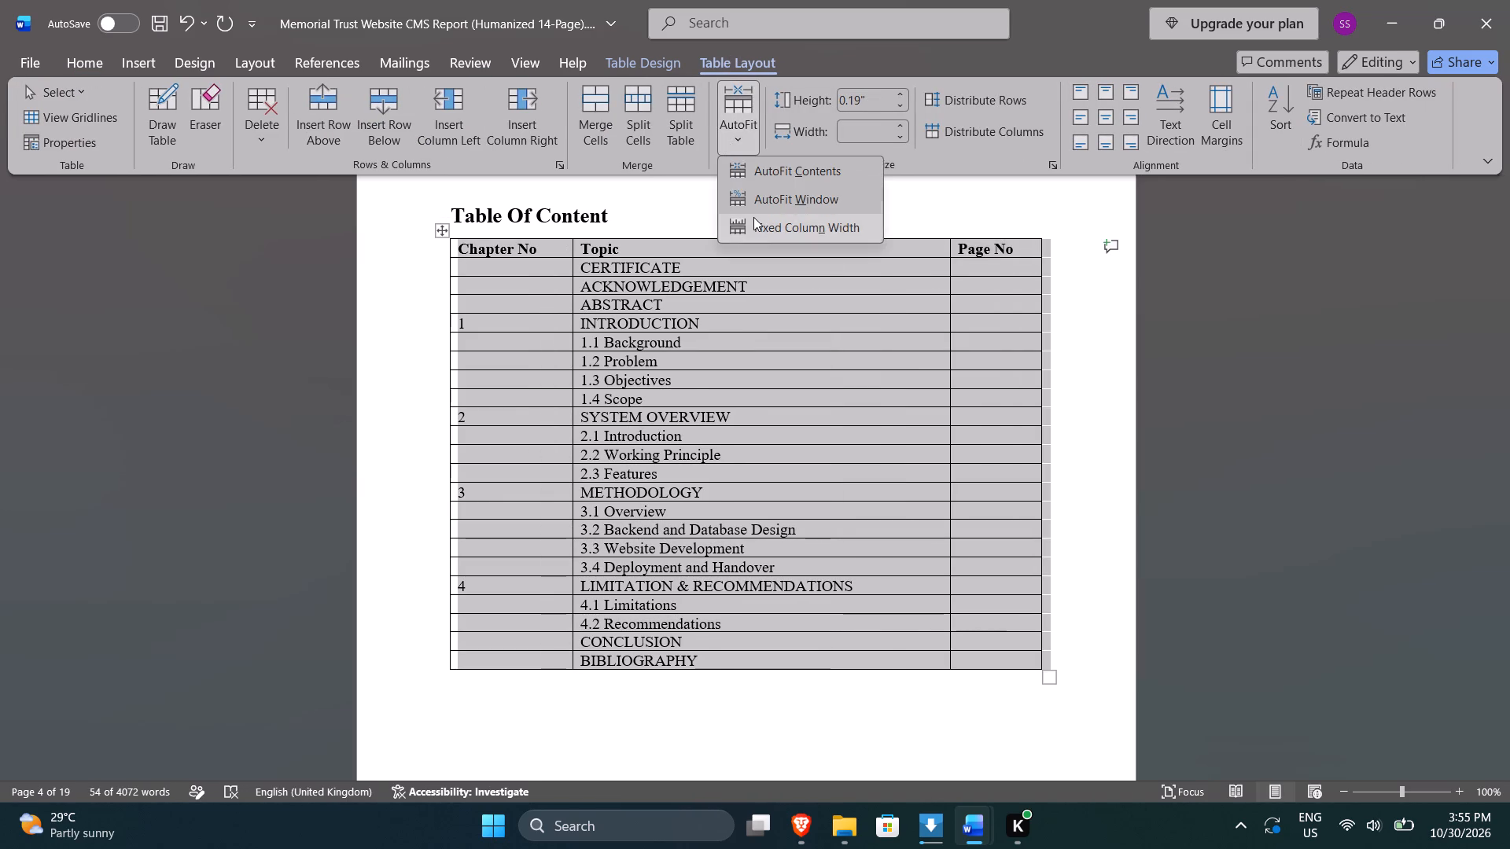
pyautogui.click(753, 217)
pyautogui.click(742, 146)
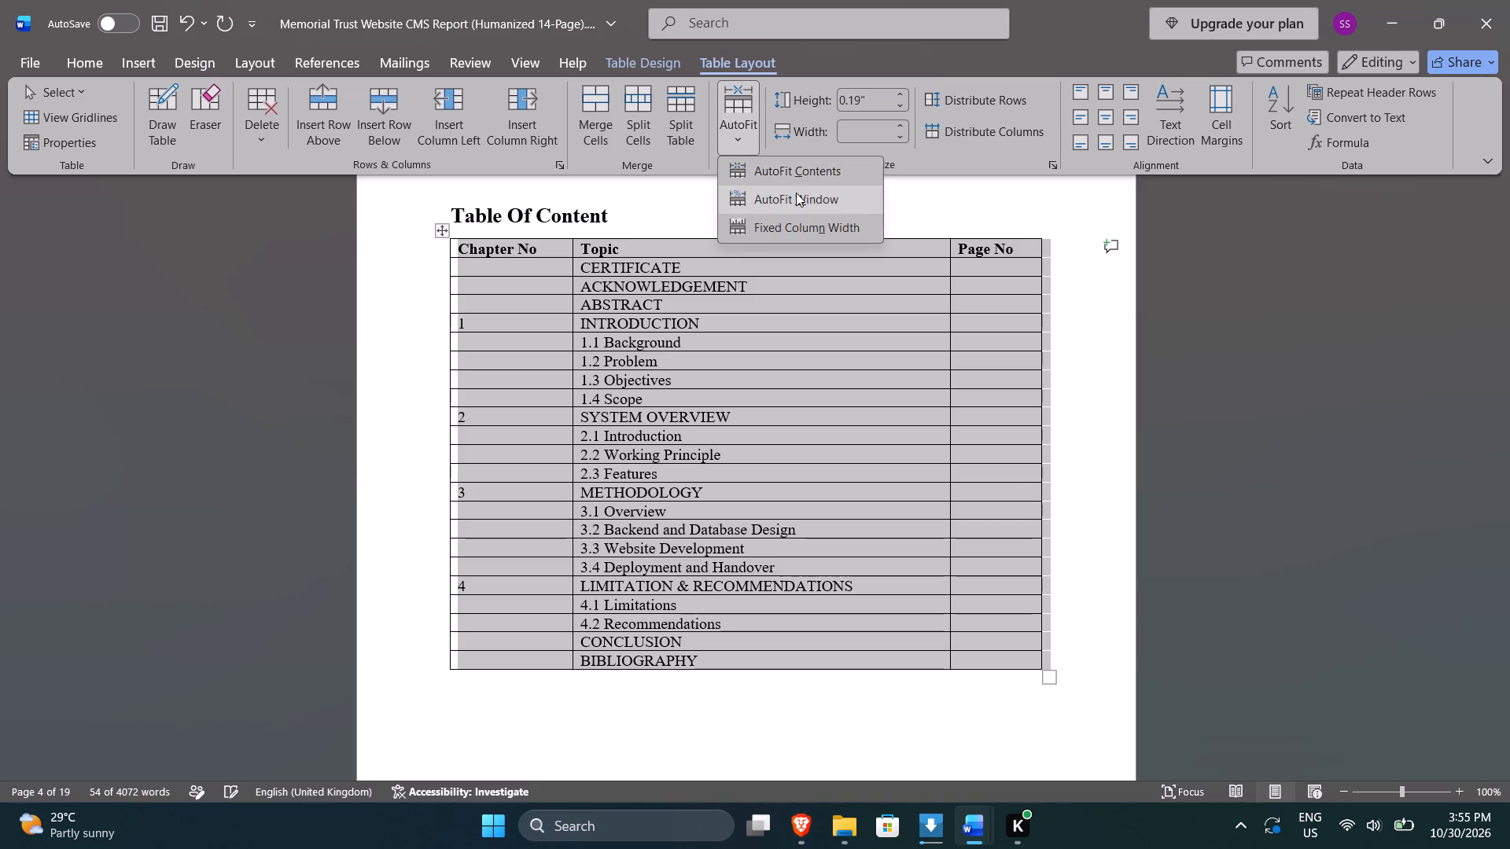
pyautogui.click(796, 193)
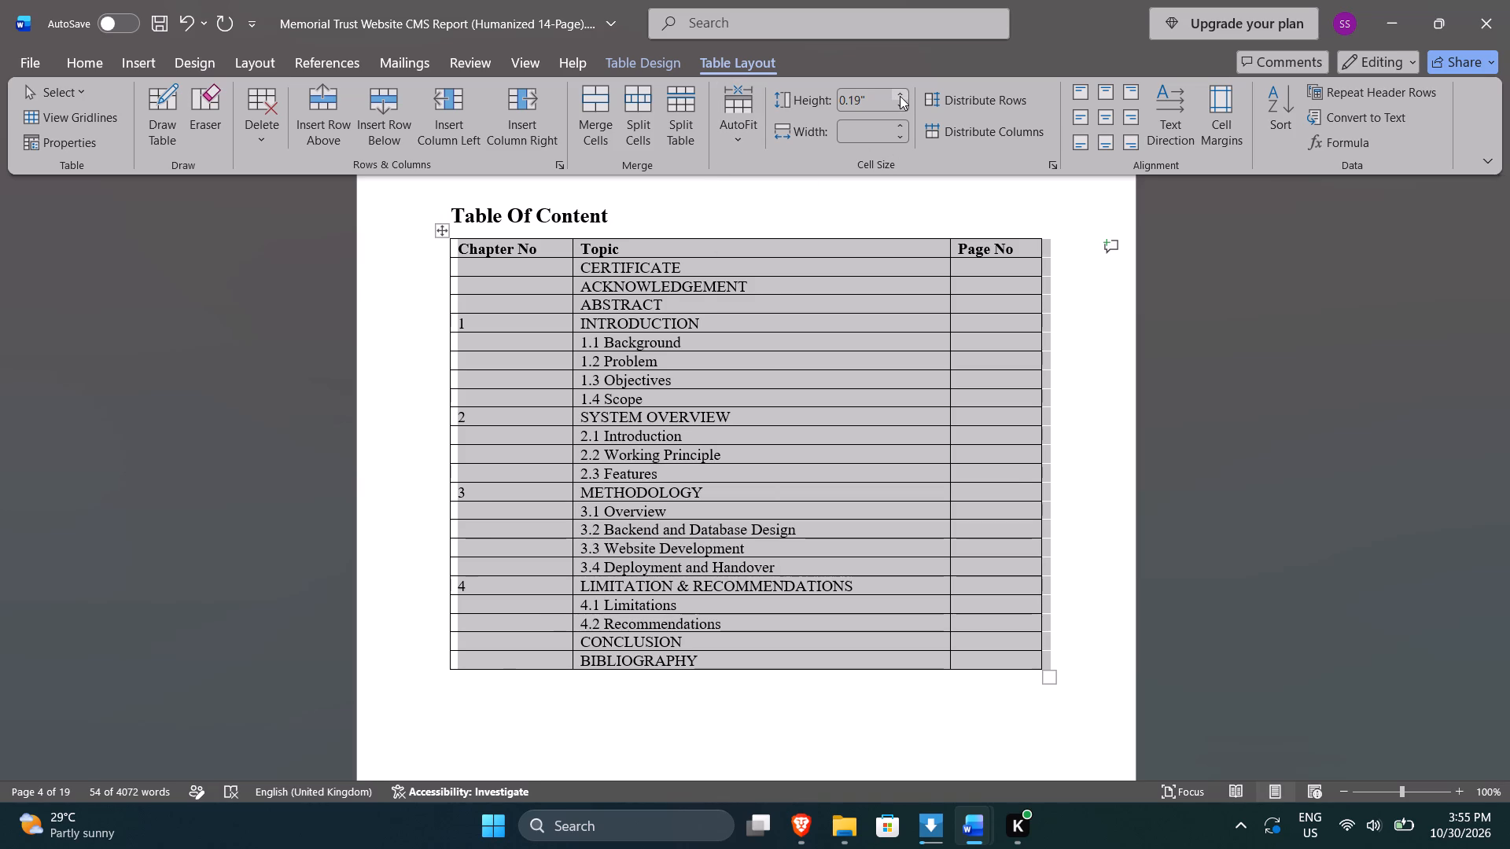
# Set the row height of the whole contents table to 0.3" and compare its layout with the reference PDF.
pyautogui.click(900, 96)
pyautogui.scroll(-7, 808, 364)
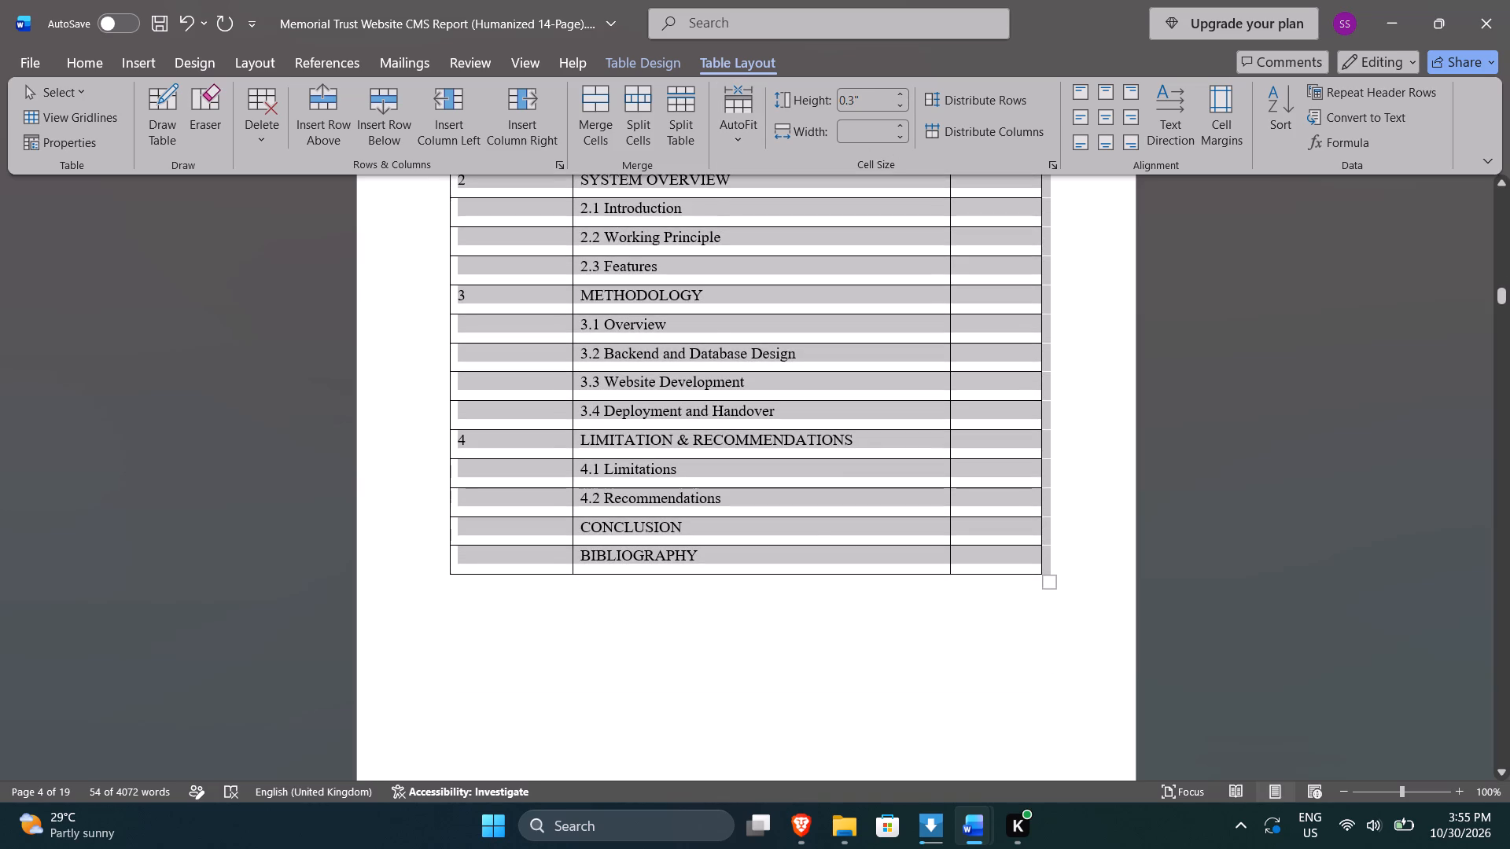
pyautogui.click(809, 621)
pyautogui.scroll(-8, 812, 614)
pyautogui.scroll(3, 812, 614)
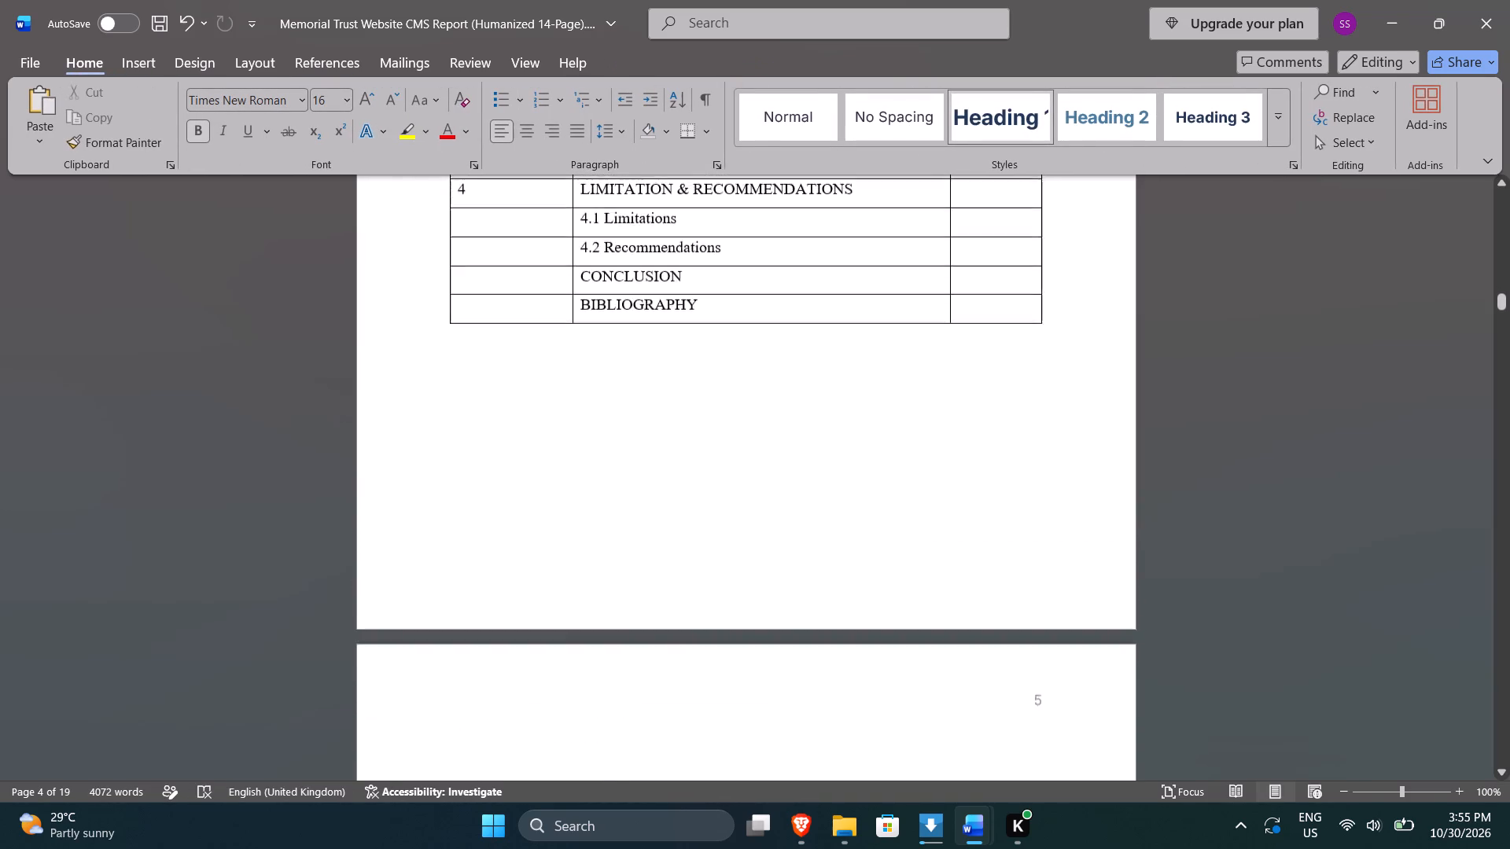
pyautogui.scroll(12, 812, 614)
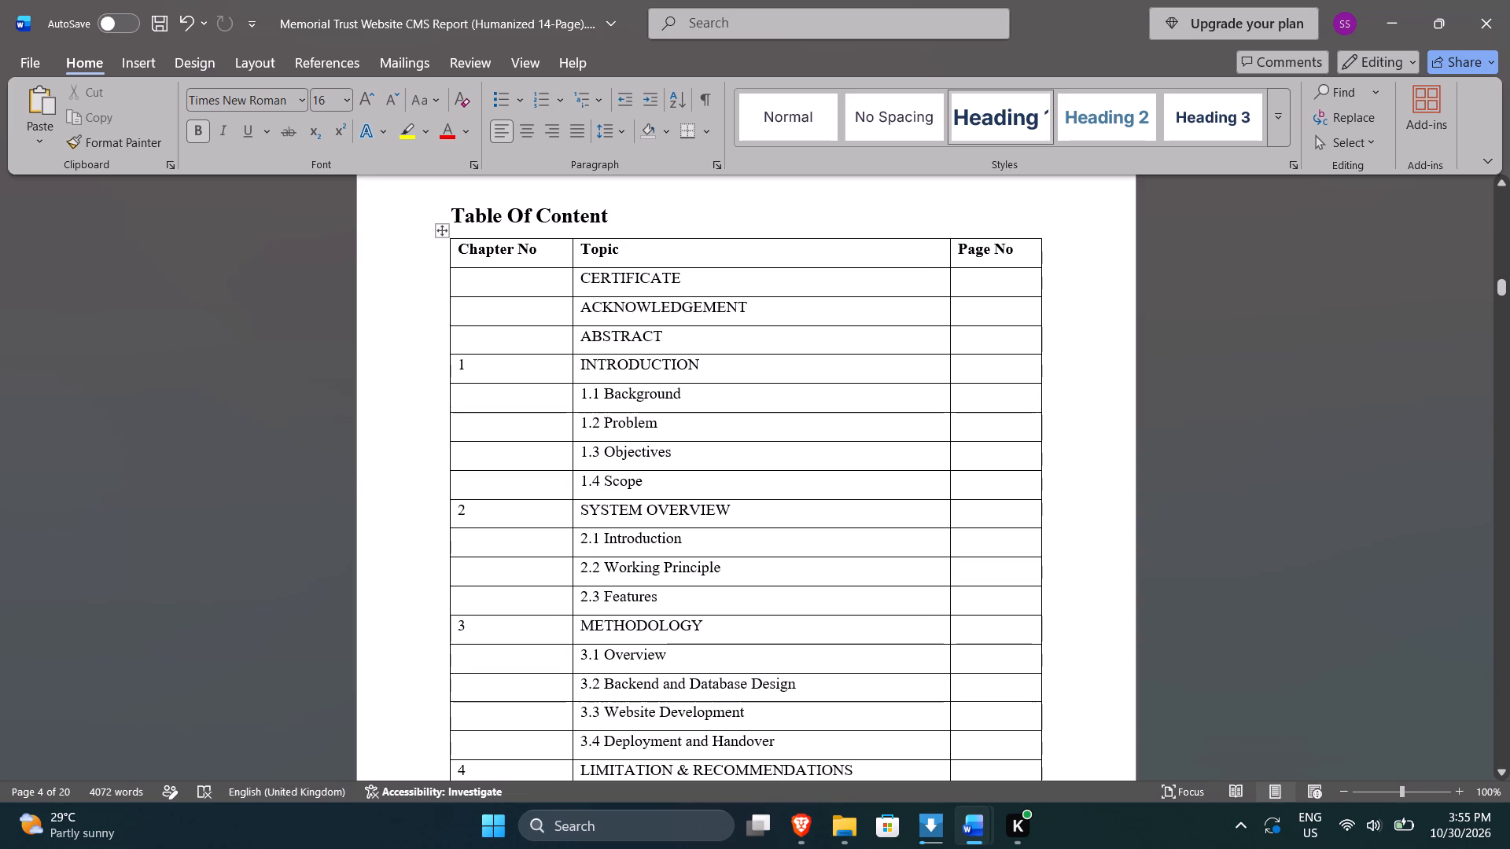
pyautogui.keyDown('ctrl'); pyautogui.scroll(-3, 821, 571); pyautogui.keyUp('ctrl')
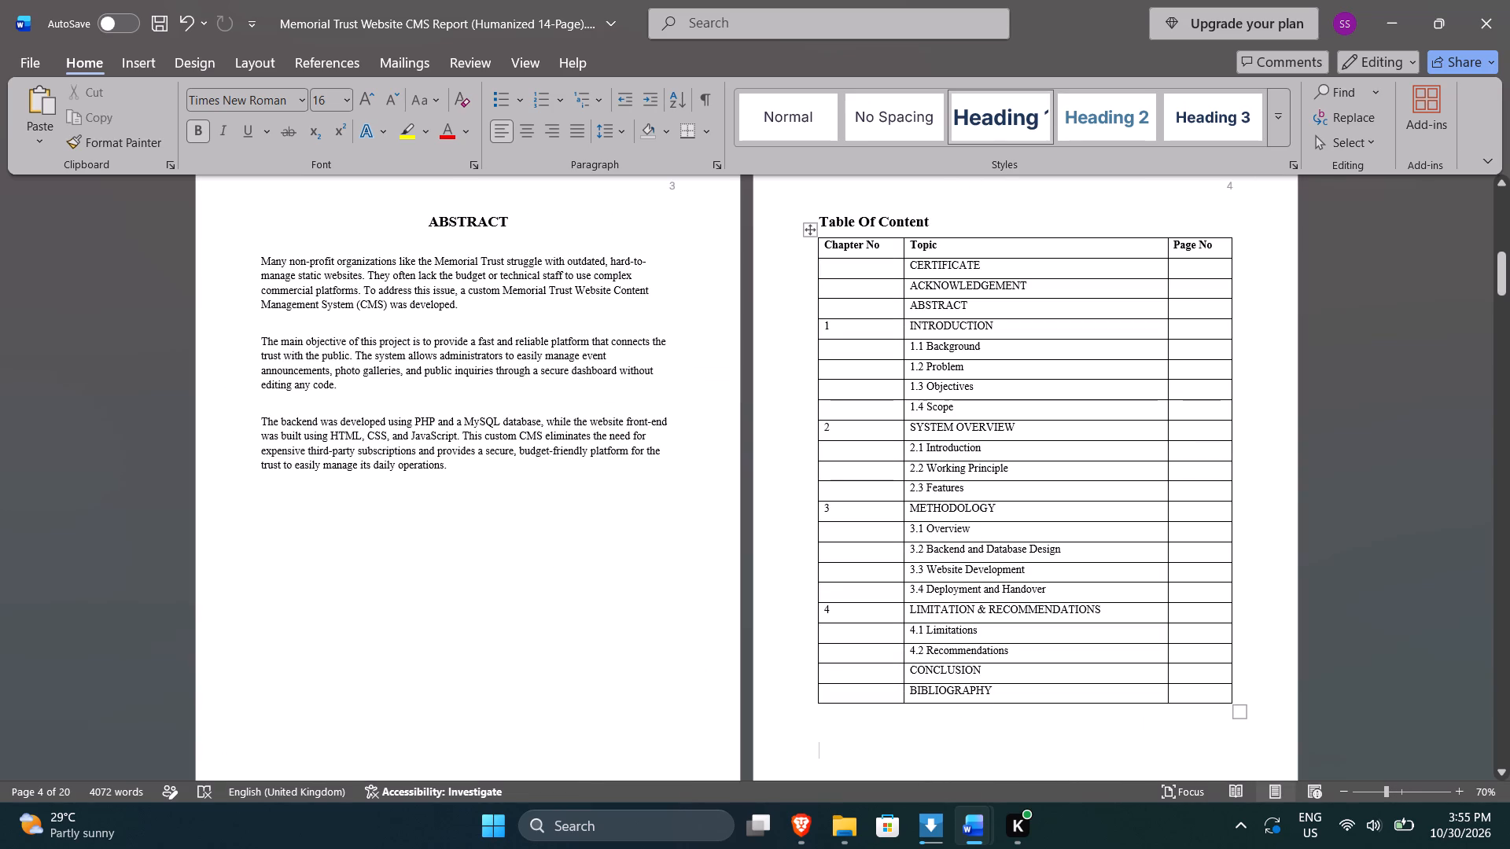
pyautogui.hotkey('alt', 'Tab')
pyautogui.hotkey('alt', 'Tab')
# Delete the blank lines above the 1. INTRODUCTION heading so it starts at the top of page 5.
pyautogui.scroll(-7, 996, 618)
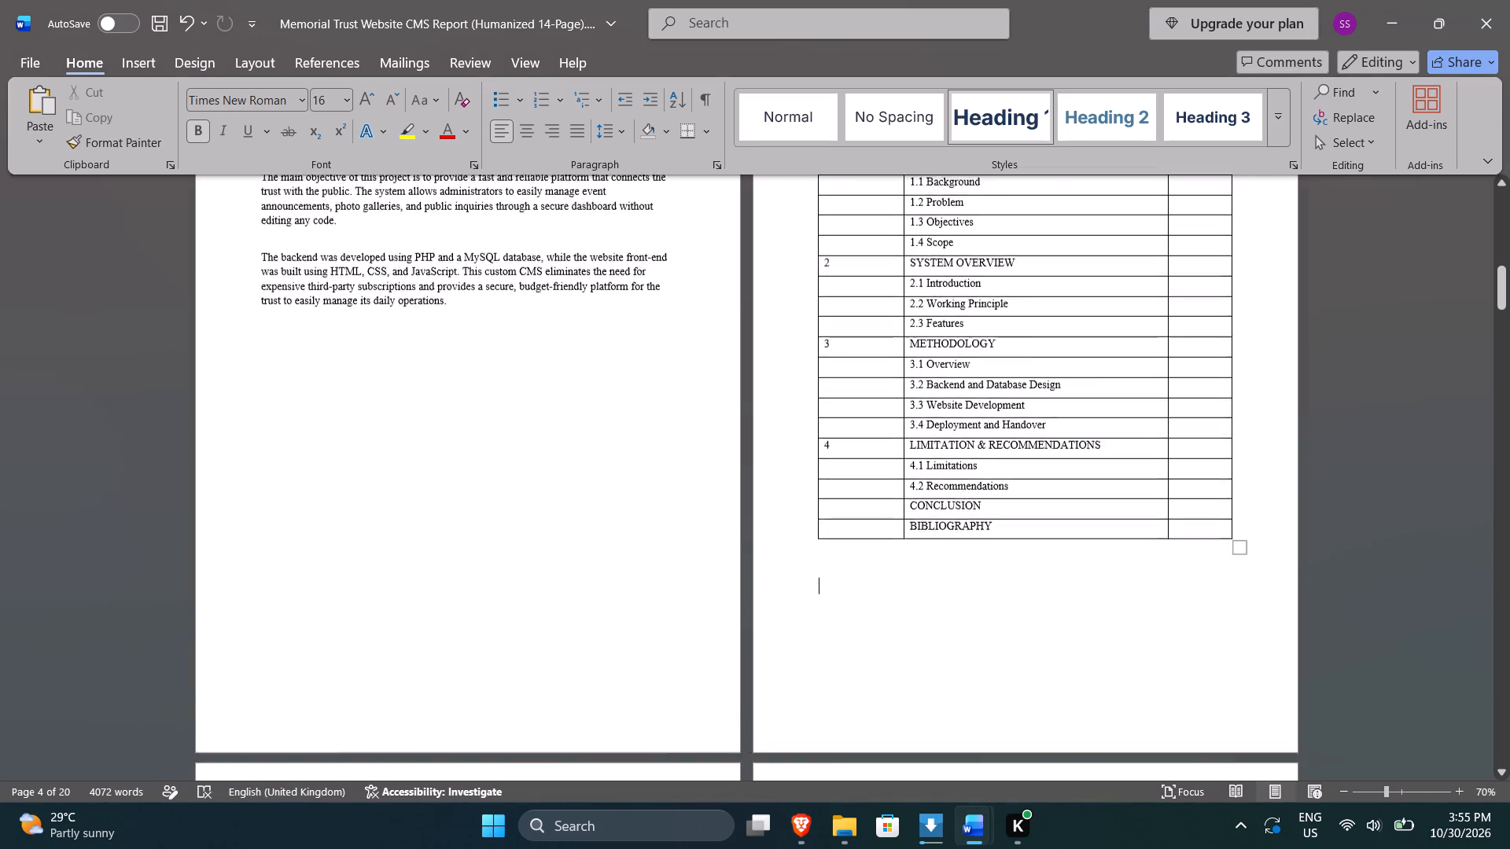
pyautogui.click(936, 652)
pyautogui.scroll(-3, 936, 652)
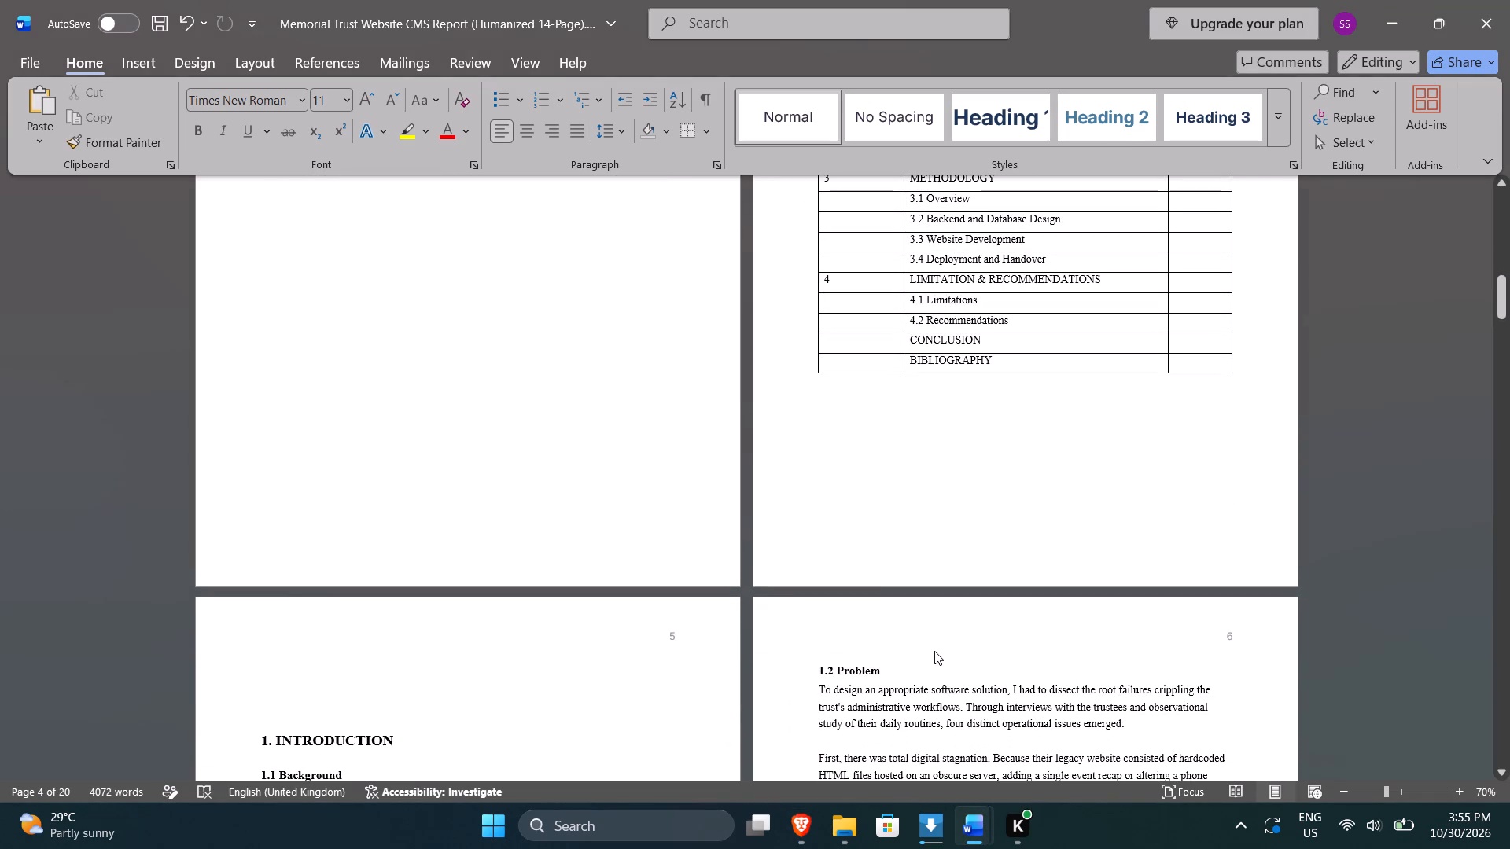
pyautogui.press('Down')
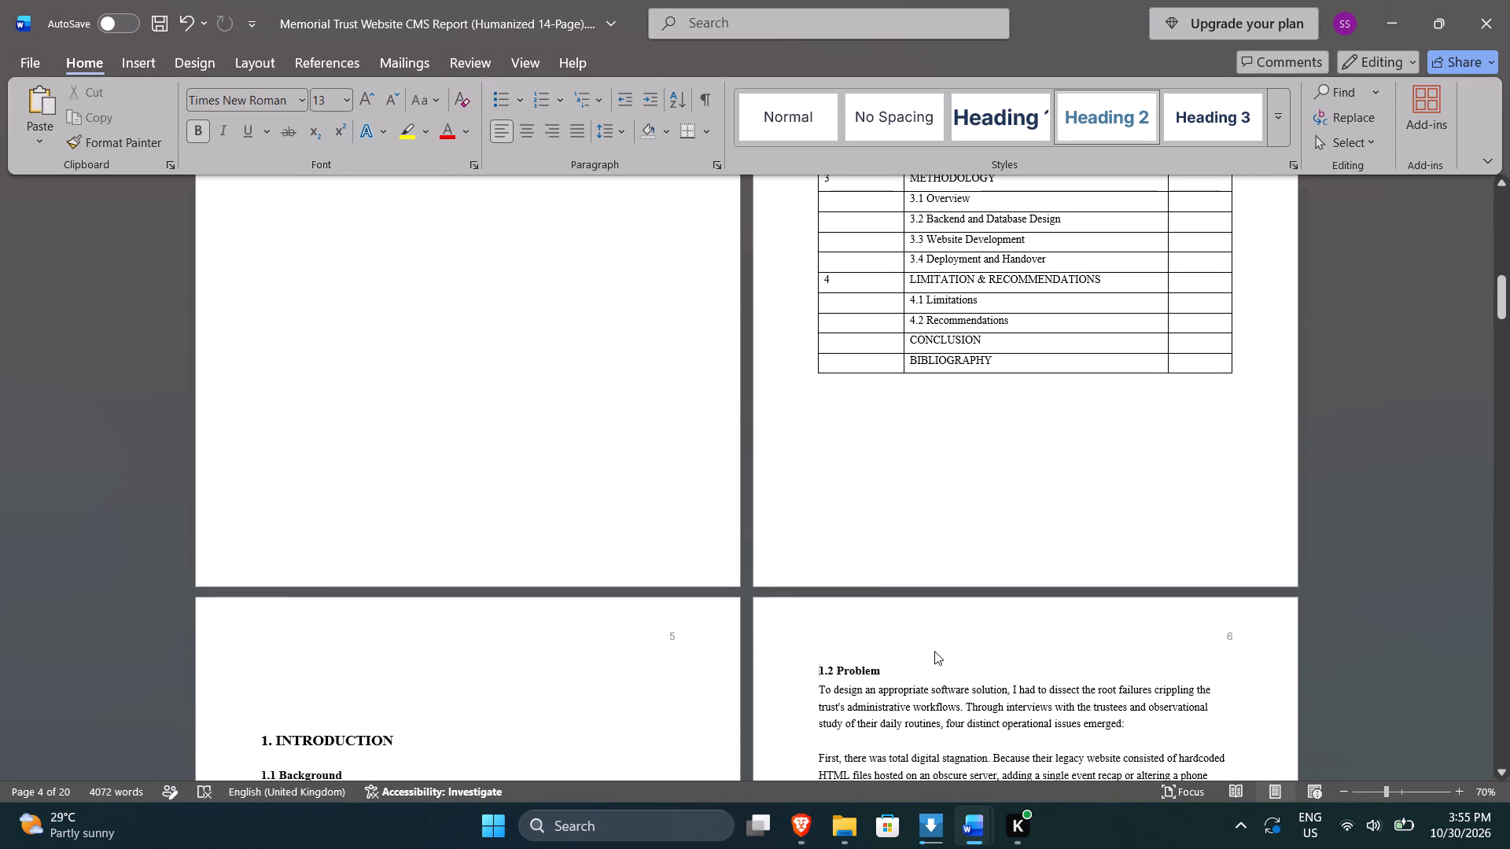
pyautogui.press('Down')
pyautogui.press('Left')
pyautogui.press('Left')
pyautogui.press('Left')
pyautogui.press('Up')
pyautogui.press('Right')
pyautogui.press('Down')
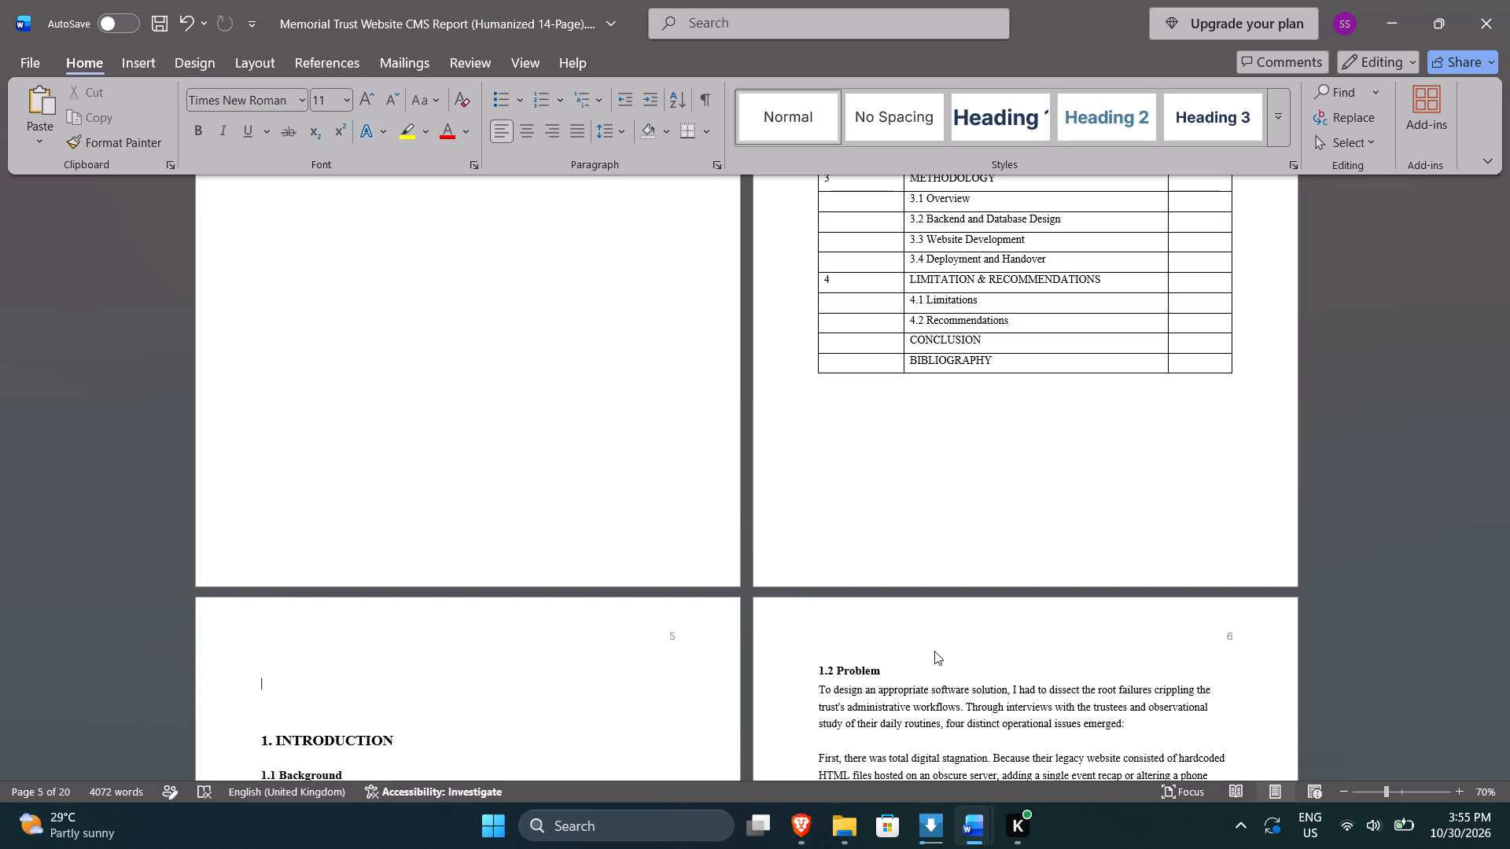
pyautogui.press('Down')
pyautogui.press('Down')
pyautogui.press('Up')
pyautogui.press('BackSpace')
pyautogui.press('BackSpace')
pyautogui.press('BackSpace')
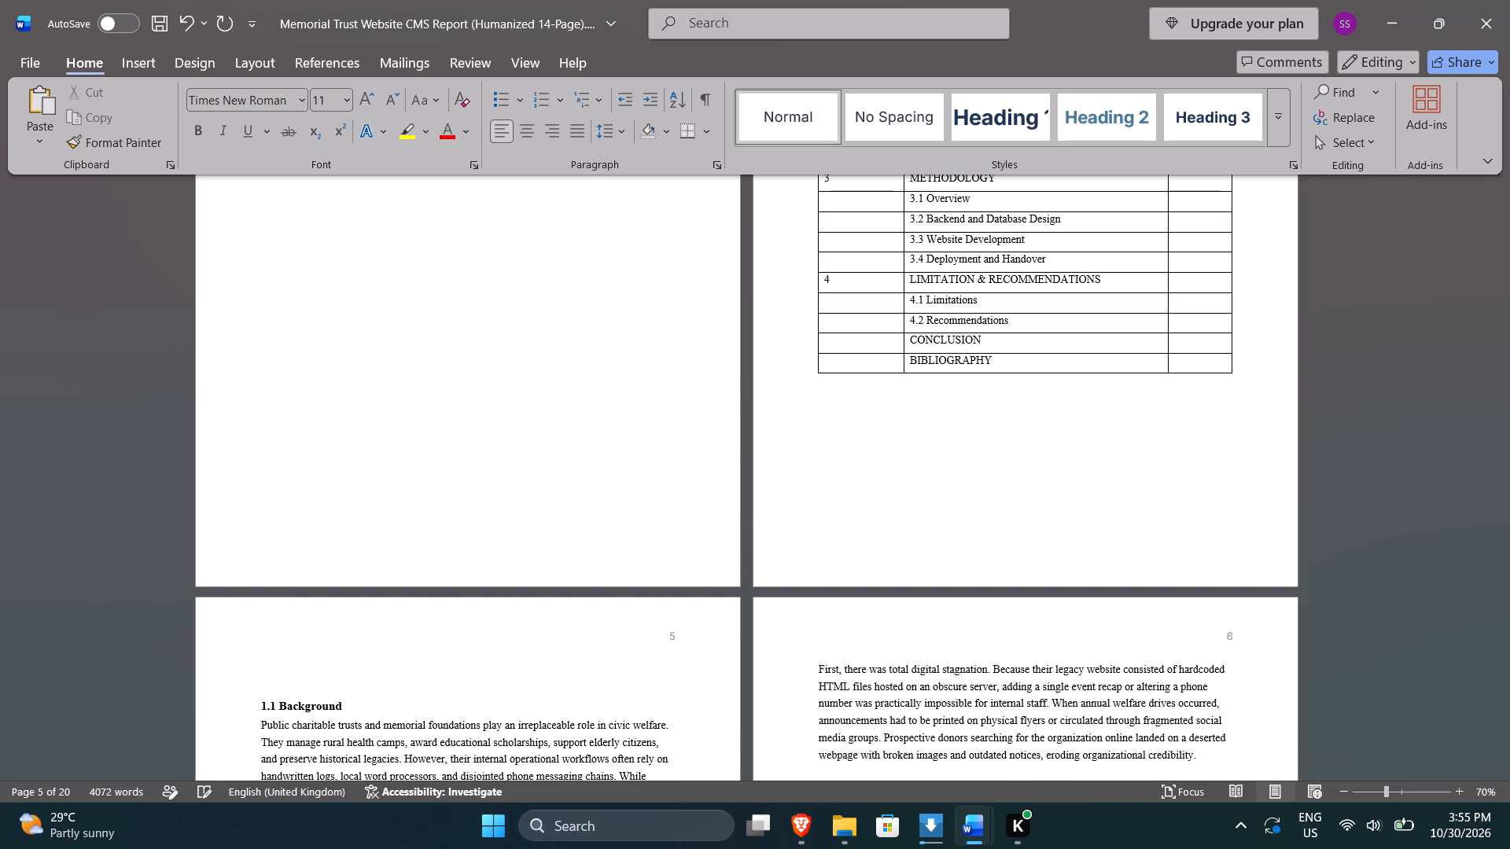
pyautogui.scroll(-4, 945, 667)
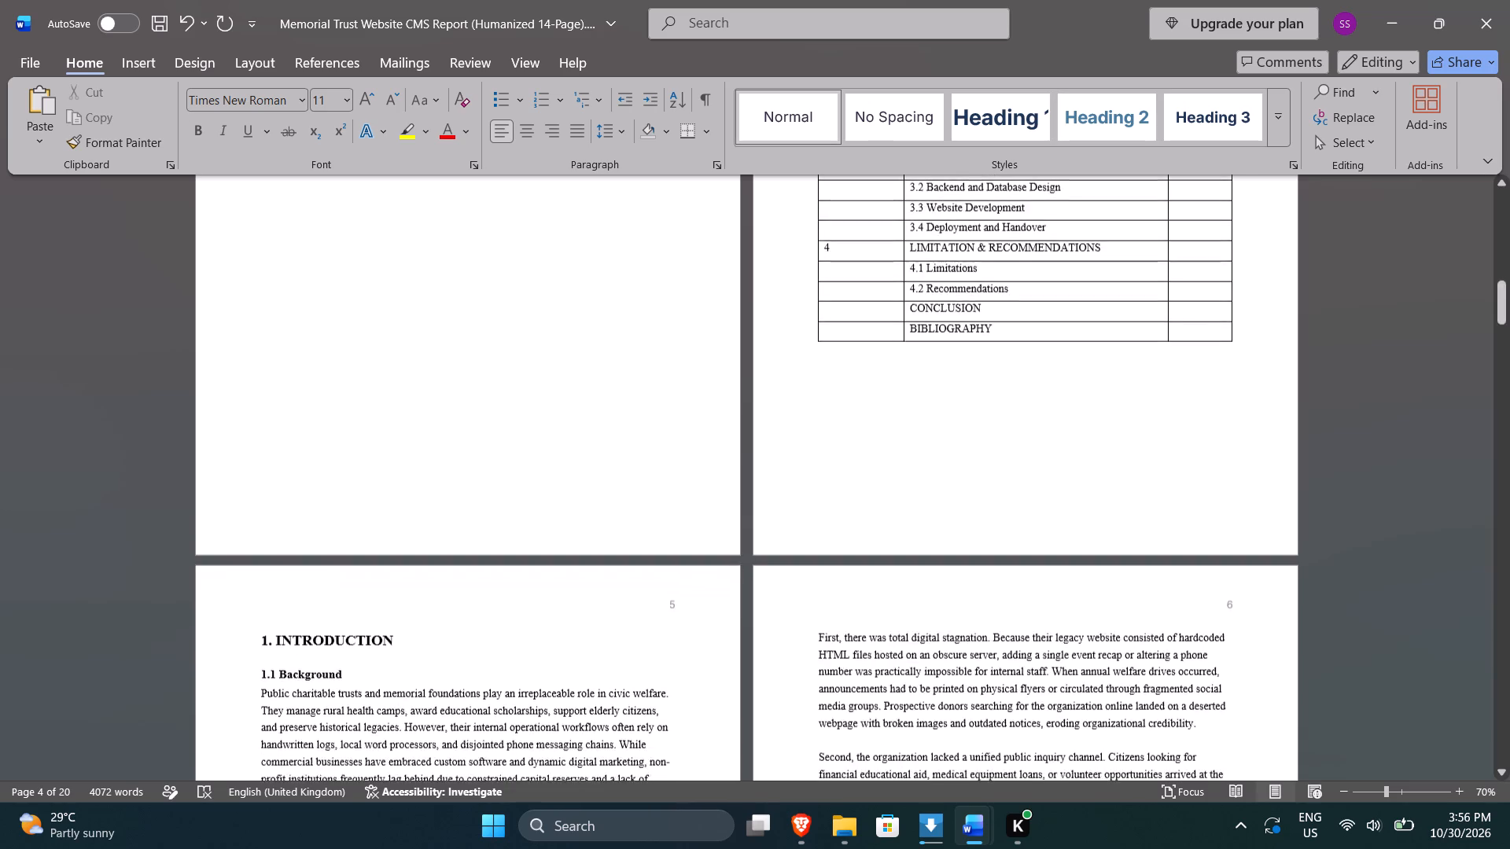
# Review the pages of the INTRODUCTION and SYSTEM OVERVIEW chapters and the layout of the Table Of Content page.
pyautogui.scroll(-20, 962, 718)
pyautogui.scroll(-6, 962, 718)
pyautogui.scroll(6, 955, 716)
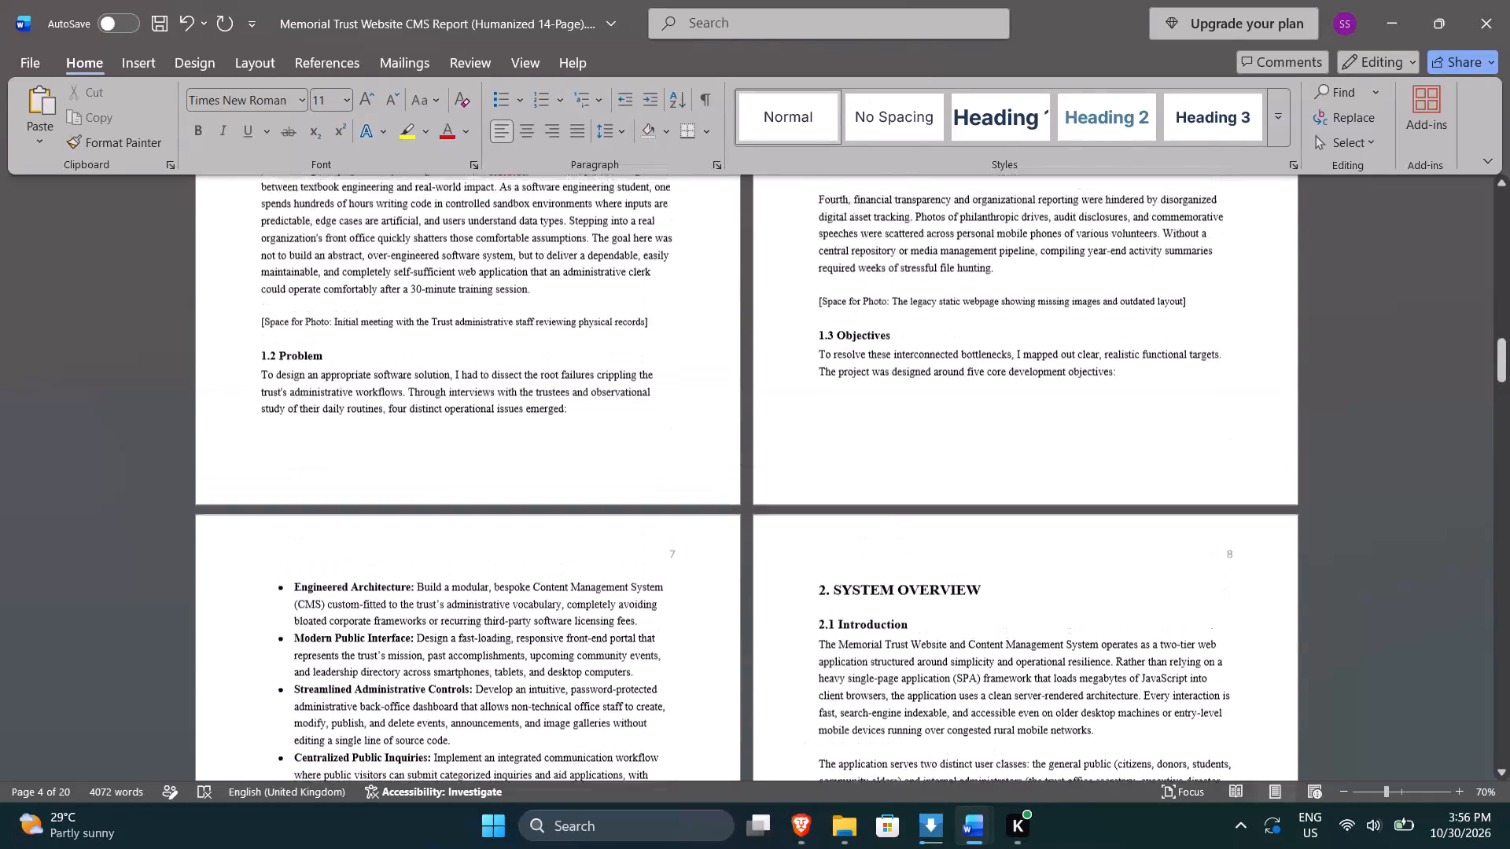
pyautogui.scroll(20, 948, 716)
pyautogui.scroll(14, 948, 716)
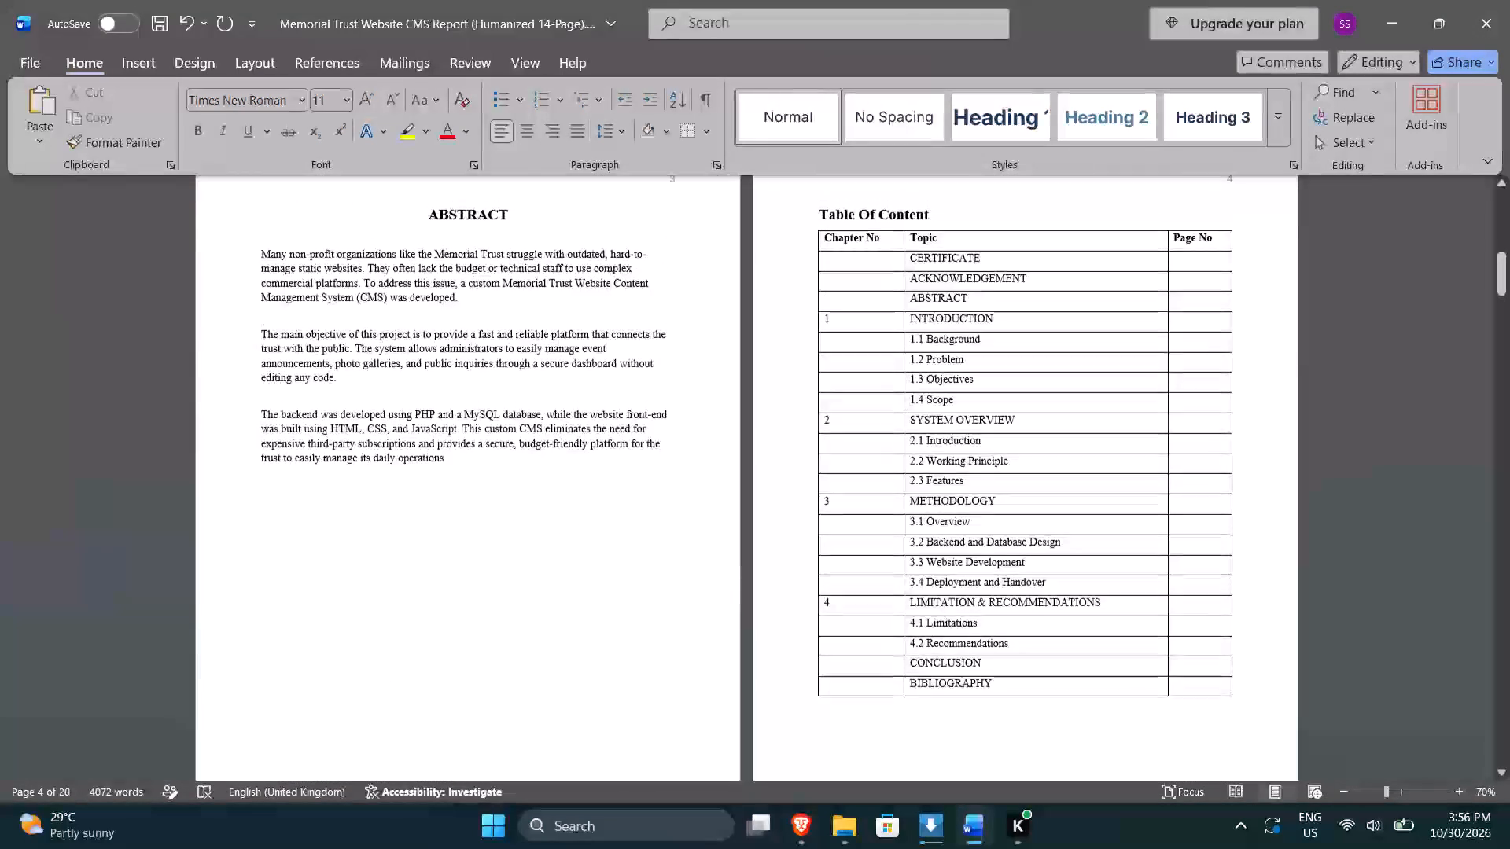
pyautogui.keyDown('ctrl'); pyautogui.scroll(1, 872, 391); pyautogui.keyUp('ctrl')
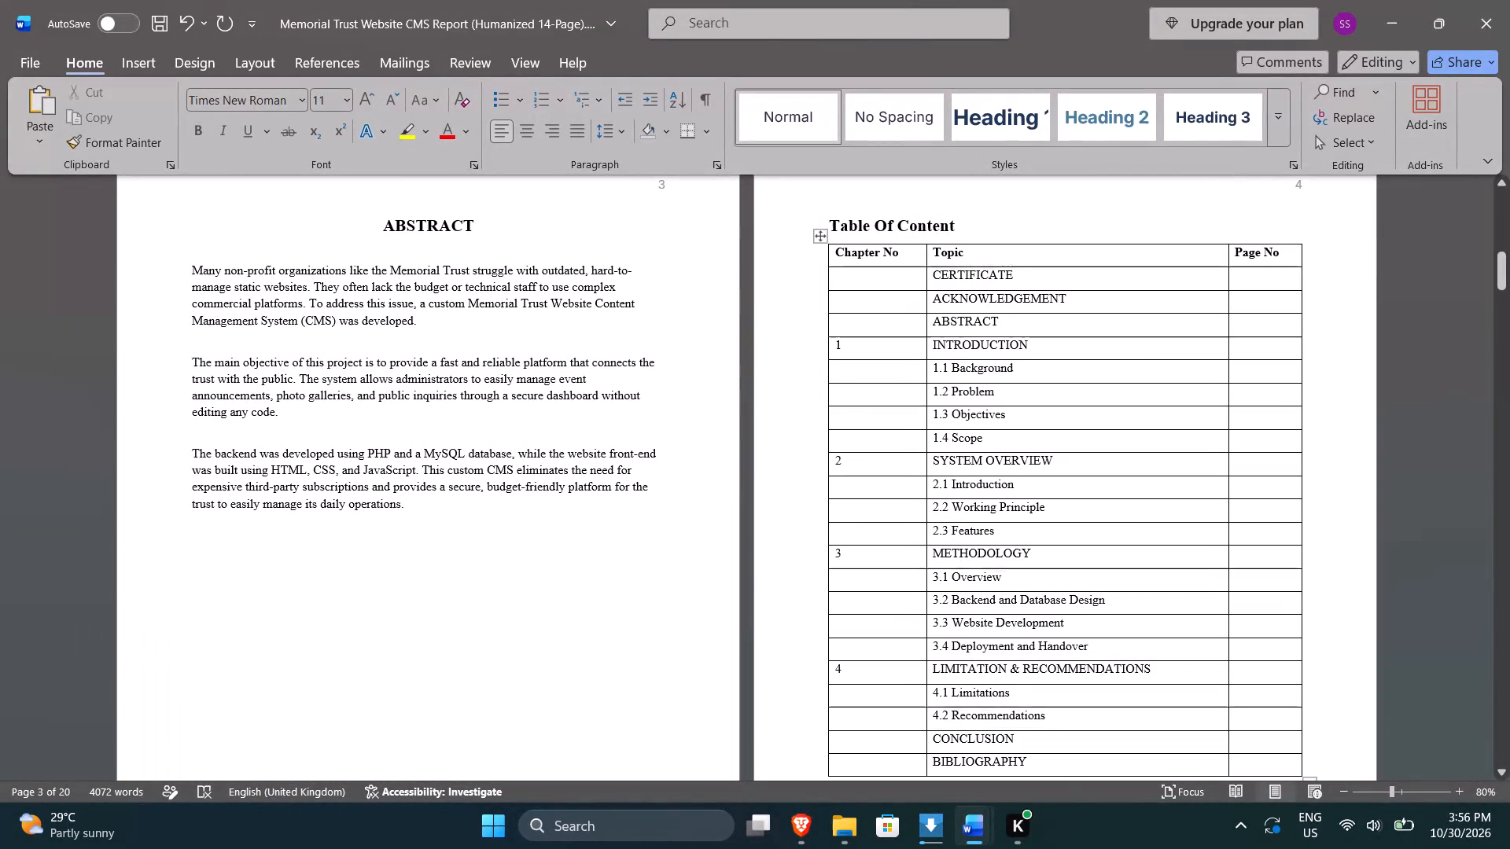
pyautogui.keyDown('ctrl'); pyautogui.scroll(1, 996, 441); pyautogui.keyUp('ctrl')
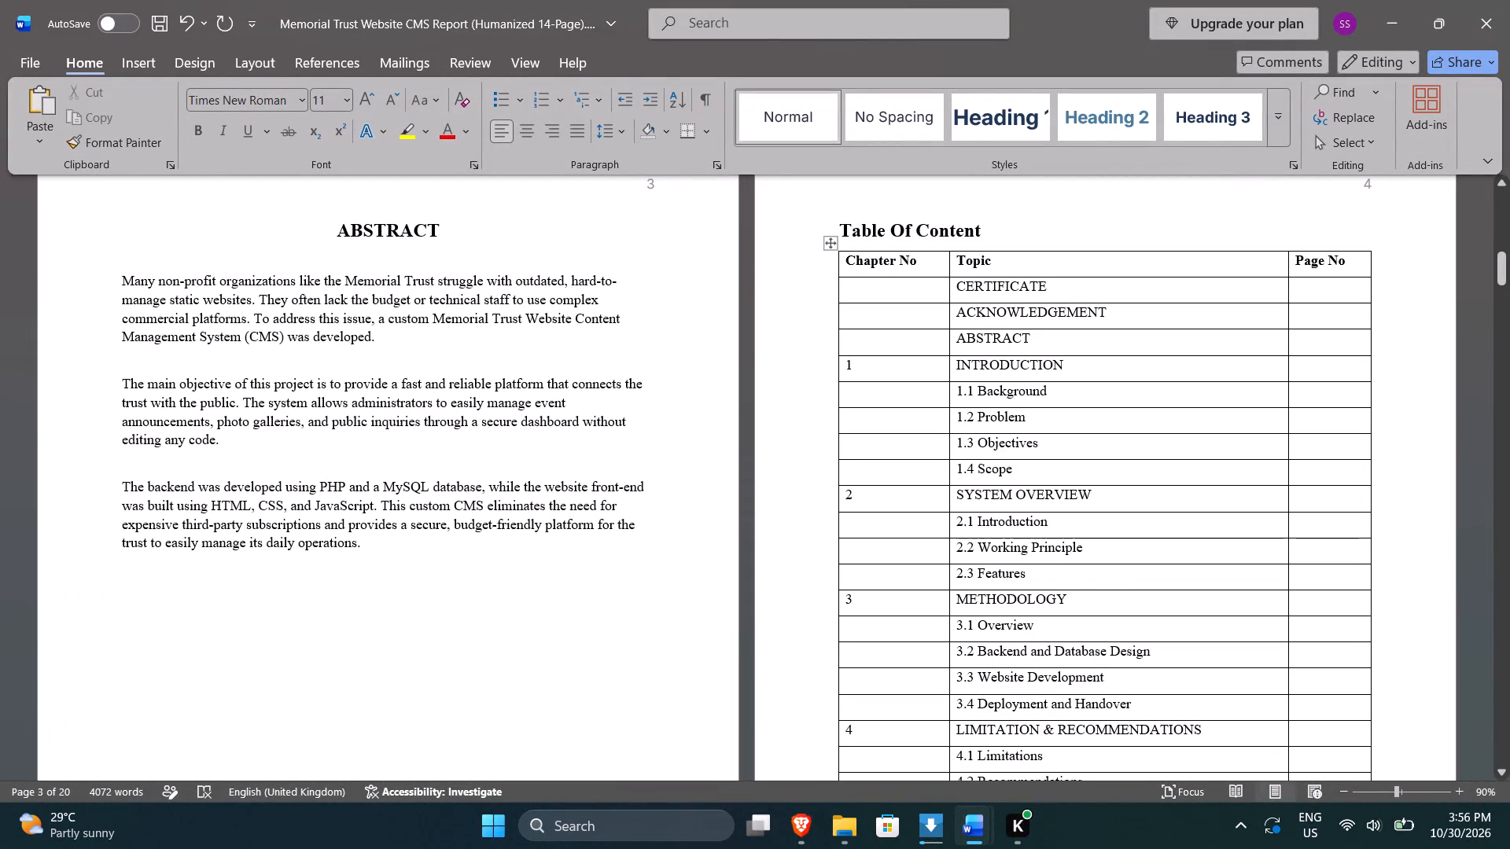
pyautogui.keyDown('ctrl'); pyautogui.scroll(1, 996, 441); pyautogui.keyUp('ctrl')
pyautogui.scroll(-6, 996, 441)
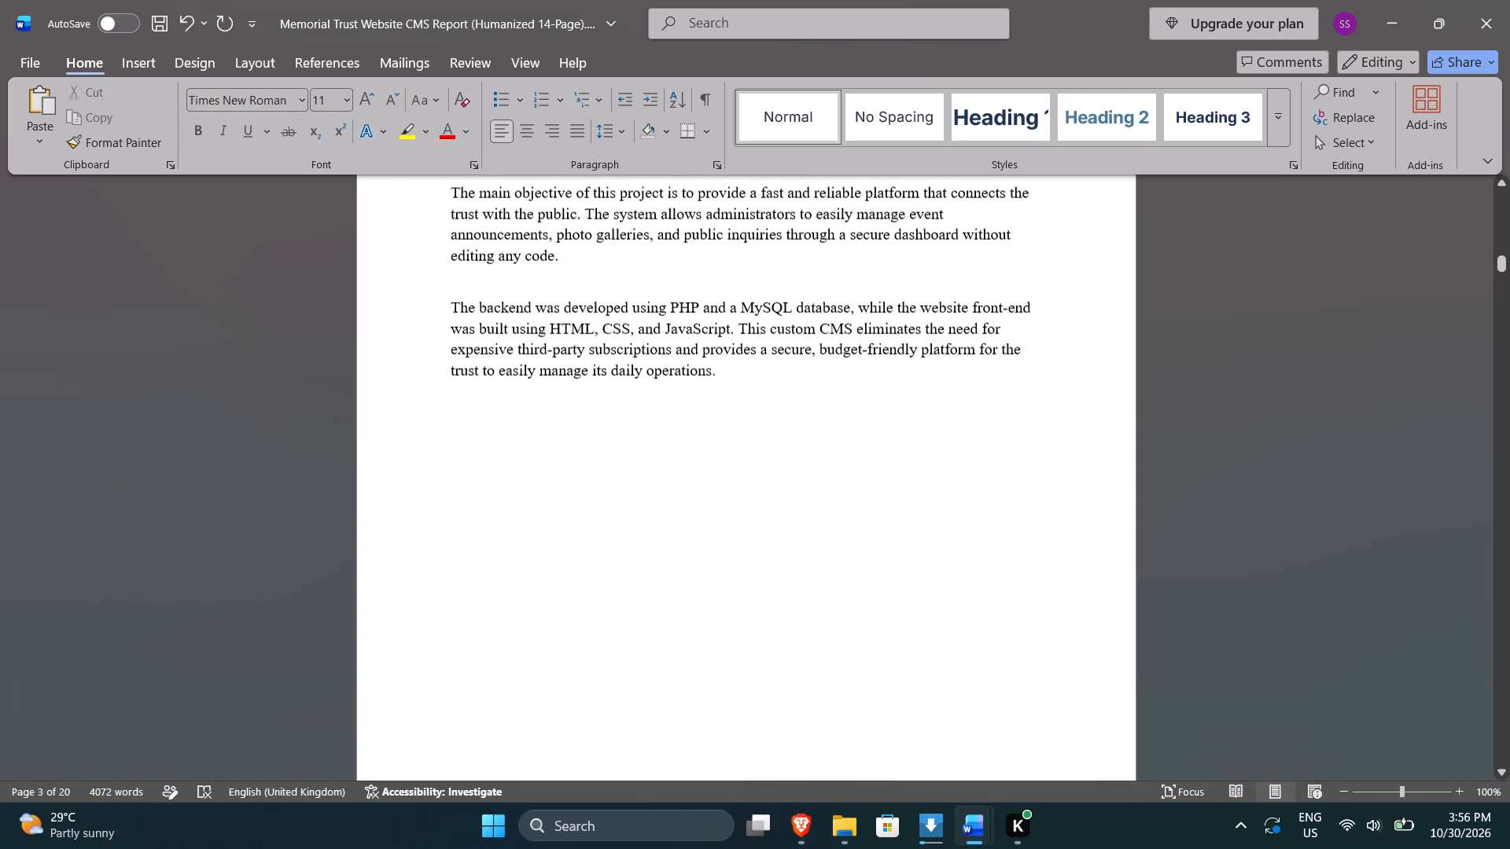
pyautogui.keyDown('ctrl'); pyautogui.scroll(-1, 996, 441); pyautogui.keyUp('ctrl')
pyautogui.scroll(-6, 996, 441)
pyautogui.scroll(9, 996, 441)
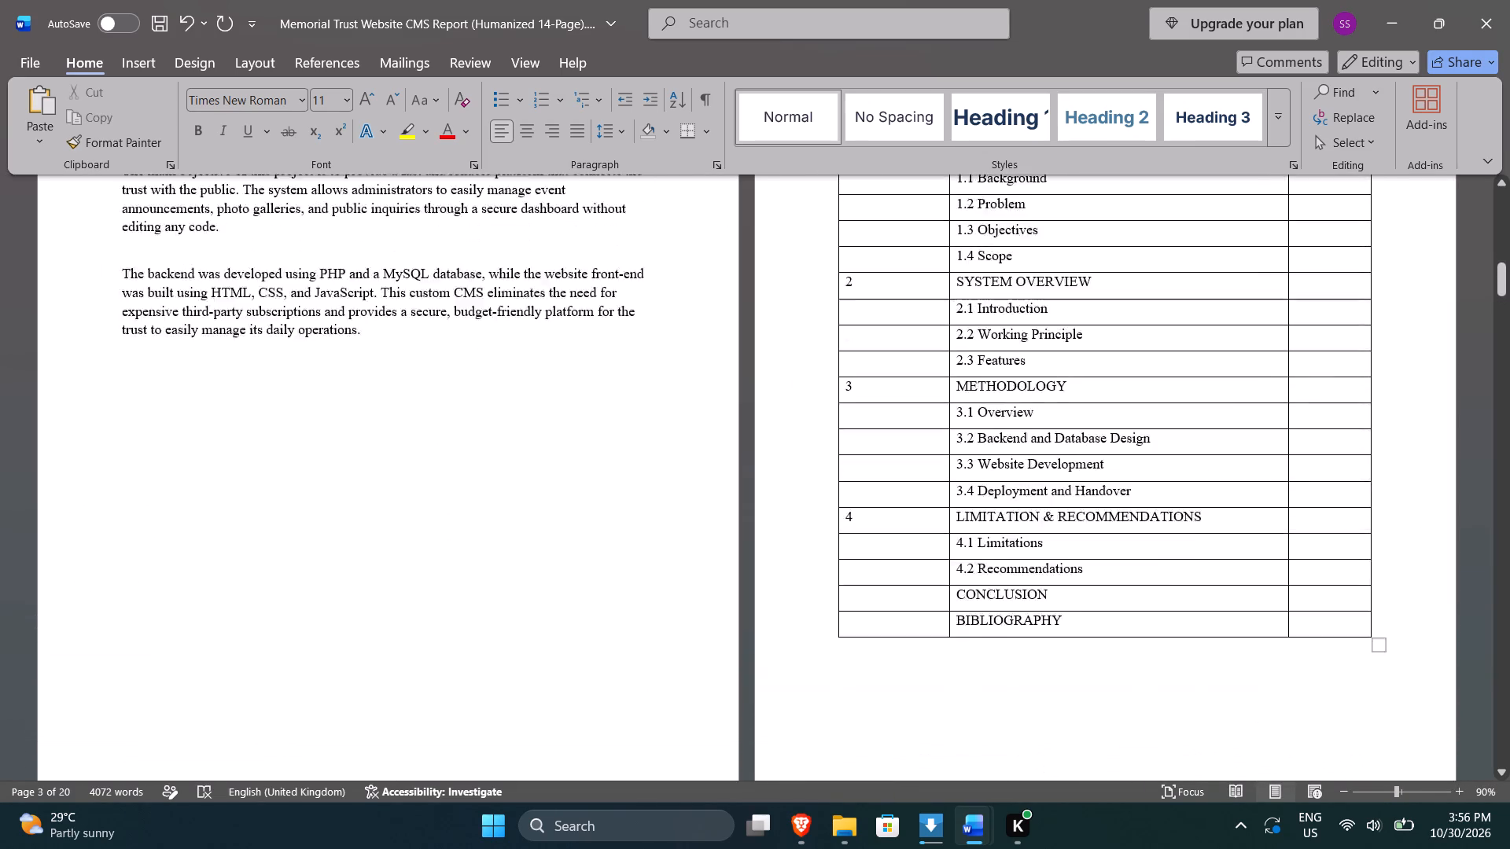
pyautogui.scroll(3, 996, 441)
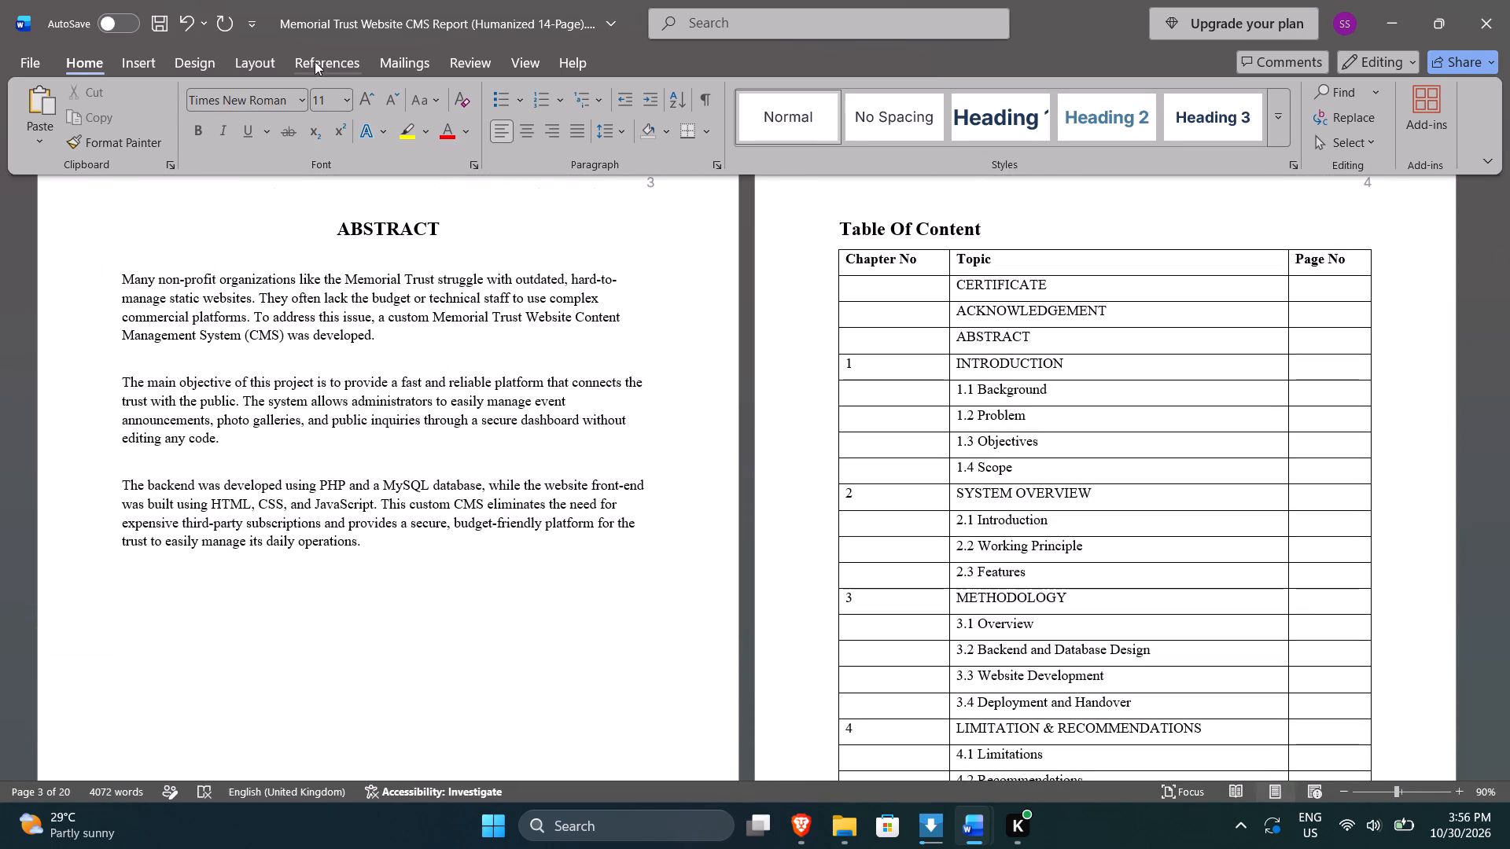
# Try side-to-side page movement, and set the document view back to vertical page movement with one page at a time.
pyautogui.click(527, 64)
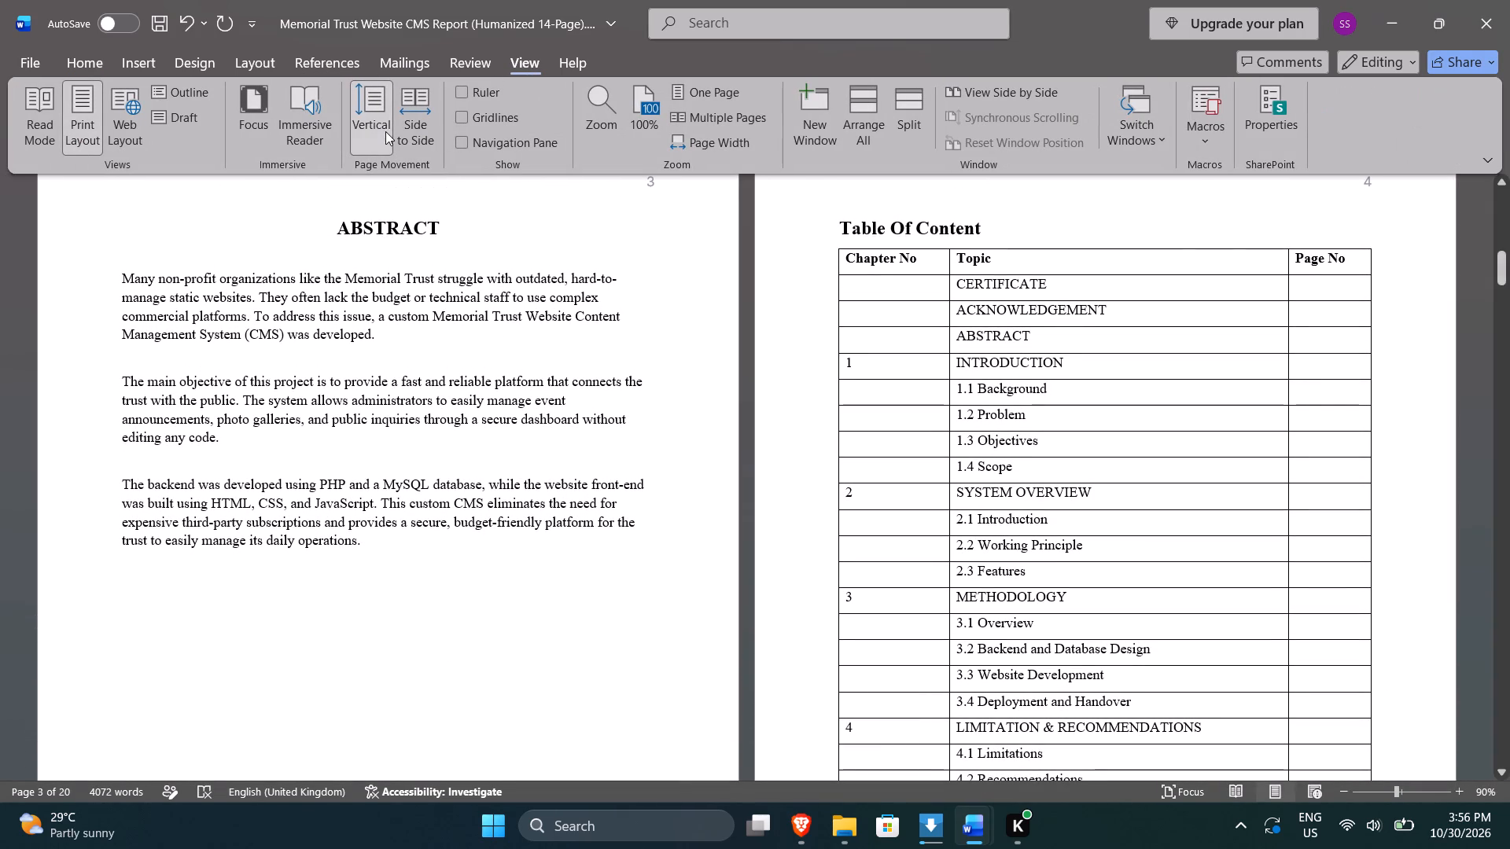
pyautogui.click(407, 130)
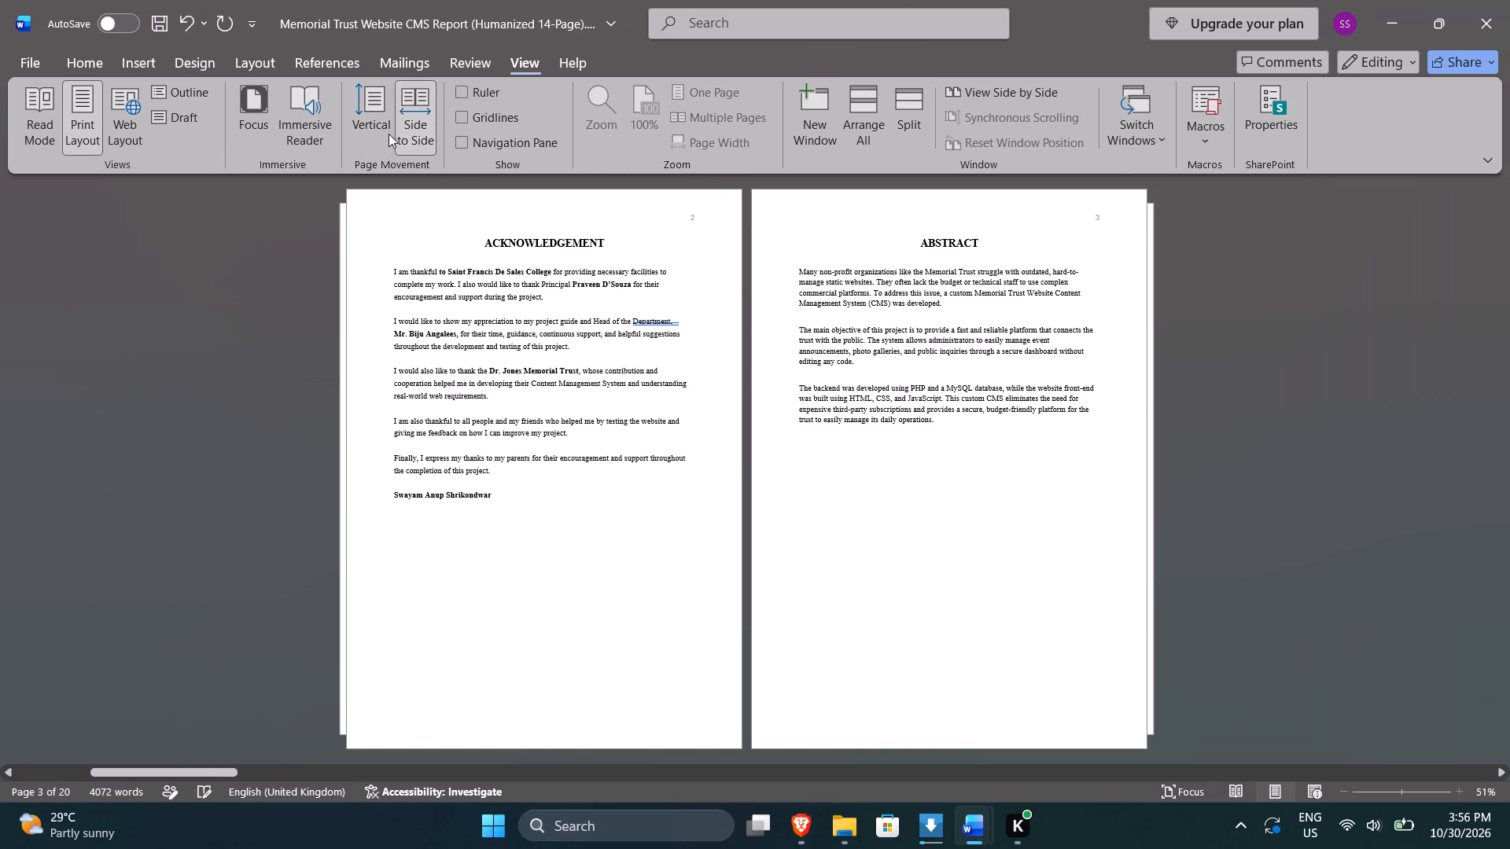
pyautogui.click(389, 134)
pyautogui.click(360, 140)
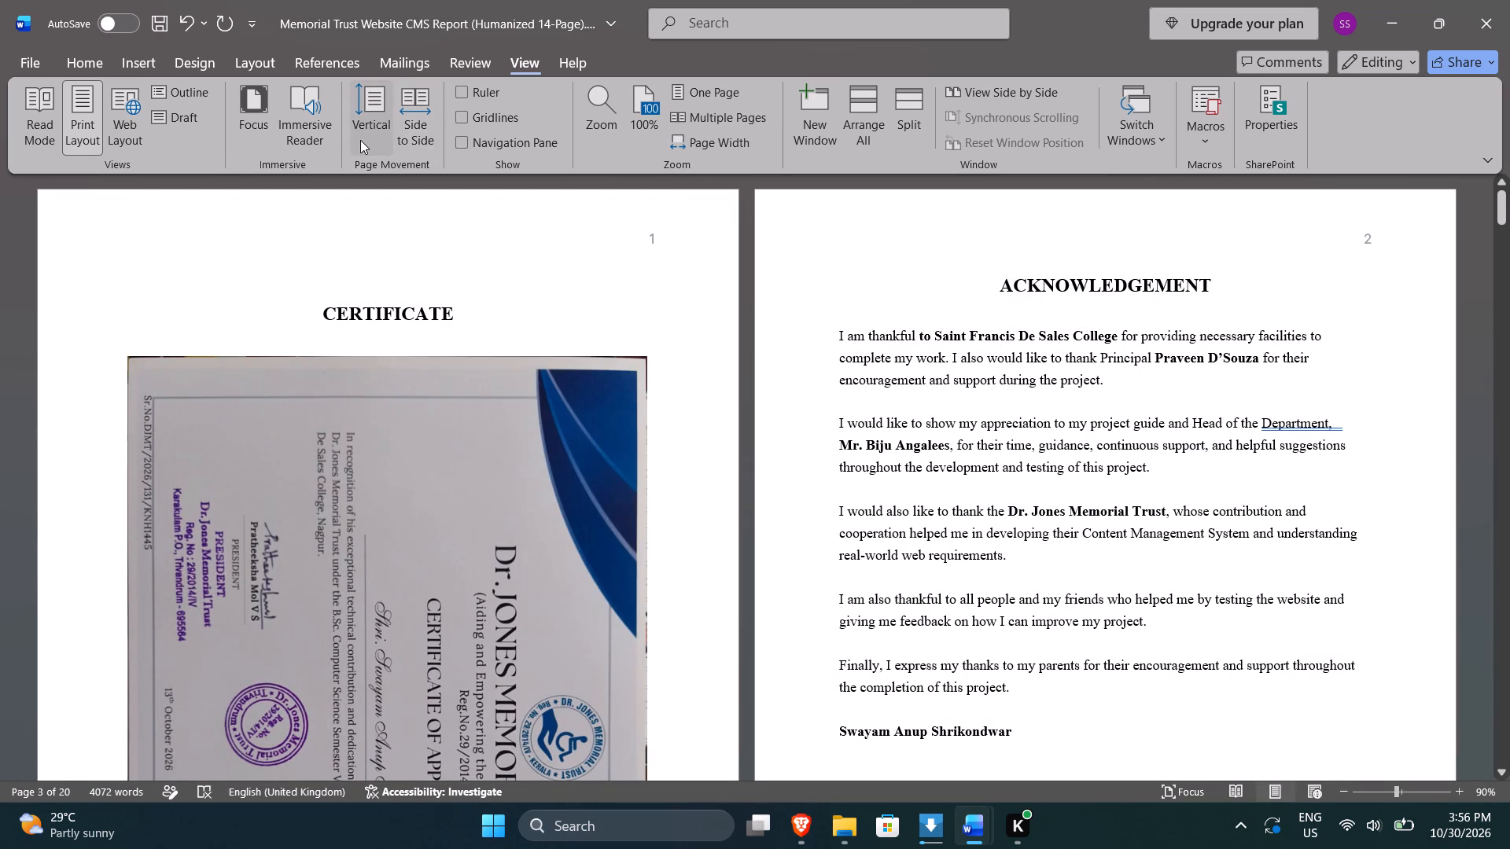
pyautogui.click(716, 99)
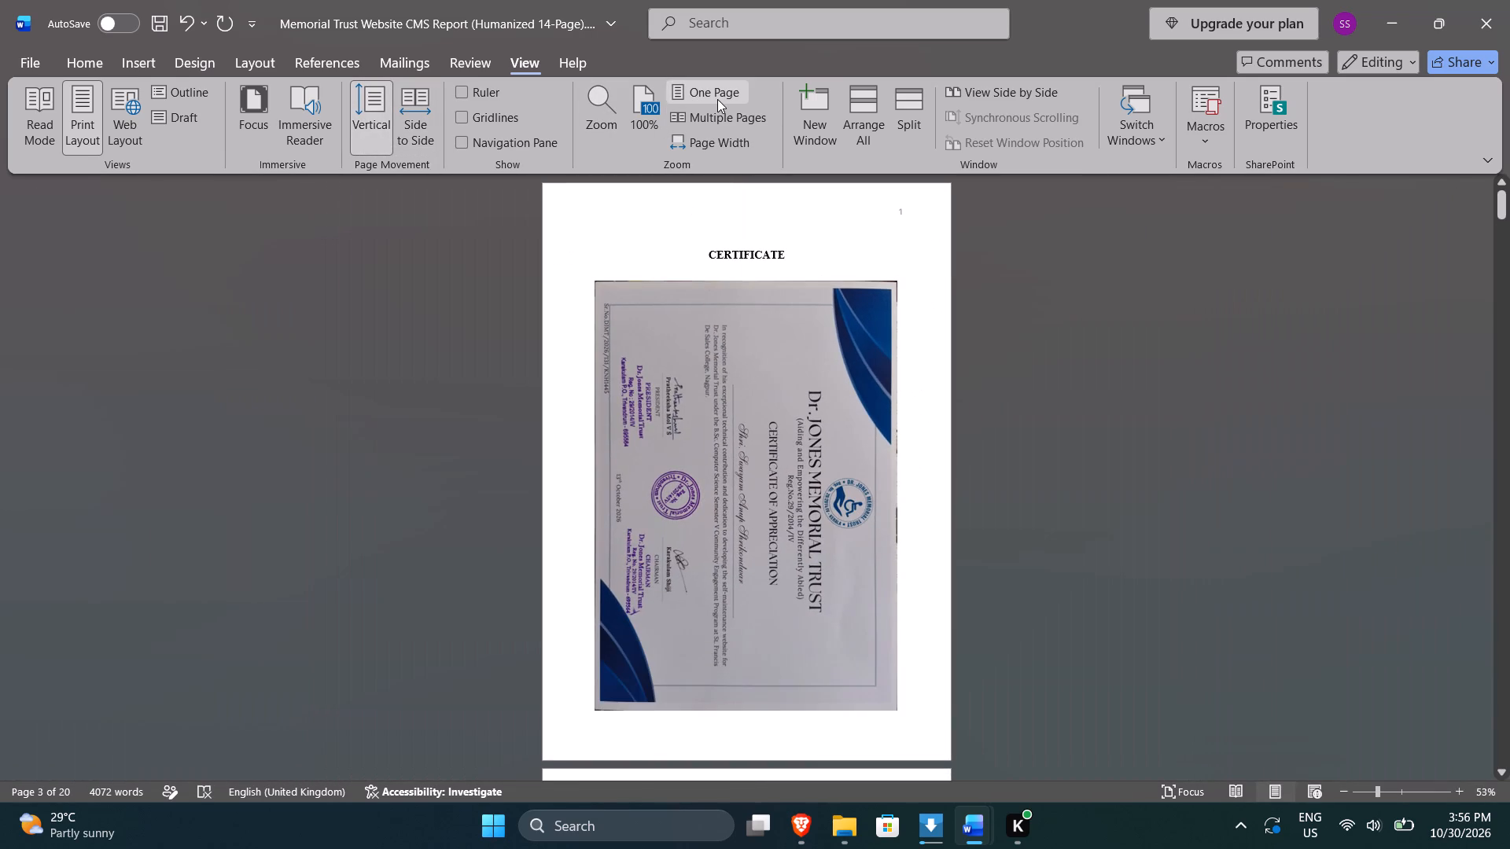
# Review the pages from CERTIFICATE through ABSTRACT to the Table Of Content page.
pyautogui.scroll(-3, 718, 399)
pyautogui.keyDown('ctrl'); pyautogui.scroll(1, 718, 404); pyautogui.keyUp('ctrl')
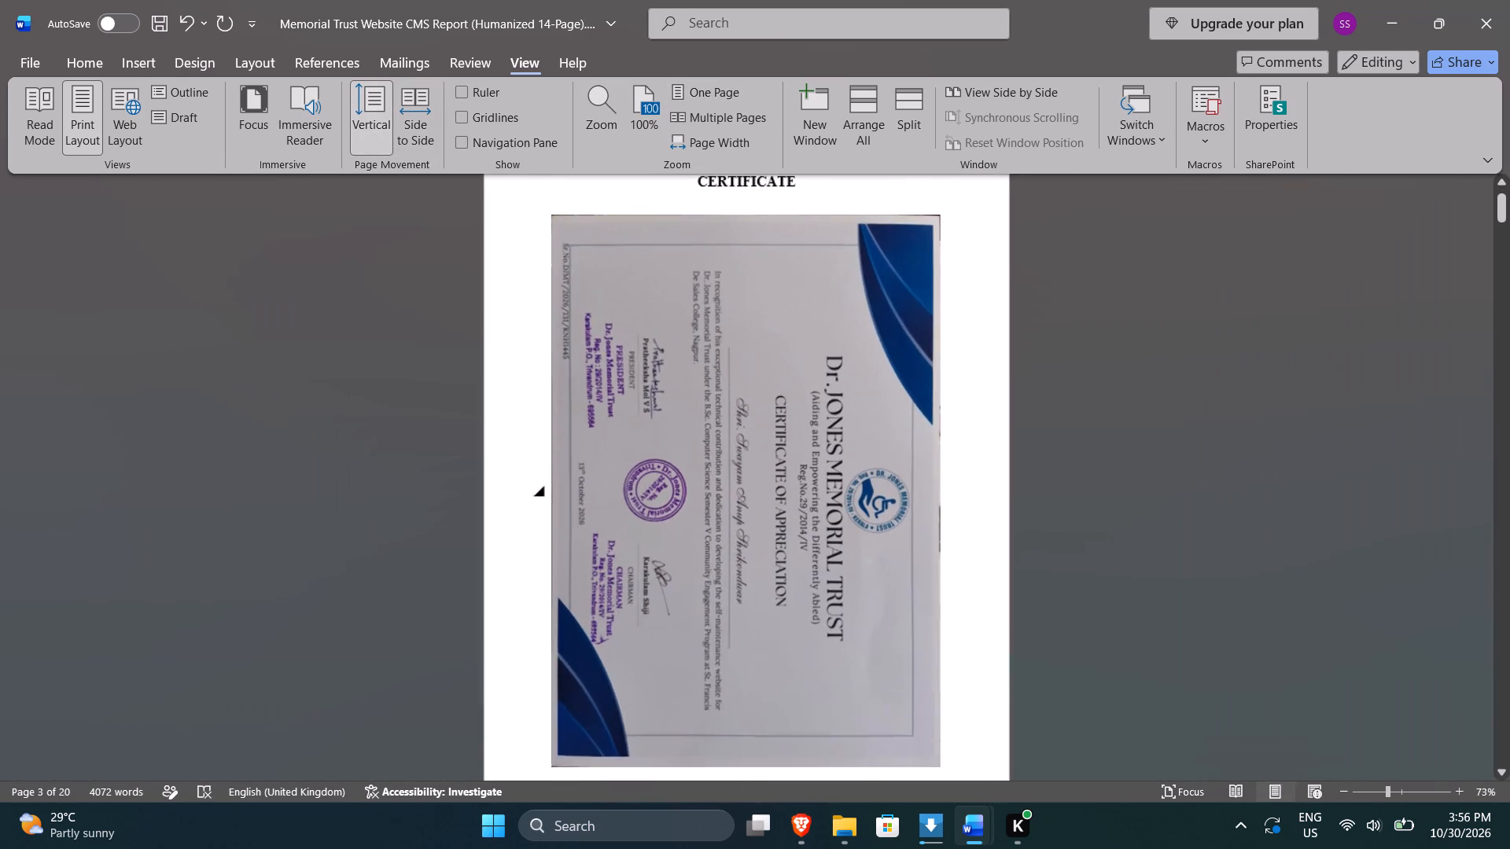
pyautogui.keyDown('ctrl'); pyautogui.scroll(2, 718, 404); pyautogui.keyUp('ctrl')
pyautogui.scroll(-15, 718, 404)
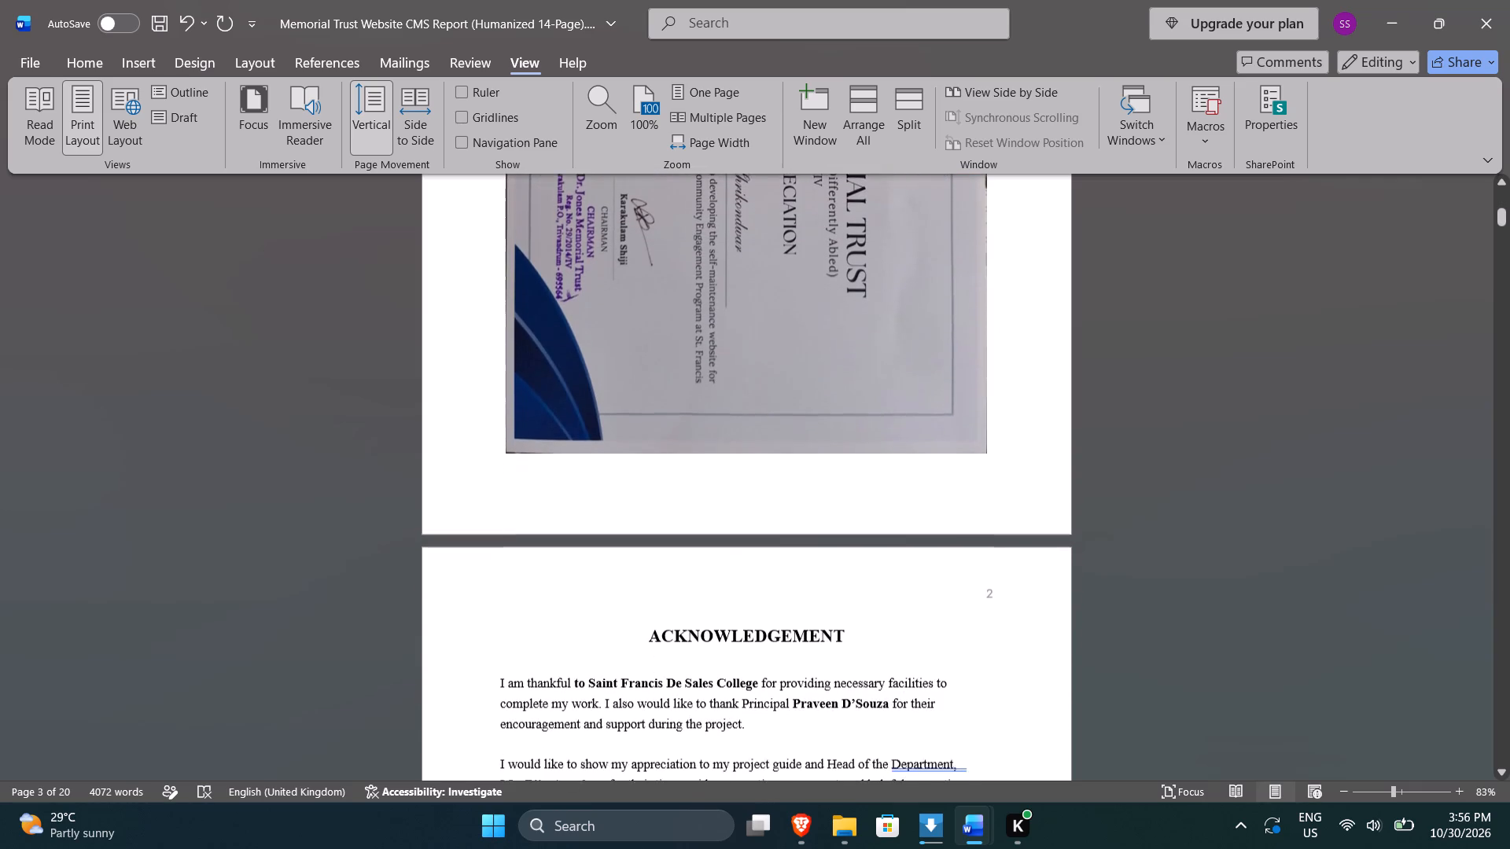
pyautogui.scroll(-3, 718, 404)
pyautogui.keyDown('ctrl'); pyautogui.scroll(-1, 718, 404); pyautogui.keyUp('ctrl')
pyautogui.scroll(-9, 718, 404)
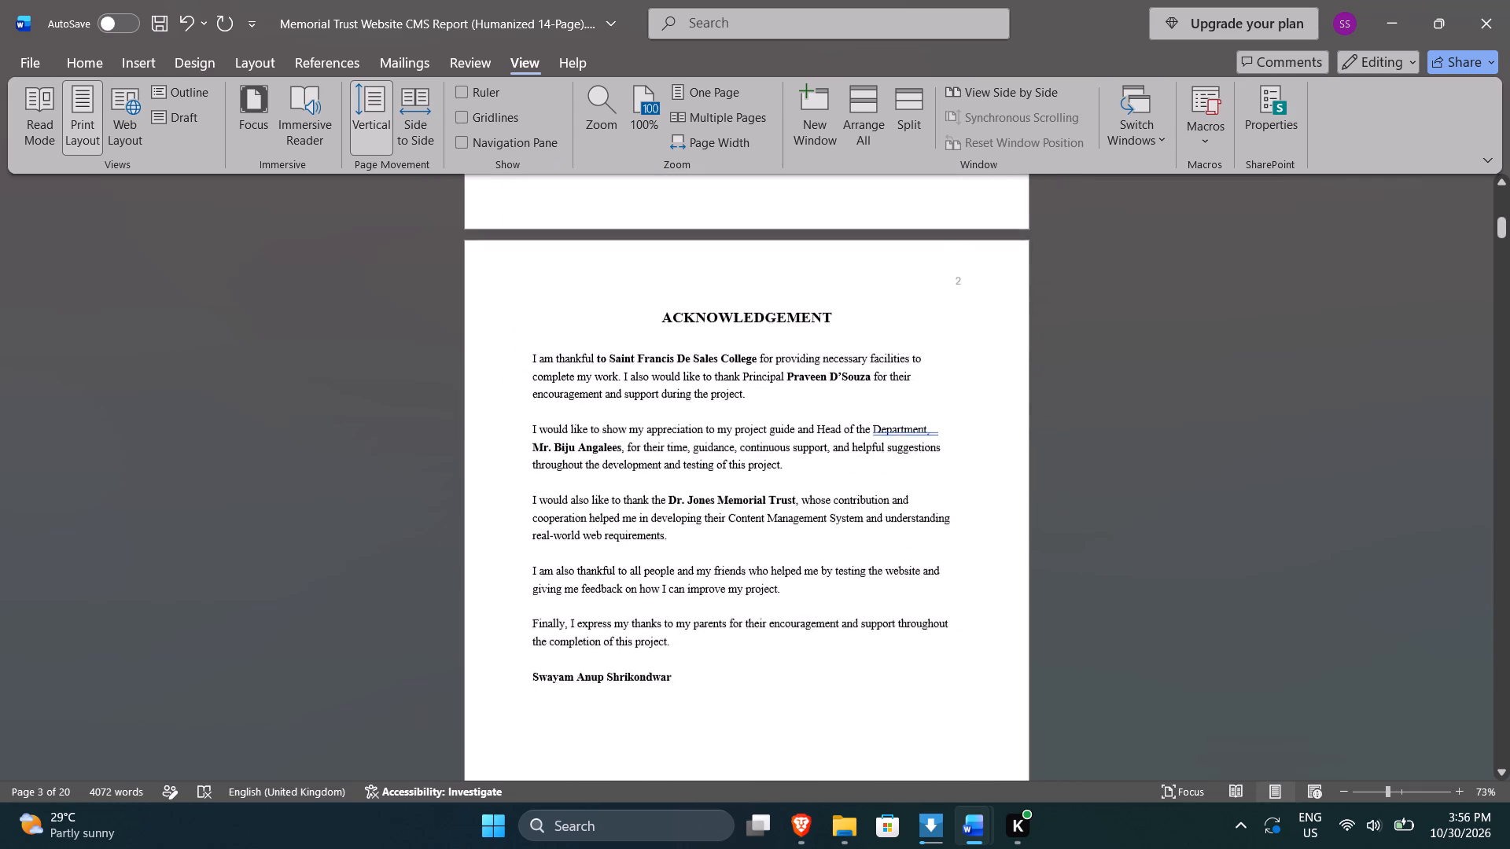
pyautogui.scroll(-16, 691, 377)
pyautogui.scroll(1, 701, 379)
pyautogui.scroll(-18, 701, 379)
pyautogui.scroll(-6, 699, 374)
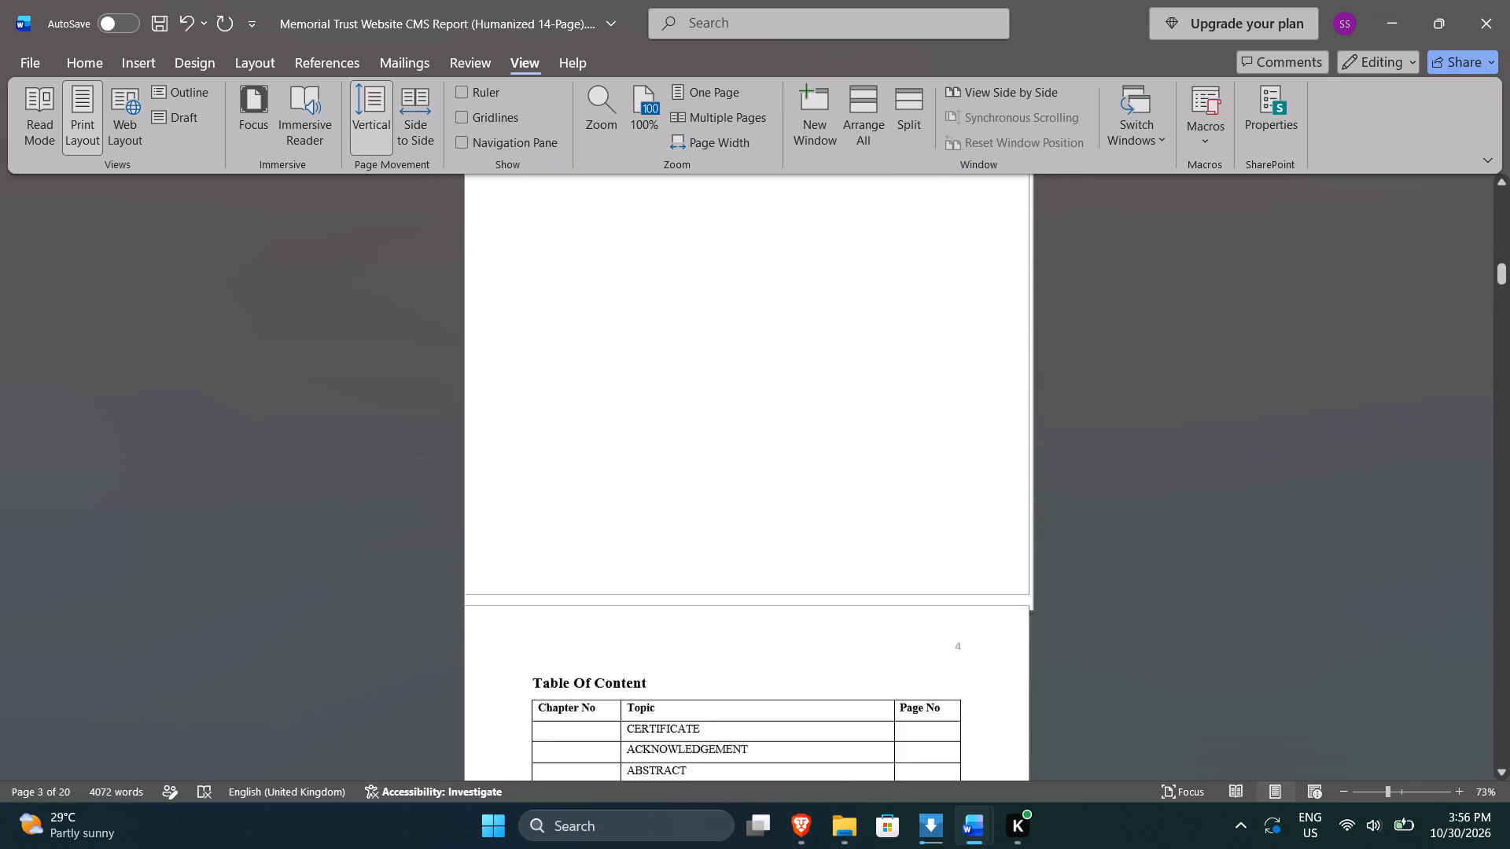
pyautogui.scroll(-11, 698, 373)
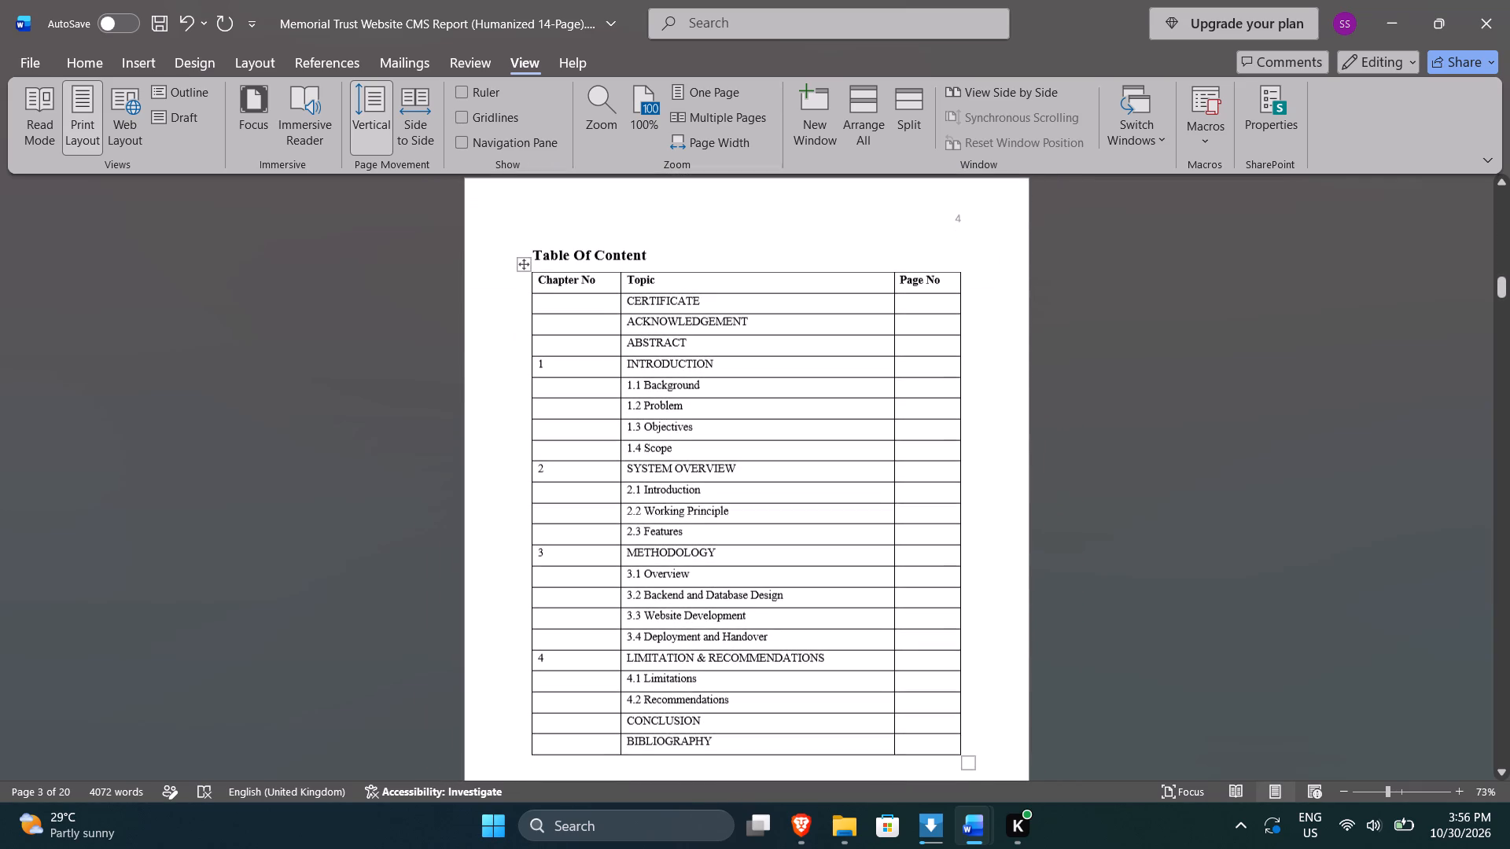
pyautogui.scroll(-1, 698, 395)
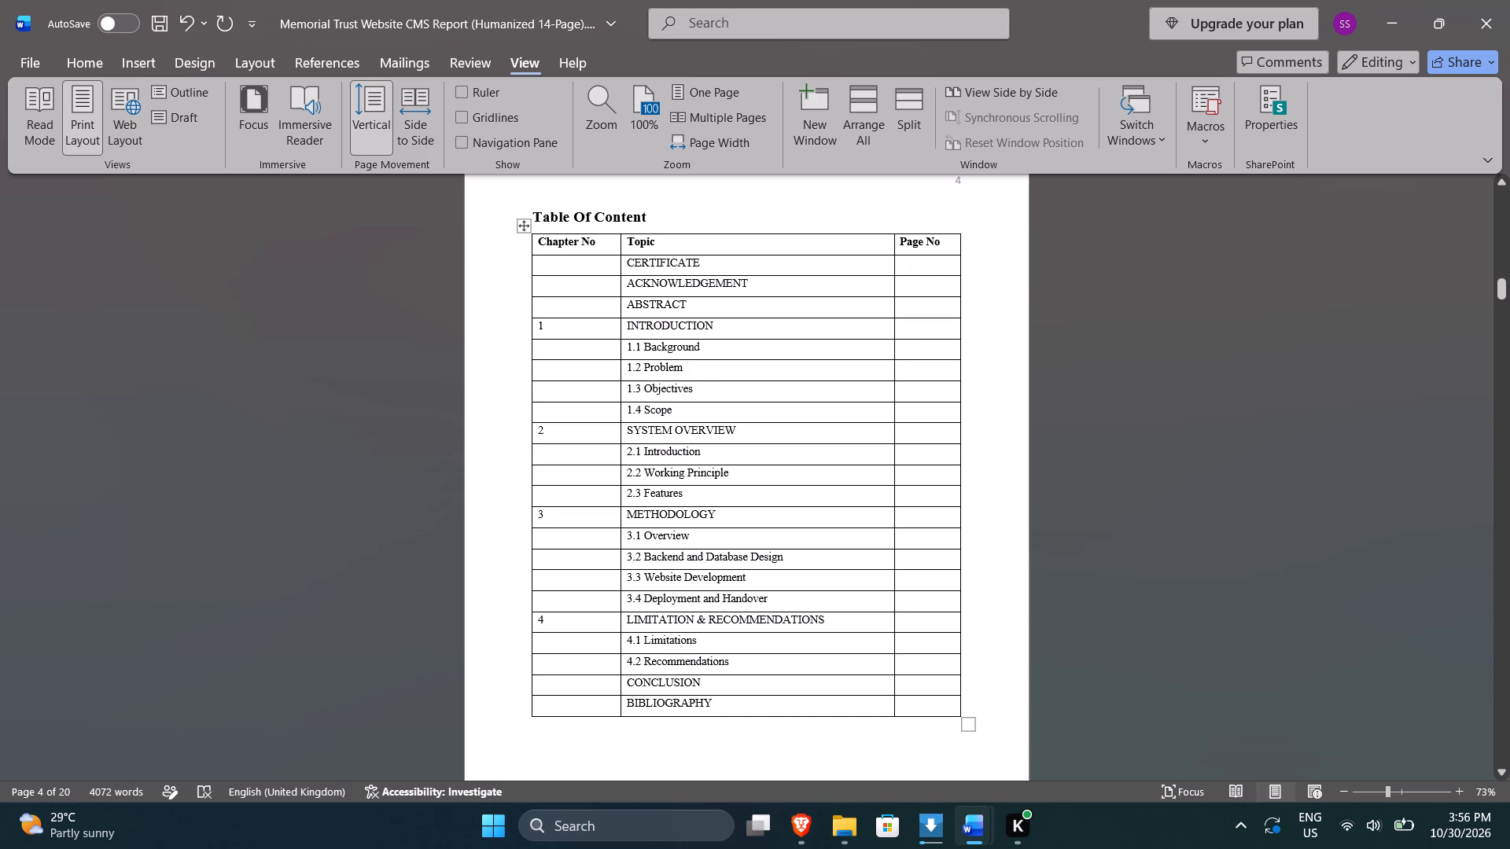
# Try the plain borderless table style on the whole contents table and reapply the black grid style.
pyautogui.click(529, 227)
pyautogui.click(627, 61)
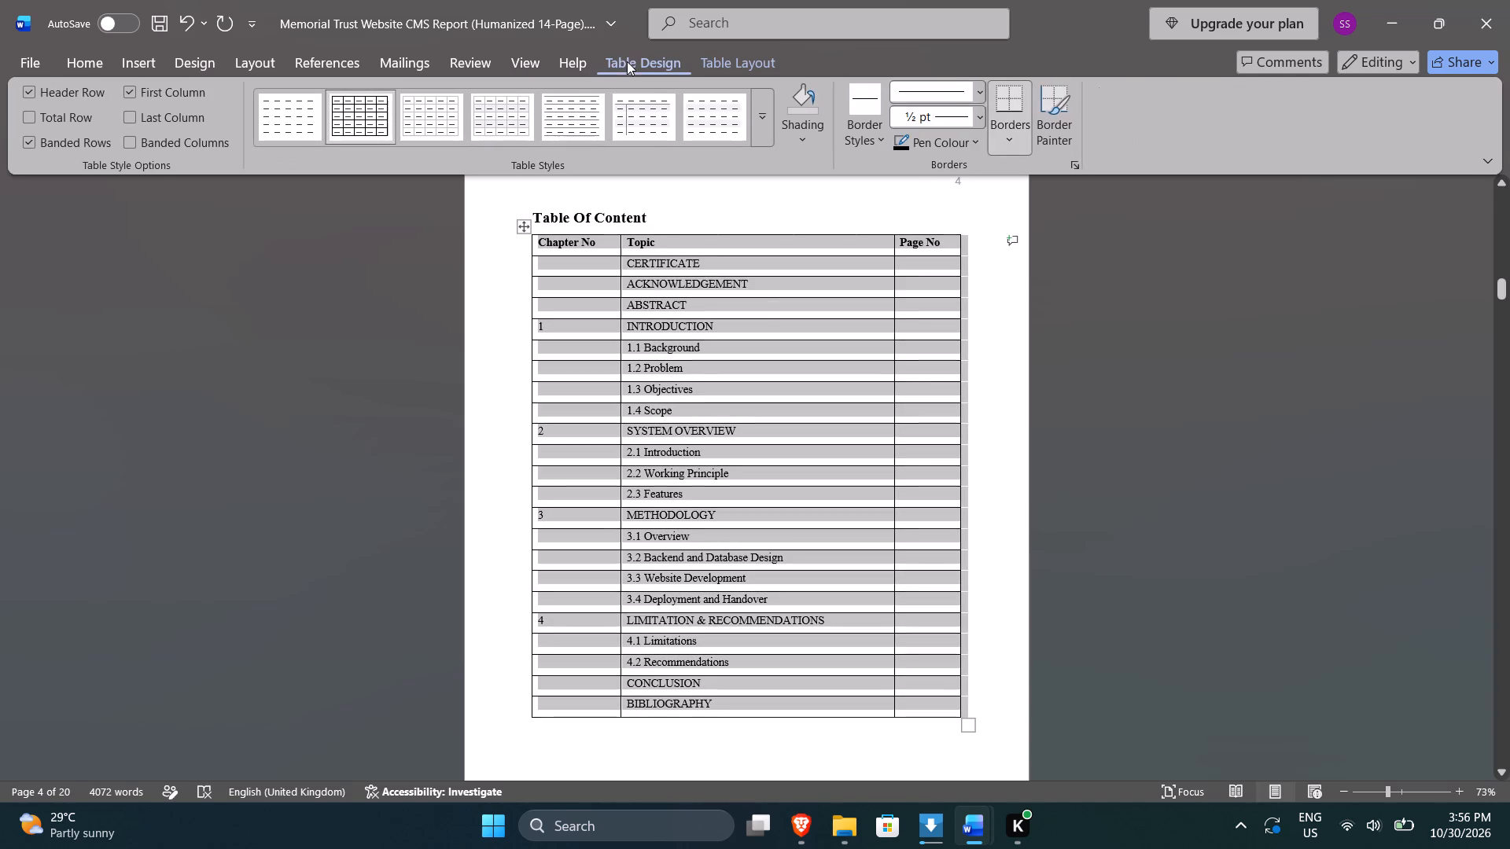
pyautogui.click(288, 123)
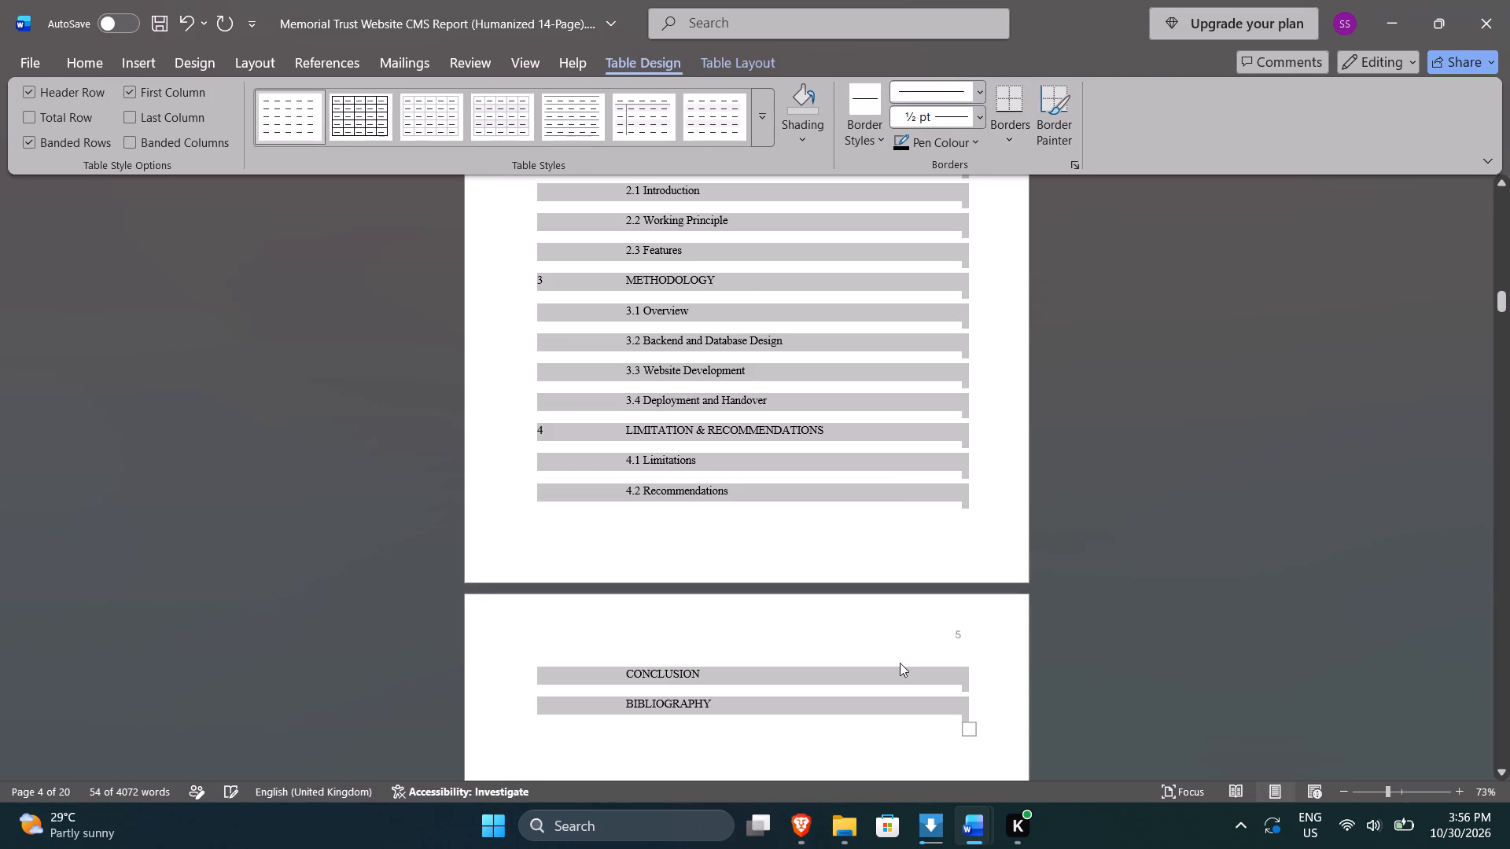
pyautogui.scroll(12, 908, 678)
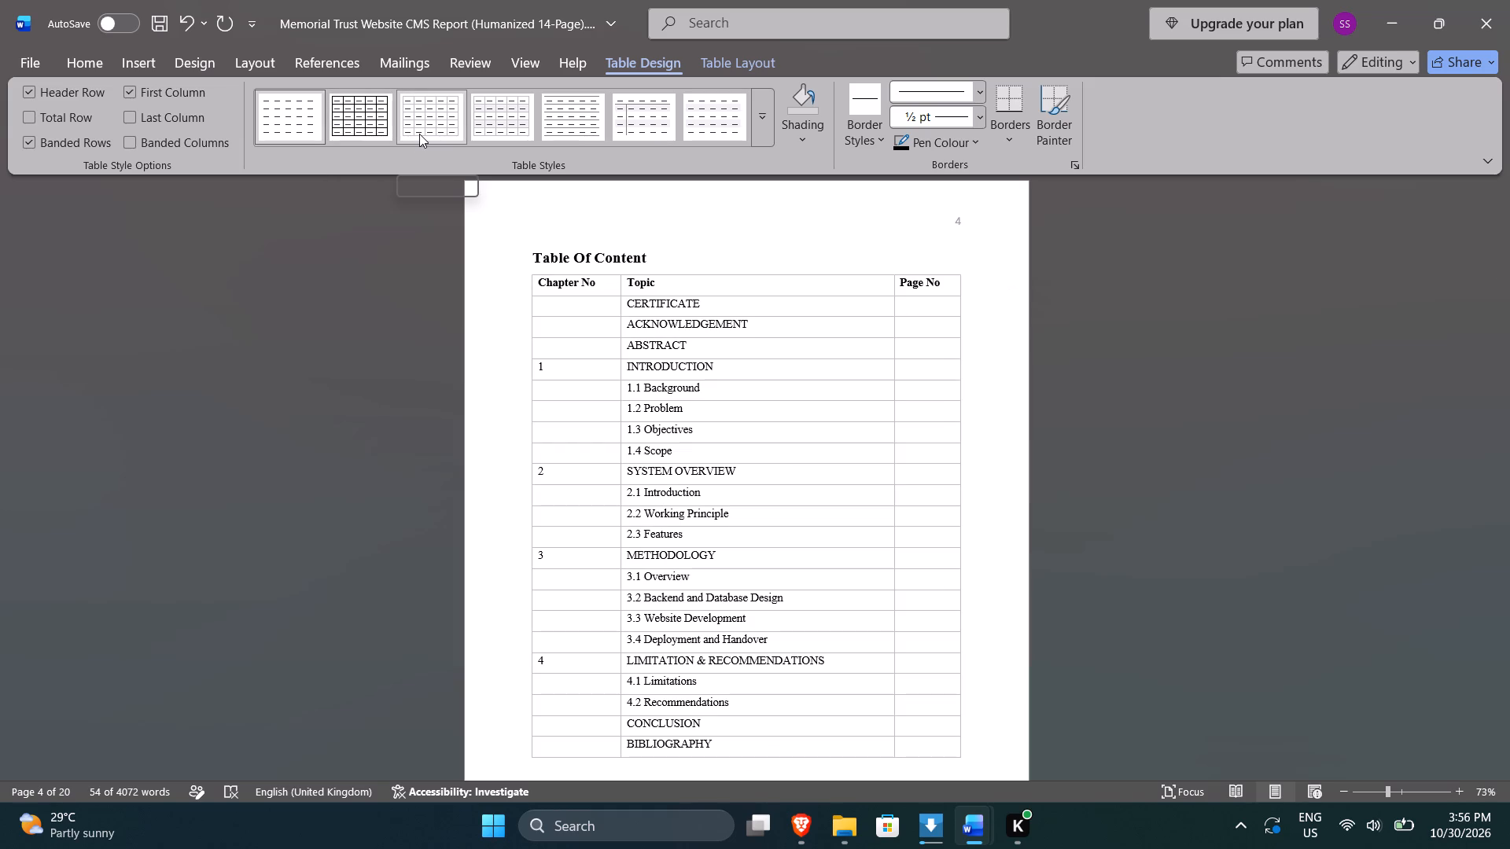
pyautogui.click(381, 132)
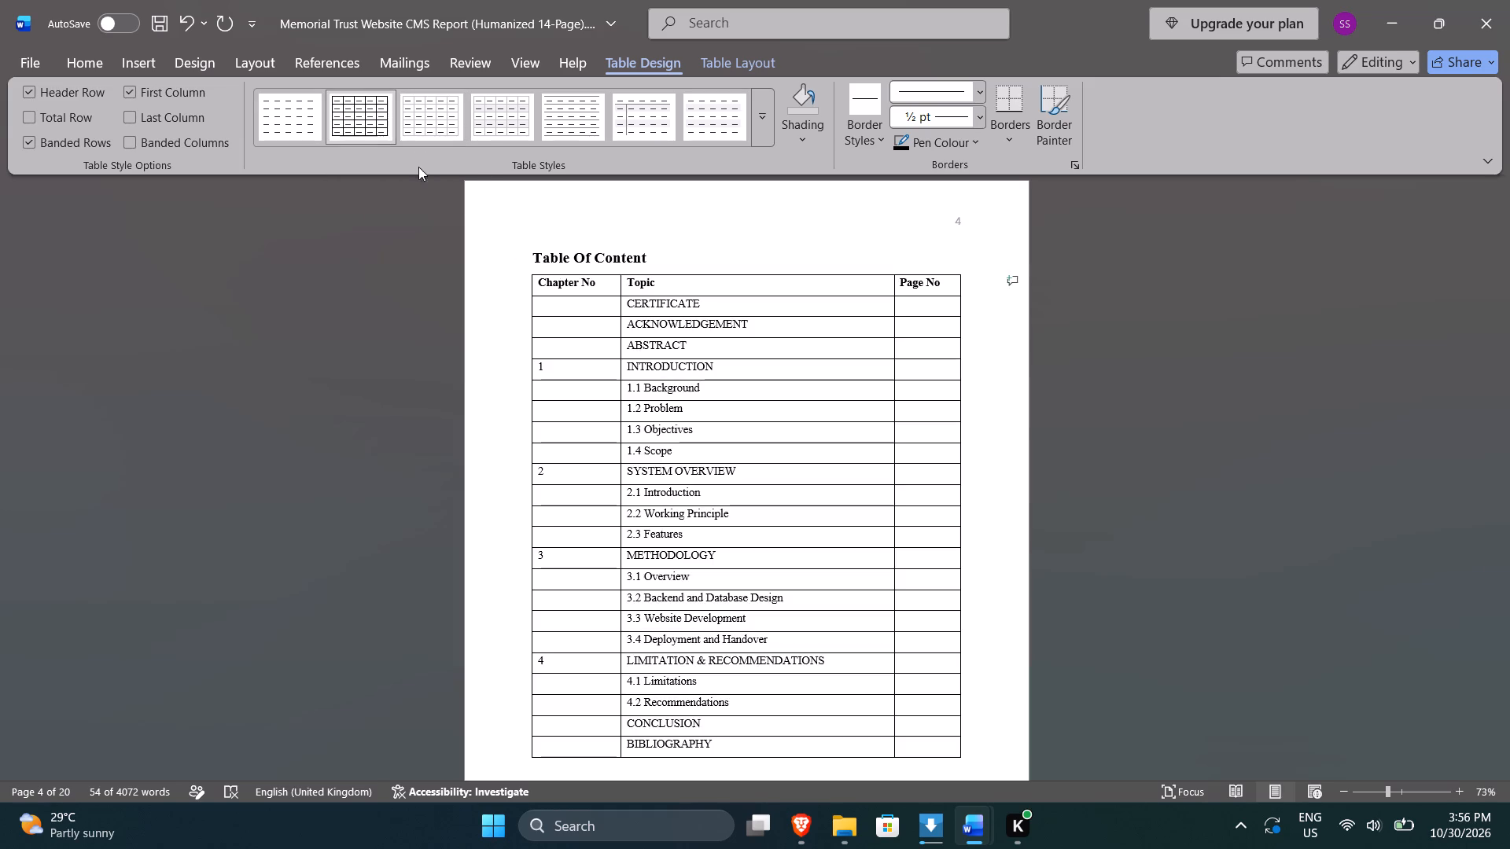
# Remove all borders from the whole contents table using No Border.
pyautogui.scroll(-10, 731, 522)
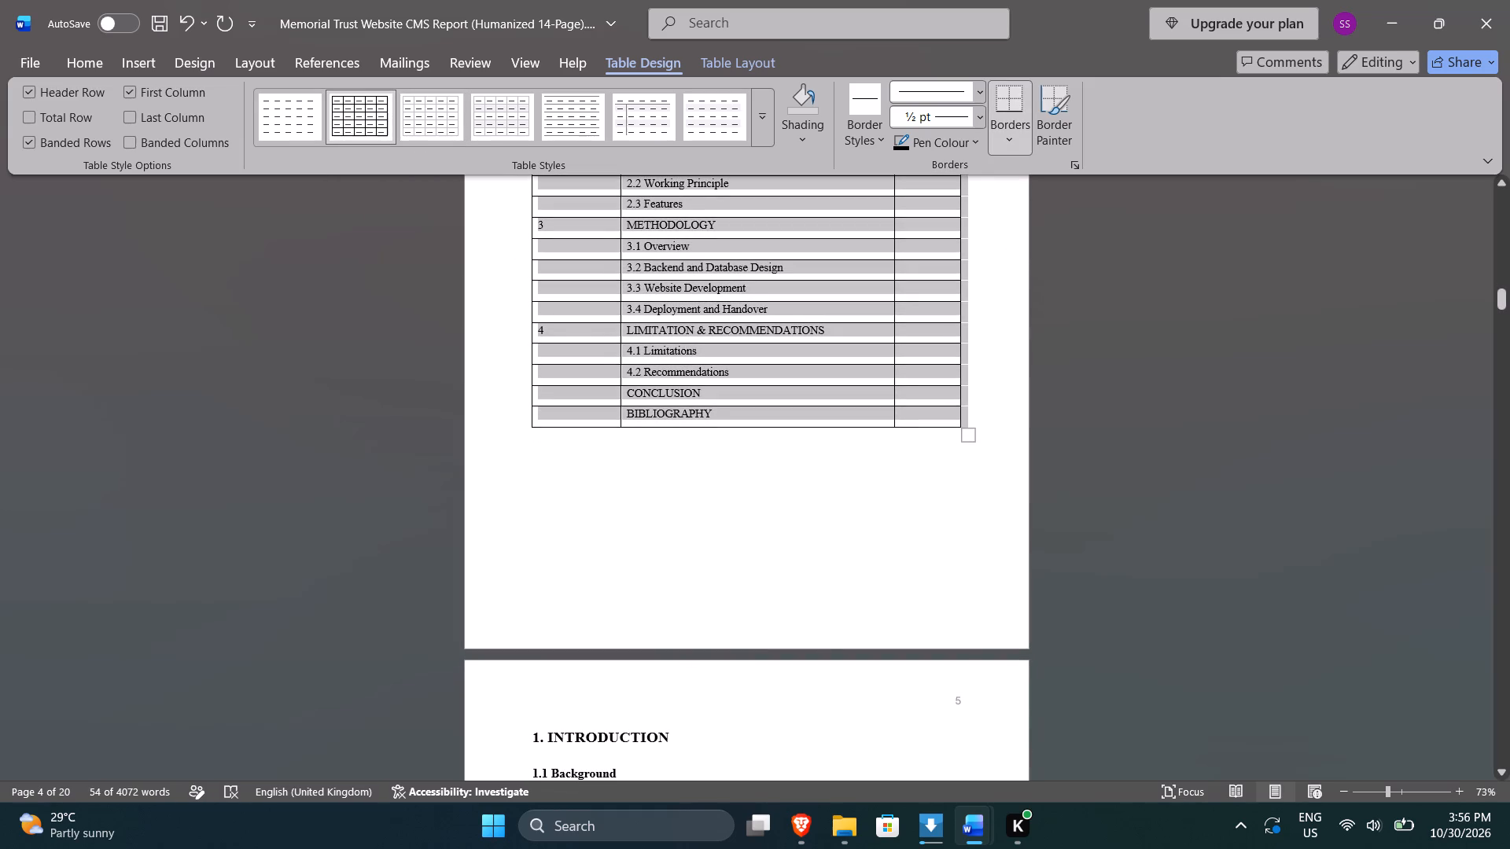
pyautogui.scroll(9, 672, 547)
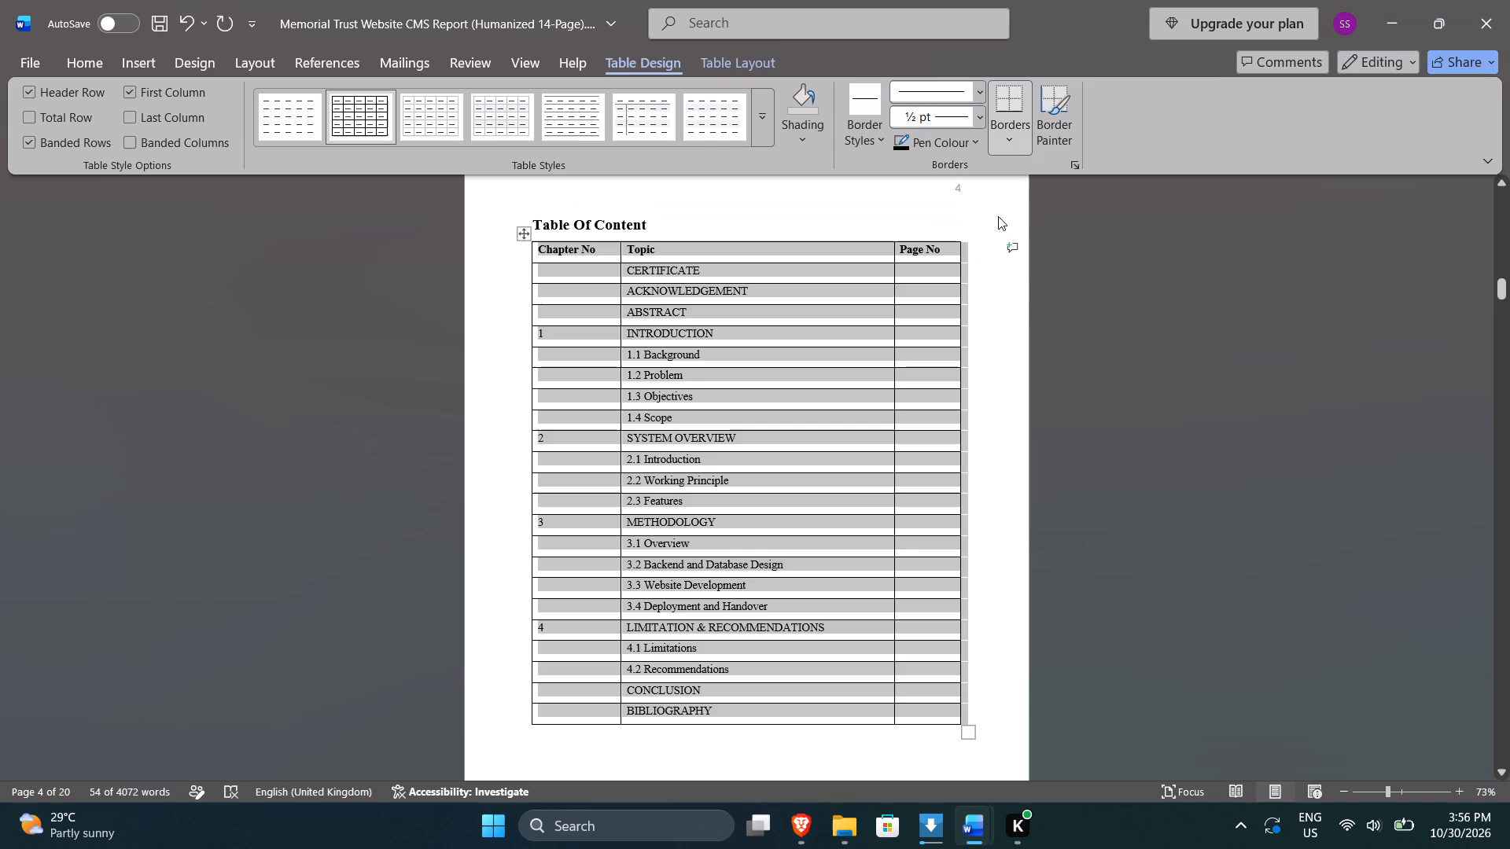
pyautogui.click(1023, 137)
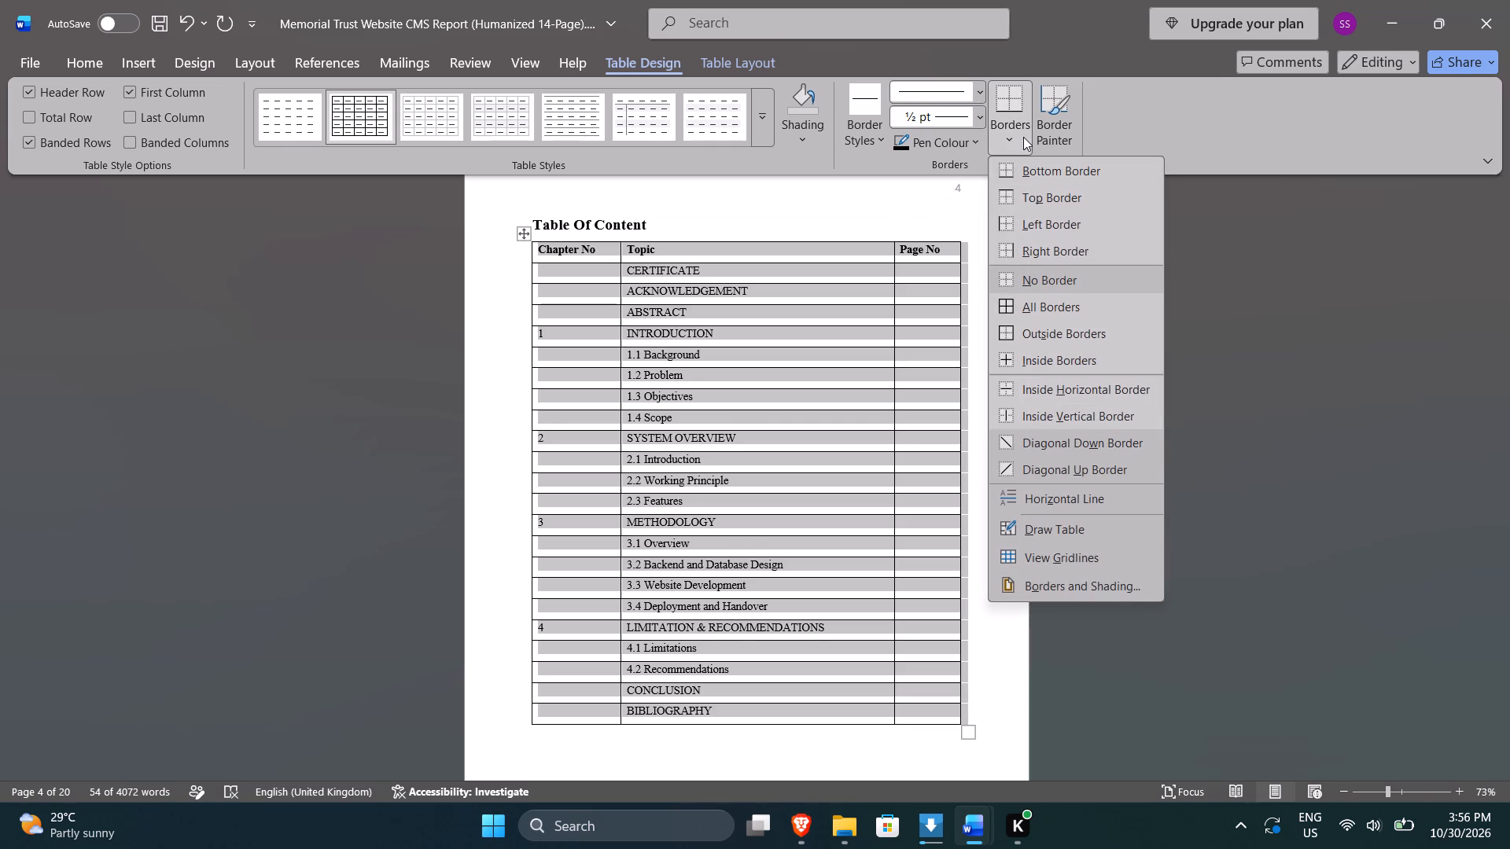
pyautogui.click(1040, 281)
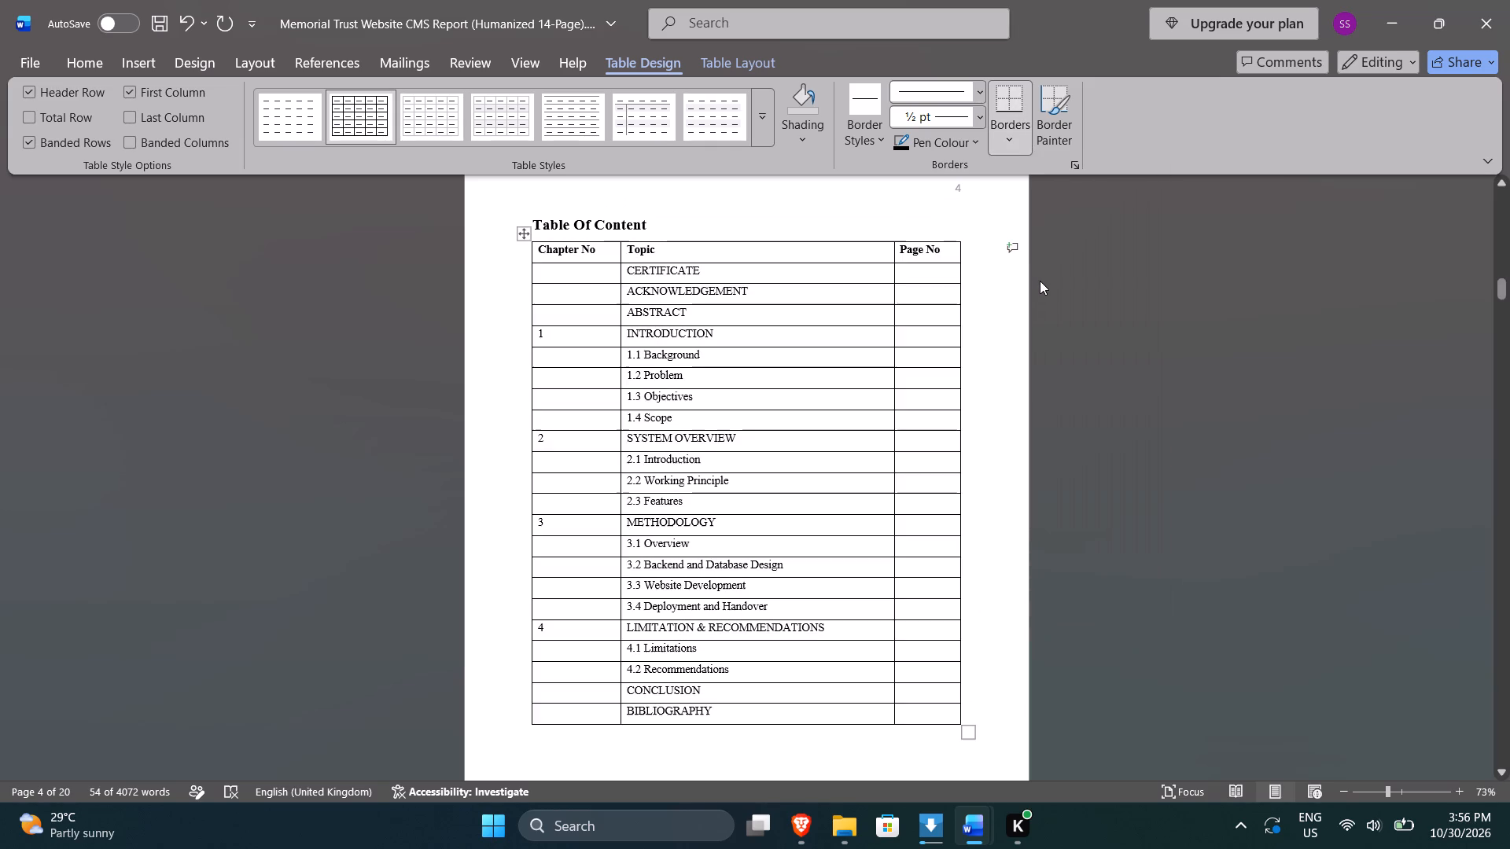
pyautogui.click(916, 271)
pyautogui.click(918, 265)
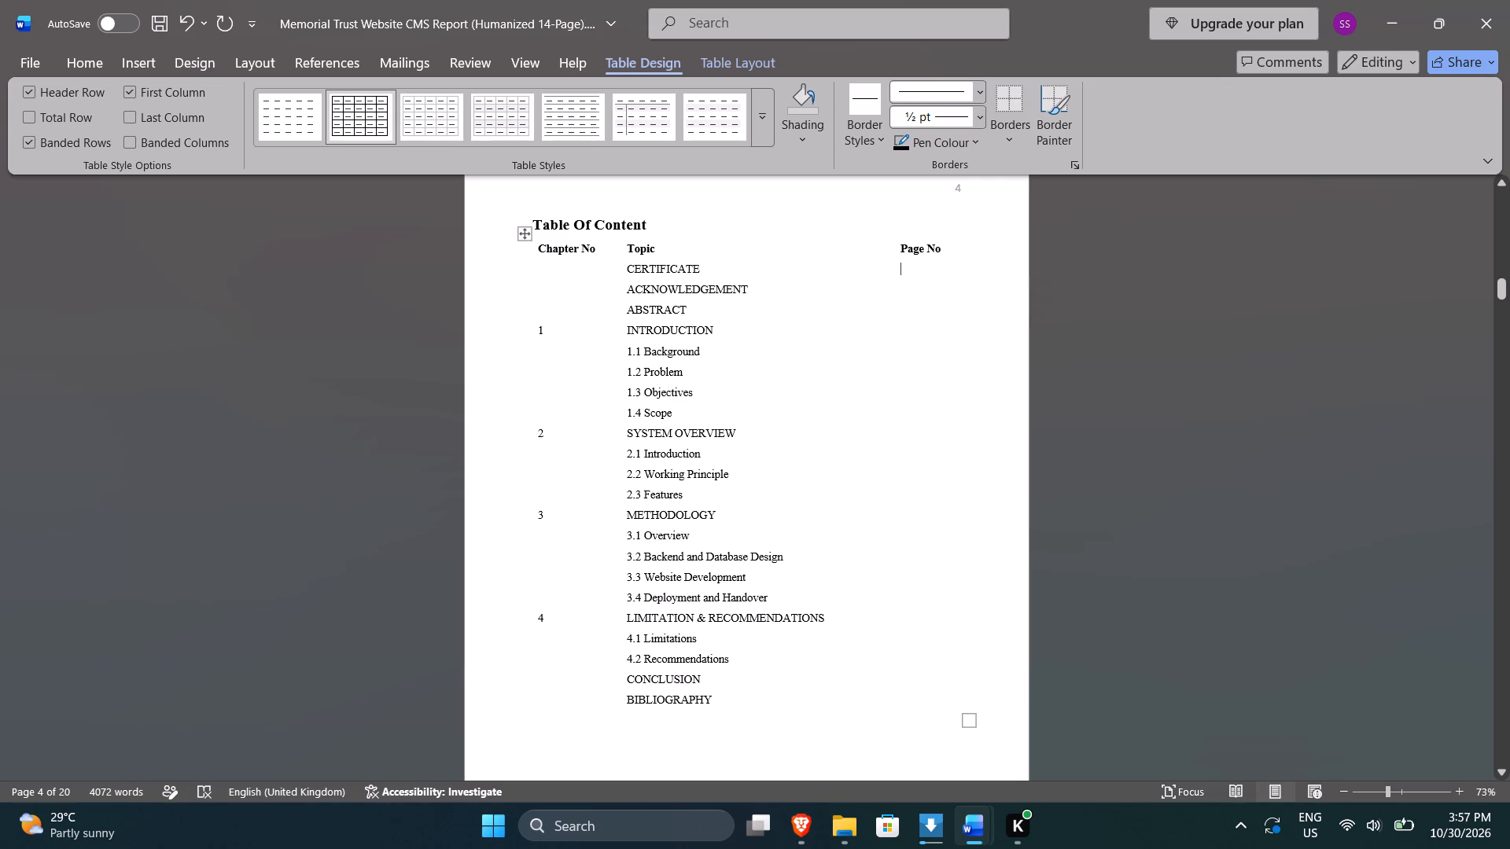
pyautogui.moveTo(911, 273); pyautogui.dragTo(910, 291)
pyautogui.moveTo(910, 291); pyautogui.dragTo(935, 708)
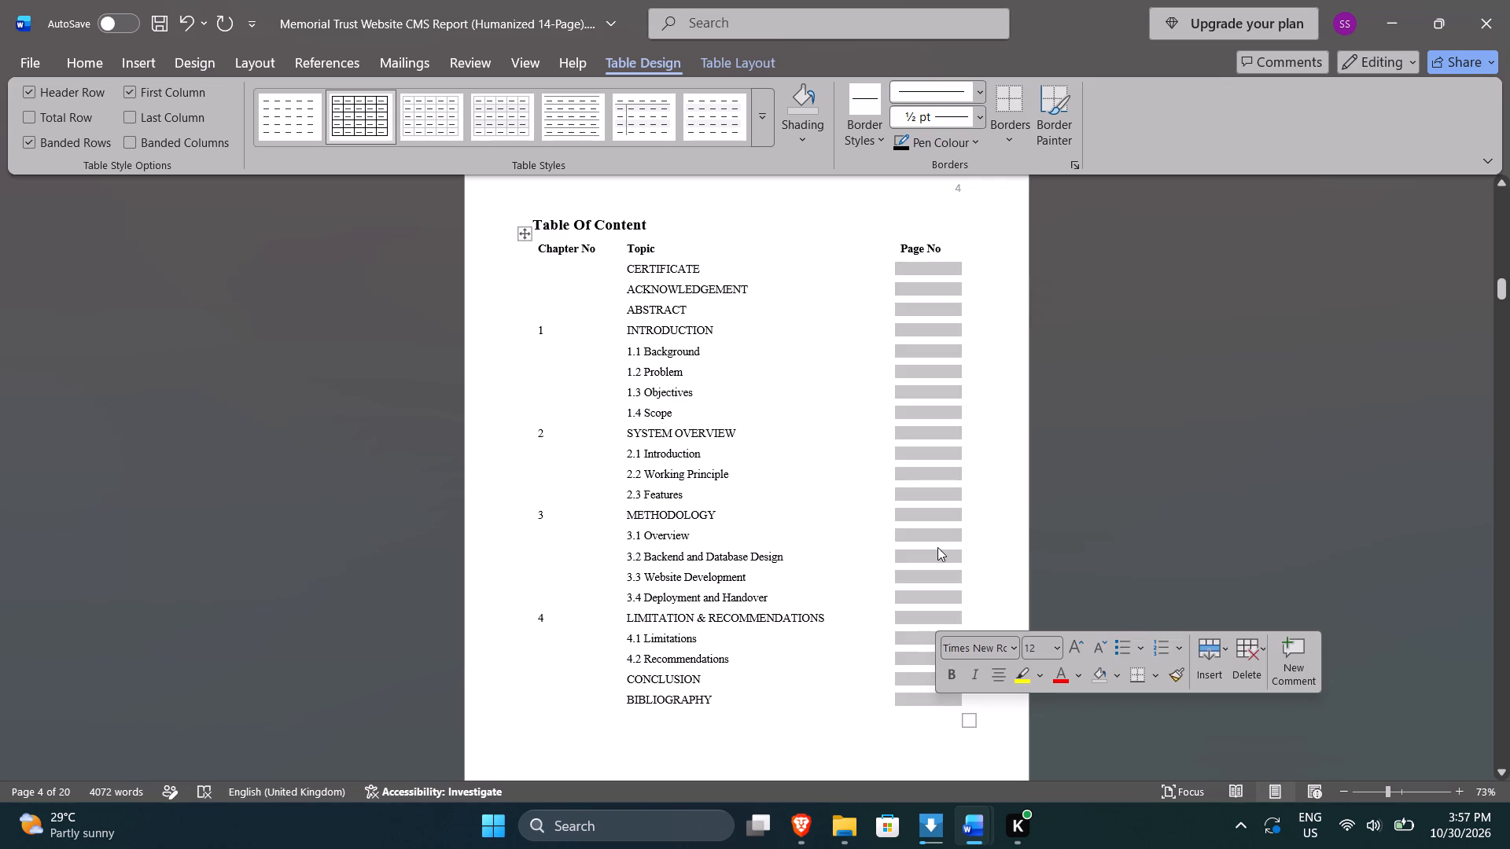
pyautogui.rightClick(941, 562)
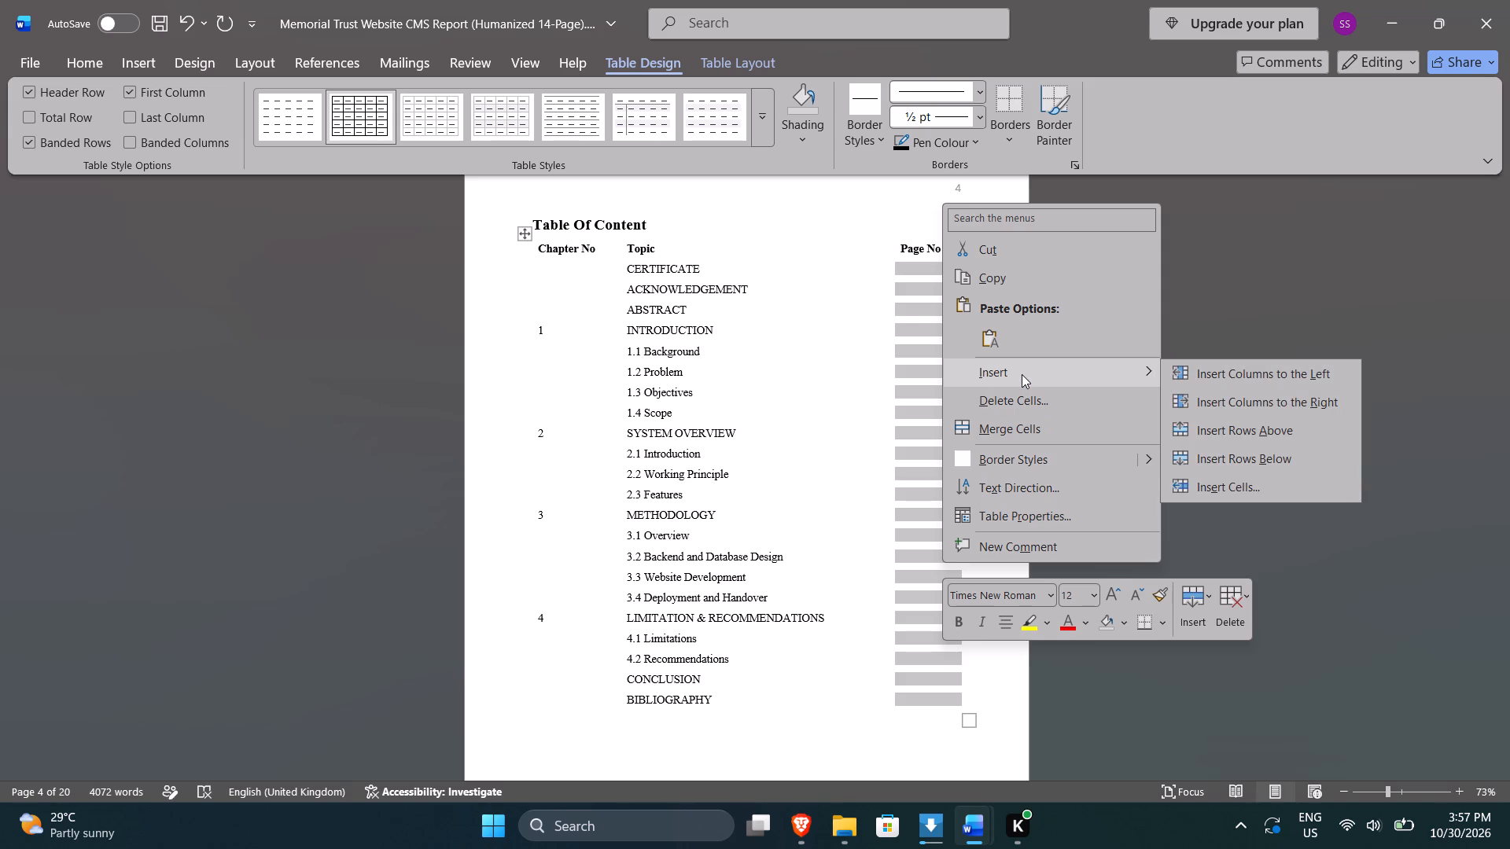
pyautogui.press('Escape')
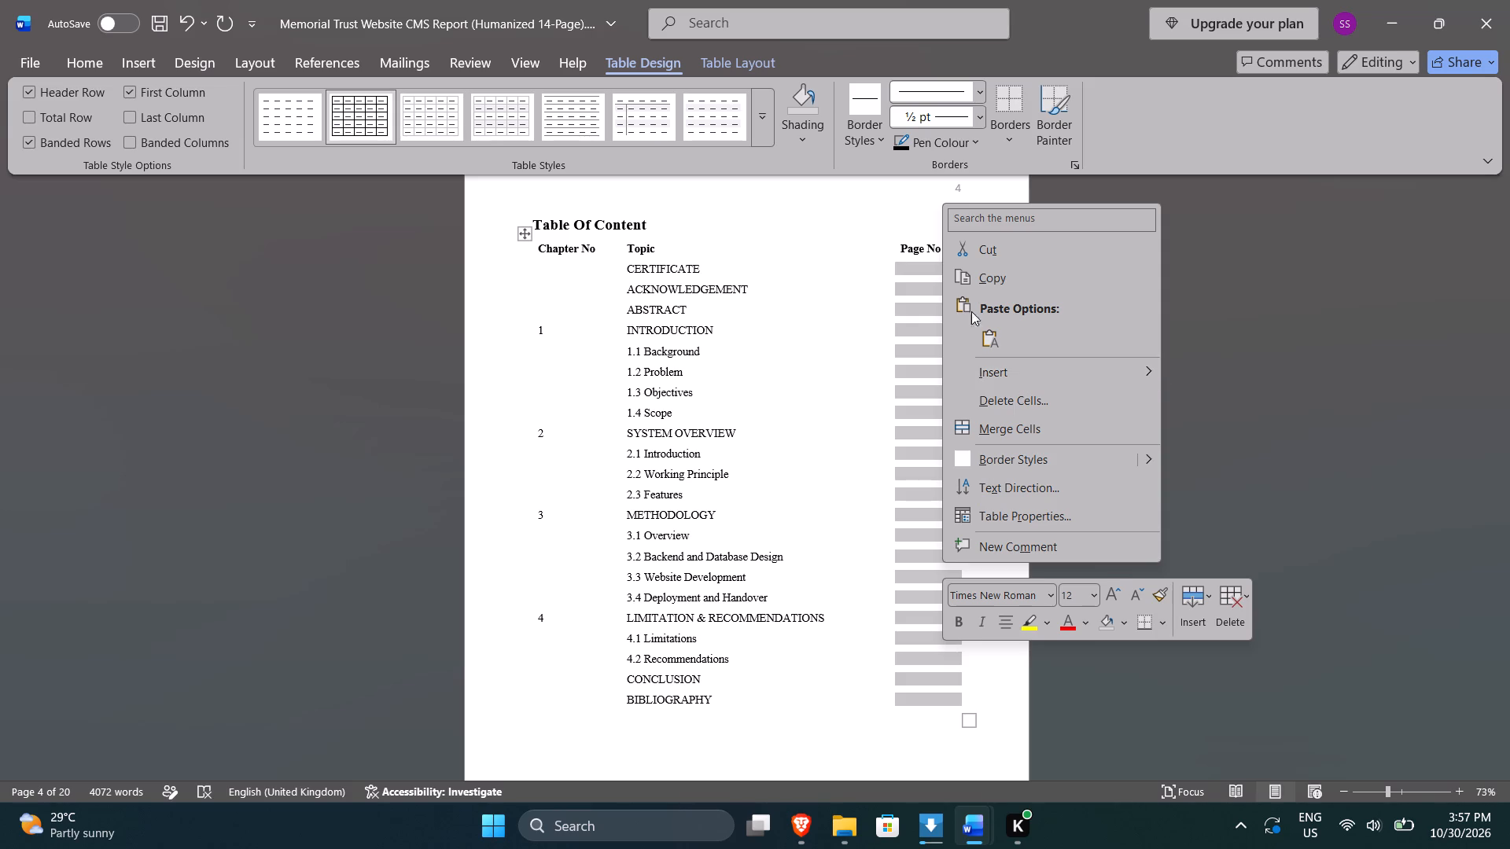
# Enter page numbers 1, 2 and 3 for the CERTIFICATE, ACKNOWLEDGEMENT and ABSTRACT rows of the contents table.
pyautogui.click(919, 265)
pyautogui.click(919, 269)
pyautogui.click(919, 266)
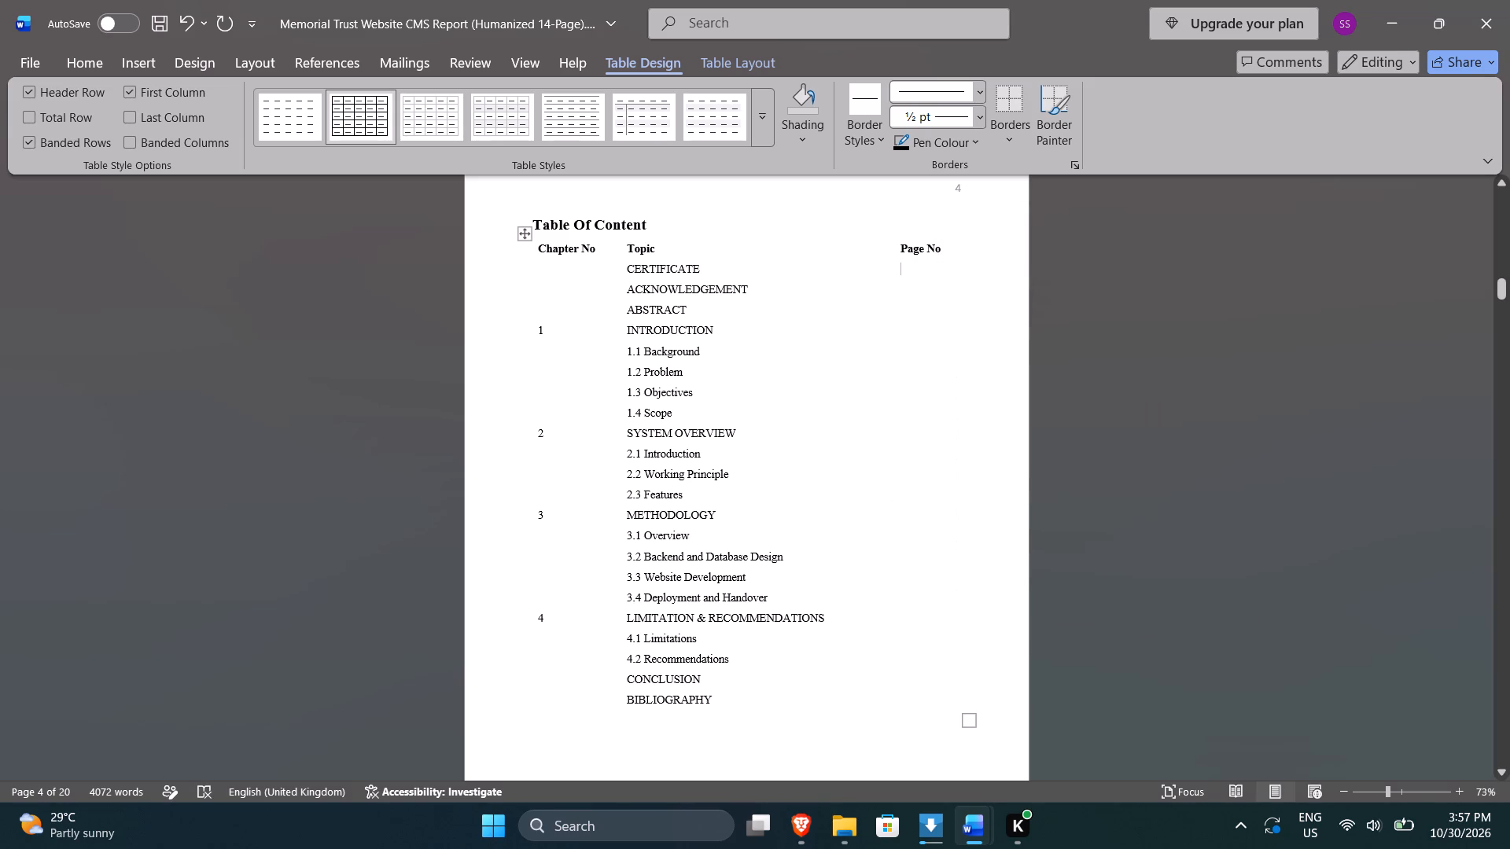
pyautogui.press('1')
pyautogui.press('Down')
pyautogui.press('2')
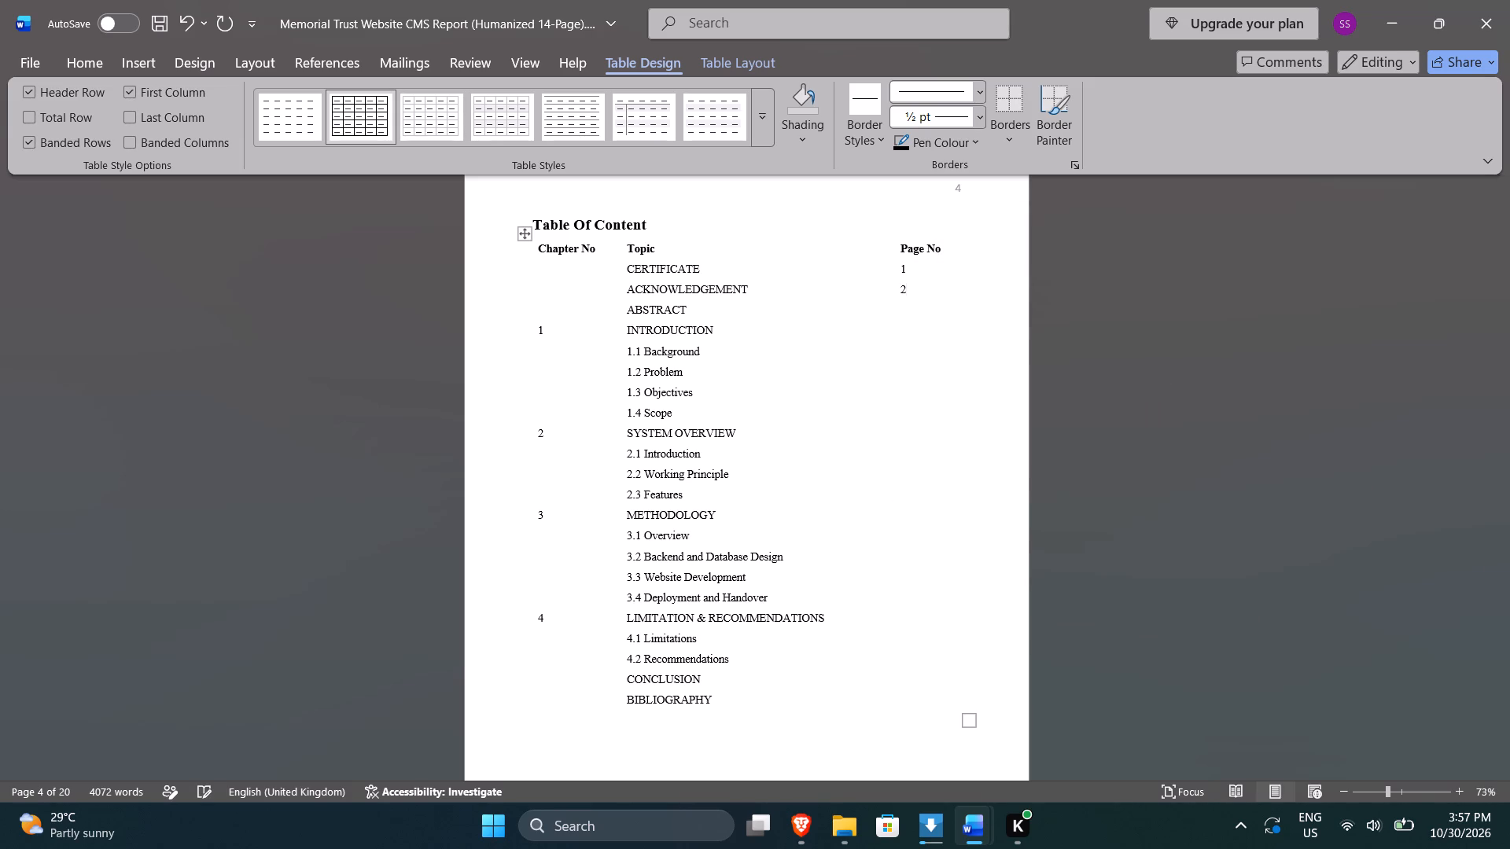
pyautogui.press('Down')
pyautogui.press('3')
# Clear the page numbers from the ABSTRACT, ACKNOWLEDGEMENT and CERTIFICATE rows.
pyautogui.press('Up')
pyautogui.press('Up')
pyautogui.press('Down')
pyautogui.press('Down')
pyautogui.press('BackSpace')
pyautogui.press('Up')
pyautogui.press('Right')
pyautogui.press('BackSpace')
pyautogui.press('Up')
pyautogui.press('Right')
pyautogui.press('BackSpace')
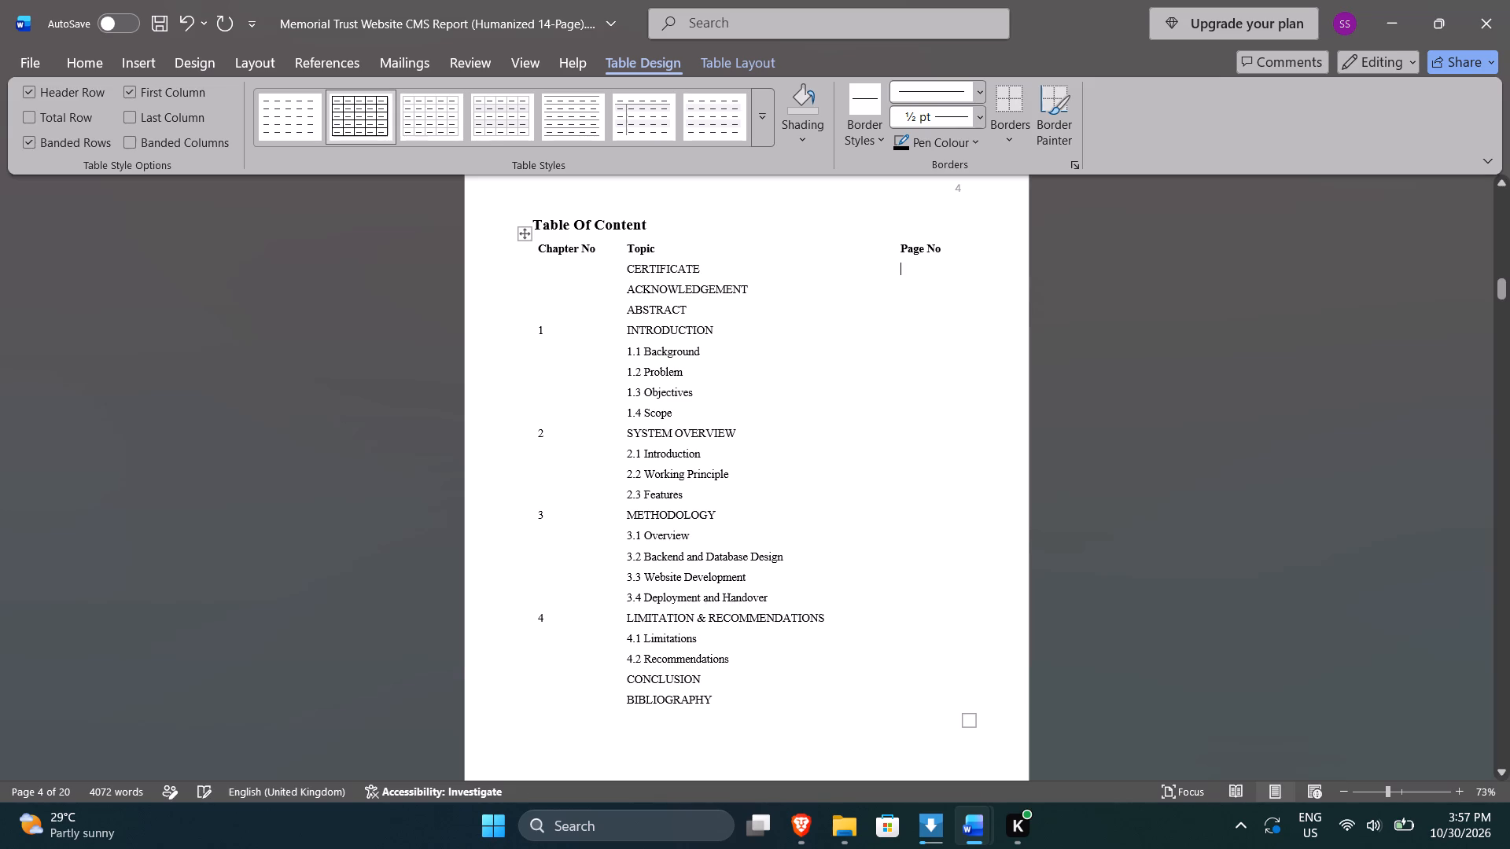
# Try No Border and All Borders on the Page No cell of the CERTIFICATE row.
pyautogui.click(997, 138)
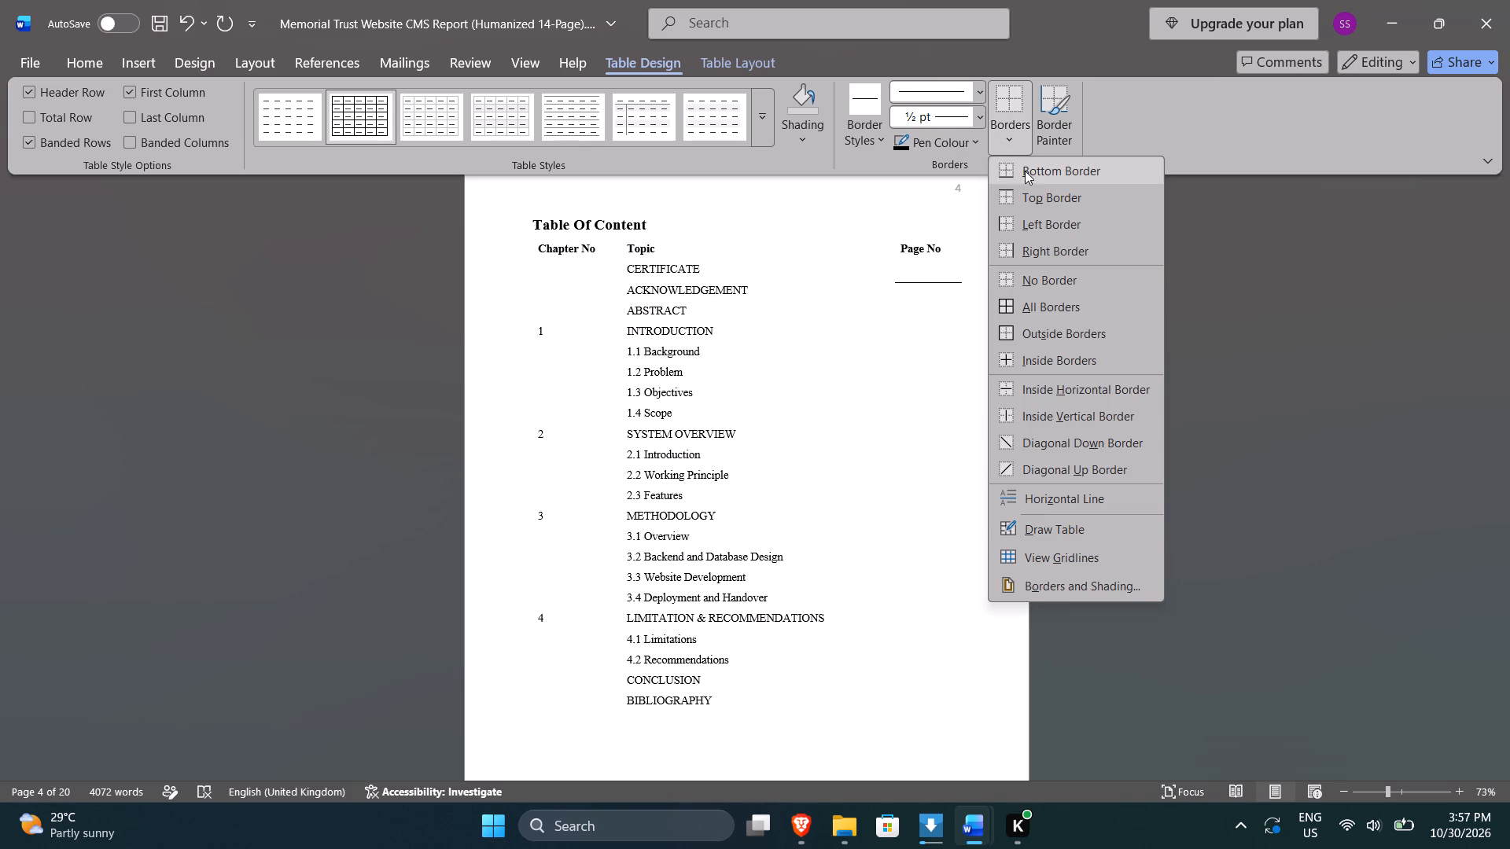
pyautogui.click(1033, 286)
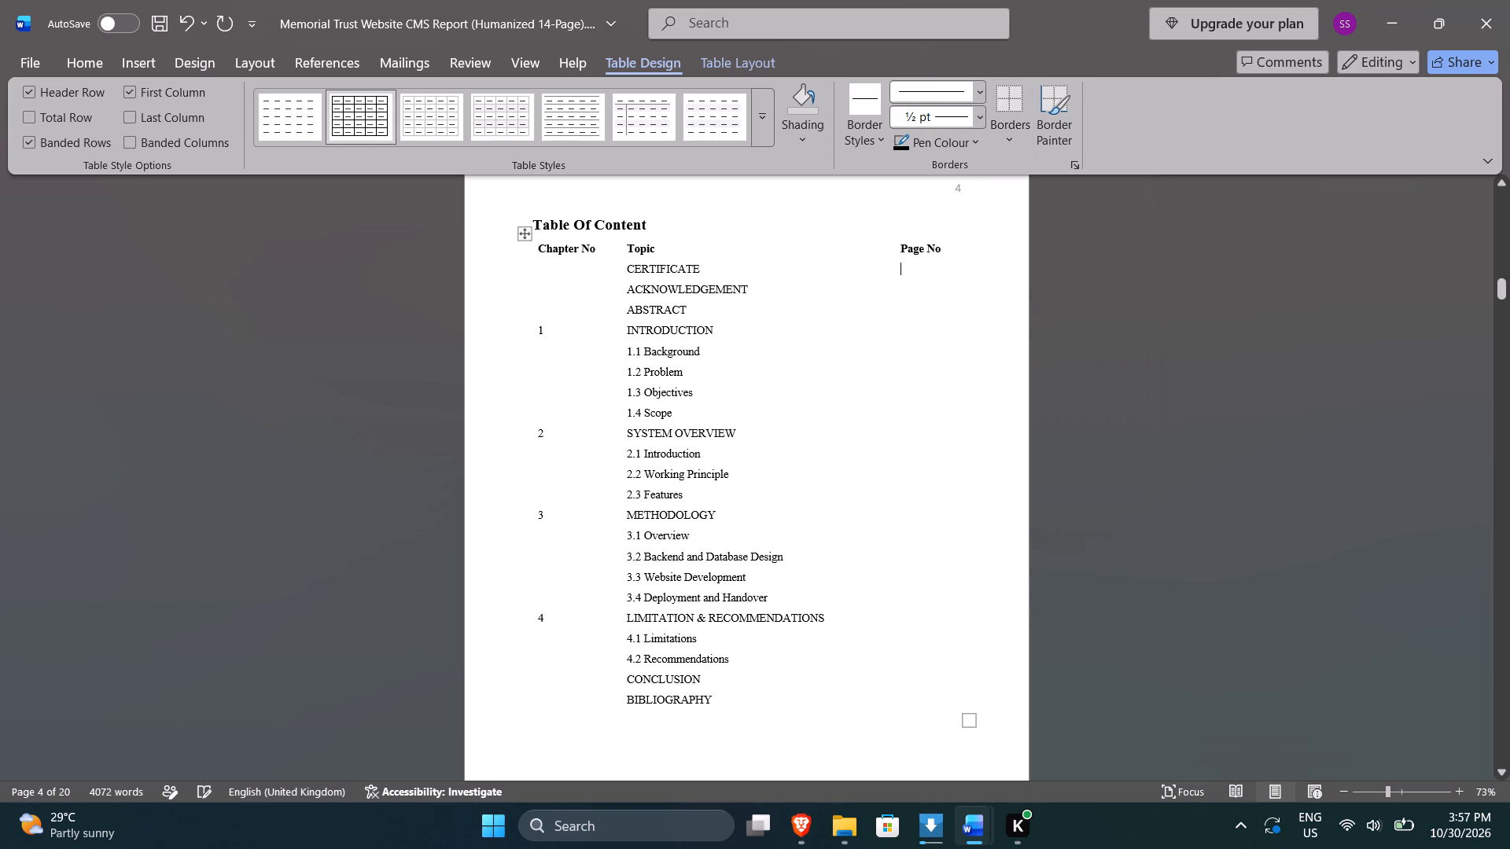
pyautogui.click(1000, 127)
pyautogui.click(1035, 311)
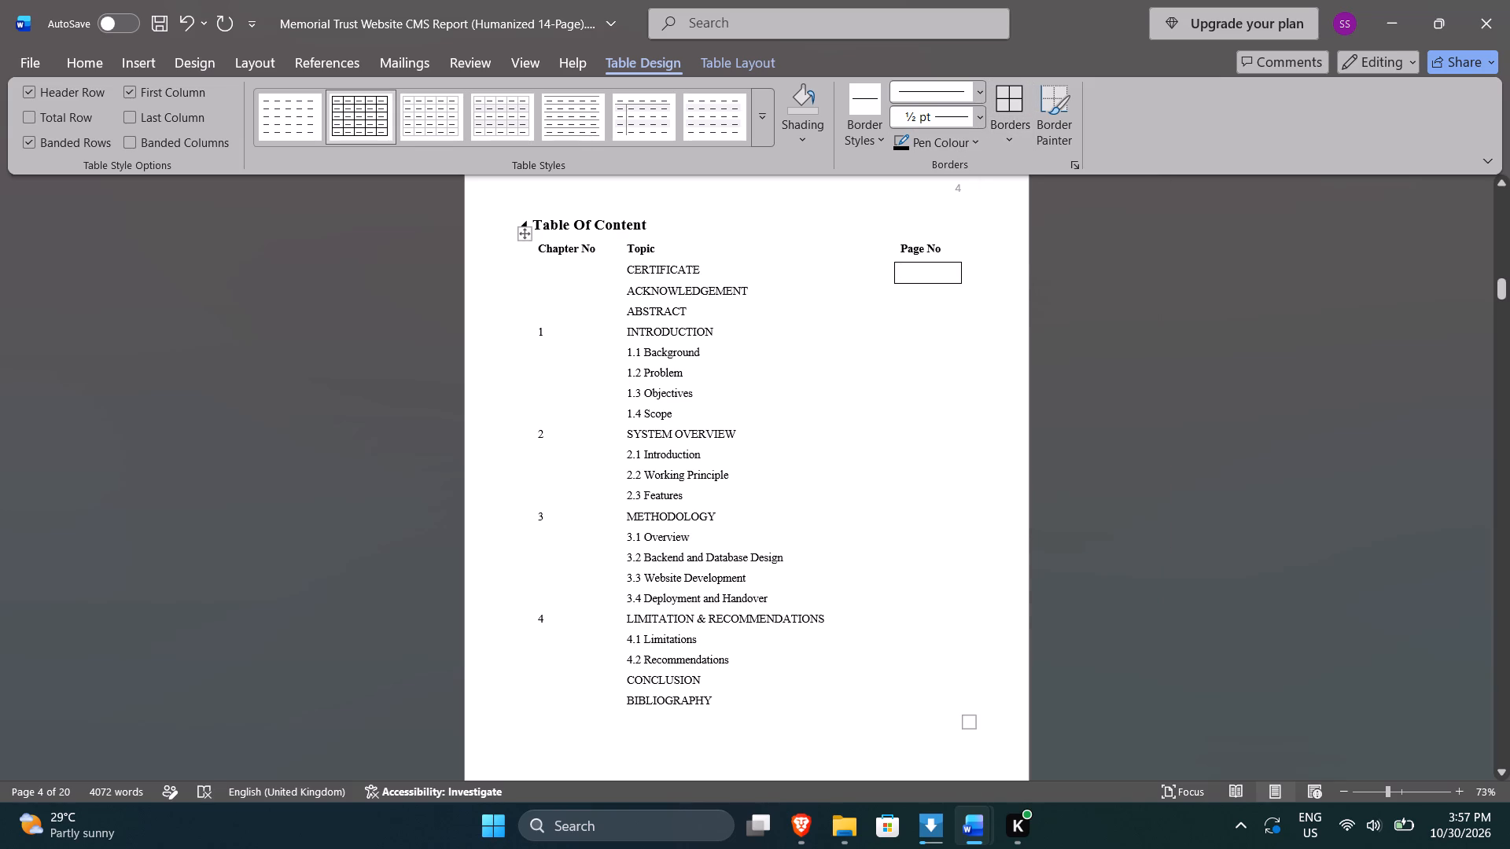
# Apply All Borders to the whole contents table.
pyautogui.click(521, 234)
pyautogui.click(1022, 136)
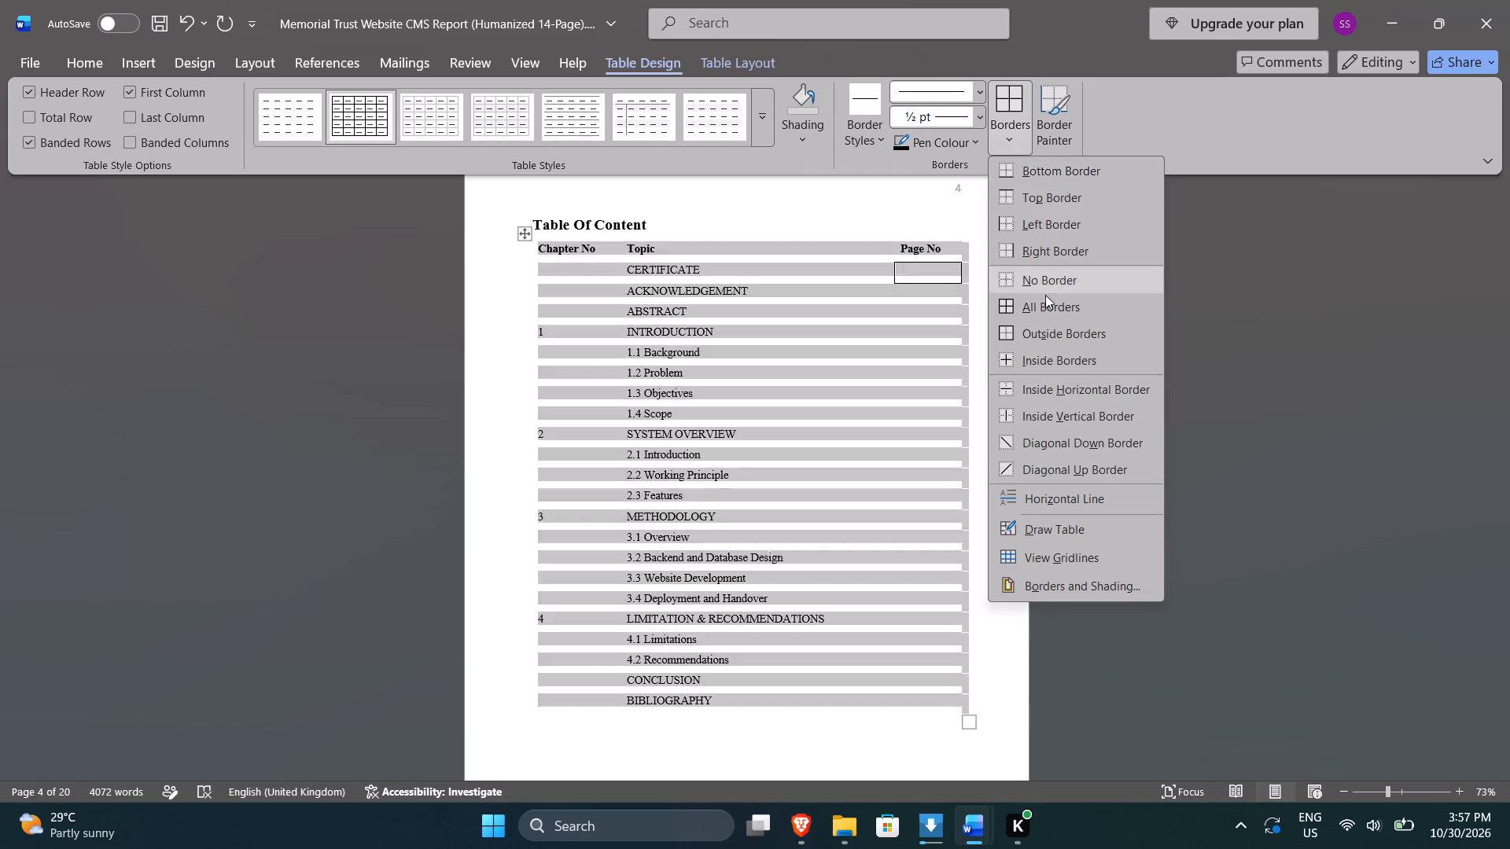
pyautogui.click(1047, 304)
pyautogui.click(735, 265)
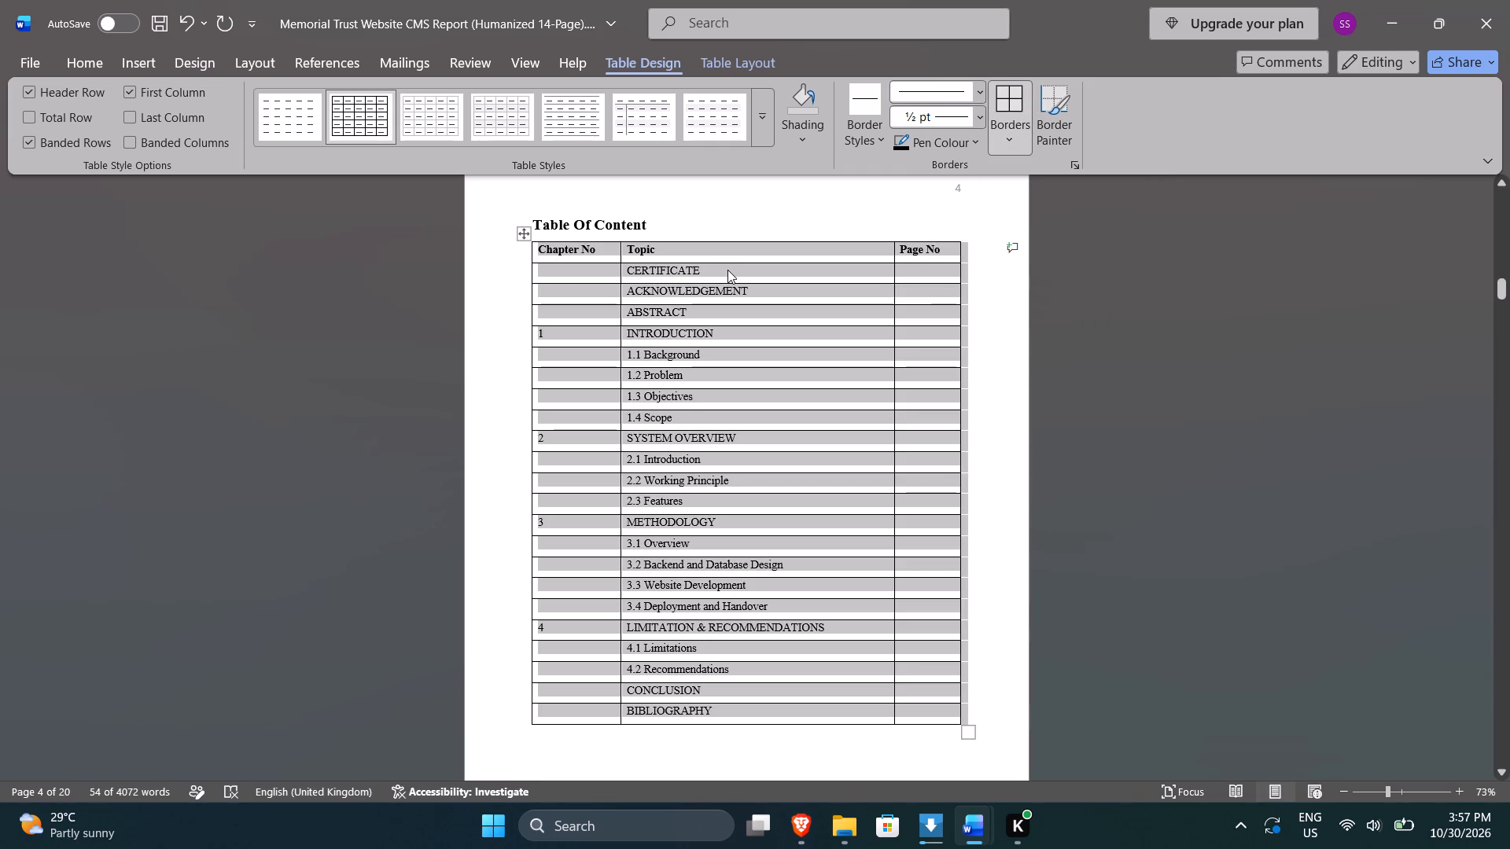
pyautogui.click(727, 270)
# Insert a row below ABSTRACT in the contents table and enter "Table of Contents" as its topic.
pyautogui.hotkey('alt', 'Tab')
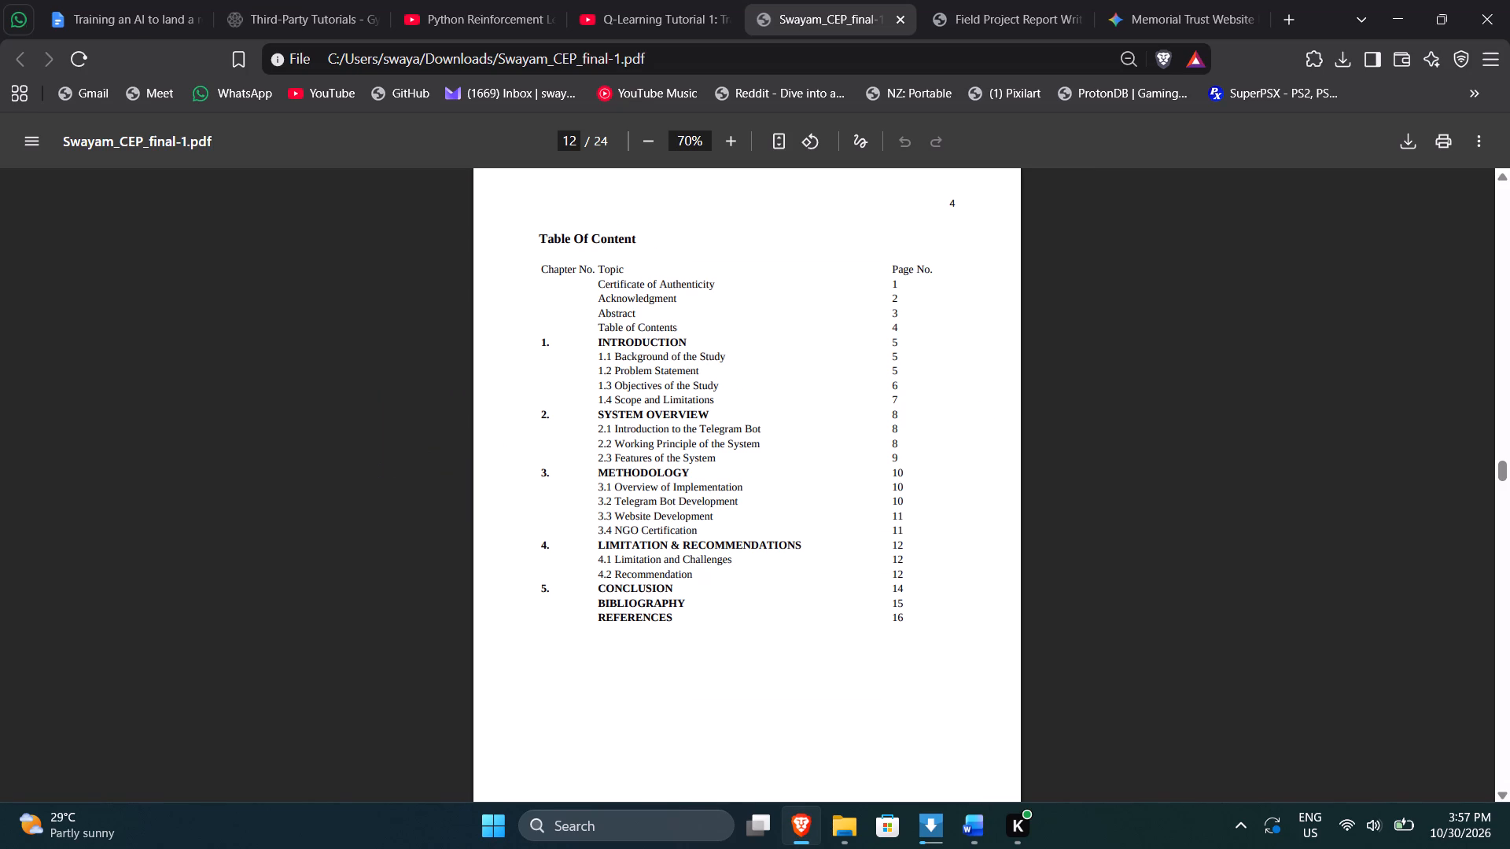
pyautogui.hotkey('alt', 'Tab')
pyautogui.click(720, 321)
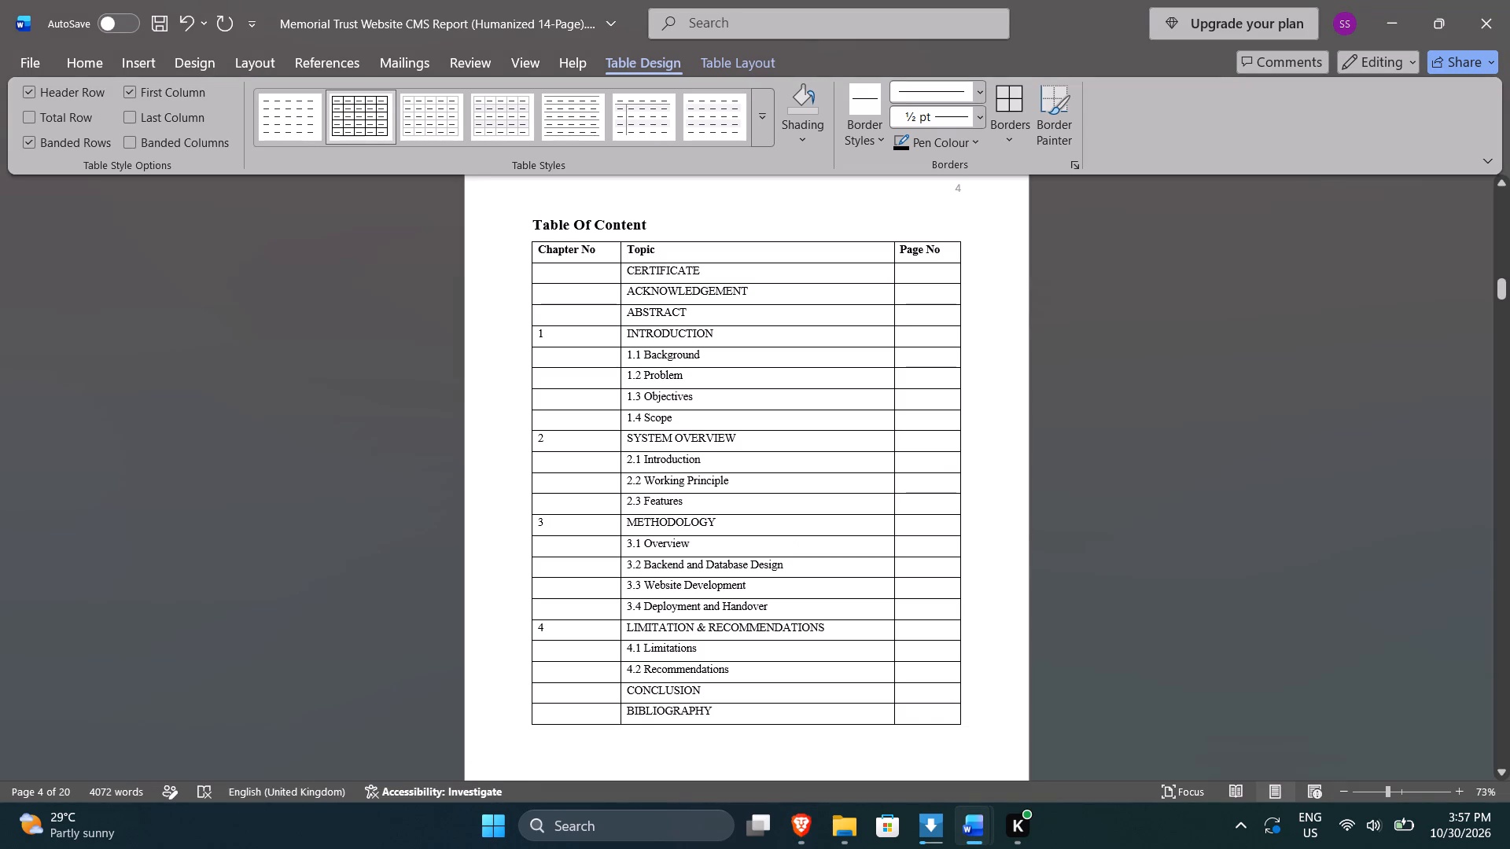
pyautogui.click(721, 314)
pyautogui.rightClick(721, 314)
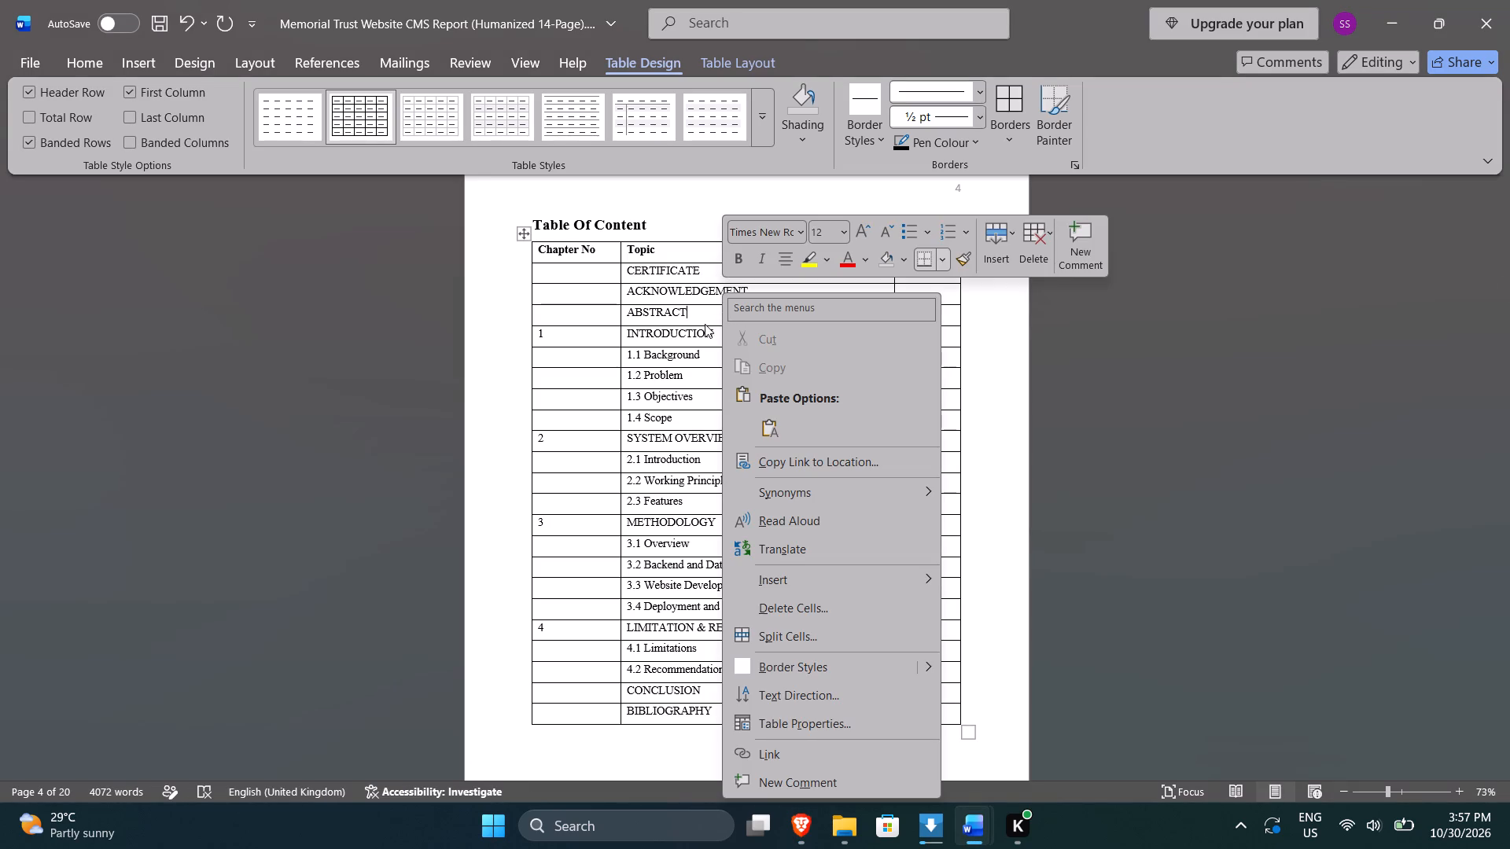
pyautogui.click(702, 313)
pyautogui.click(722, 70)
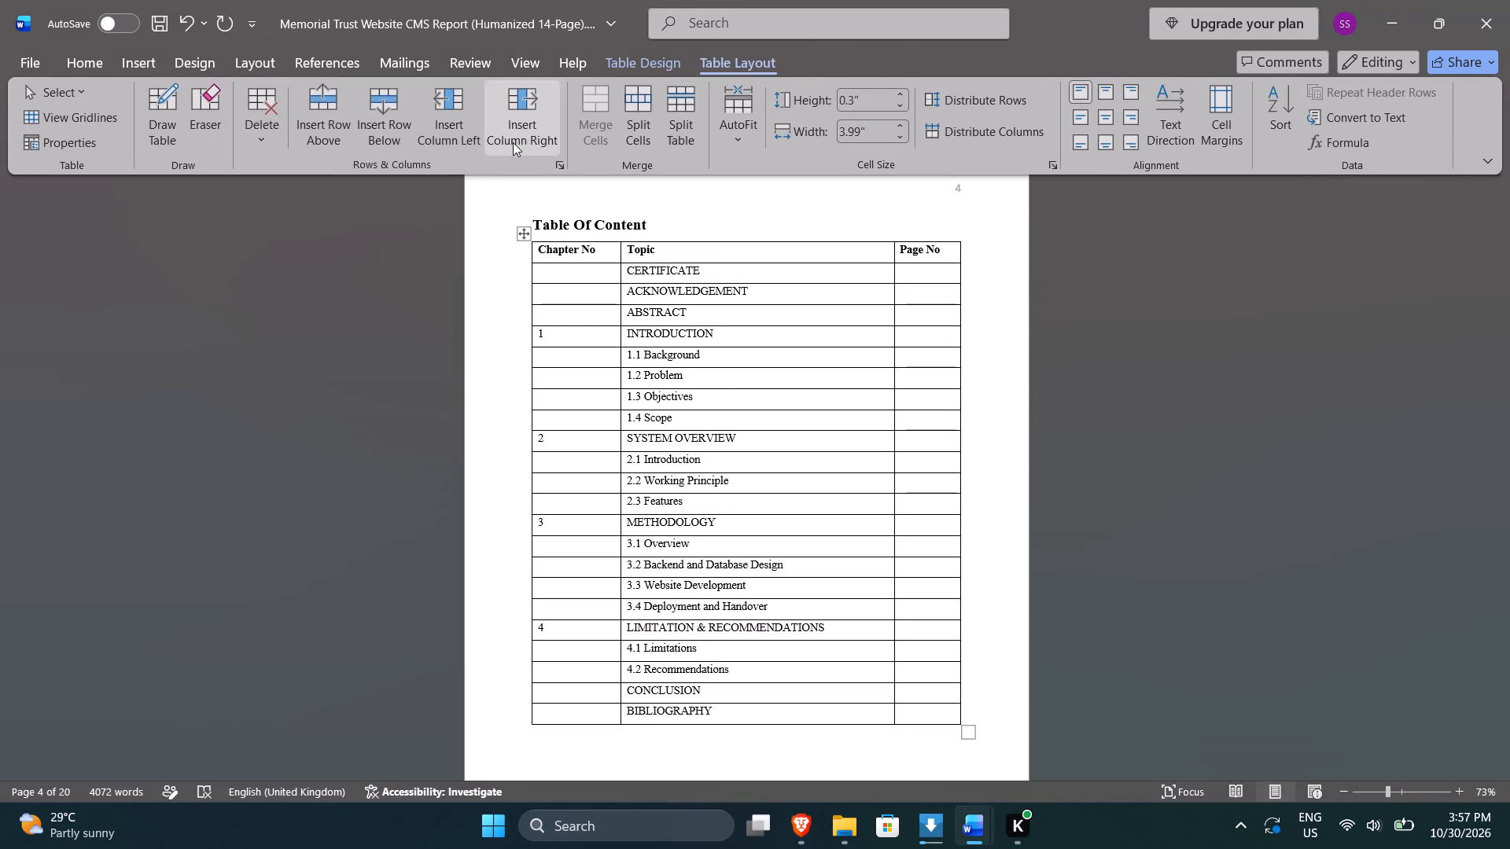
pyautogui.click(399, 146)
pyautogui.click(683, 333)
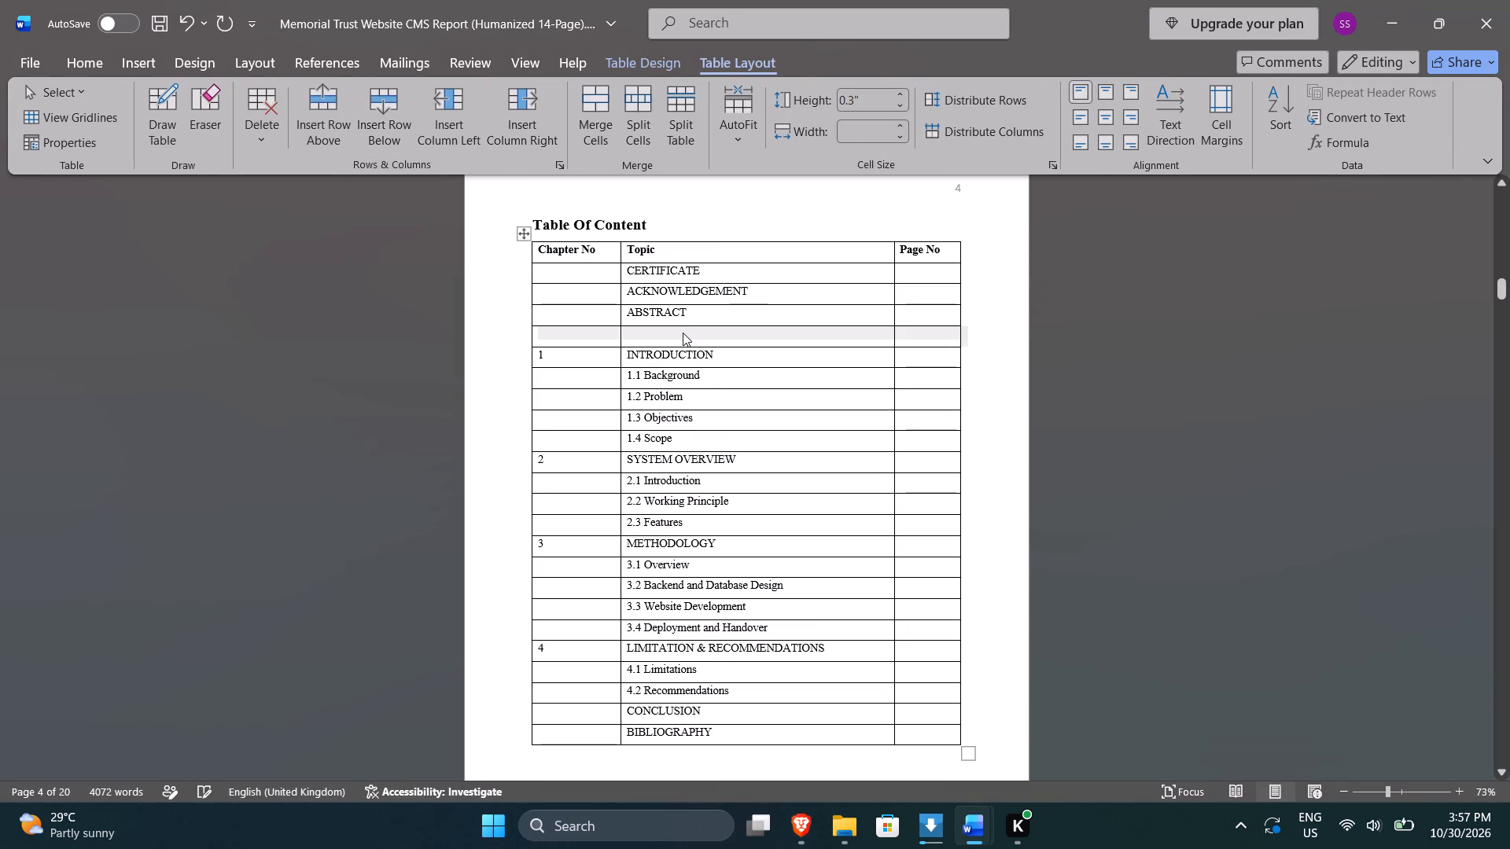
pyautogui.click(683, 335)
pyautogui.write('Table')
pyautogui.press('space')
pyautogui.write('of Contents')
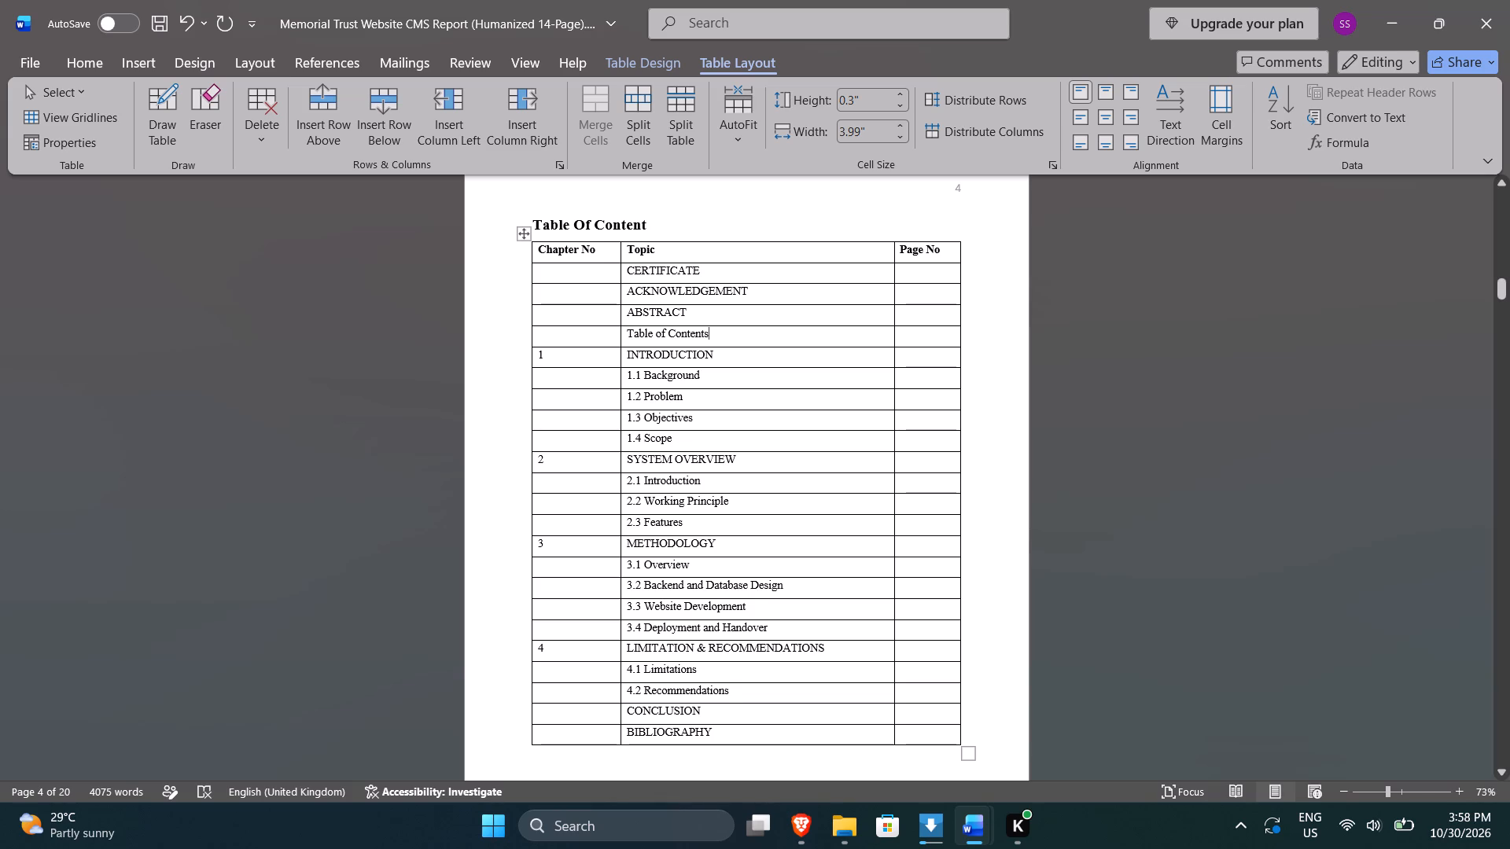
# Retype the ABSTRACT and ACKNOWLEDGEMENT topics in the contents table as "Abstract" and "Acknowledgment".
pyautogui.click(691, 315)
pyautogui.hotkey('ctrl', 'BackSpace')
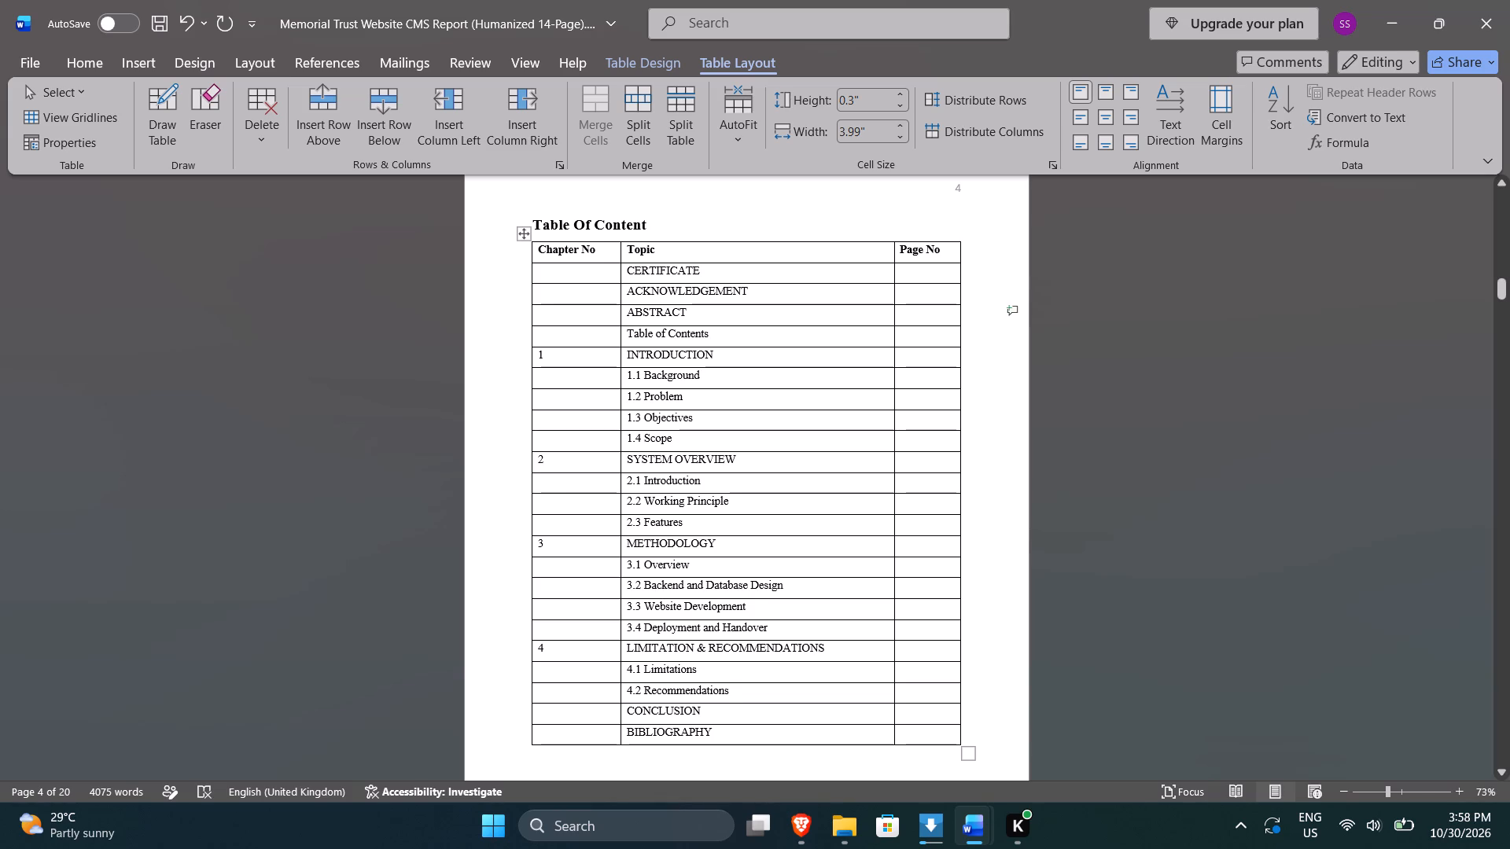
pyautogui.write('Absta')
pyautogui.press('BackSpace')
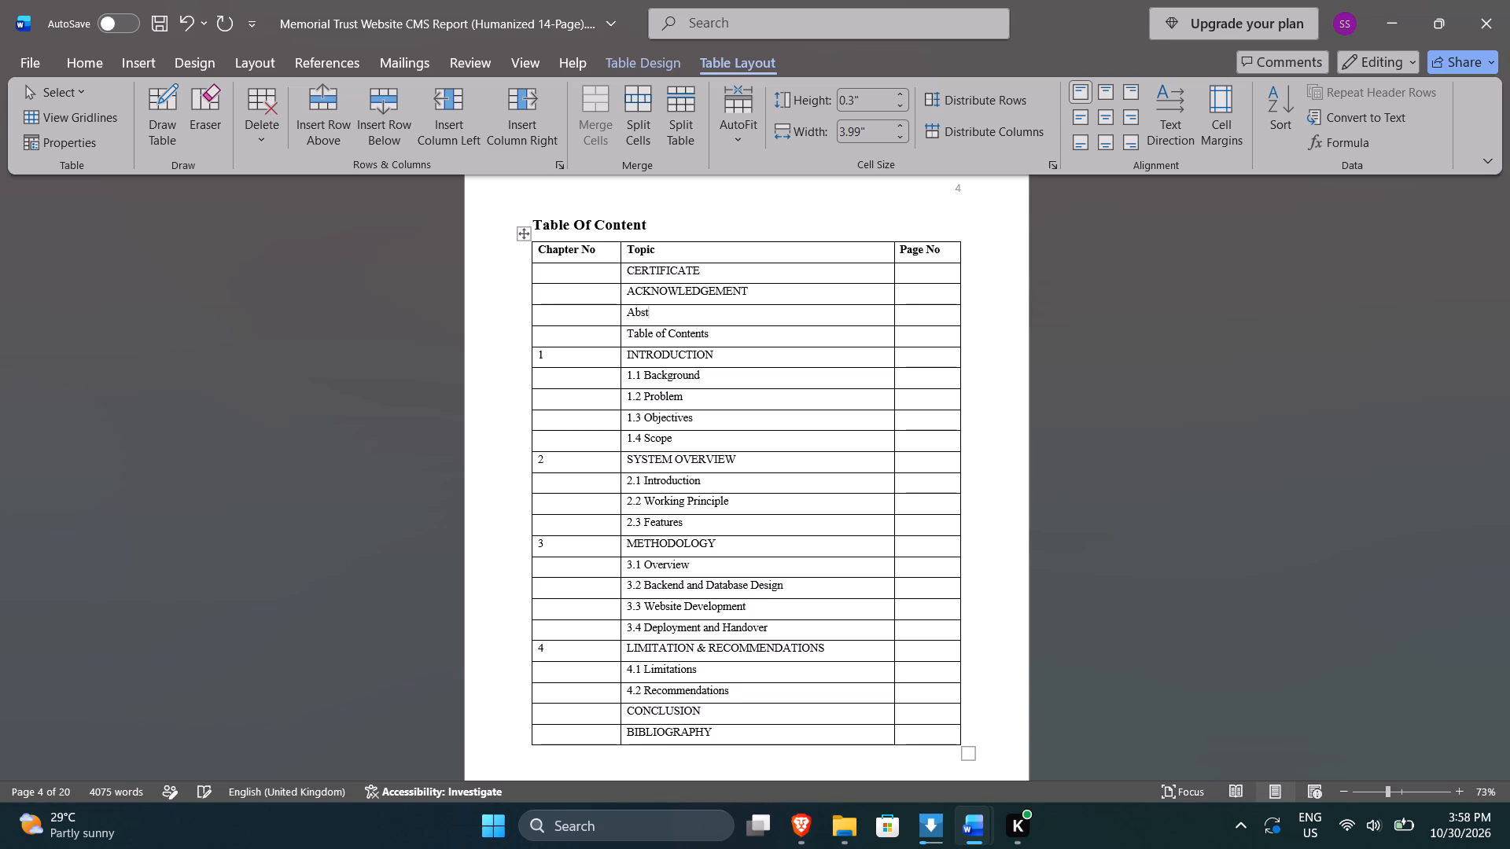
pyautogui.write('ract')
pyautogui.press('Up')
pyautogui.hotkey('ctrl', 'Right')
pyautogui.hotkey('ctrl', 'BackSpace')
pyautogui.write('Acknow')
pyautogui.write('ledgmetn=')
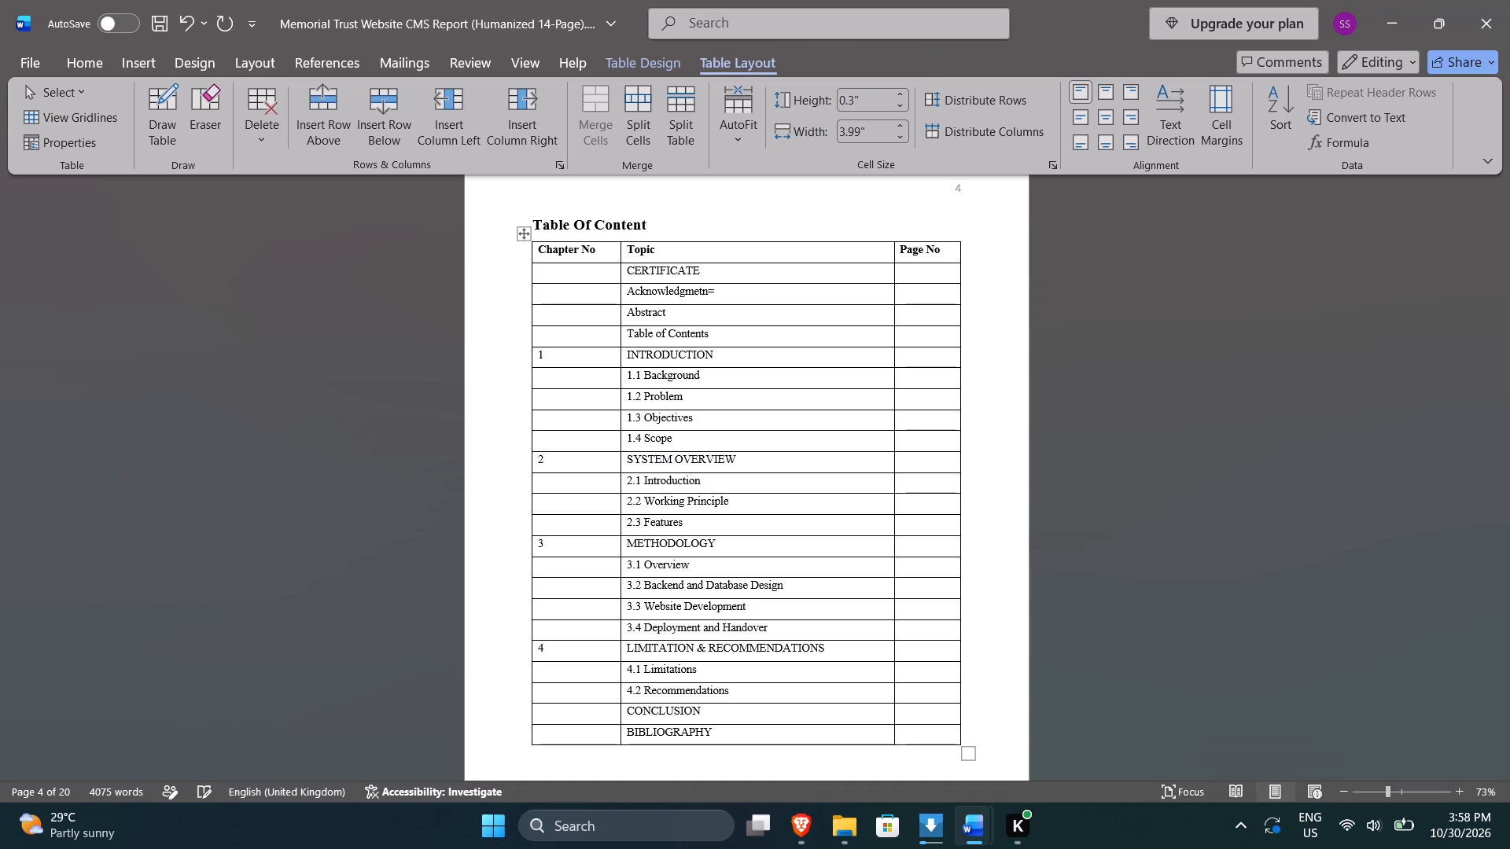
pyautogui.press('BackSpace')
pyautogui.press('BackSpace')
pyautogui.press('BackSpace')
pyautogui.write('nt')
# Replace the CERTIFICATE topic in the contents table with "Certificate of Authentication".
pyautogui.press('Up')
pyautogui.hotkey('ctrl', 'BackSpace')
pyautogui.write('Certificate')
pyautogui.press('space')
pyautogui.write('of Authenticaiton')
pyautogui.press('BackSpace')
pyautogui.press('BackSpace')
pyautogui.press('BackSpace')
pyautogui.press('BackSpace')
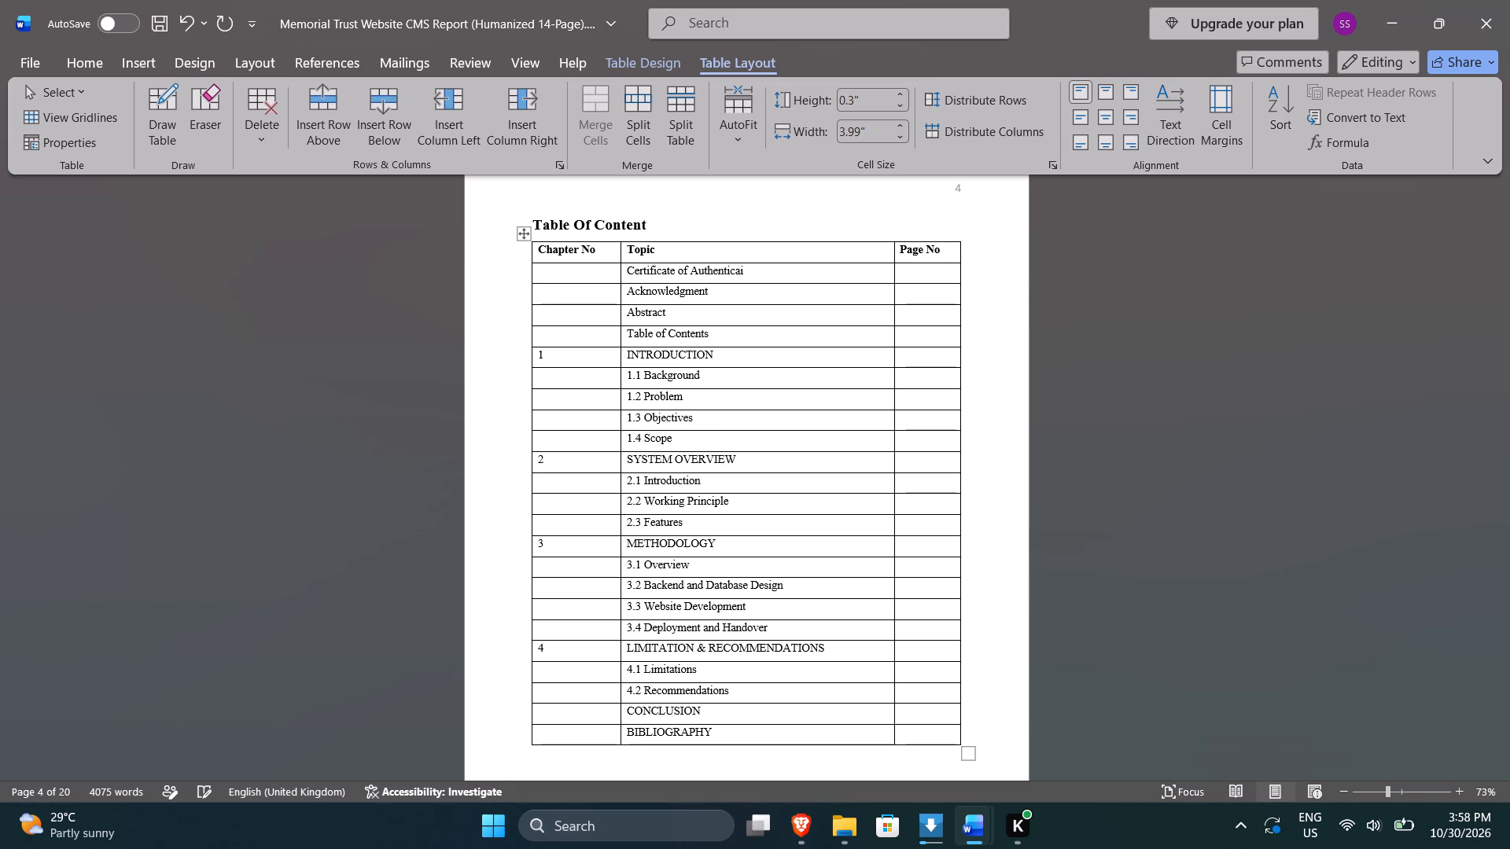
pyautogui.write('tion')
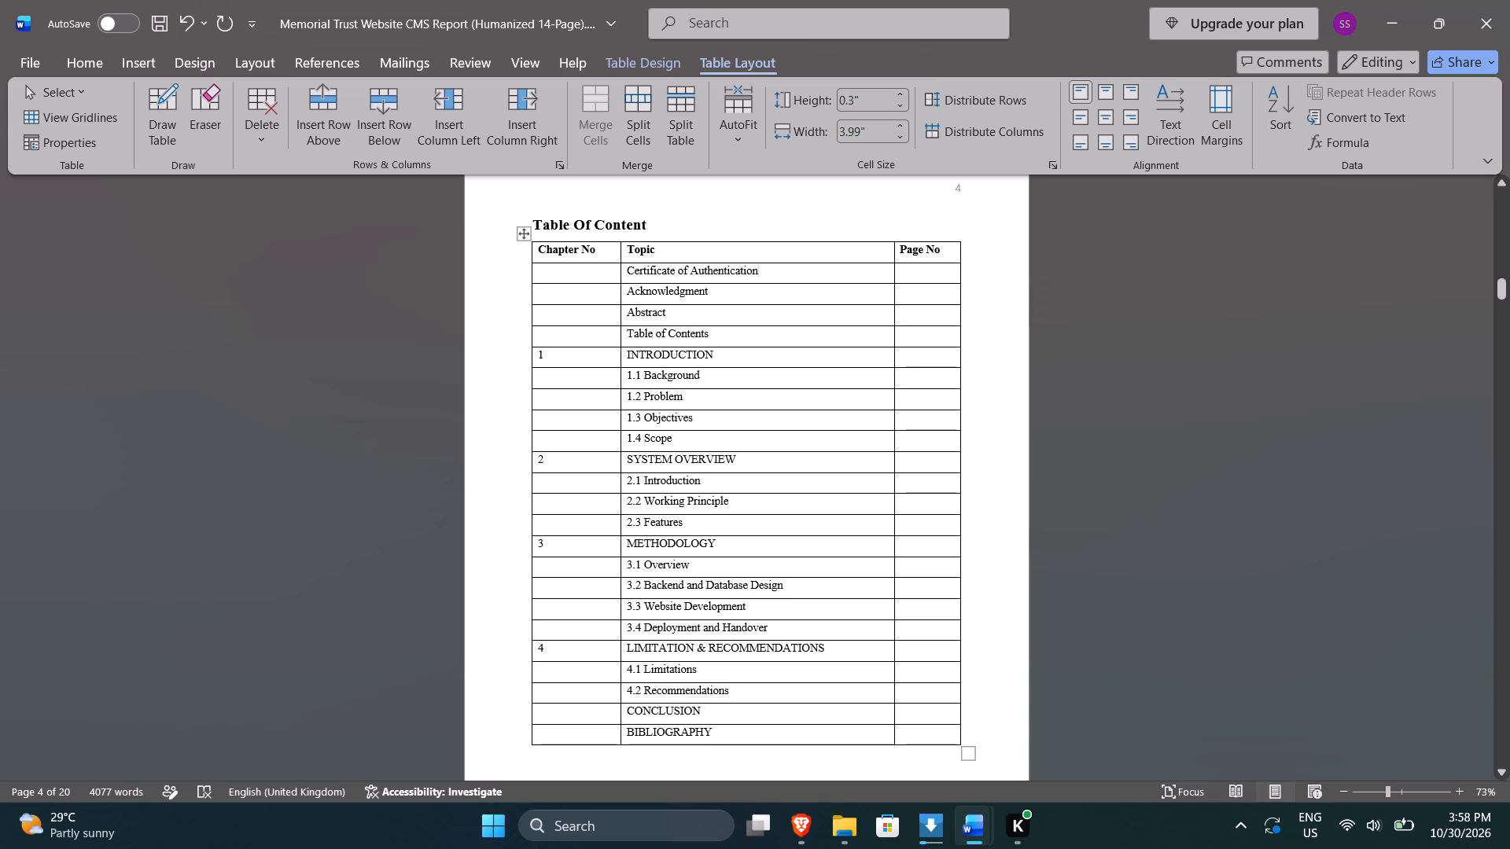
# Following the reference PDF's layout, add a blank line between the Table Of Content heading and the table.
pyautogui.scroll(-1, 812, 493)
pyautogui.scroll(2, 812, 493)
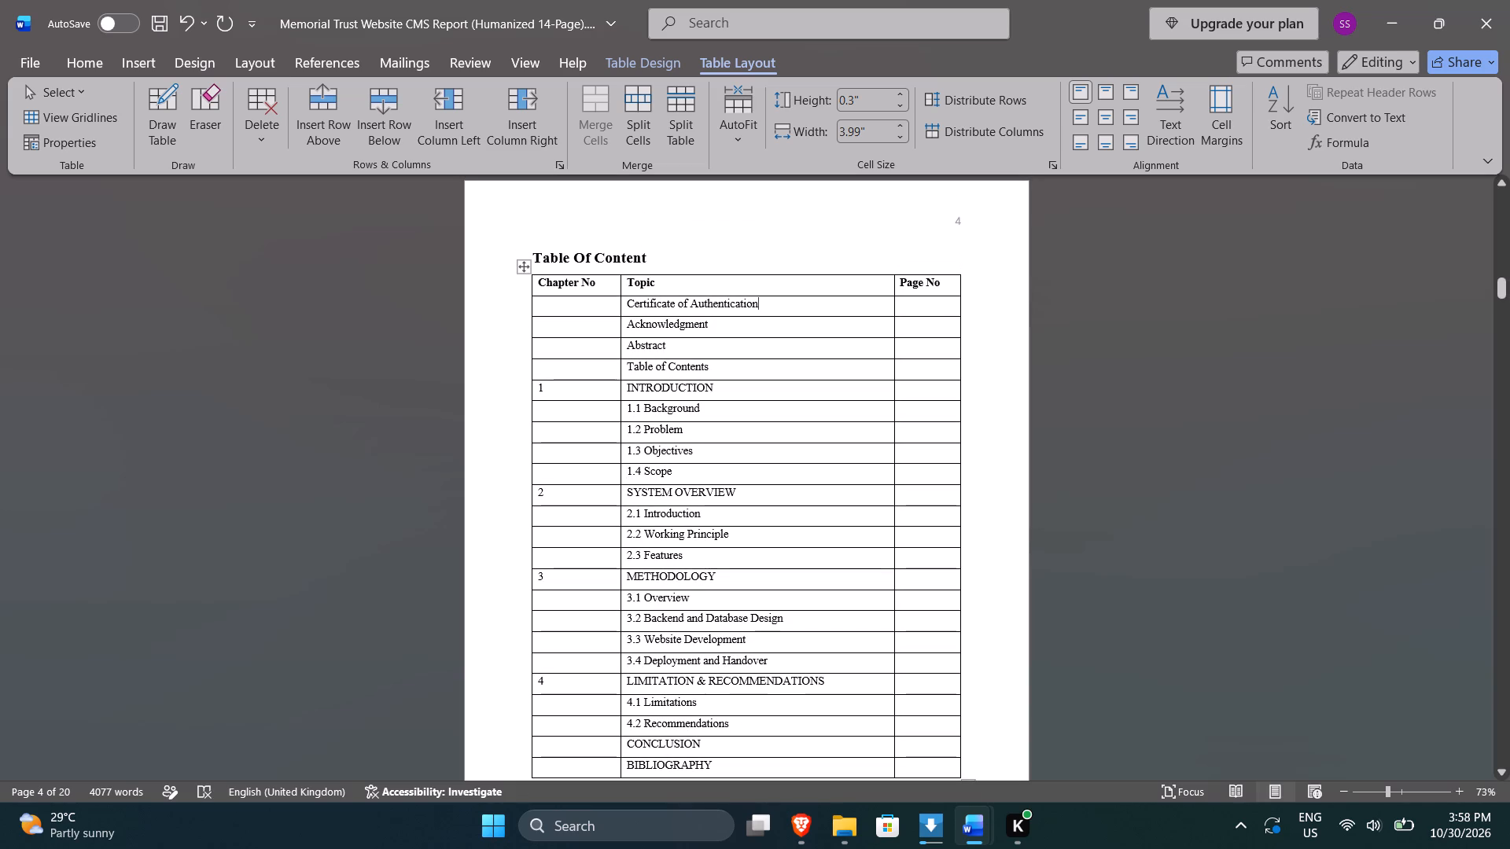
pyautogui.hotkey('alt', 'Tab')
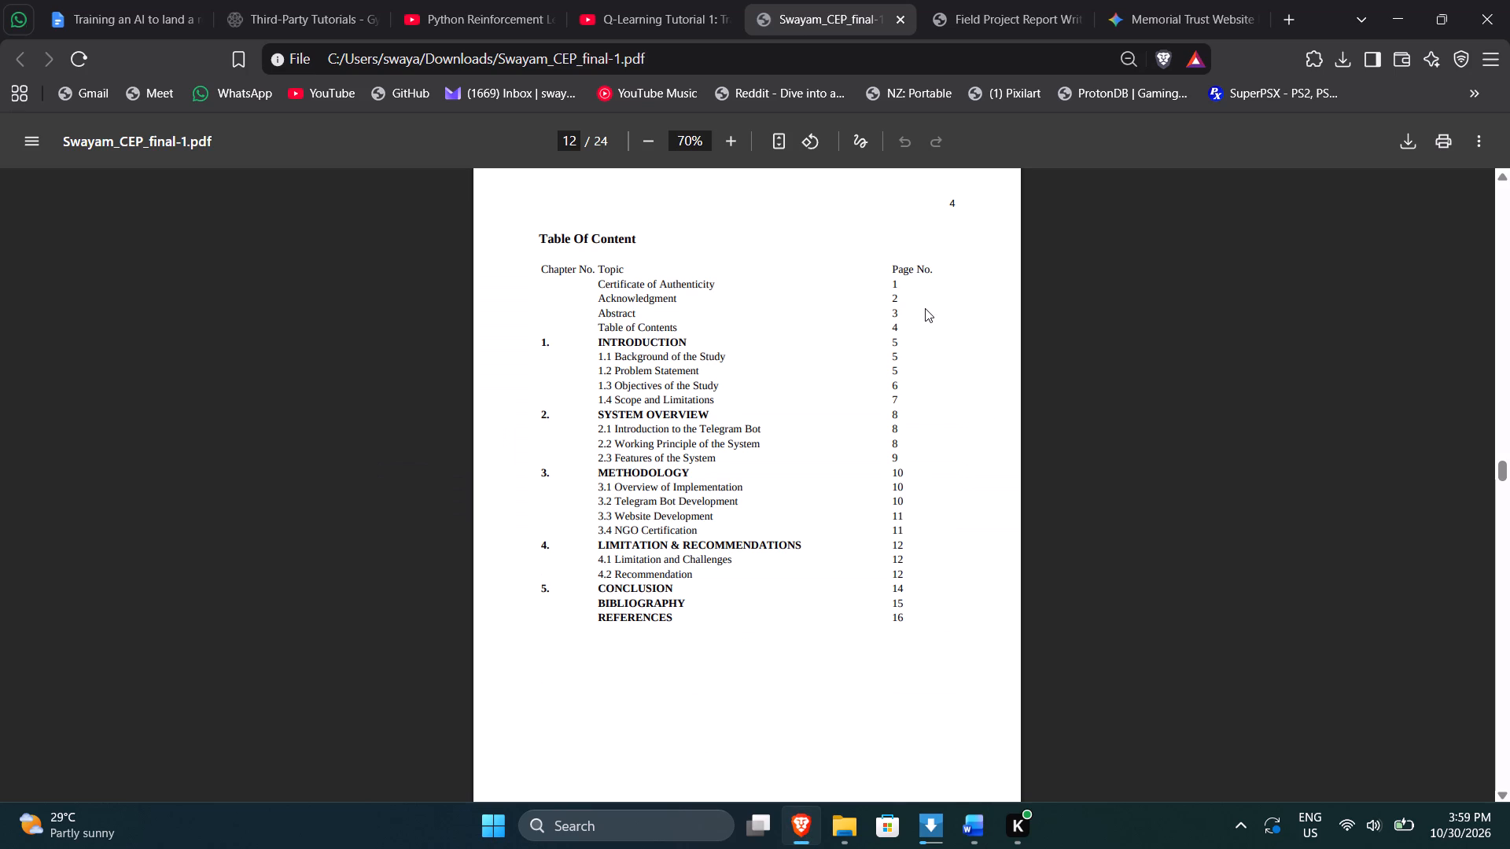
pyautogui.hotkey('alt', 'Tab')
pyautogui.click(737, 250)
pyautogui.press('Return')
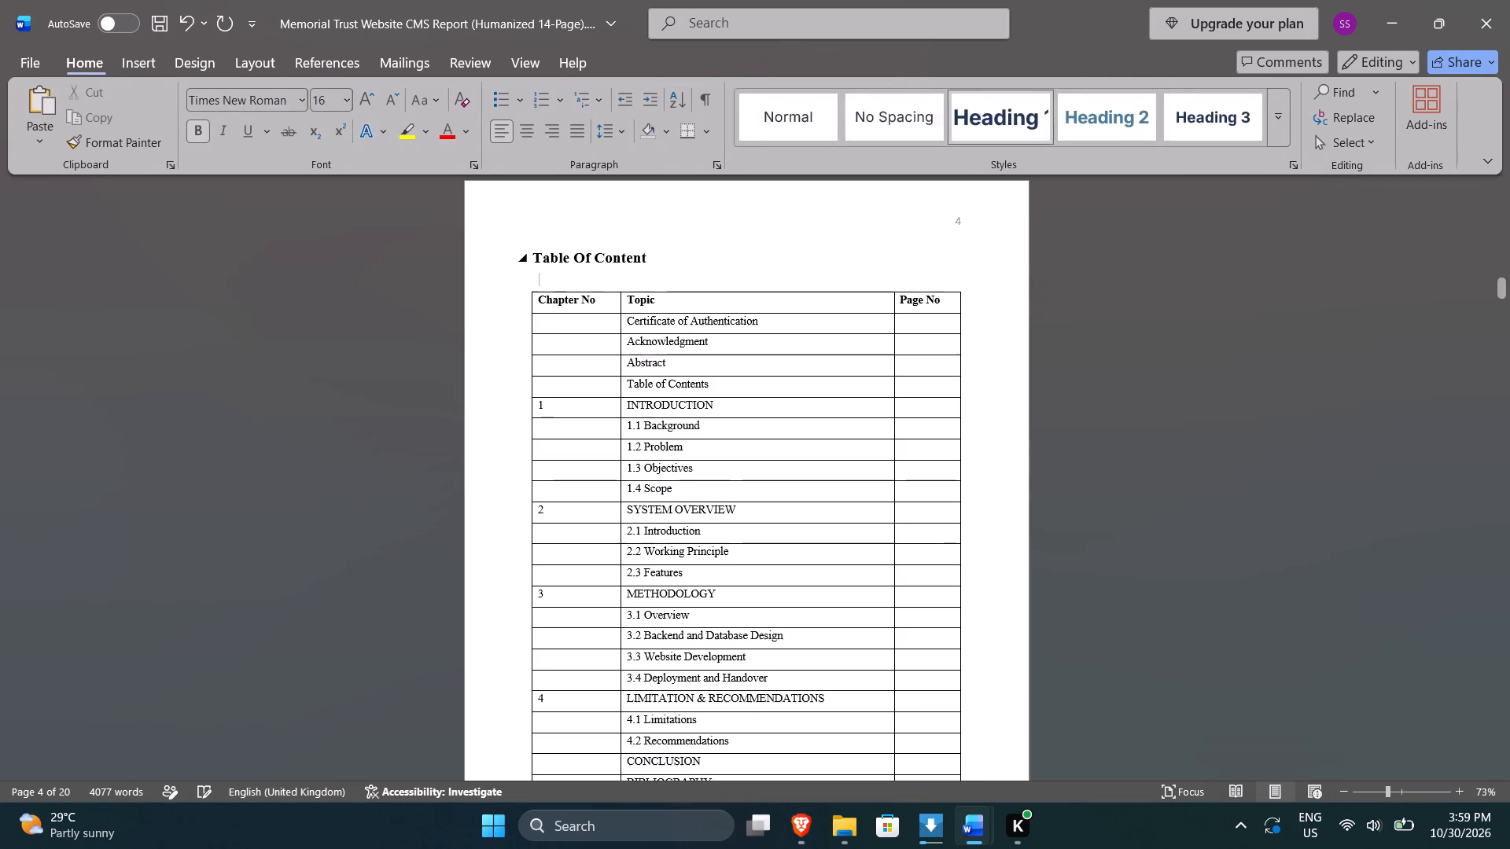
# Delete the empty lines above the "1. INTRODUCTION" heading on page 5.
pyautogui.scroll(-19, 709, 294)
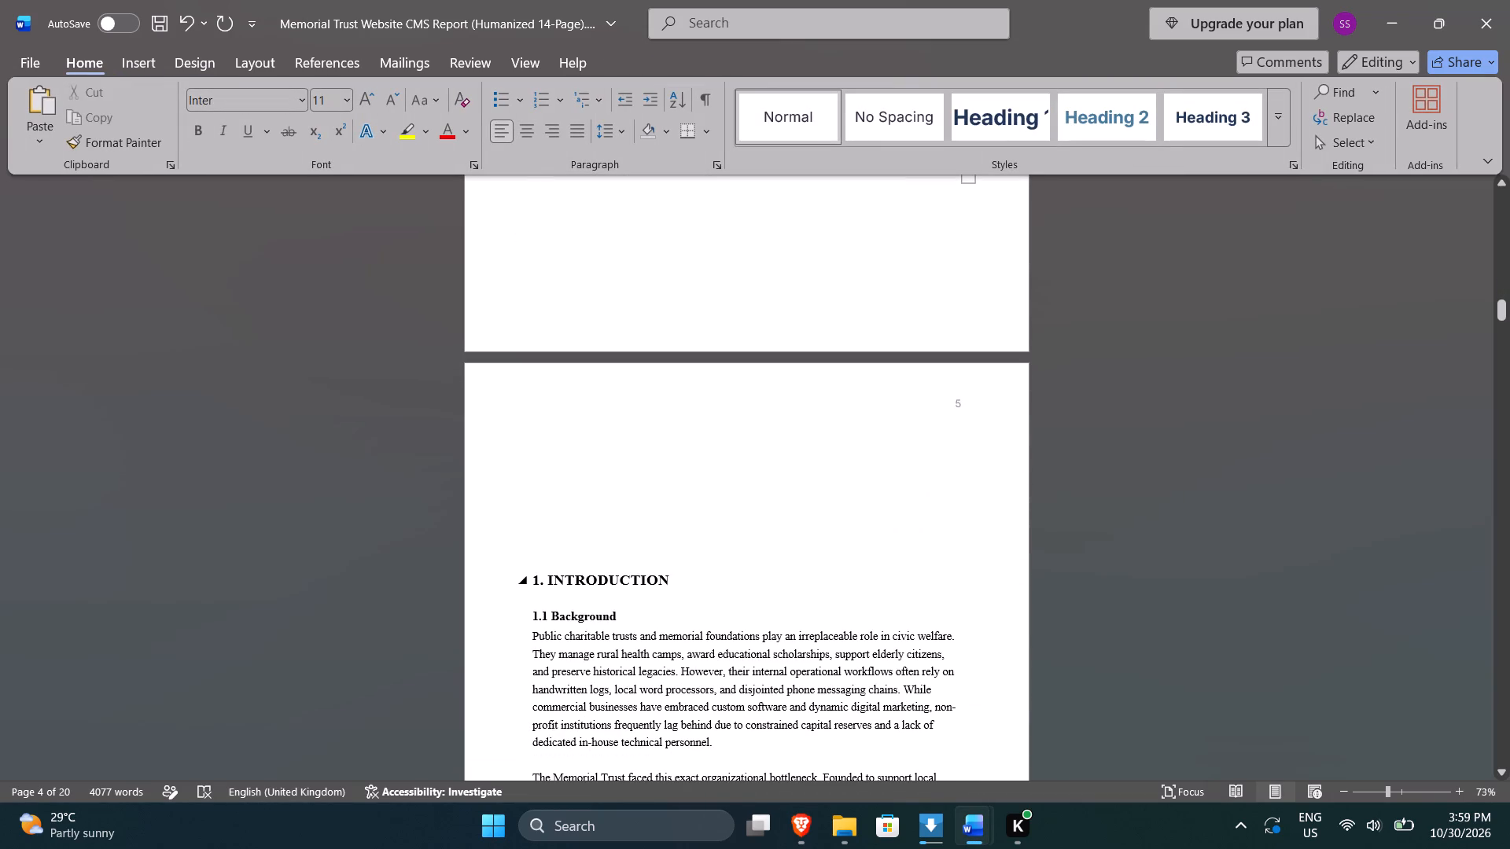
pyautogui.click(727, 550)
pyautogui.press('Up')
pyautogui.press('BackSpace')
pyautogui.press('BackSpace')
pyautogui.press('BackSpace')
pyautogui.press('BackSpace')
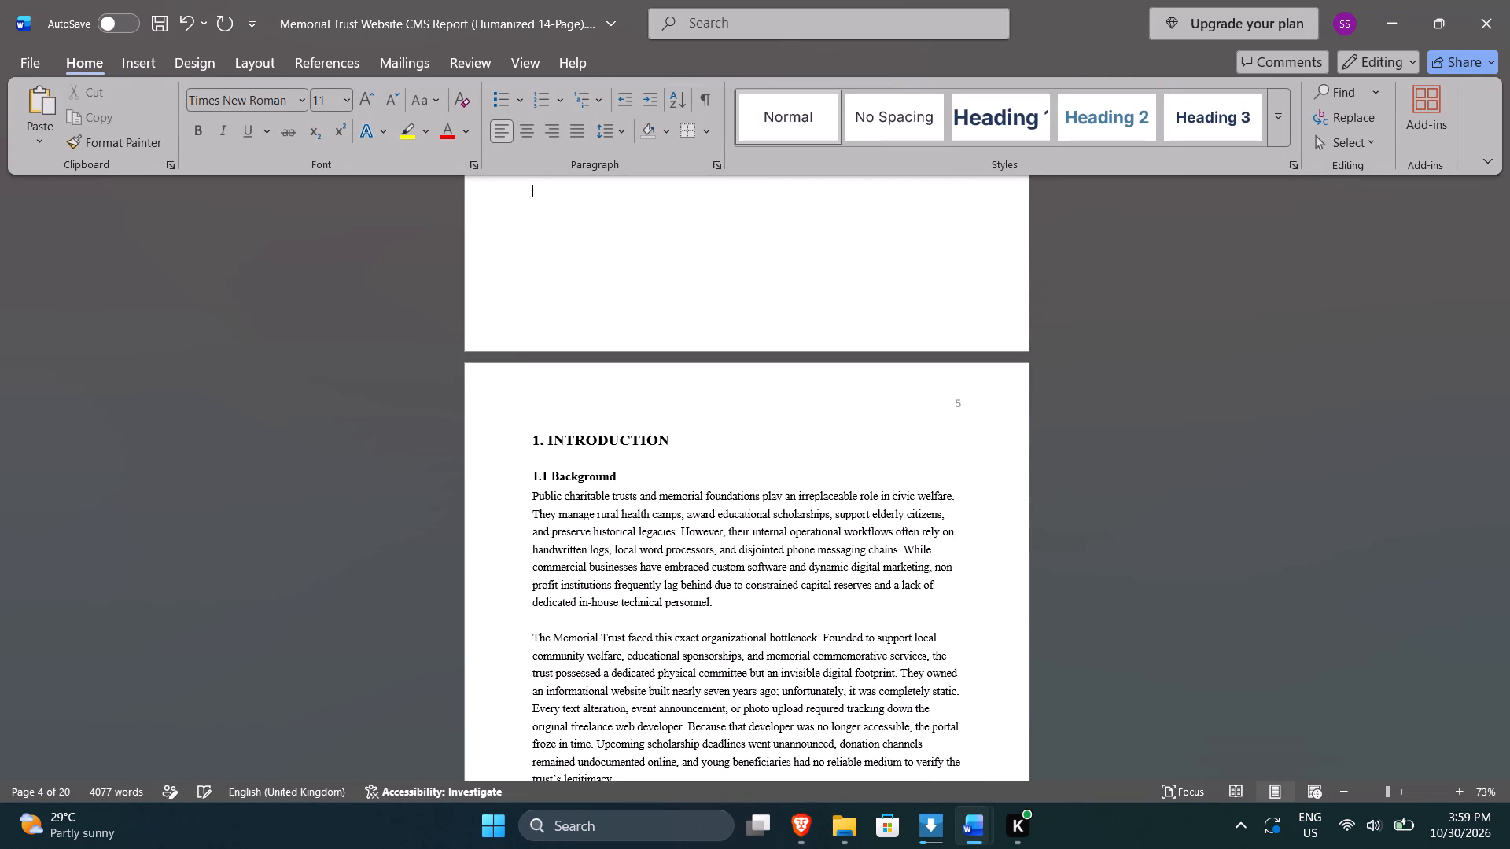
# Enter page numbers 1, 2, 3 and 4 for the Certificate of Authentication, Acknowledgment, Abstract and Table of Contents rows.
pyautogui.scroll(15, 726, 550)
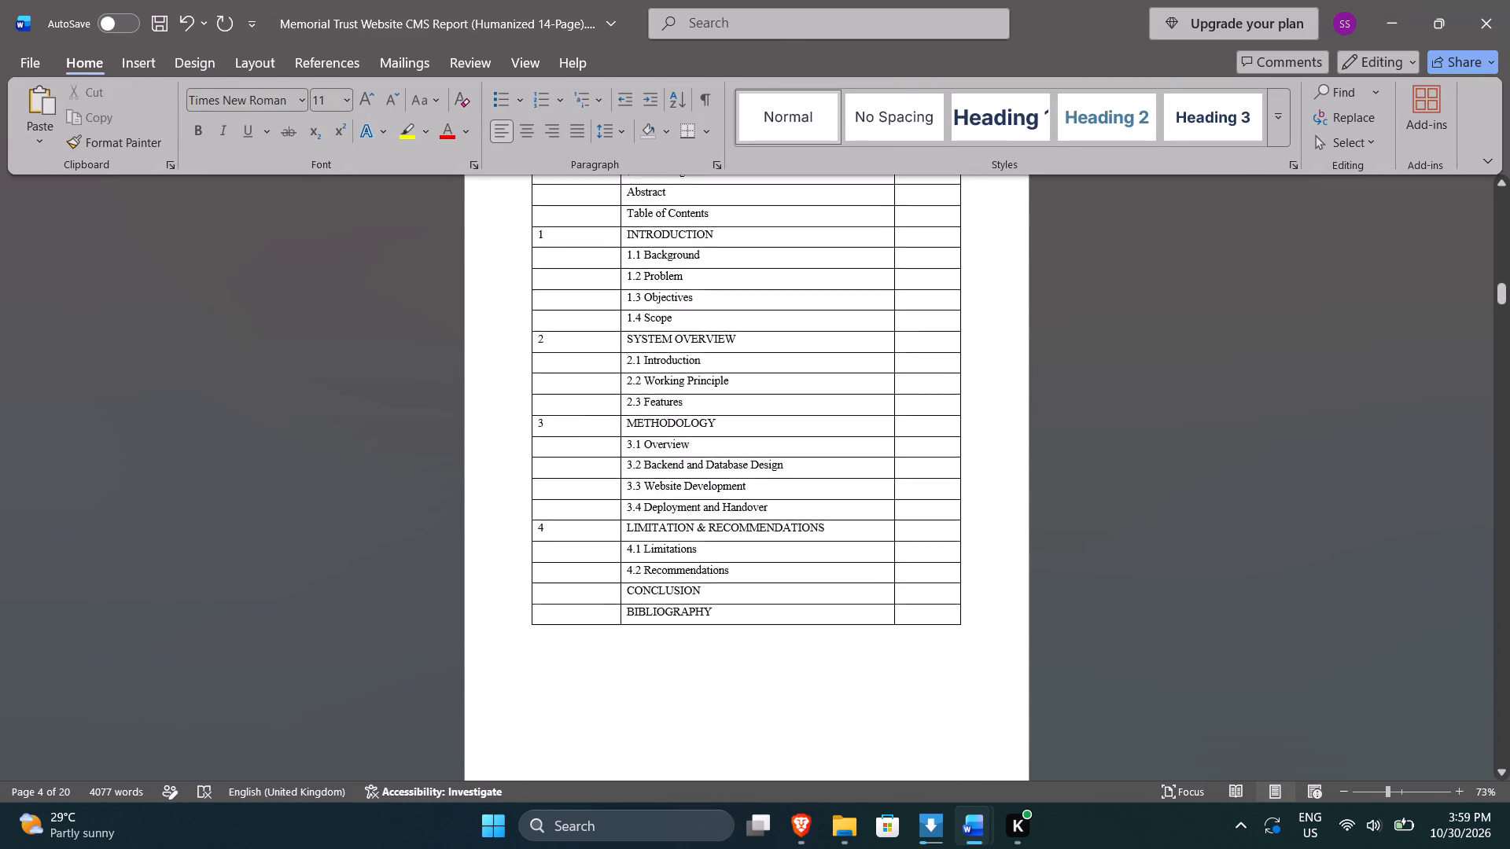
pyautogui.scroll(2, 731, 551)
pyautogui.click(924, 263)
pyautogui.press('1')
pyautogui.click(931, 275)
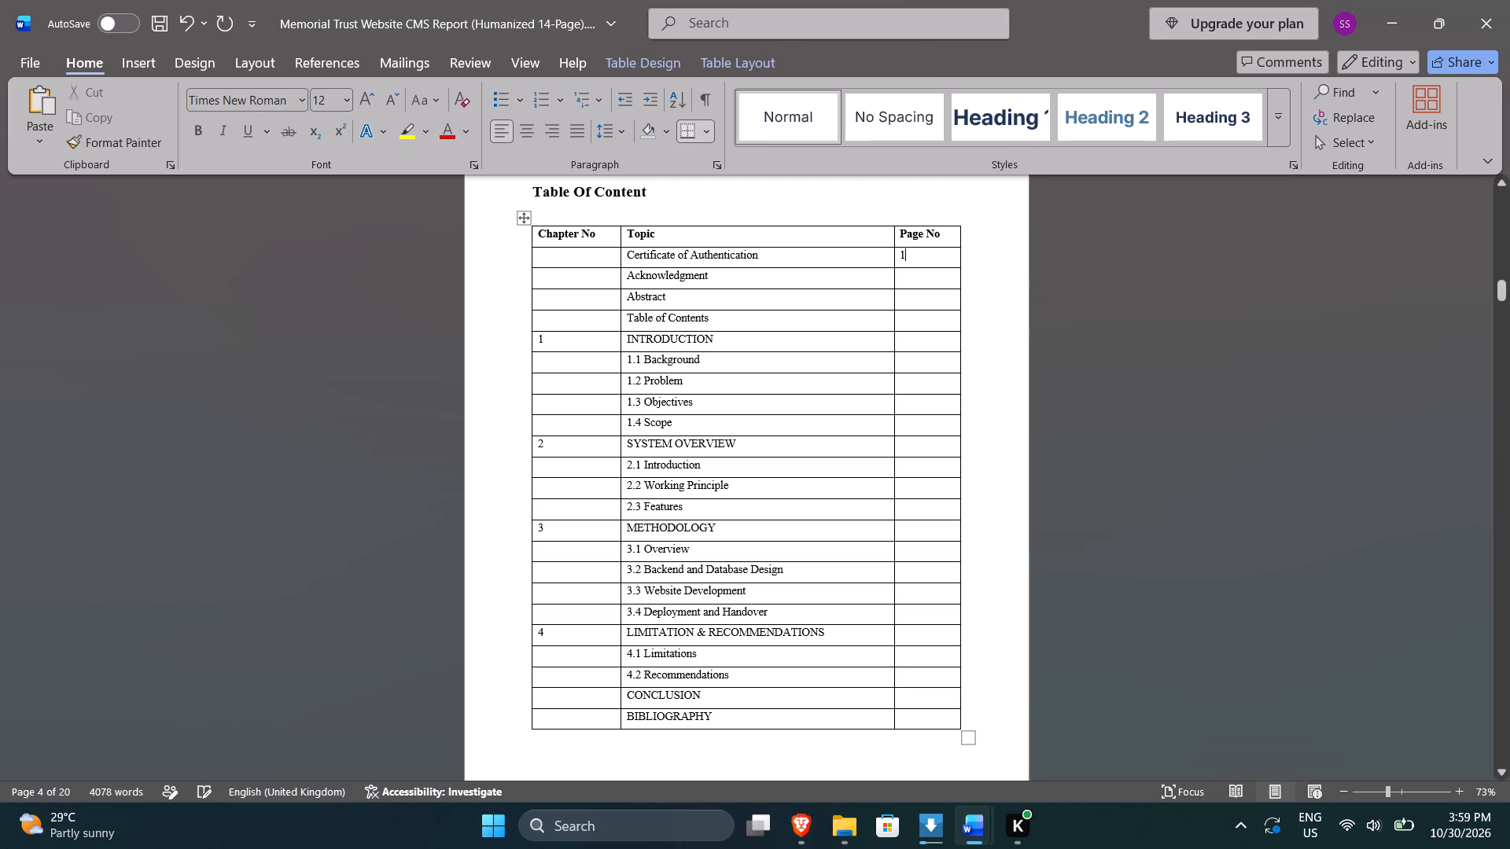
pyautogui.press('2')
pyautogui.click(911, 309)
pyautogui.press('3')
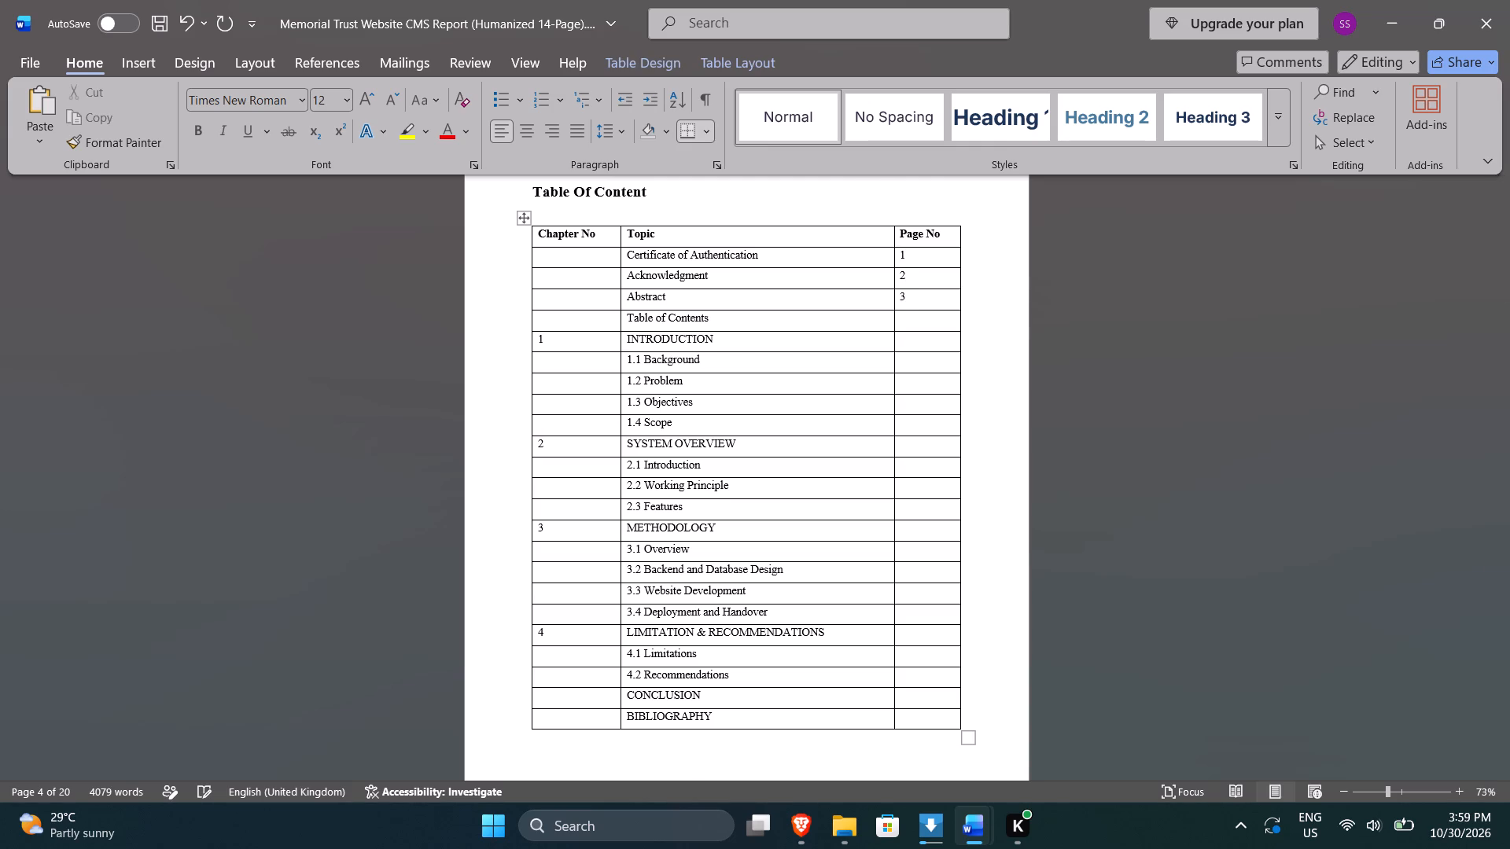
pyautogui.click(911, 324)
pyautogui.press('4')
# Save the report with the cursor placed in the INTRODUCTION row's Page No cell.
pyautogui.scroll(-1, 928, 447)
pyautogui.scroll(3, 928, 447)
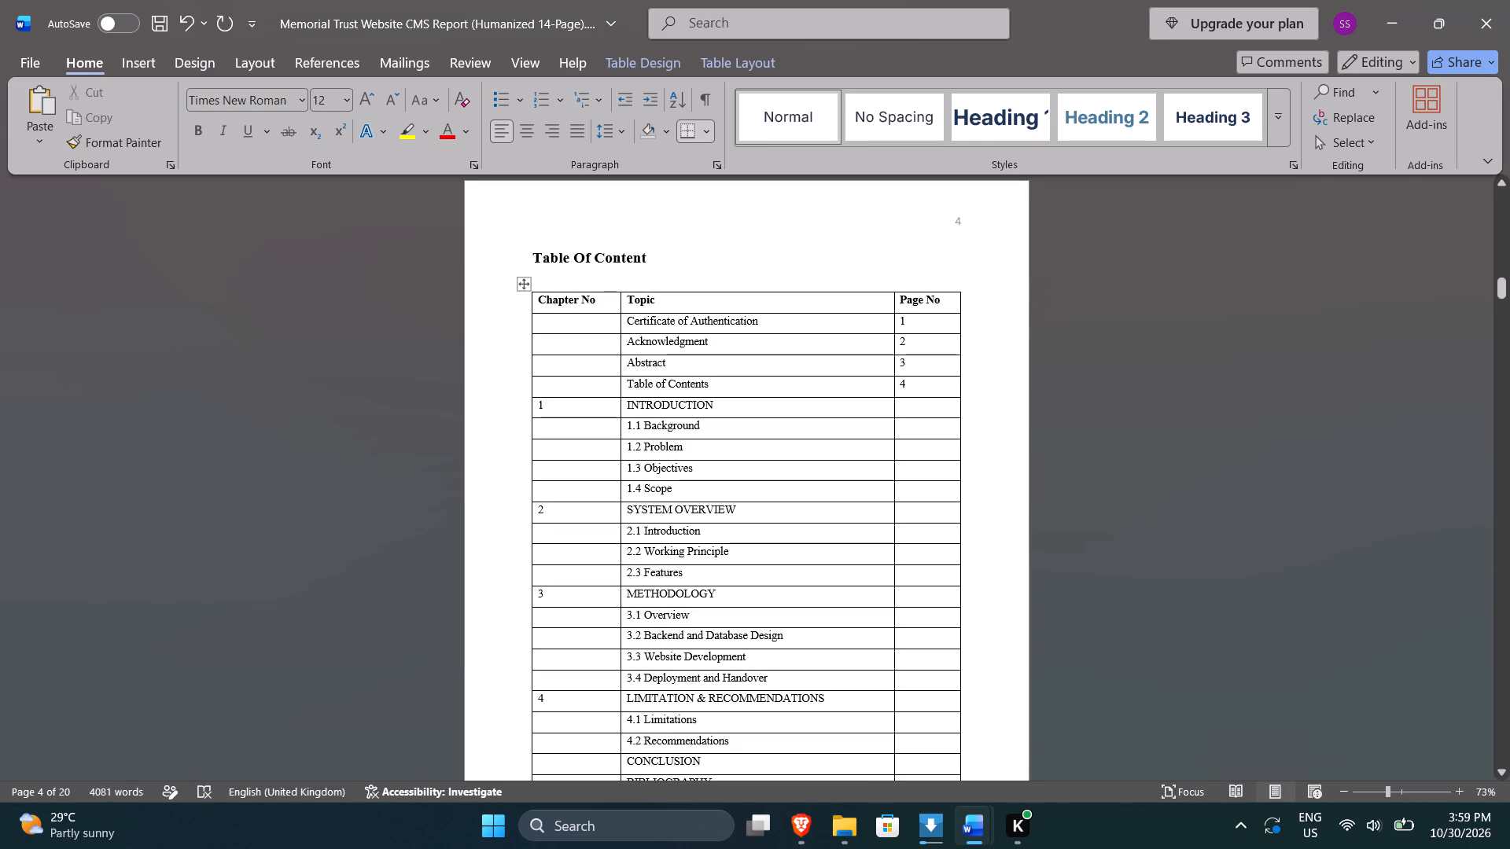
pyautogui.scroll(-2, 929, 447)
pyautogui.click(906, 340)
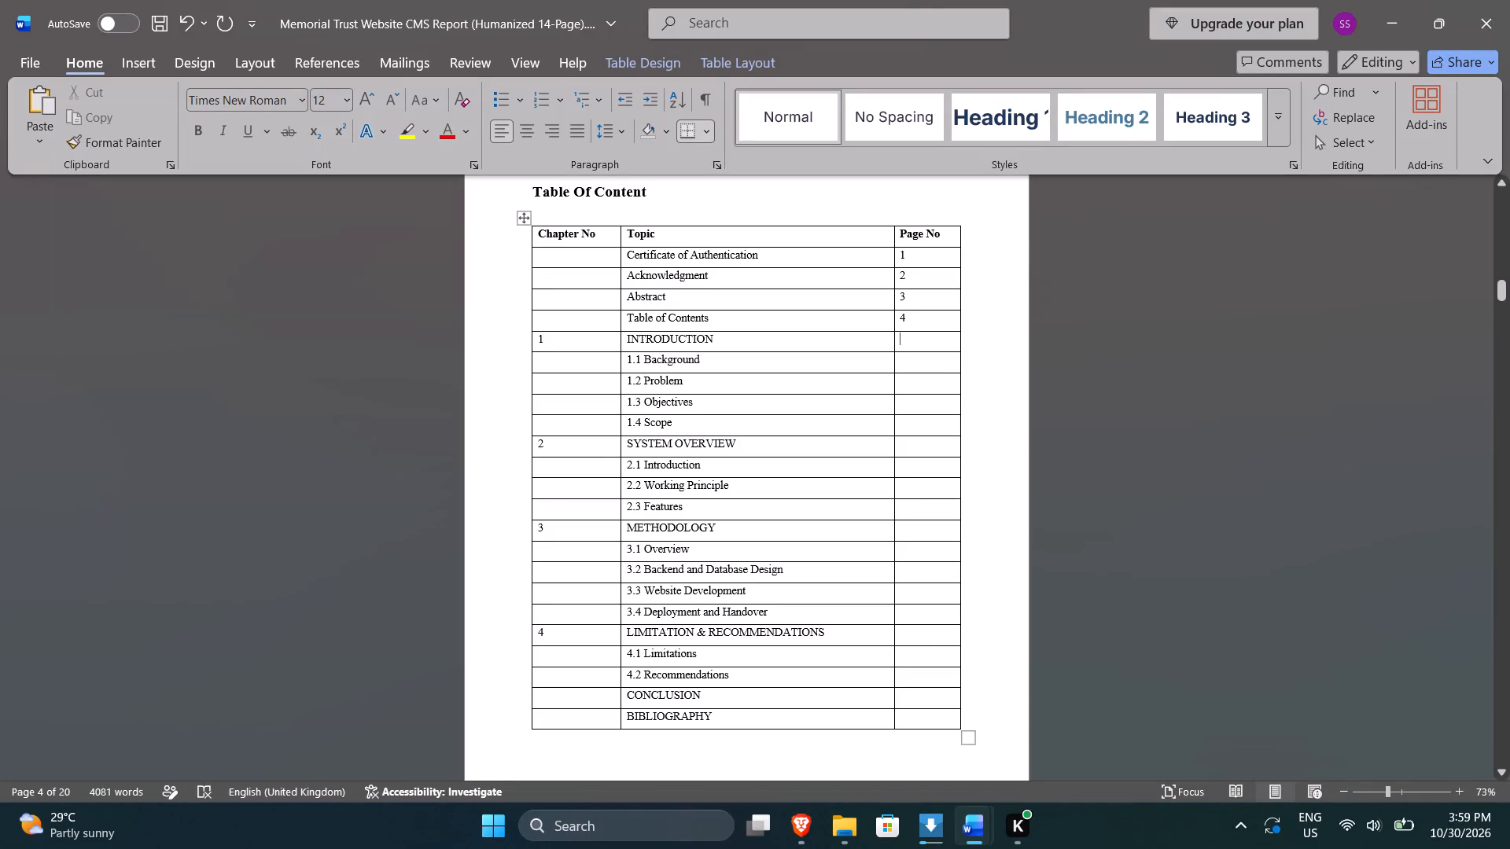
pyautogui.hotkey('ctrl', 's')
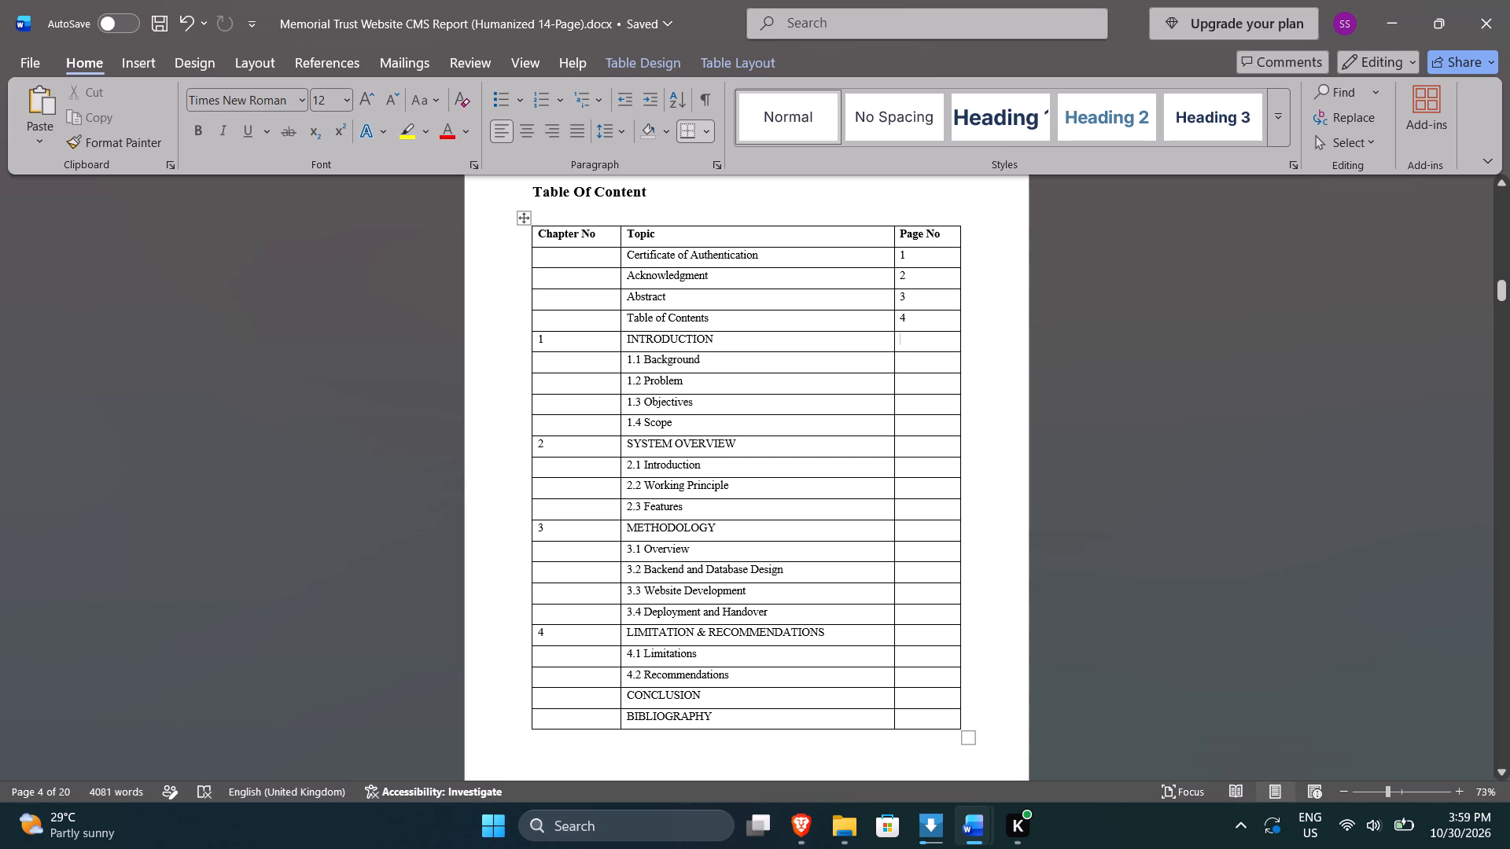
# Check the reference PDF's contents page, and enter page number 5 for the INTRODUCTION row of the report's table.
pyautogui.hotkey('alt', 'Tab')
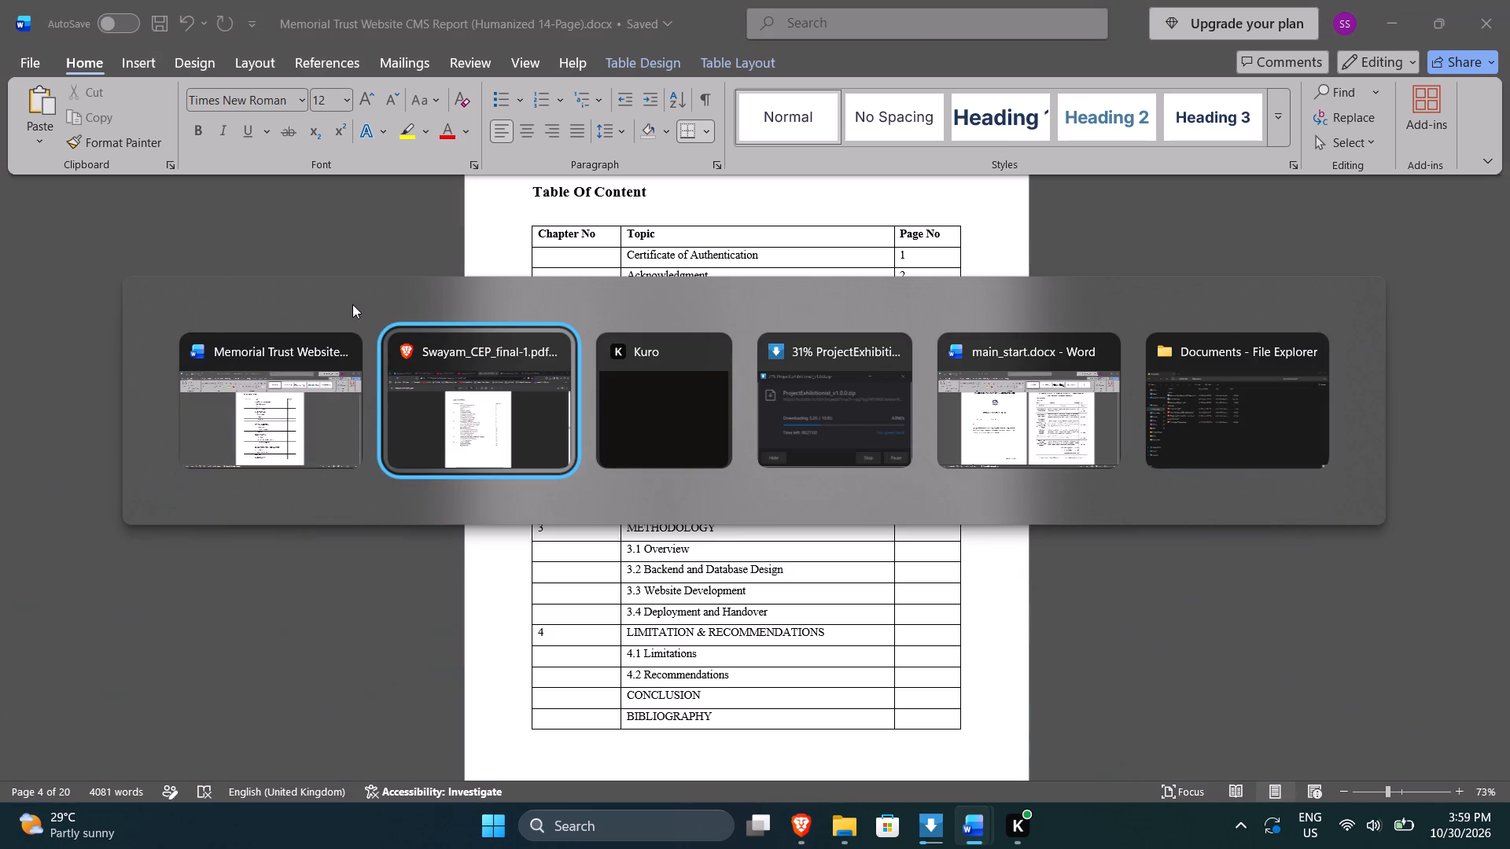
pyautogui.hotkey('alt', 'Tab')
pyautogui.hotkey('alt', 'Tab')
pyautogui.hotkey('alt', 'Tab')
pyautogui.click(1501, 0)
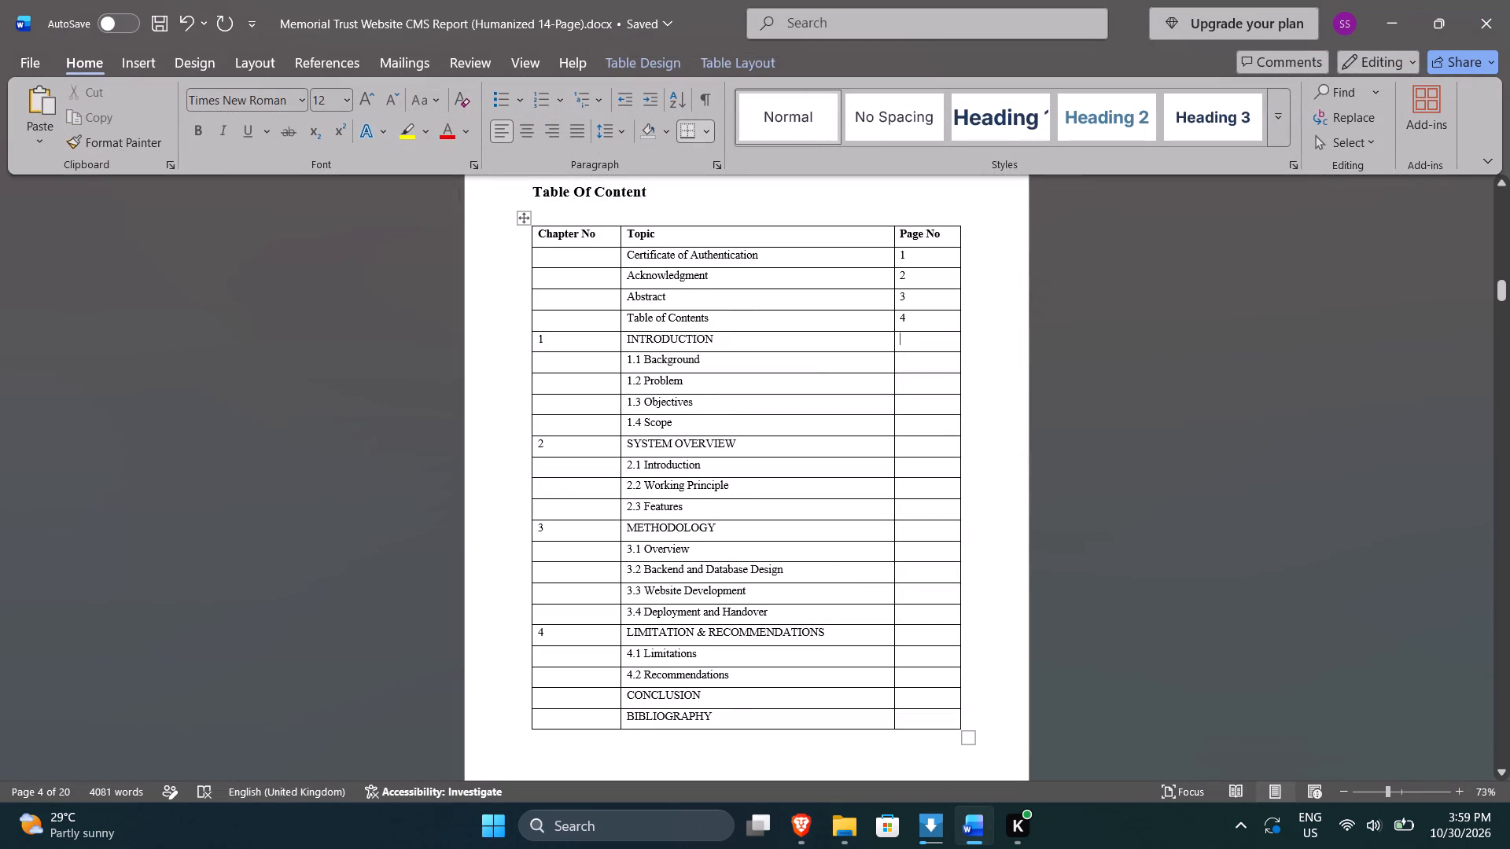
pyautogui.hotkey('alt', 'Tab')
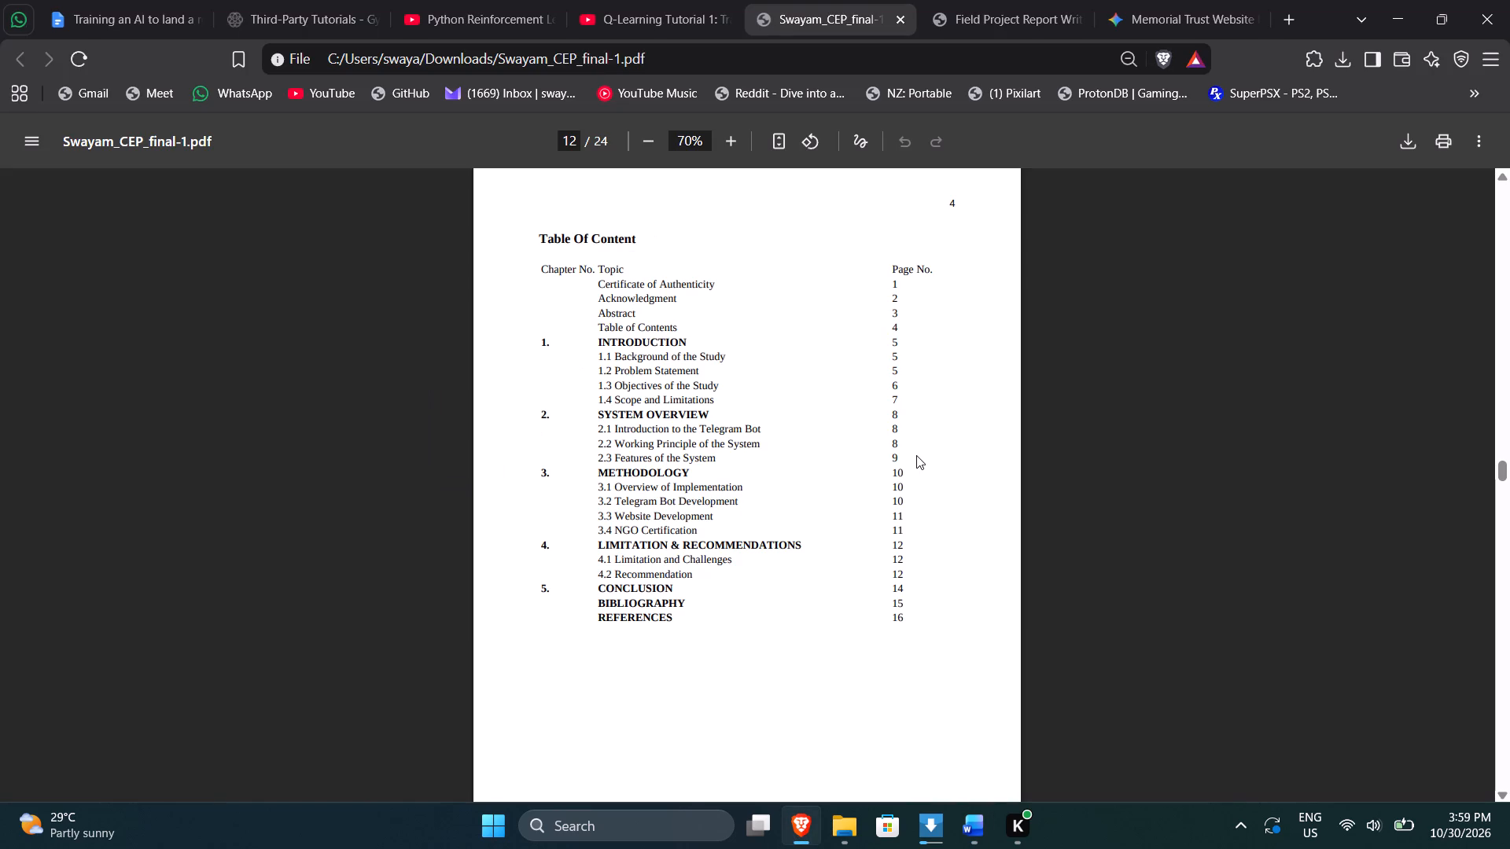
pyautogui.hotkey('alt', 'Tab')
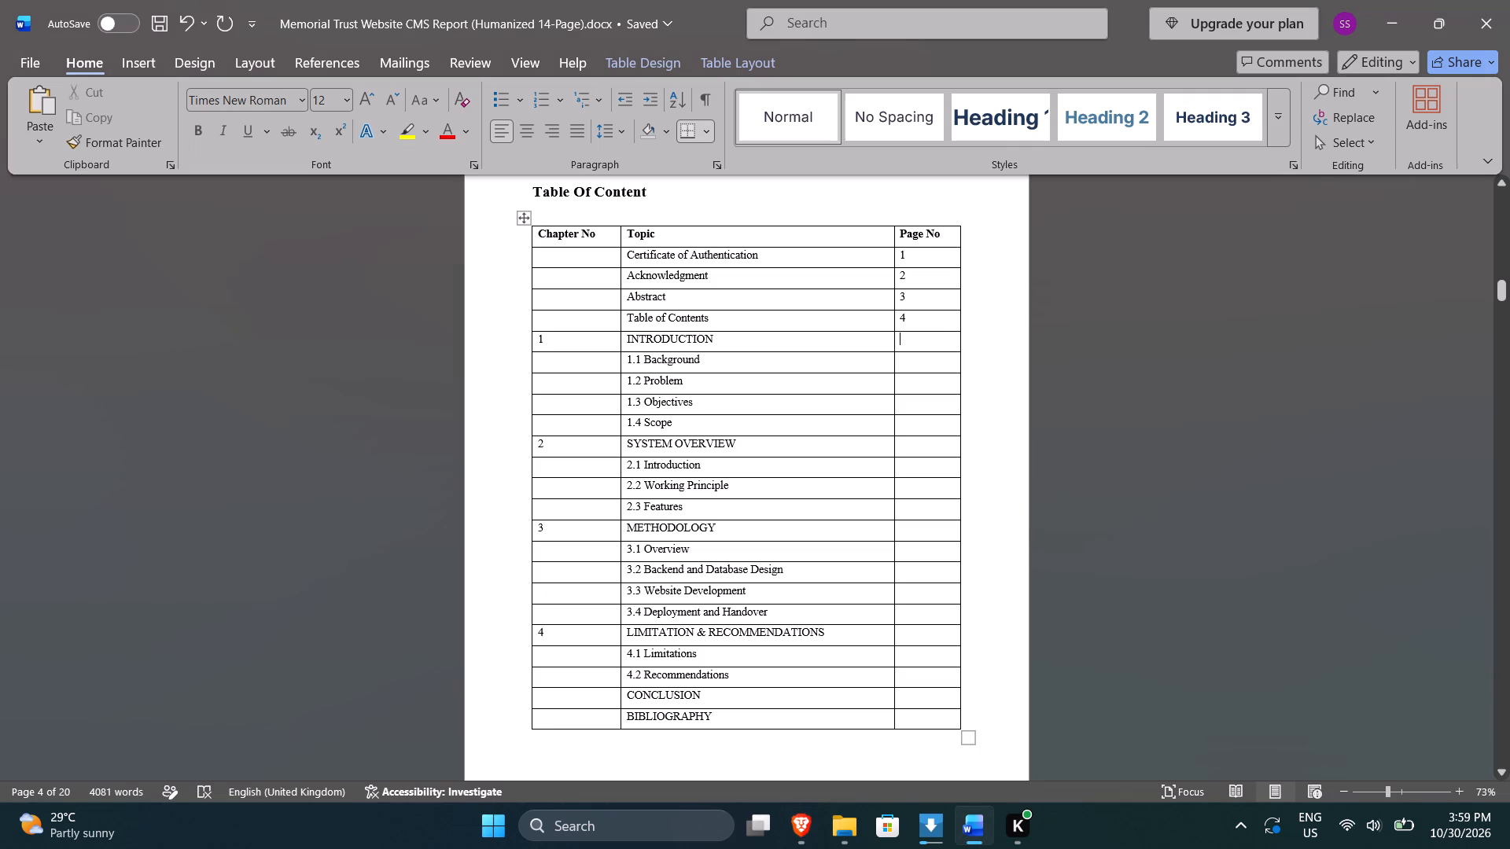
pyautogui.press('5')
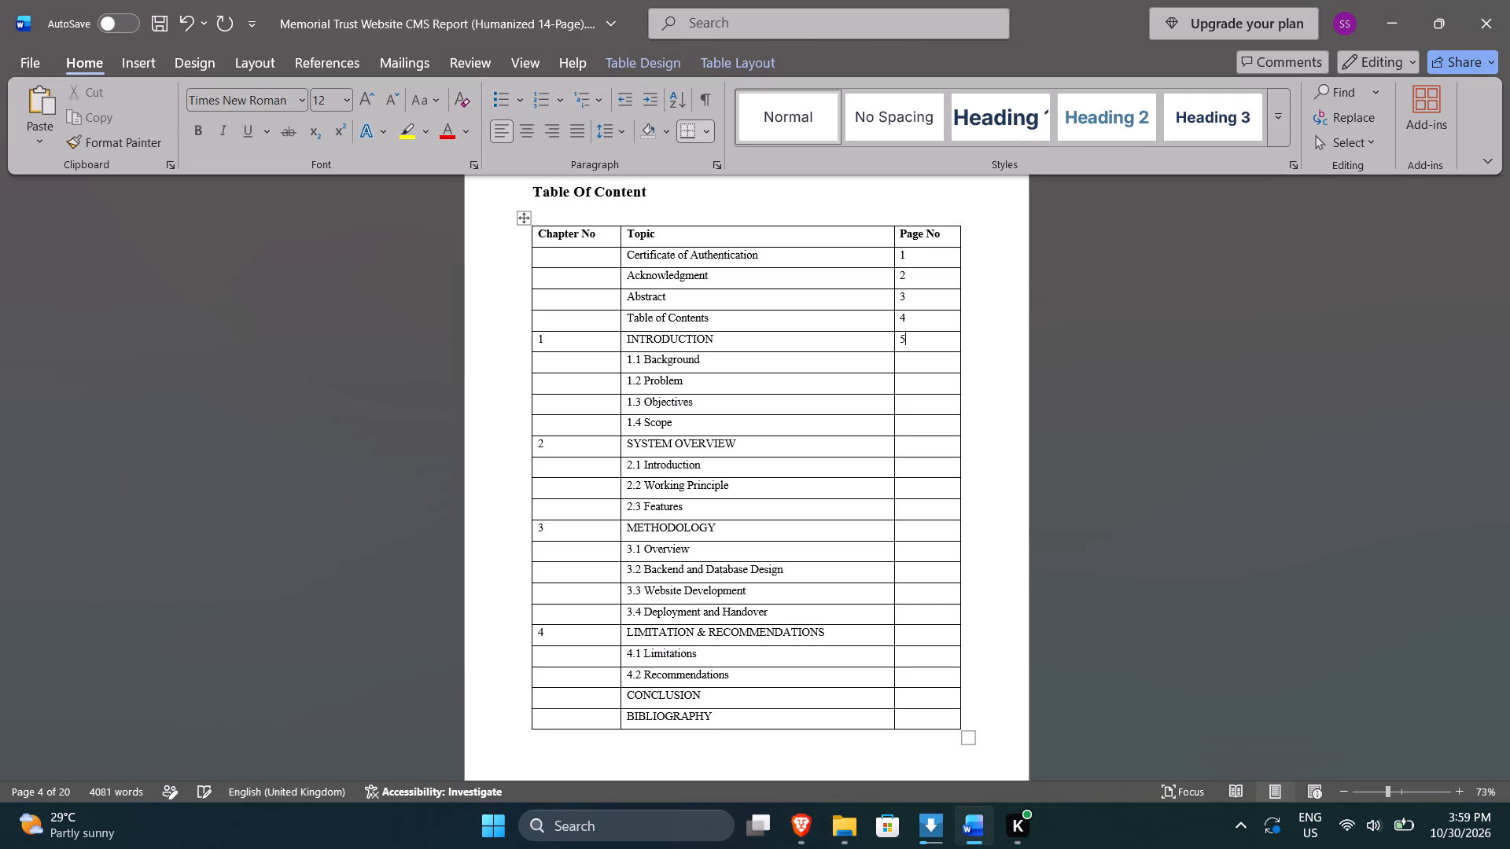
# Check the introduction pages in the reference PDF and the report, and enter page number 5 for 1.1 Background and 1.2 Problem.
pyautogui.click(905, 358)
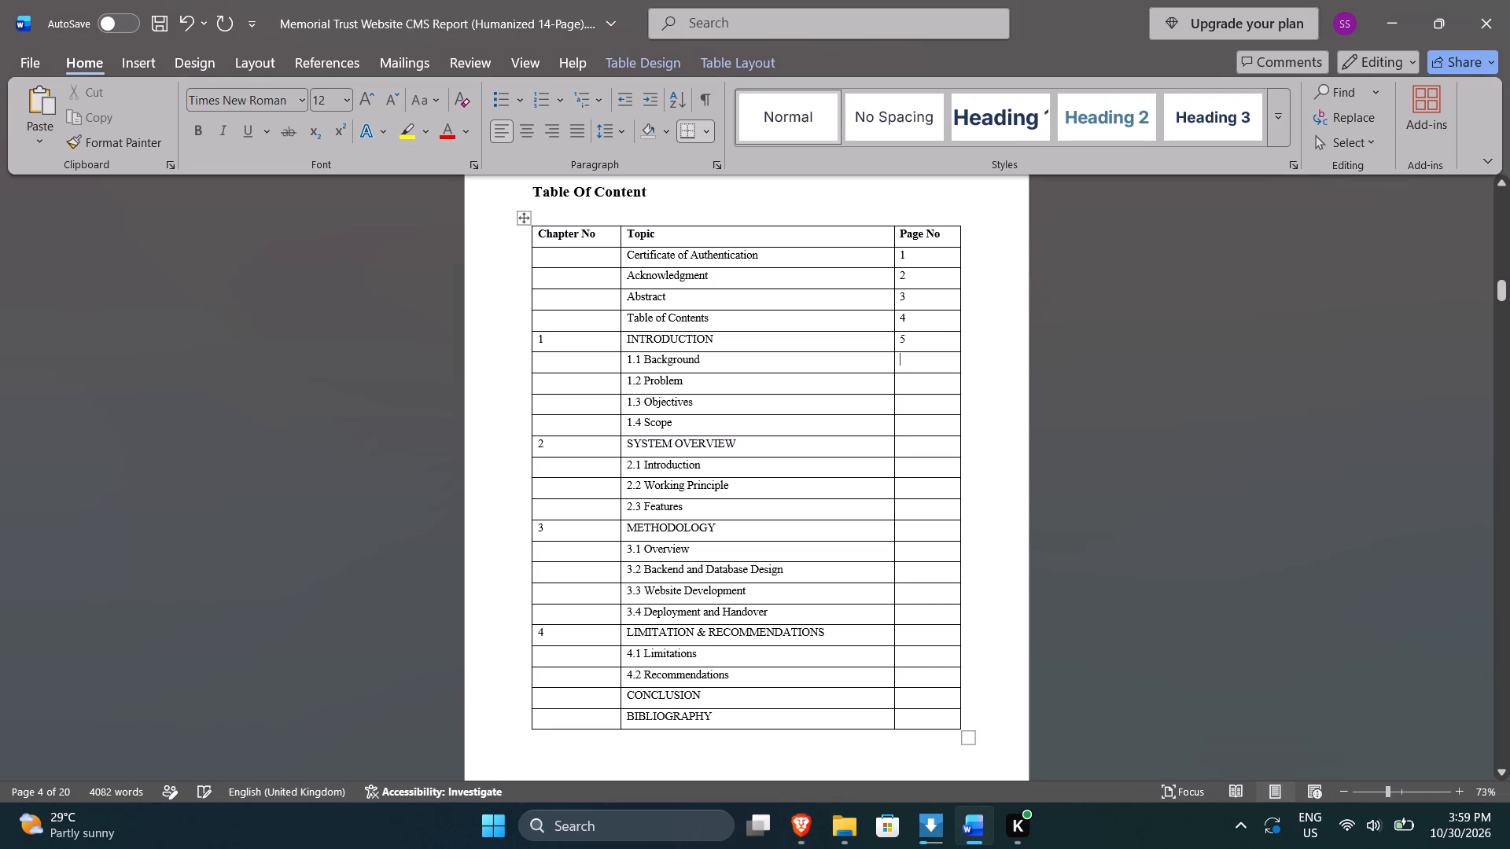
pyautogui.hotkey('alt', 'Tab')
pyautogui.scroll(-6, 930, 447)
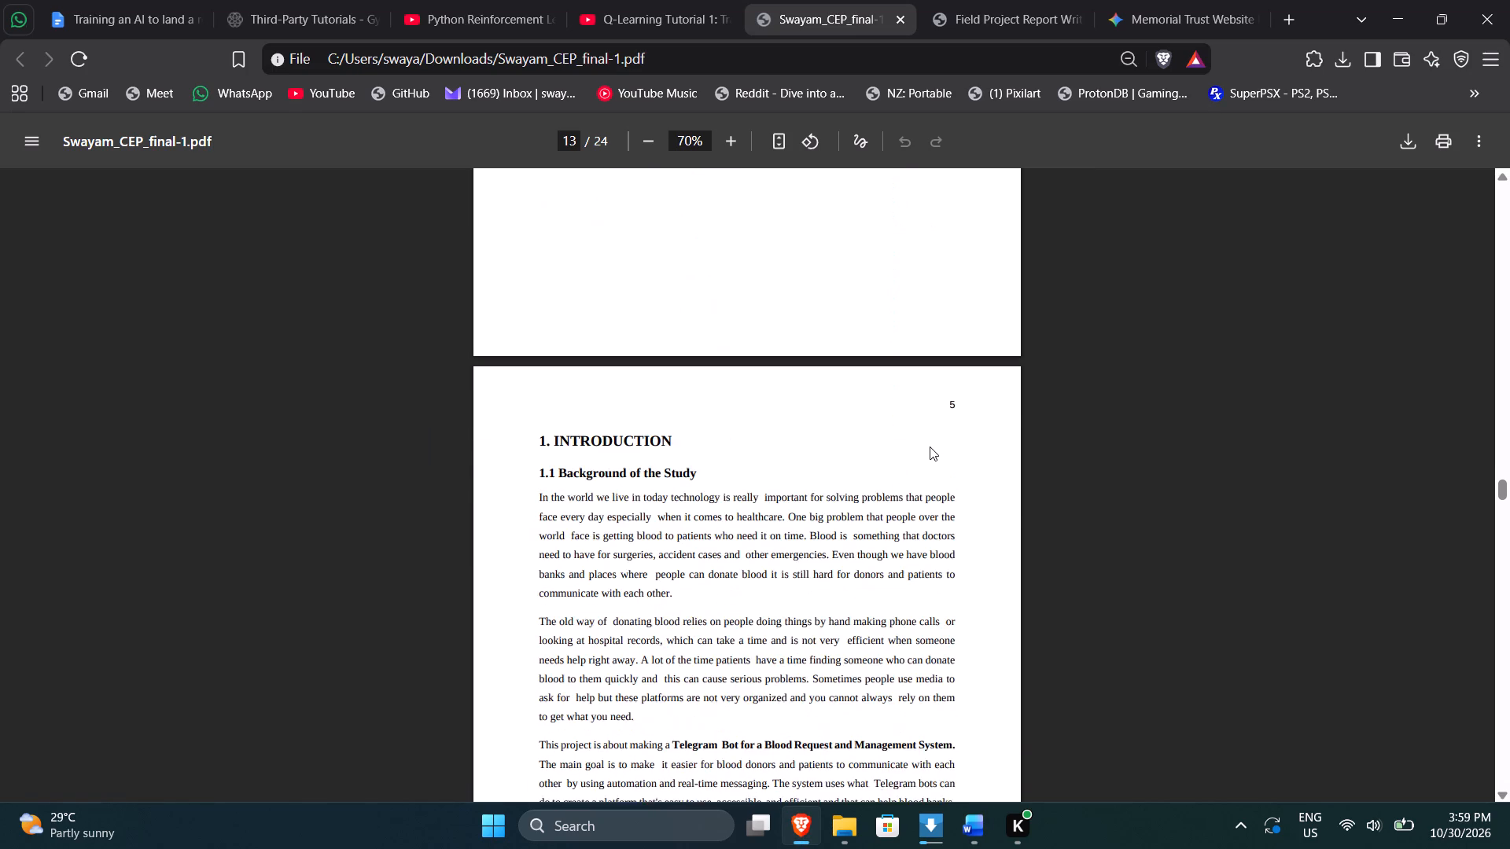
pyautogui.scroll(-1, 930, 447)
pyautogui.scroll(3, 930, 447)
pyautogui.hotkey('alt', 'Tab')
pyautogui.scroll(-10, 930, 447)
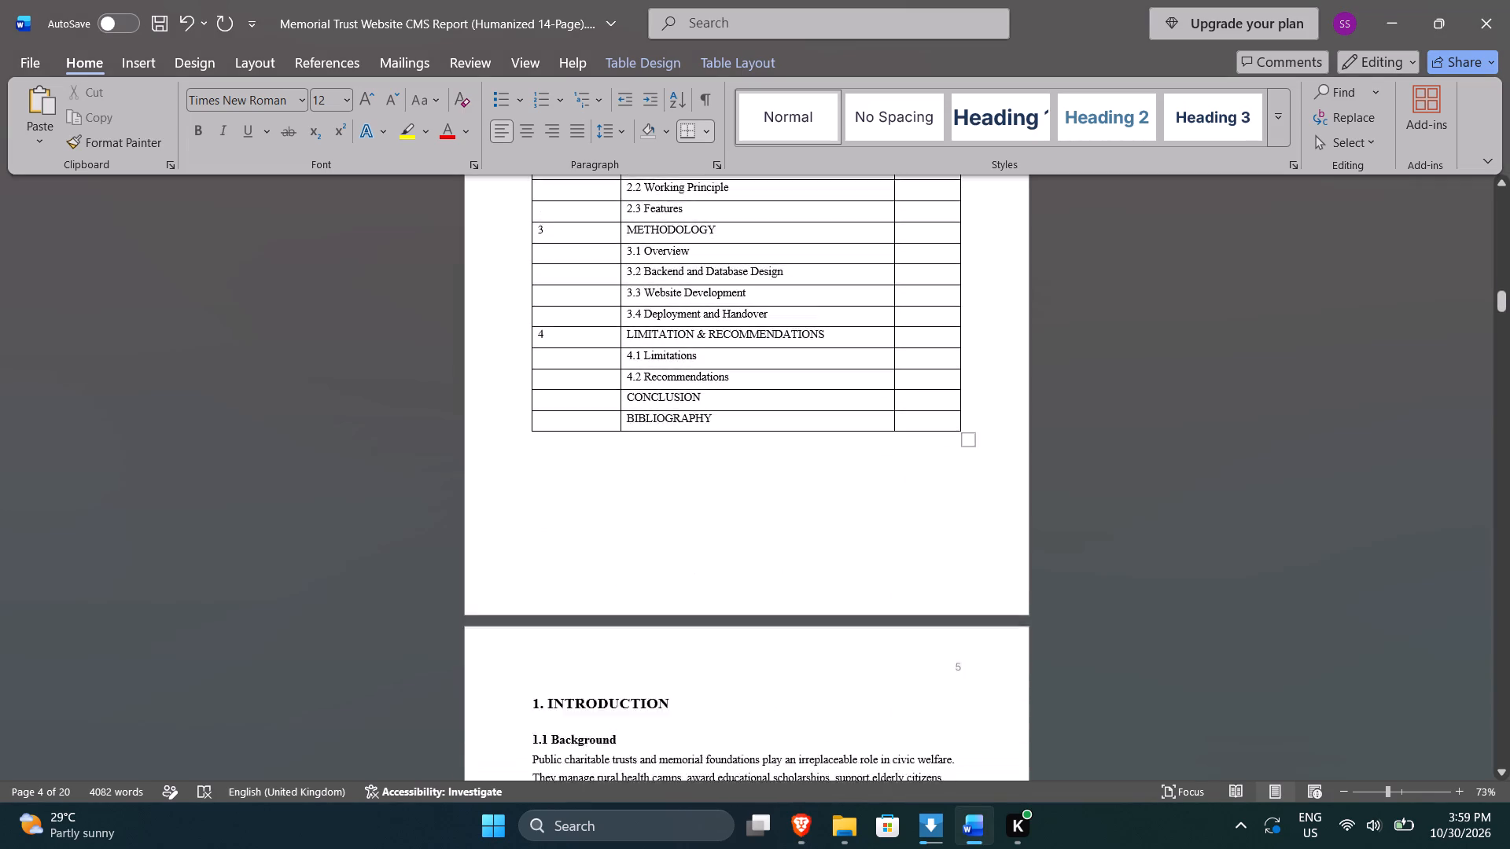
pyautogui.scroll(-12, 930, 447)
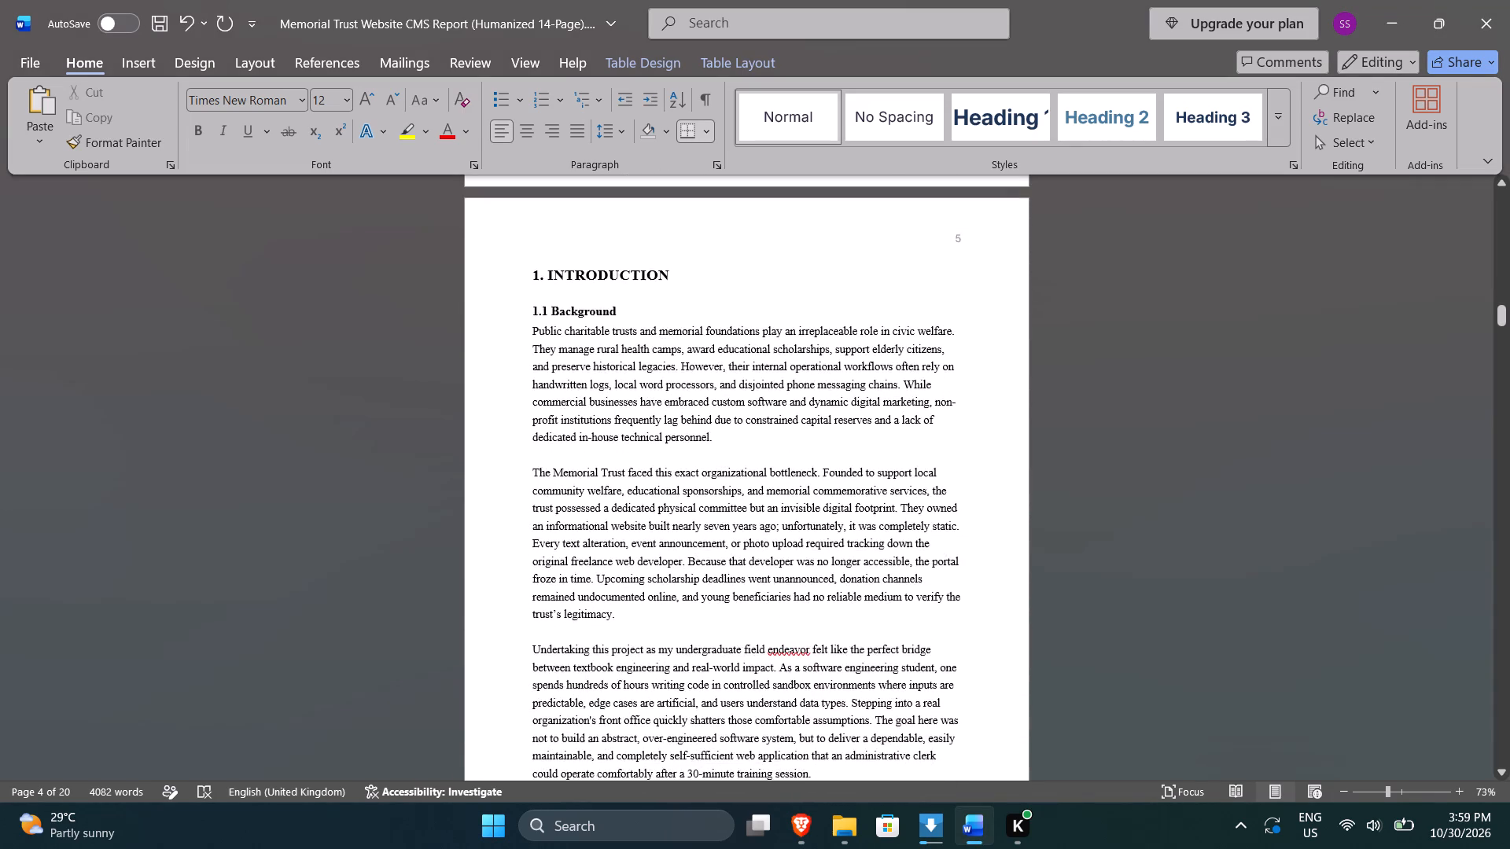
pyautogui.scroll(-8, 930, 447)
pyautogui.scroll(20, 930, 447)
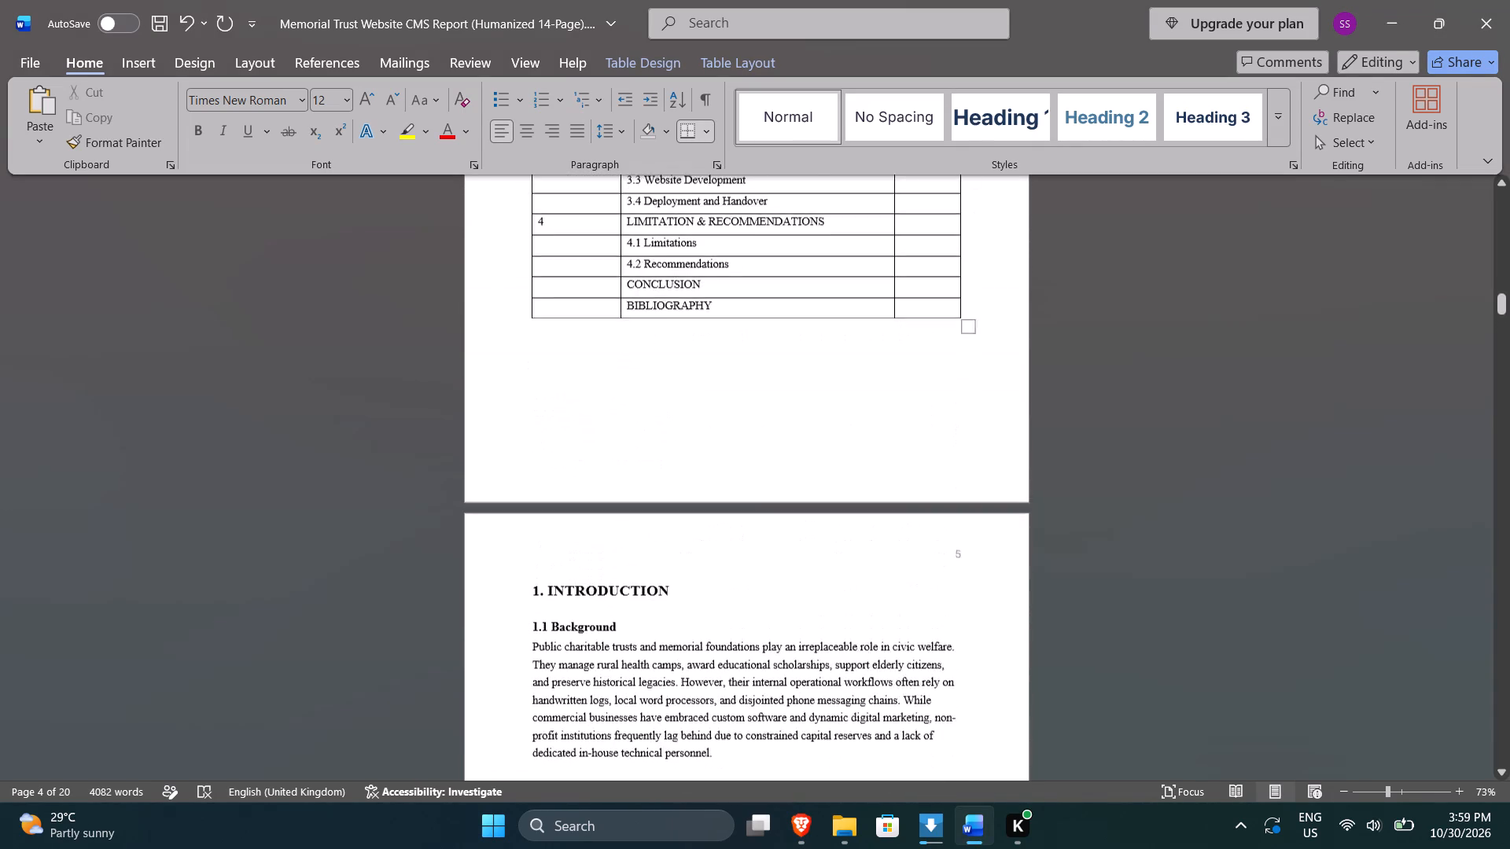
pyautogui.scroll(9, 941, 451)
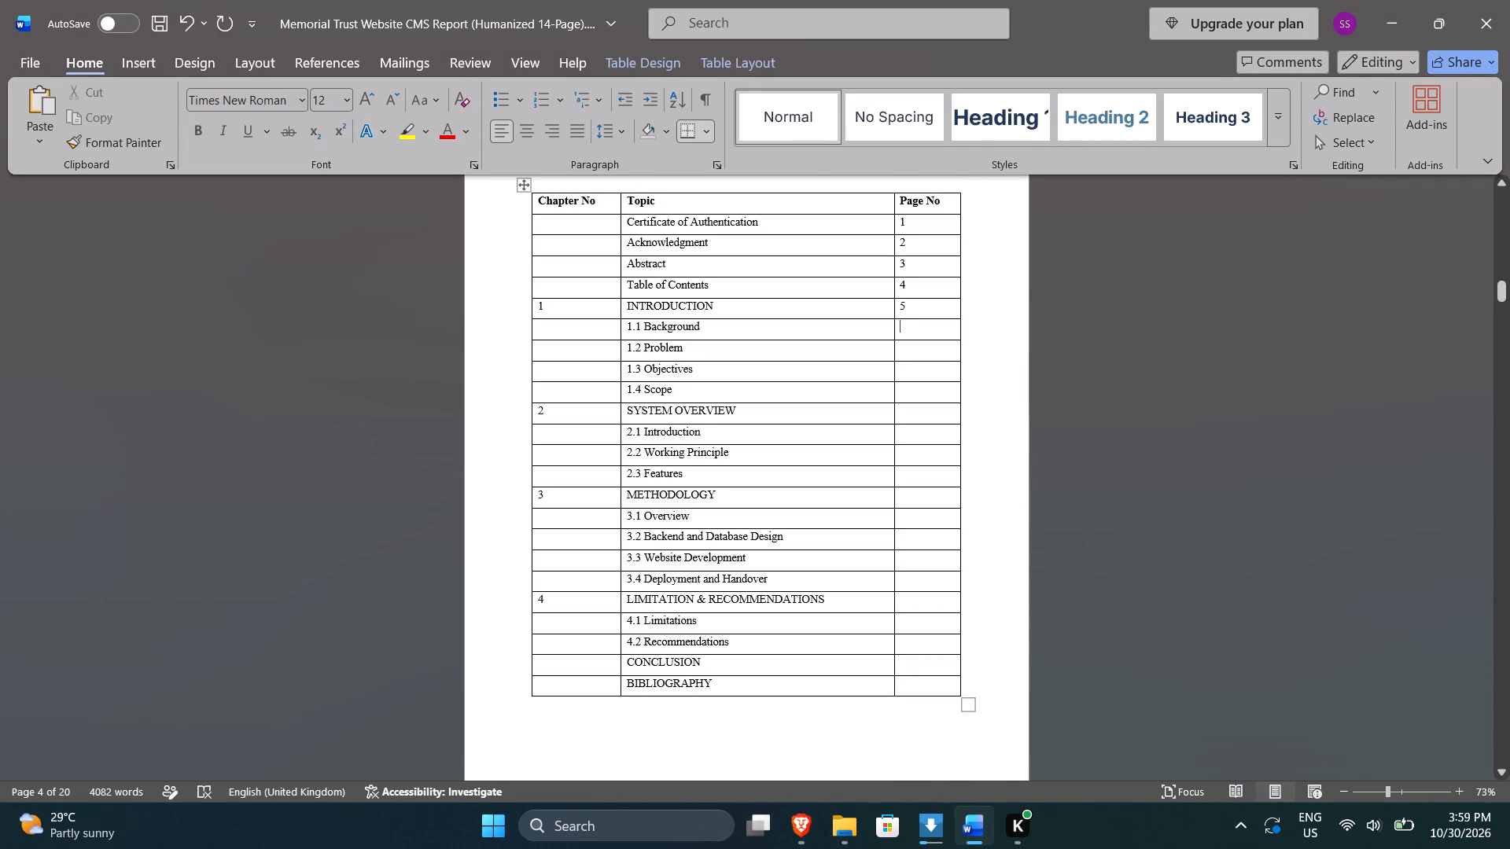
pyautogui.press('5')
pyautogui.press('Down')
pyautogui.press('5')
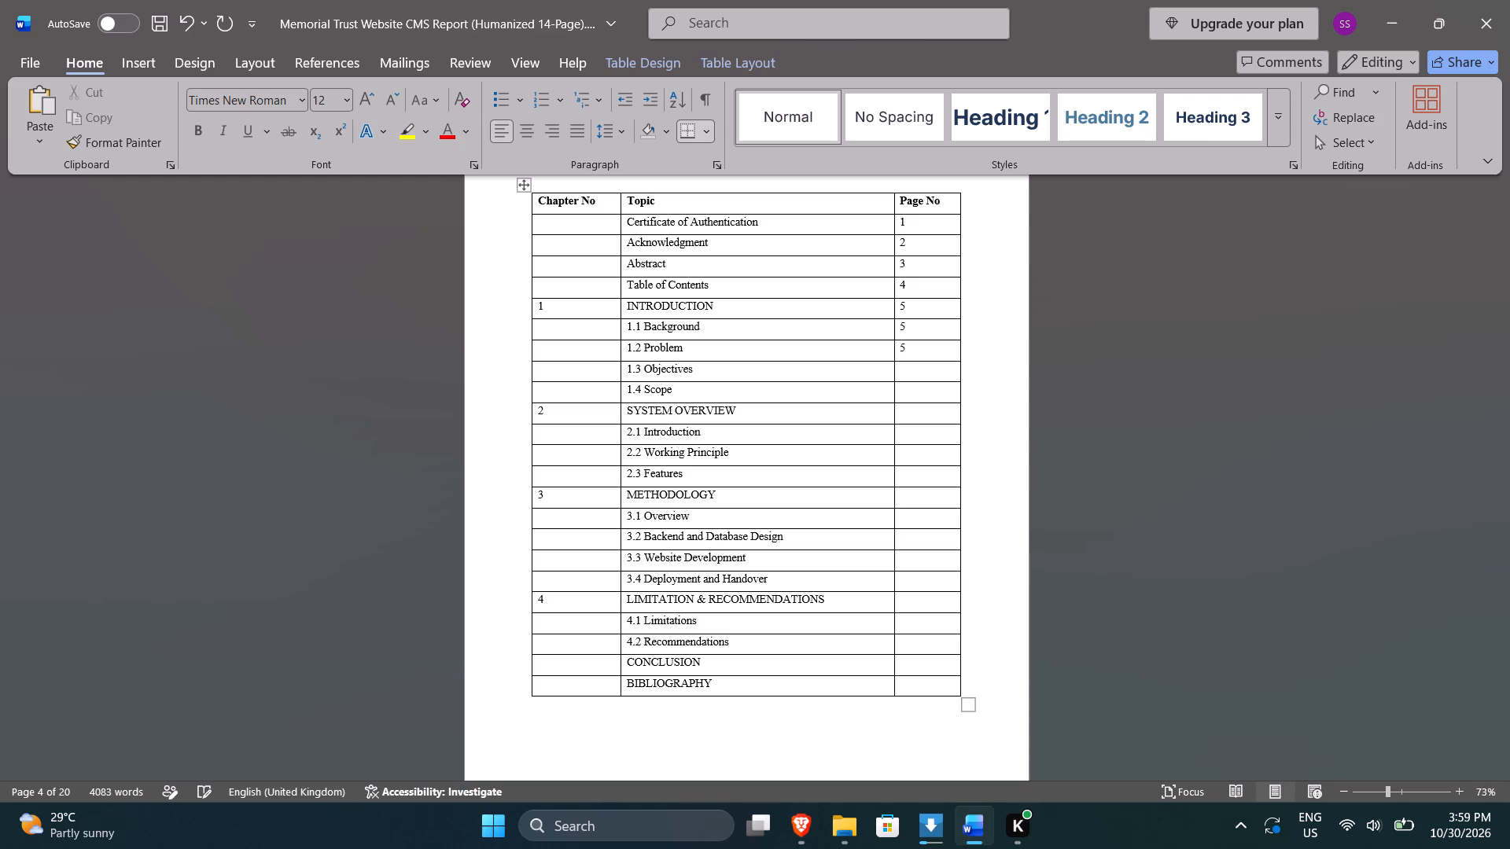
# Find where the following sections start, and enter page numbers 6, 7 and 8 for 1.3 Objectives, 1.4 Scope and SYSTEM OVERVIEW.
pyautogui.press('Down')
pyautogui.scroll(-9, 860, 387)
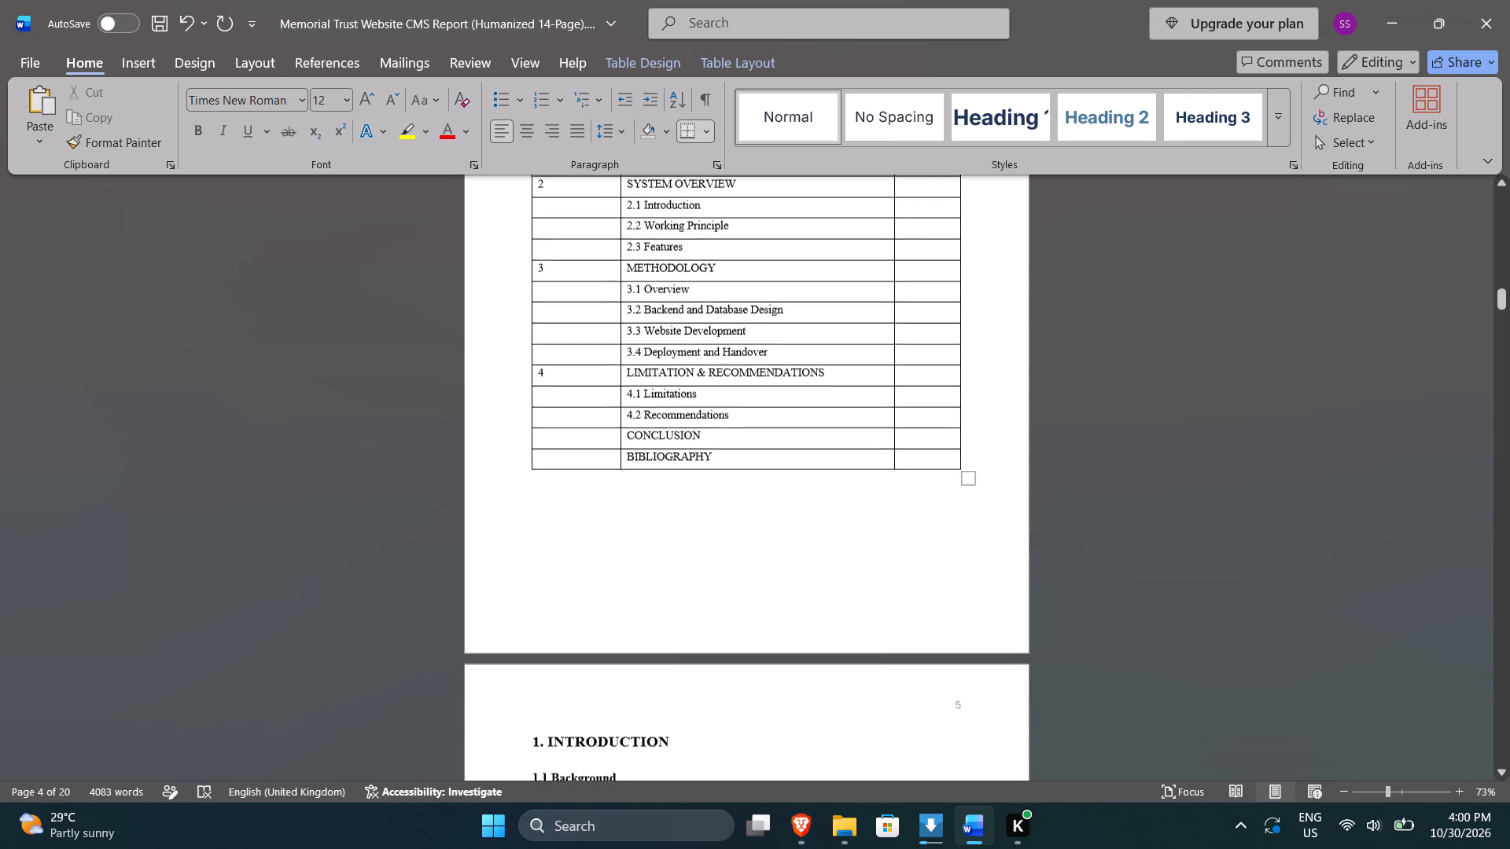
pyautogui.scroll(-12, 857, 391)
pyautogui.scroll(-20, 857, 391)
pyautogui.scroll(-5, 857, 391)
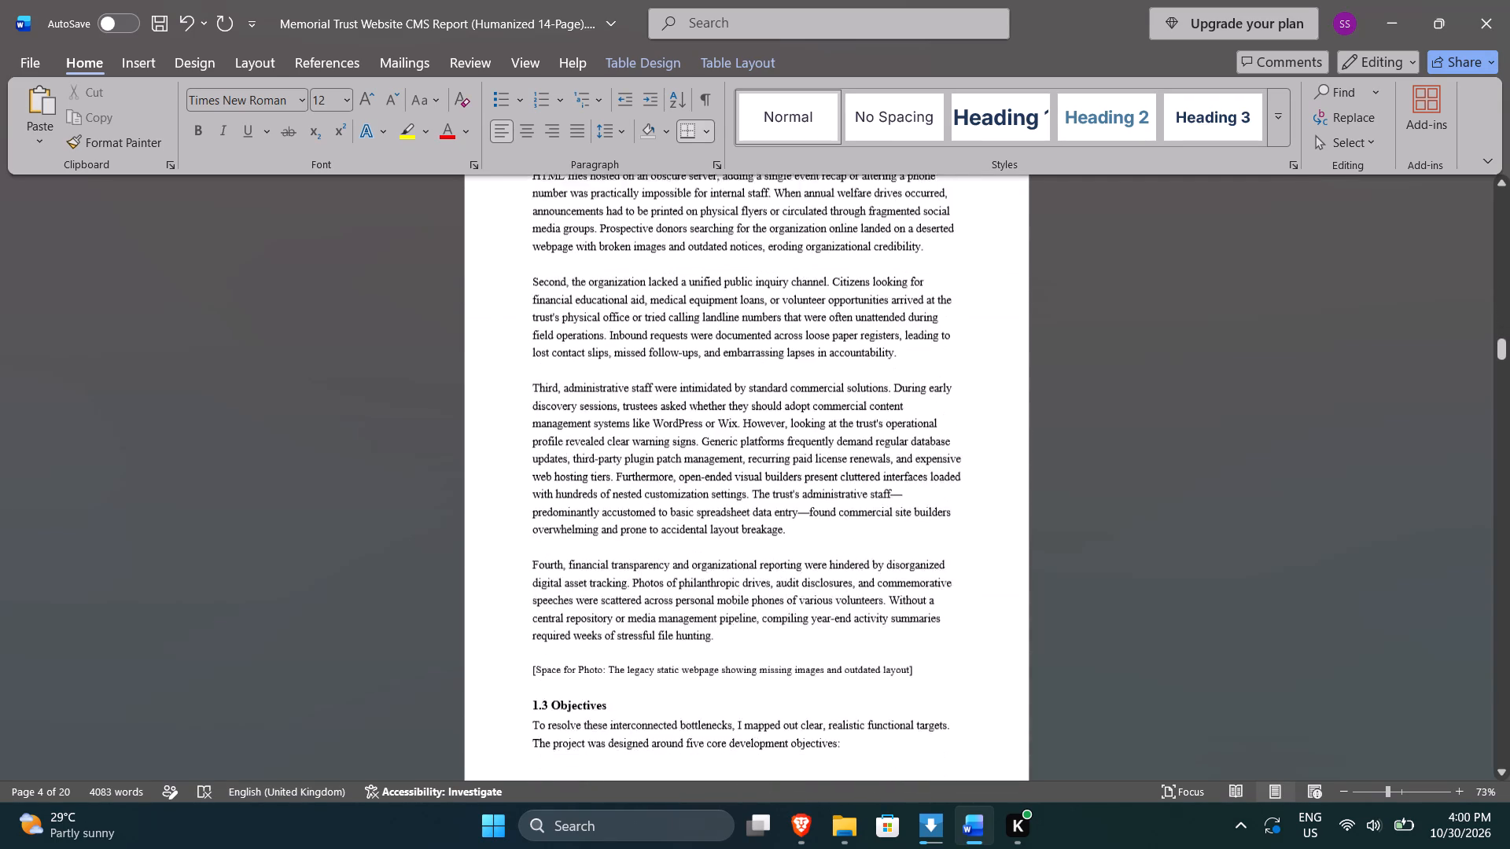
pyautogui.scroll(-20, 860, 391)
pyautogui.scroll(-14, 860, 391)
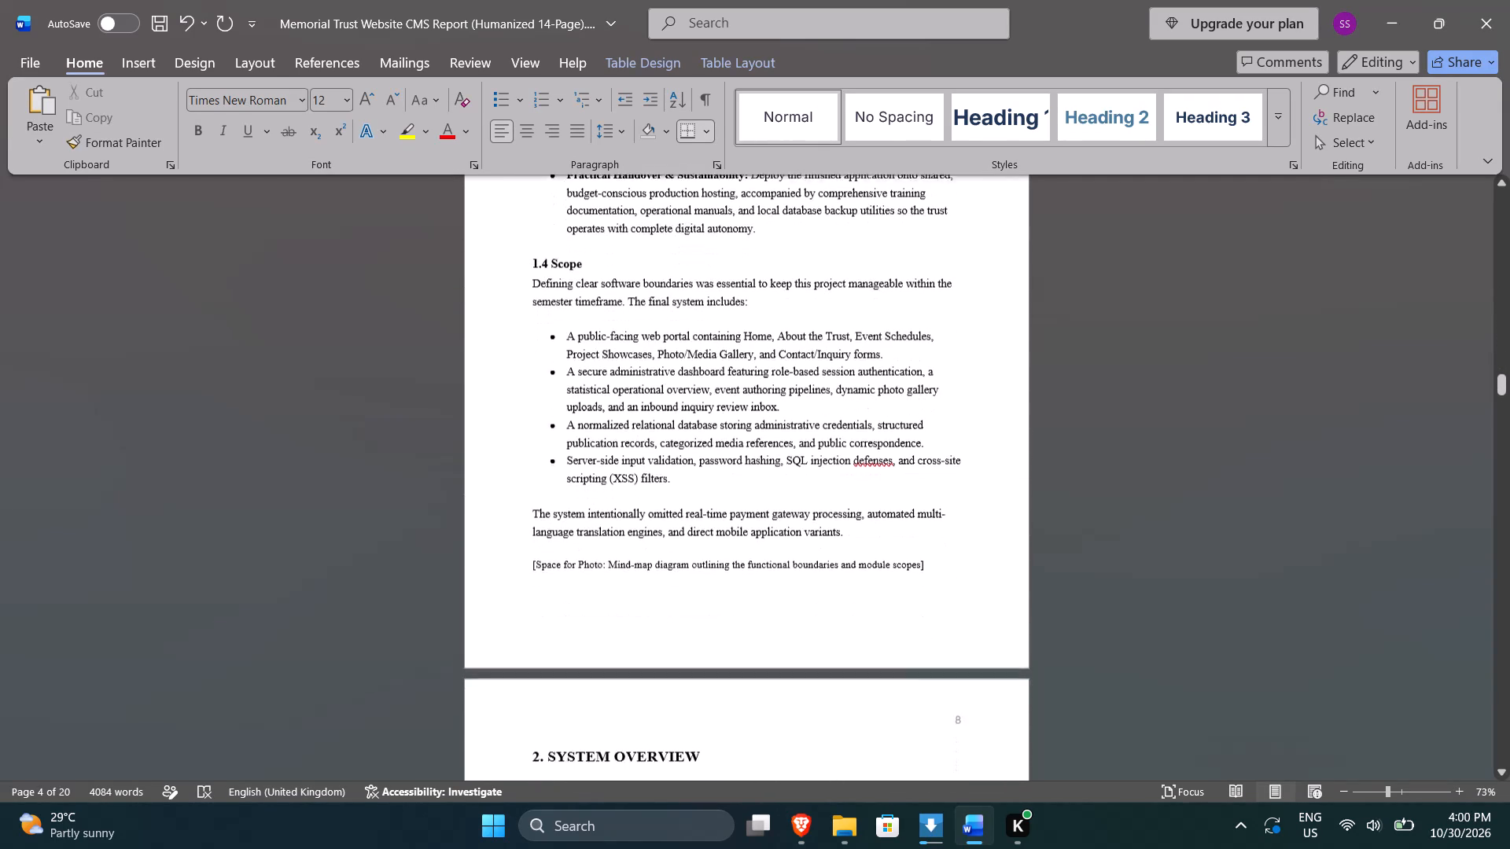
pyautogui.scroll(4, 1059, 538)
pyautogui.moveTo(1505, 380); pyautogui.dragTo(1509, 288)
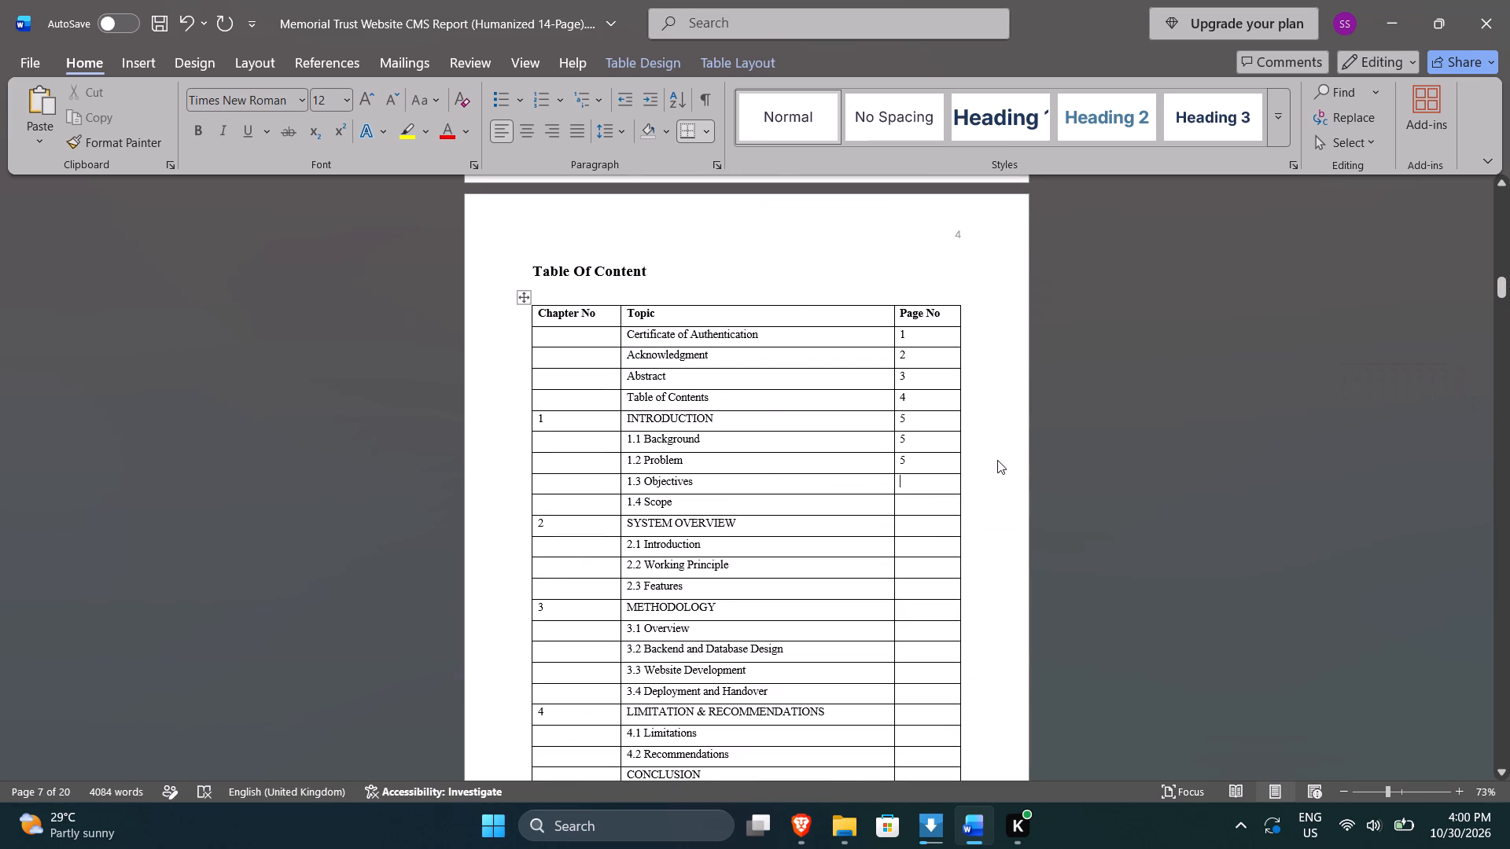
pyautogui.press('6')
pyautogui.press('Down')
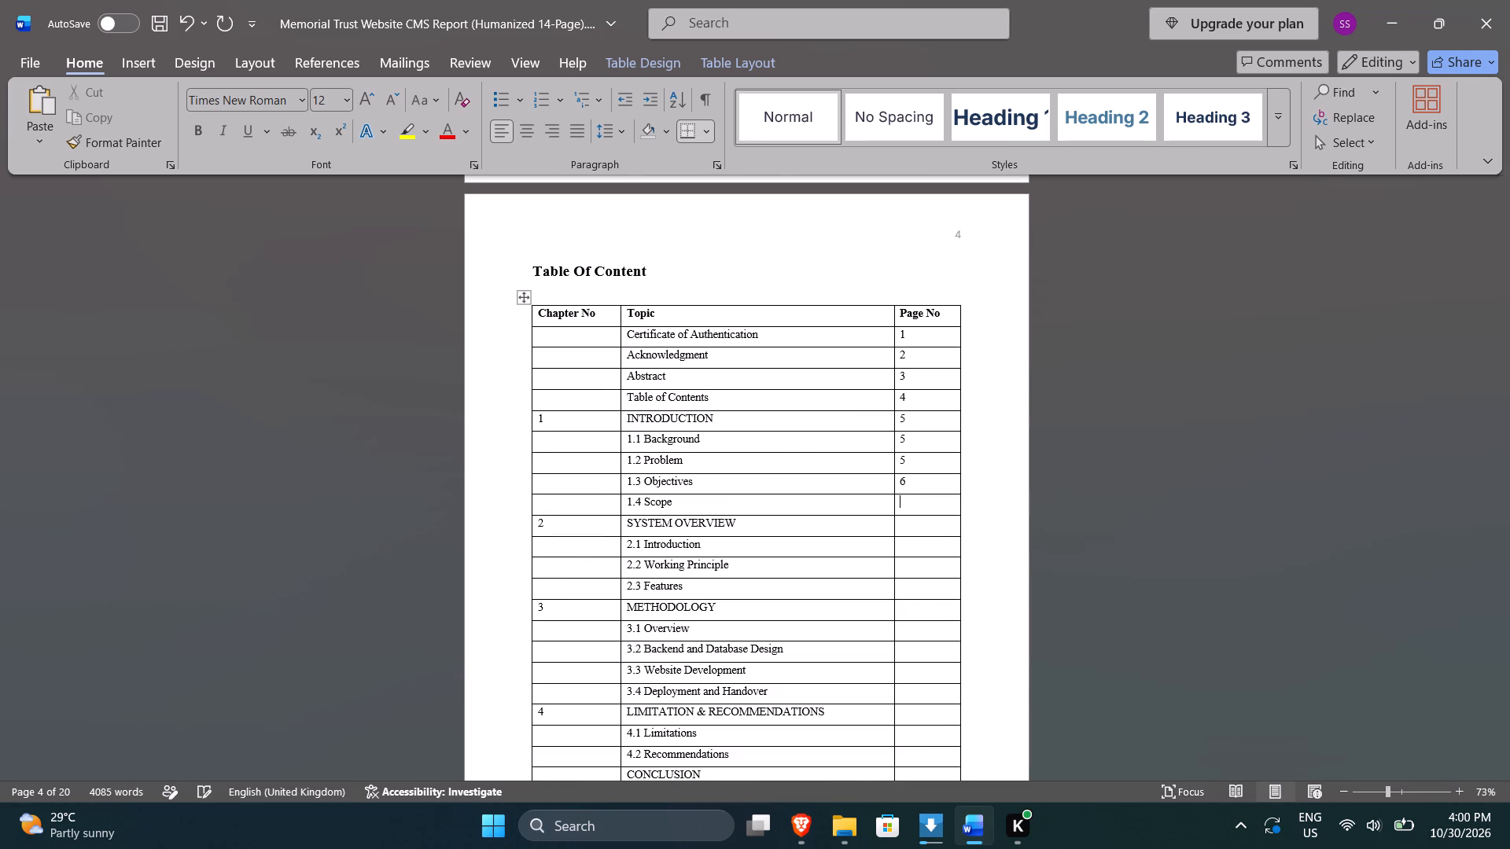
pyautogui.press('7')
pyautogui.press('Down')
pyautogui.press('8')
# Look through the SYSTEM OVERVIEW chapter to see on which pages sections 2.1 to 2.3 start, and return to the contents table.
pyautogui.scroll(-6, 996, 462)
pyautogui.scroll(-13, 913, 493)
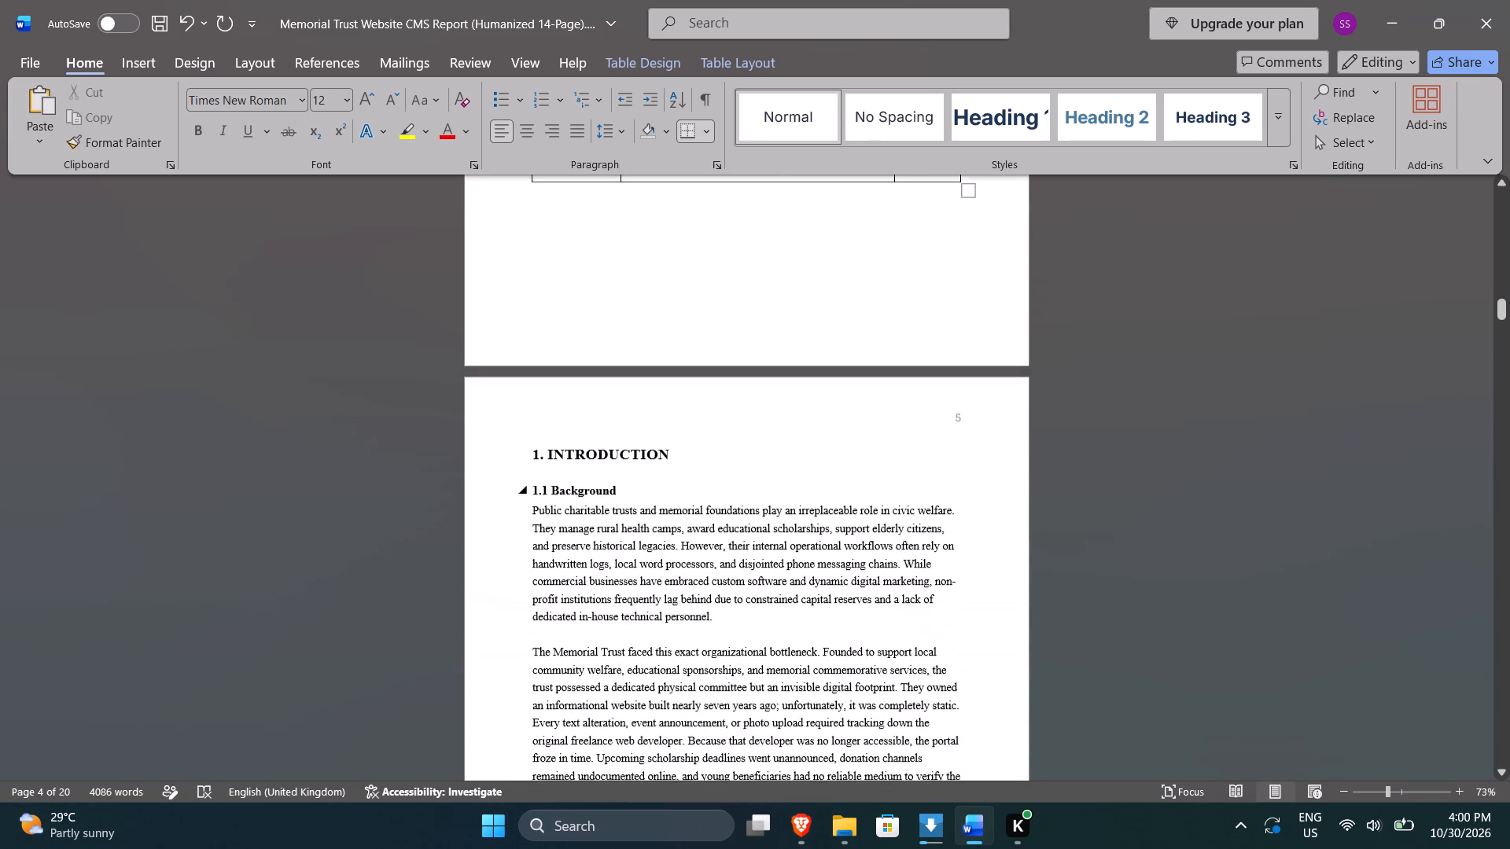
pyautogui.moveTo(1502, 315); pyautogui.dragTo(1494, 395)
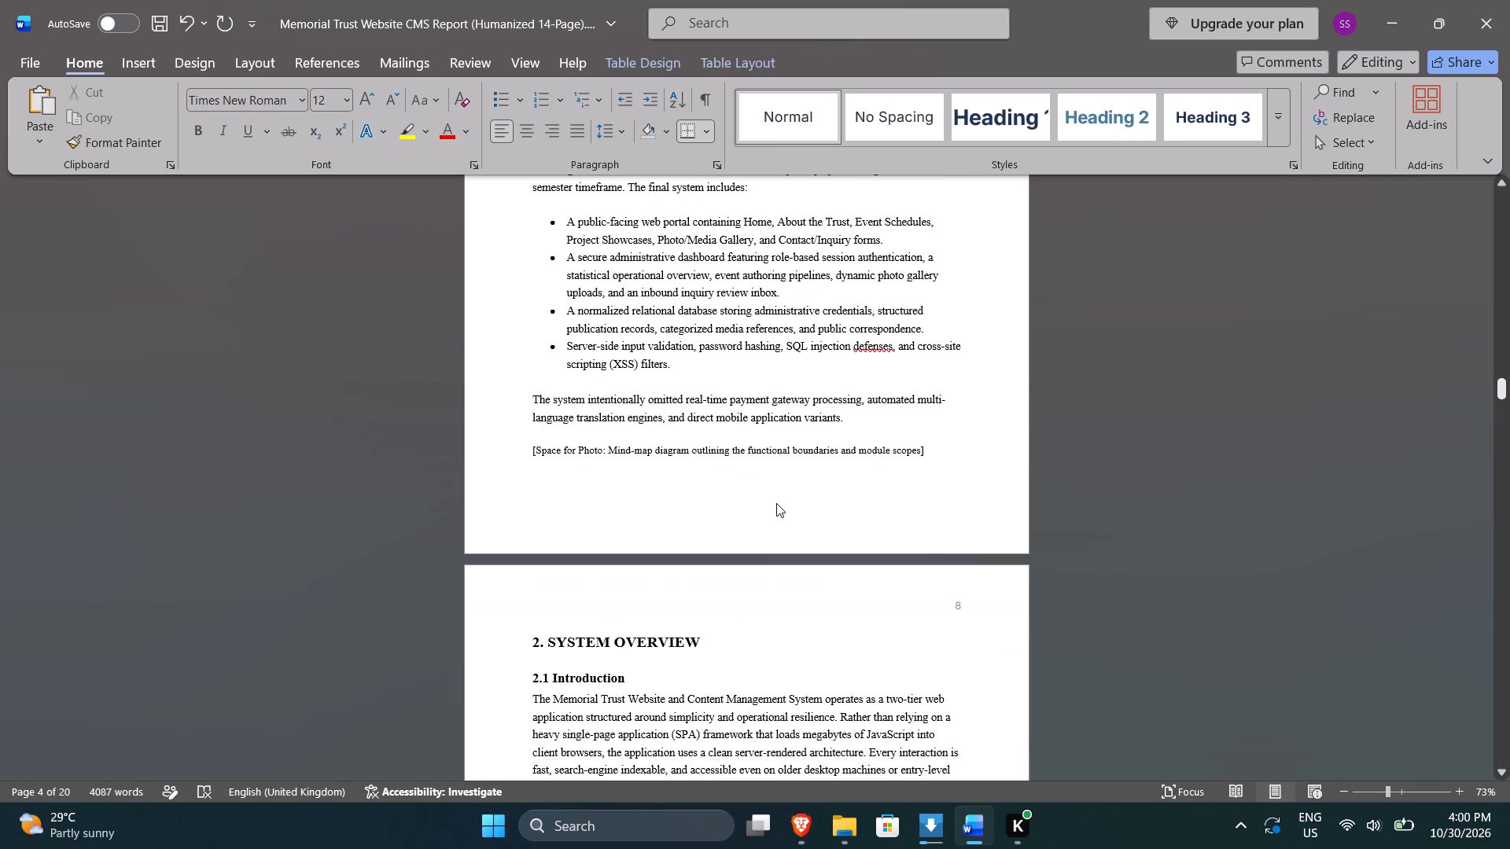
pyautogui.scroll(-12, 776, 503)
pyautogui.scroll(-12, 754, 487)
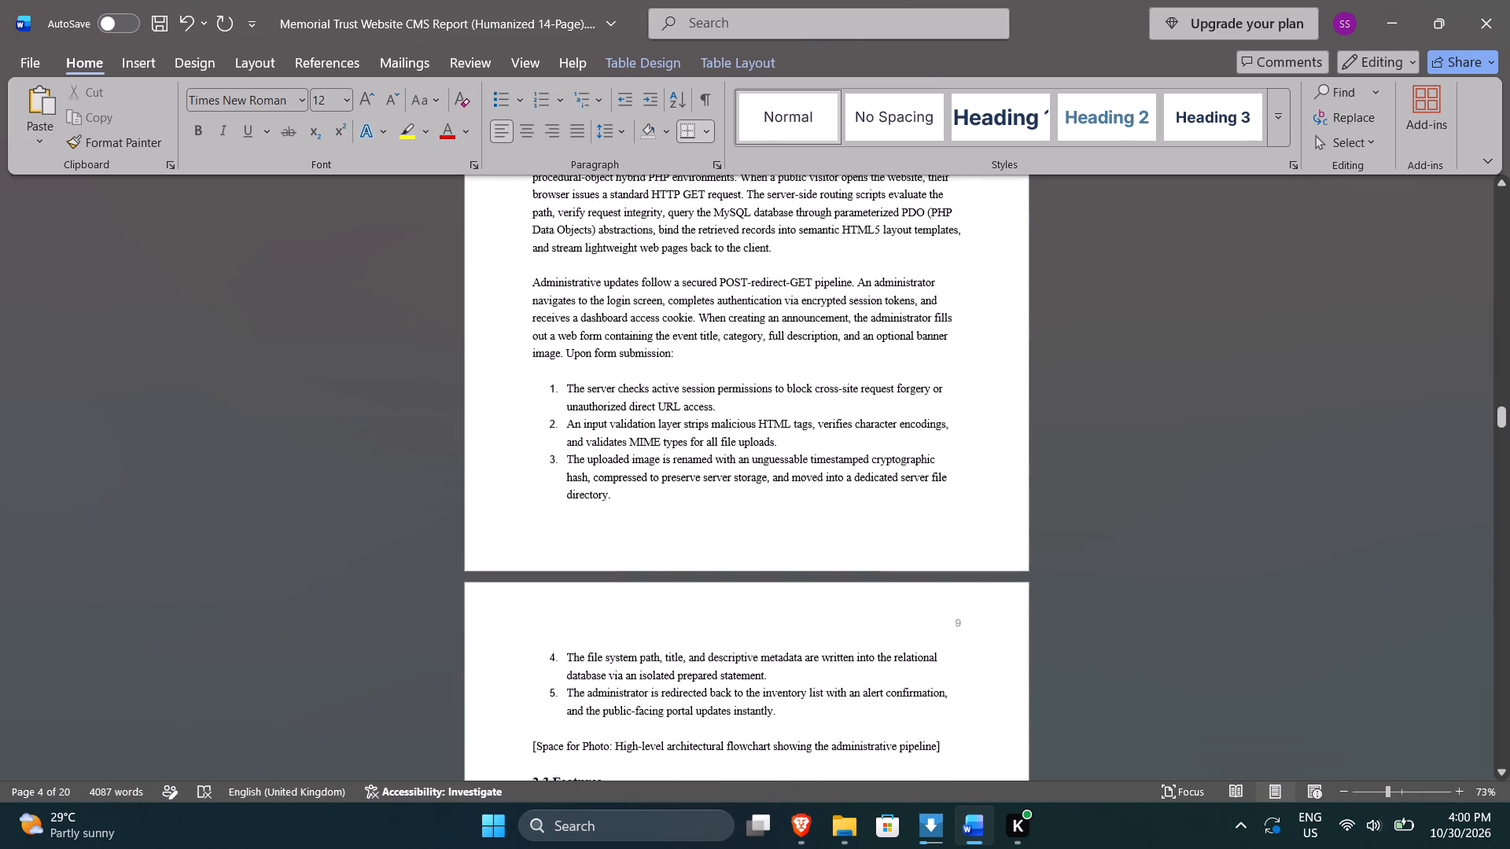
pyautogui.scroll(-18, 754, 487)
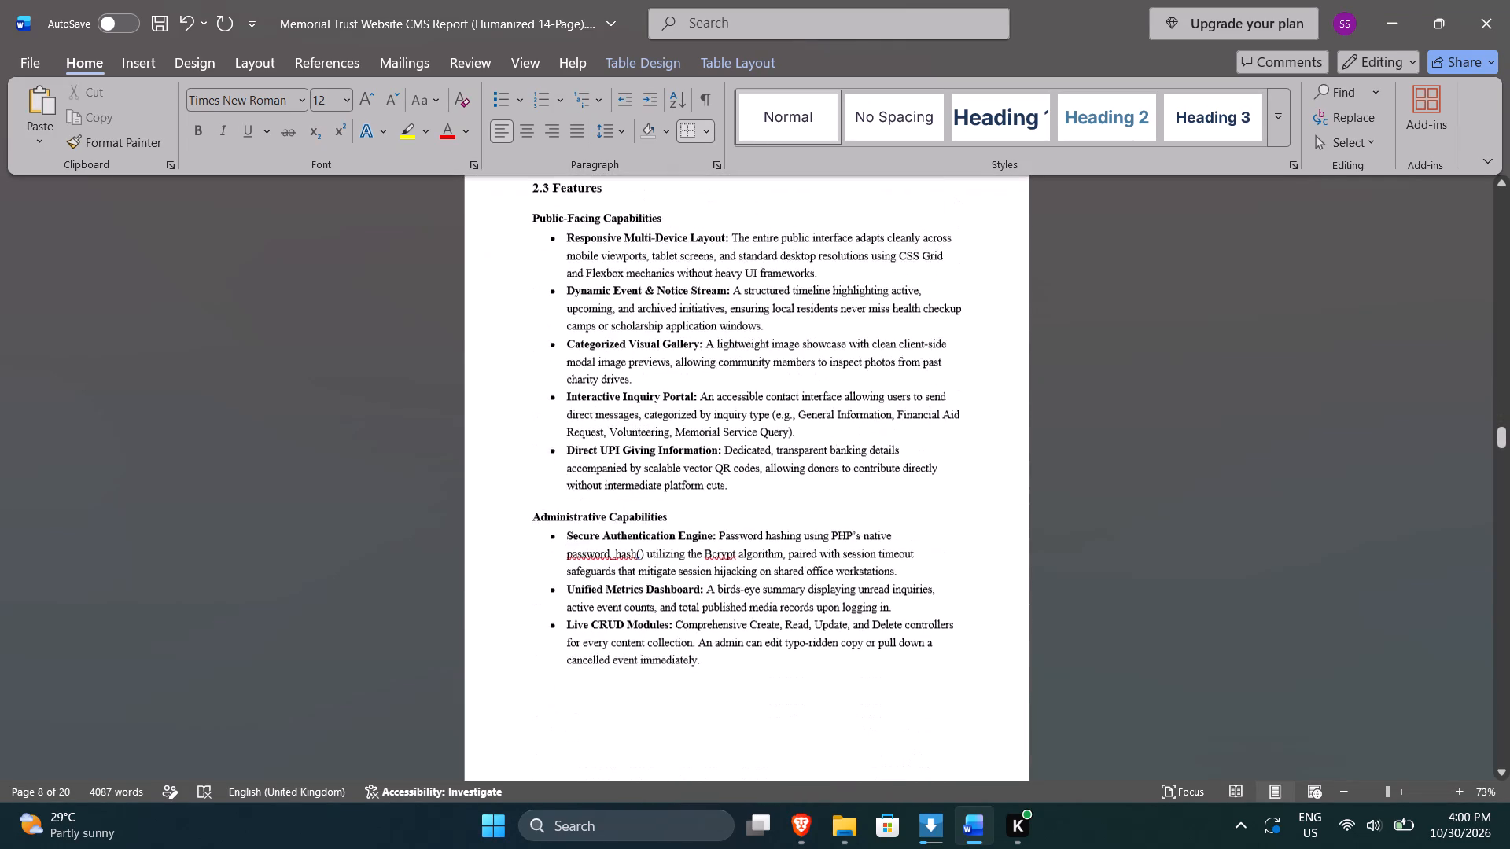
pyautogui.scroll(-18, 754, 487)
pyautogui.scroll(16, 754, 487)
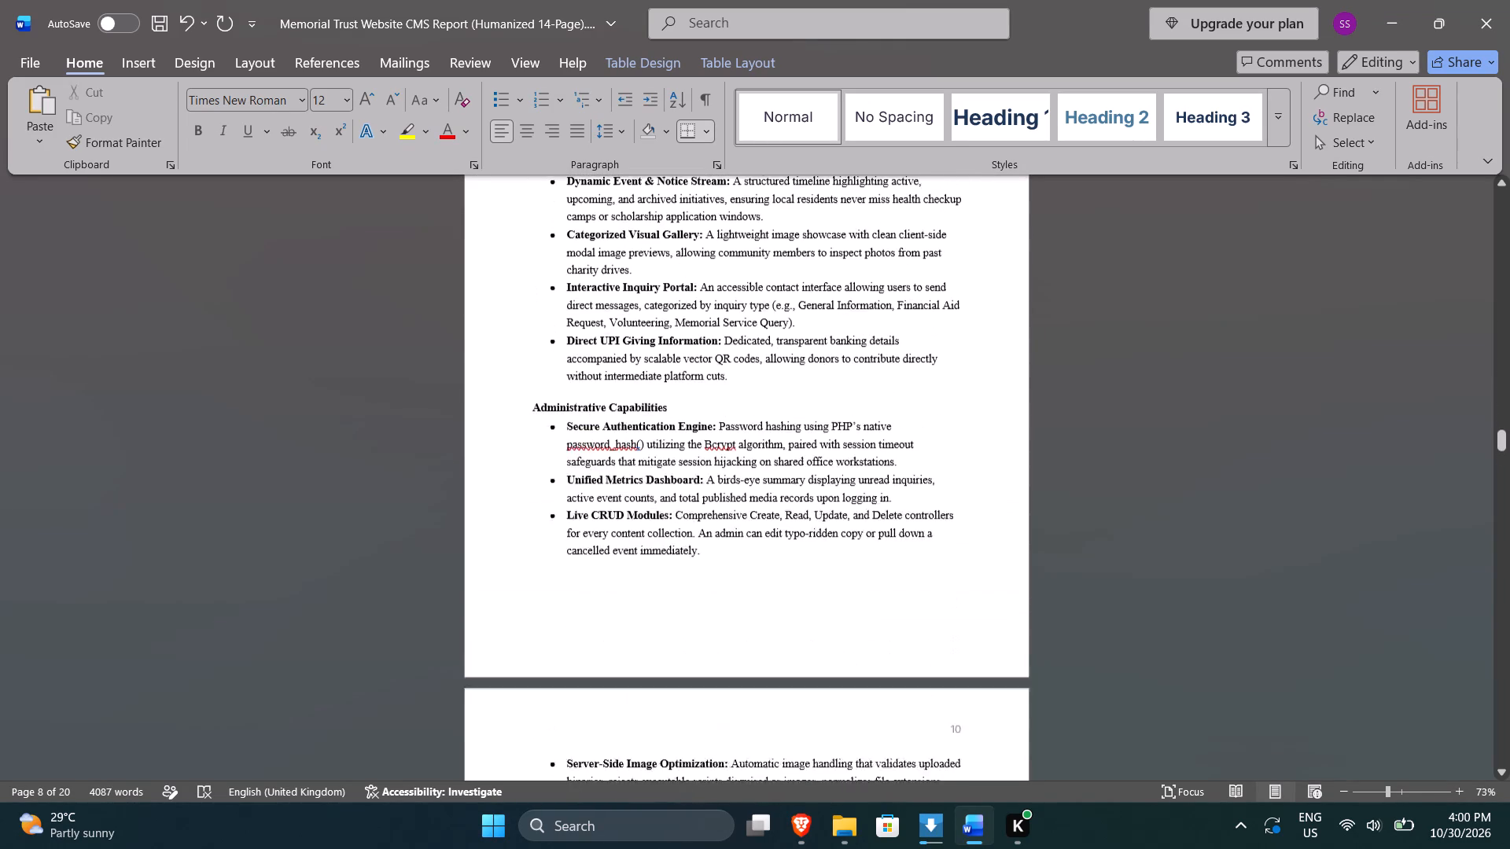
pyautogui.moveTo(1504, 433); pyautogui.dragTo(1490, 369)
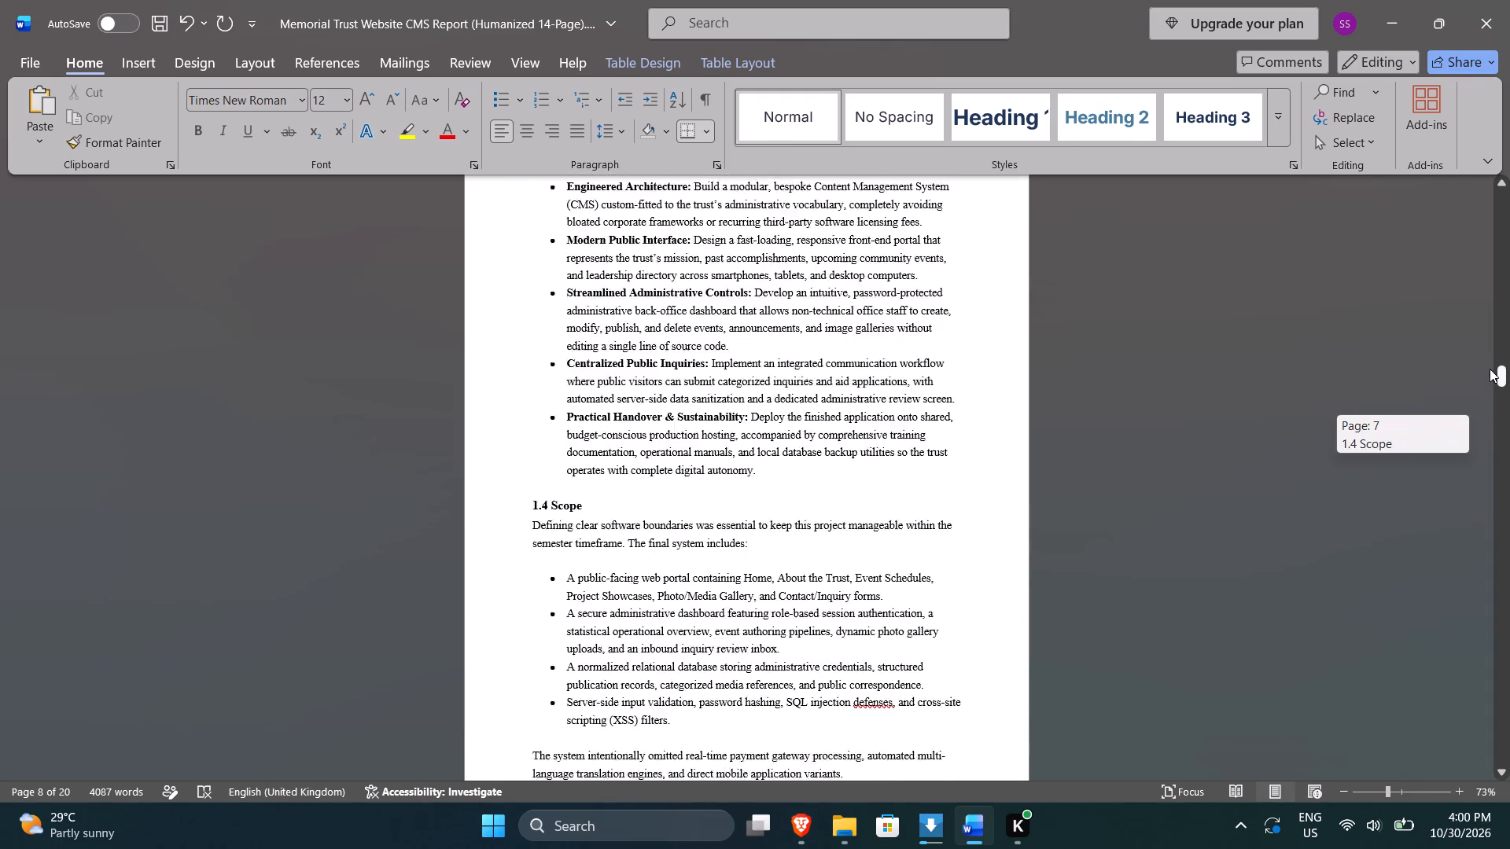
pyautogui.moveTo(1490, 369); pyautogui.dragTo(1506, 285)
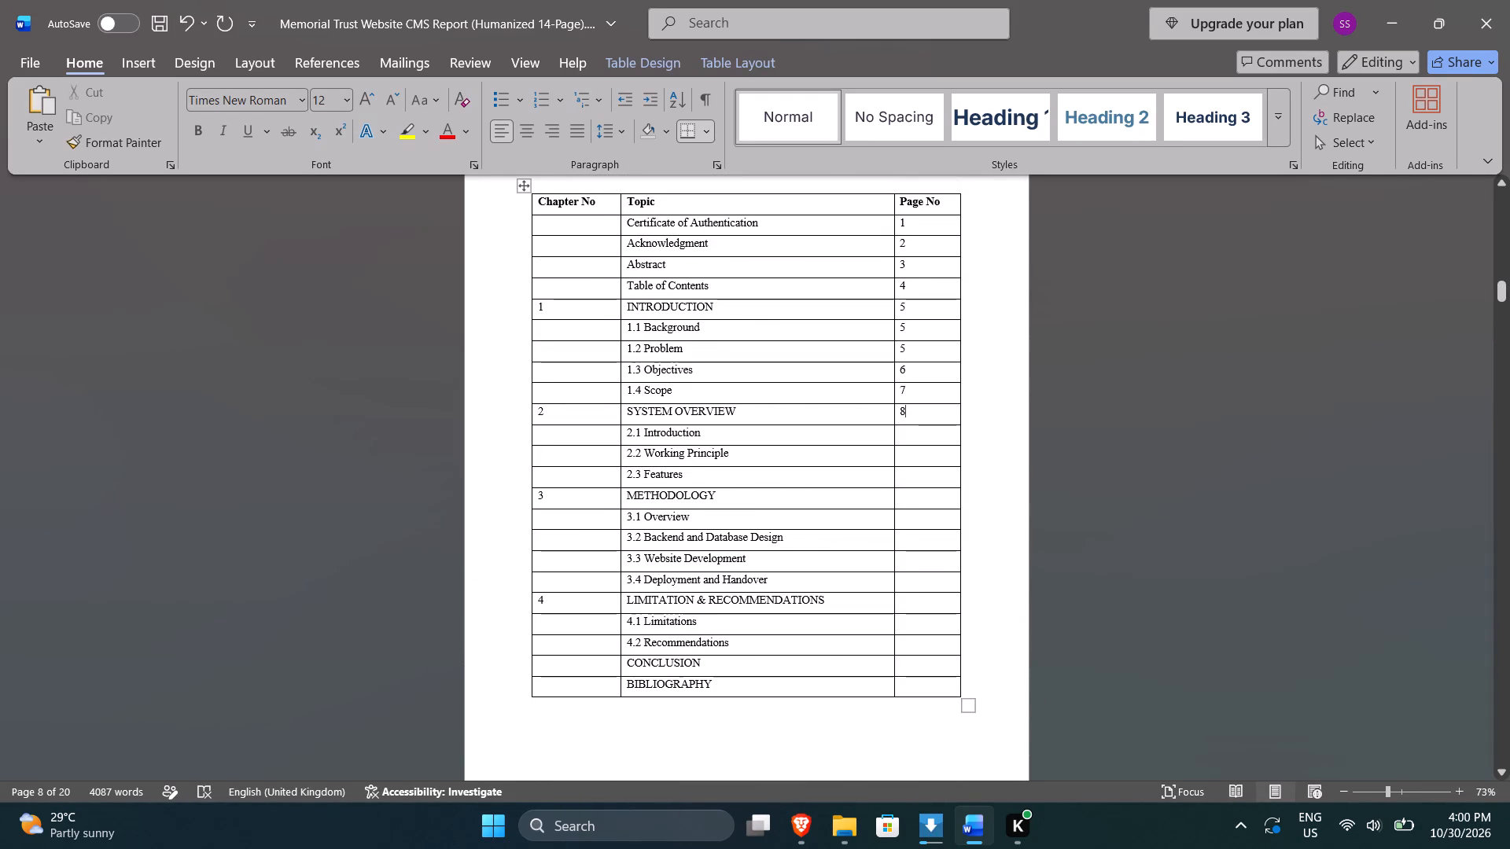
# Save the report with the cursor placed in the 2.1 Introduction row's Page No cell.
pyautogui.click(908, 435)
pyautogui.hotkey('ctrl', 's')
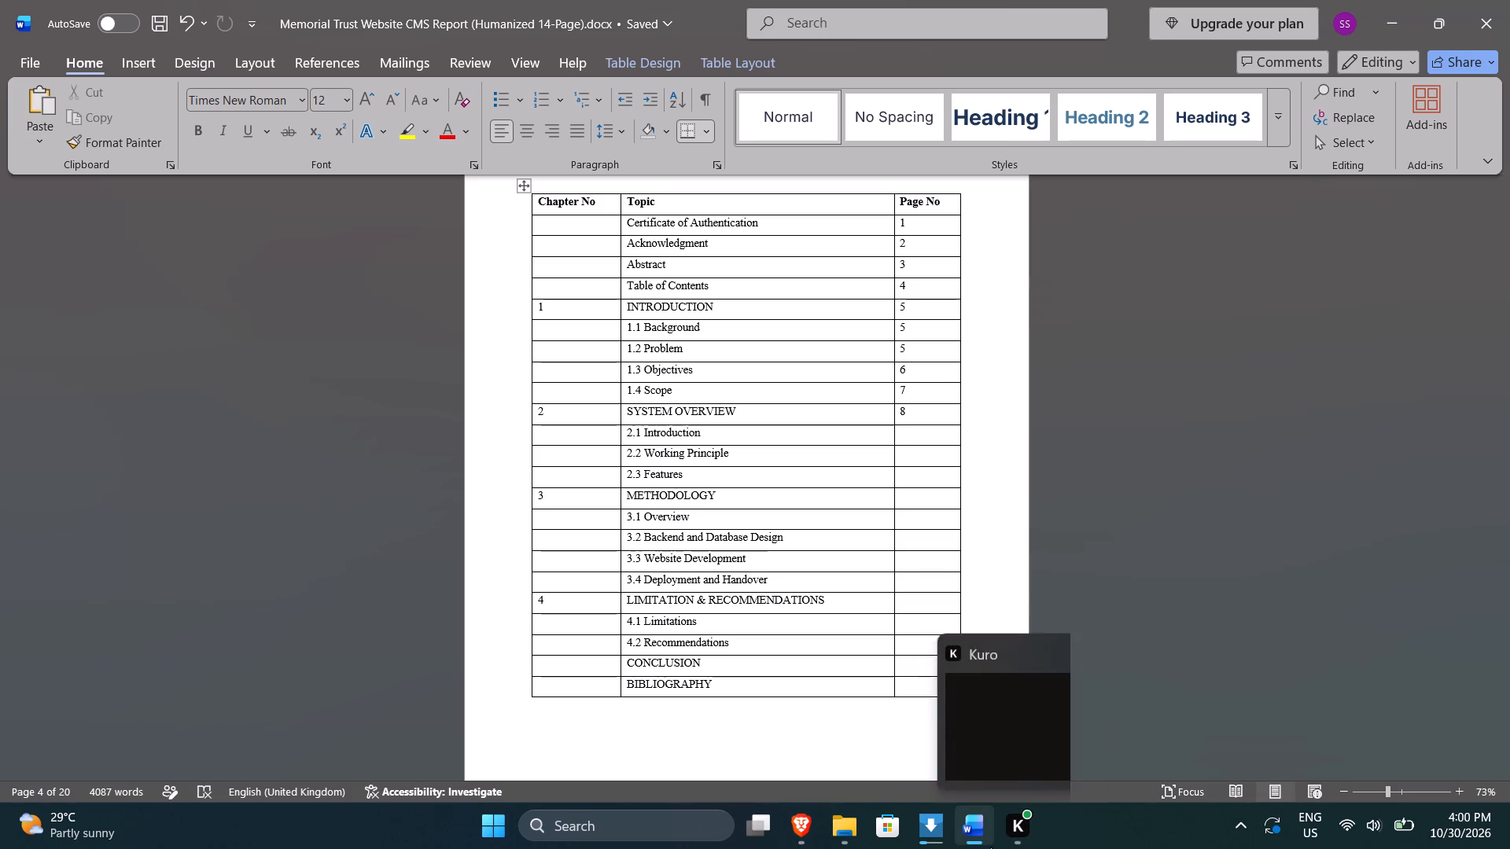
# Delete the "Space for Photo: Initial meeting with the Trust administrative staff" placeholder line above the 1.2 Problem heading.
pyautogui.scroll(-5, 1011, 506)
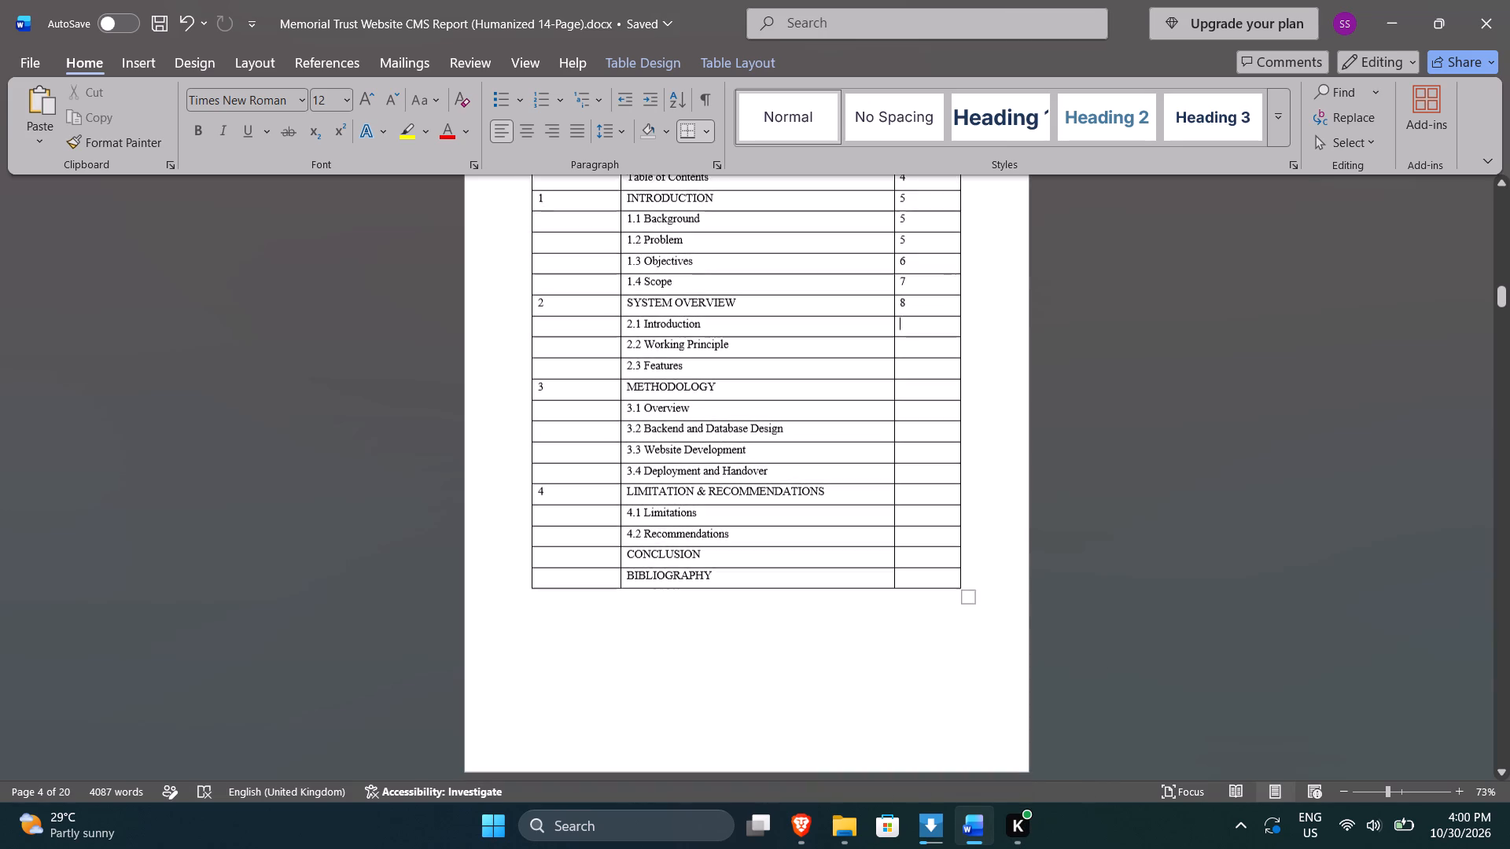
pyautogui.scroll(4, 1011, 506)
pyautogui.scroll(-13, 1011, 506)
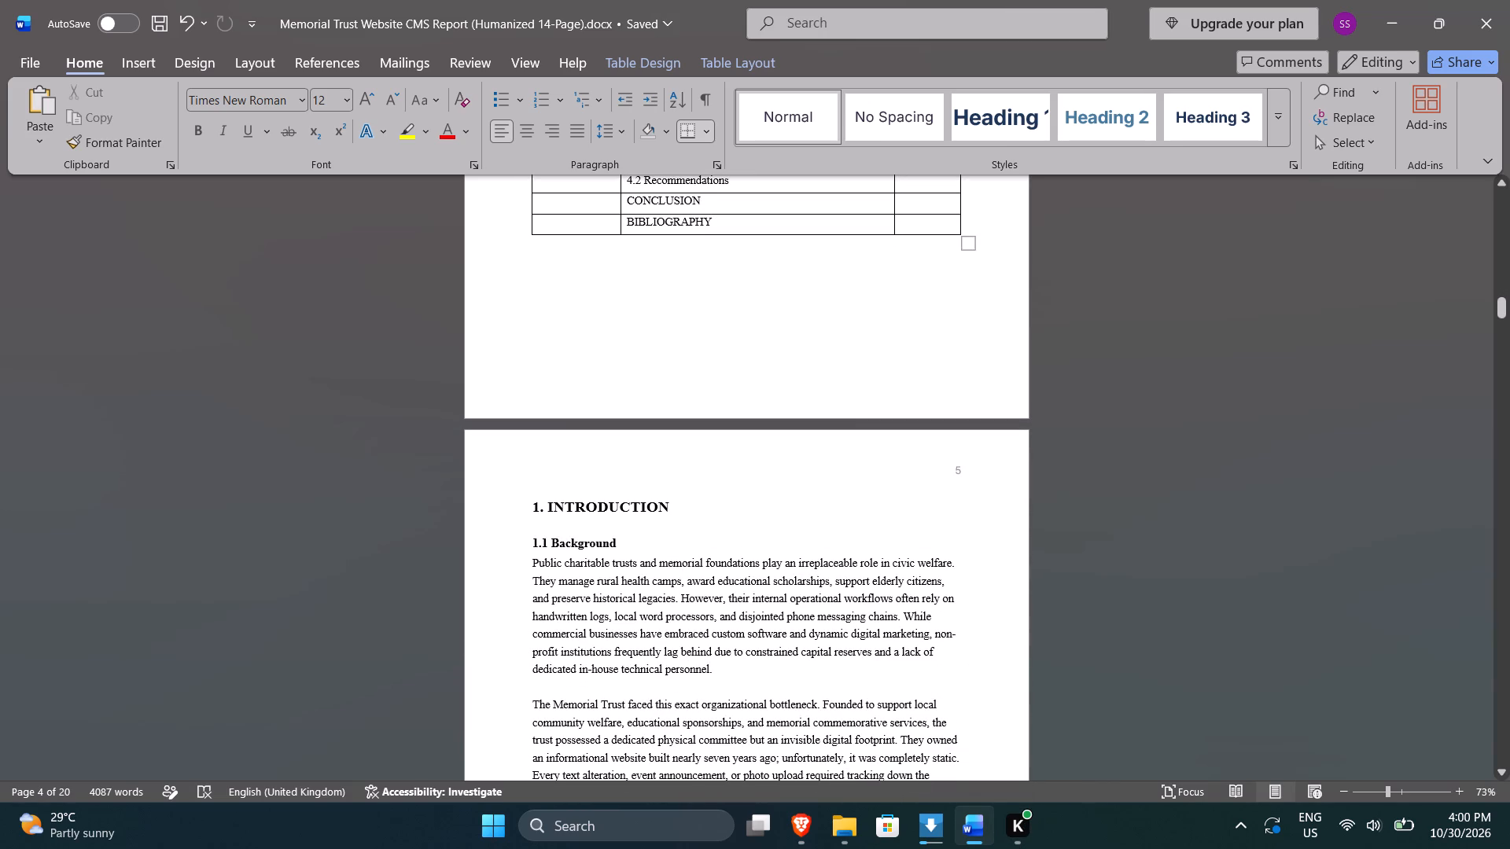
pyautogui.keyDown('ctrl'); pyautogui.scroll(4, 1011, 506); pyautogui.keyUp('ctrl')
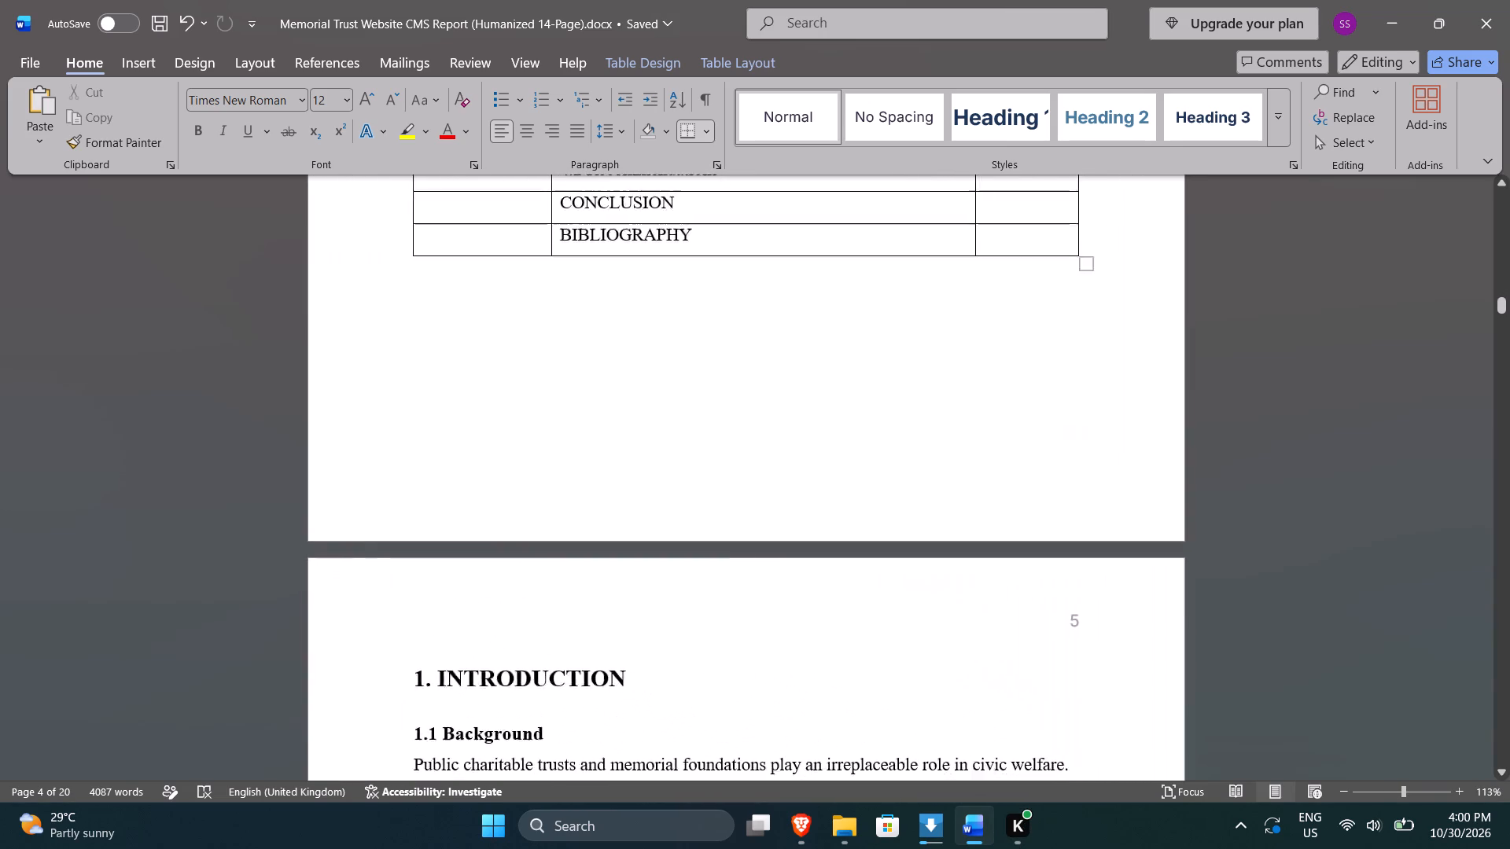
pyautogui.scroll(-20, 1011, 506)
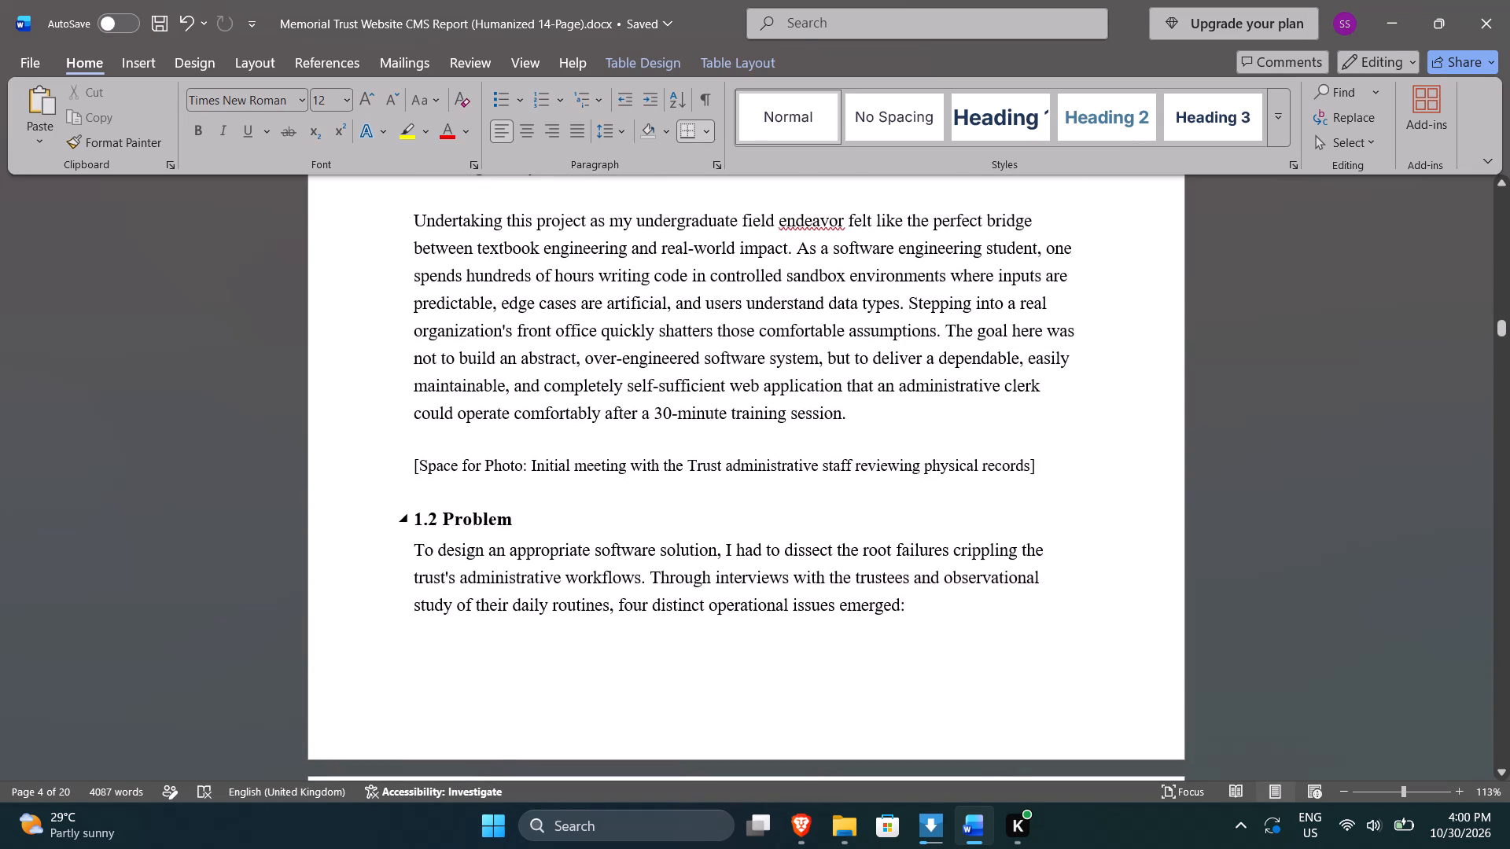
pyautogui.moveTo(414, 465); pyautogui.dragTo(592, 471)
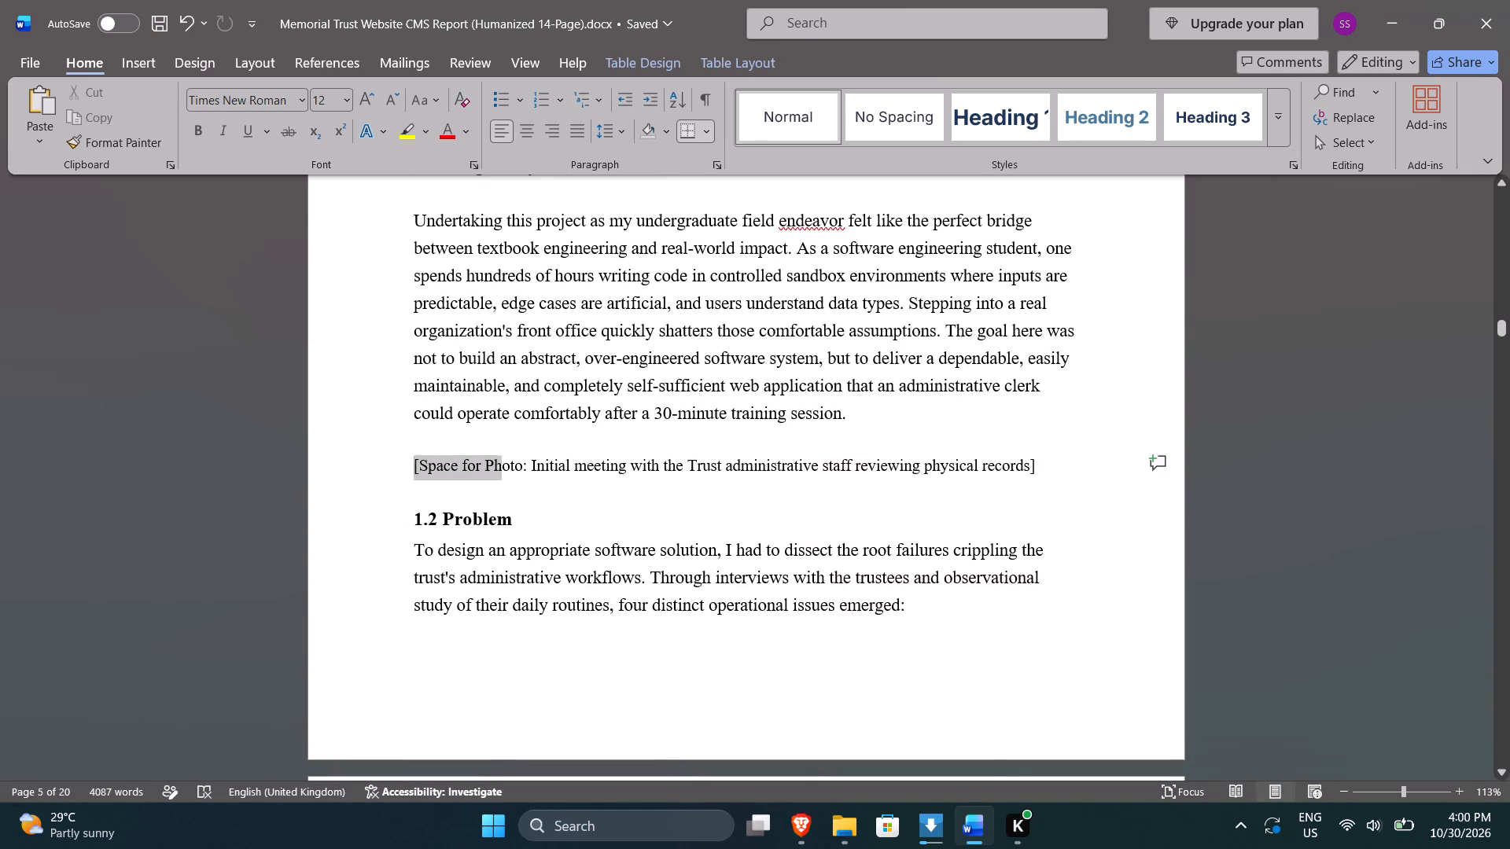
pyautogui.moveTo(592, 471); pyautogui.dragTo(1032, 477)
pyautogui.scroll(11, 847, 559)
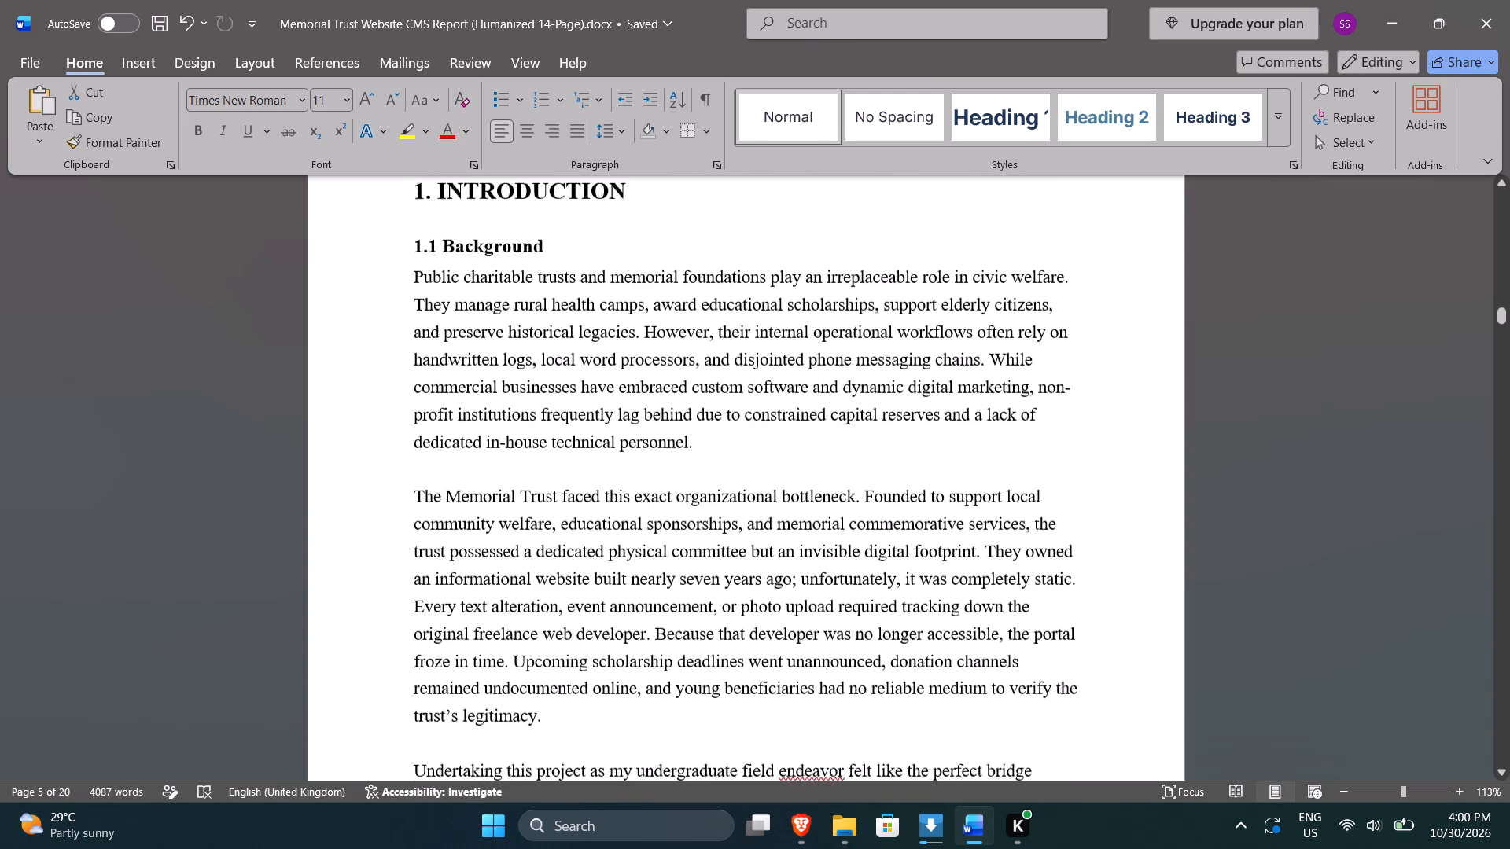
pyautogui.scroll(-11, 847, 559)
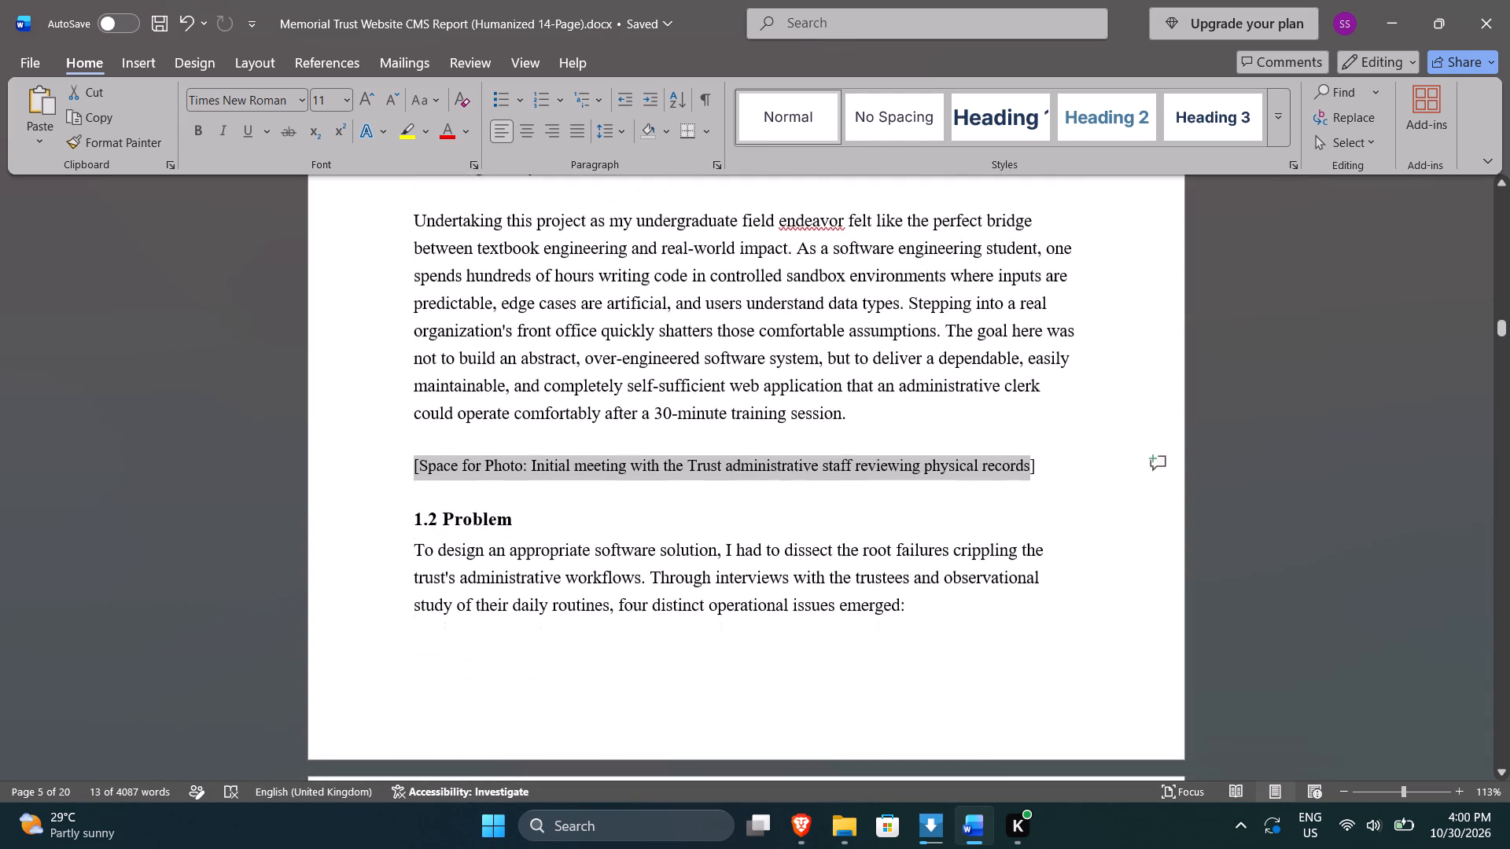
pyautogui.press('BackSpace')
pyautogui.press('Right')
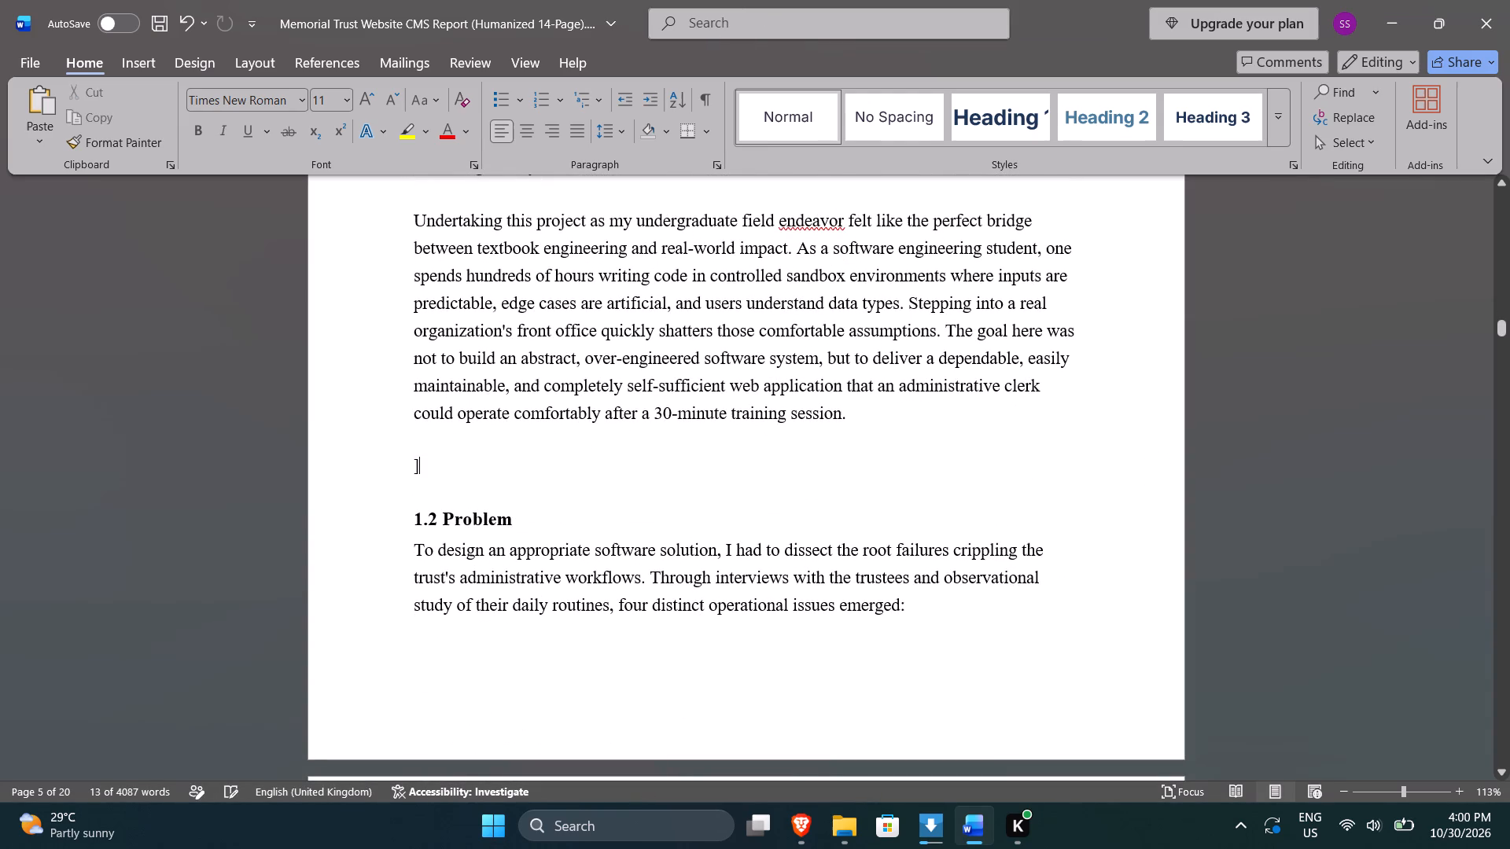
pyautogui.press('BackSpace')
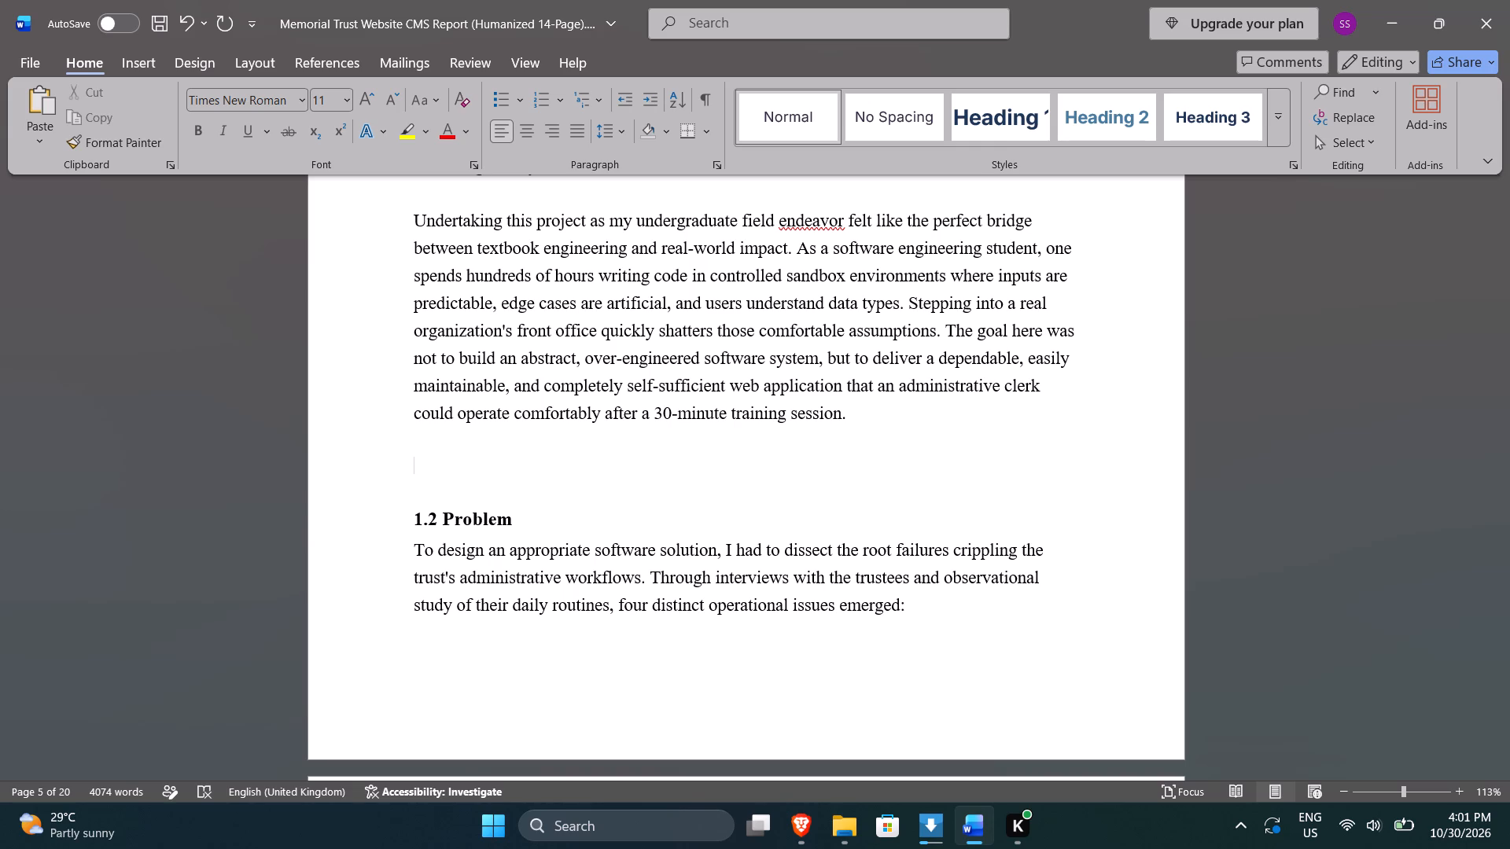
pyautogui.press('BackSpace')
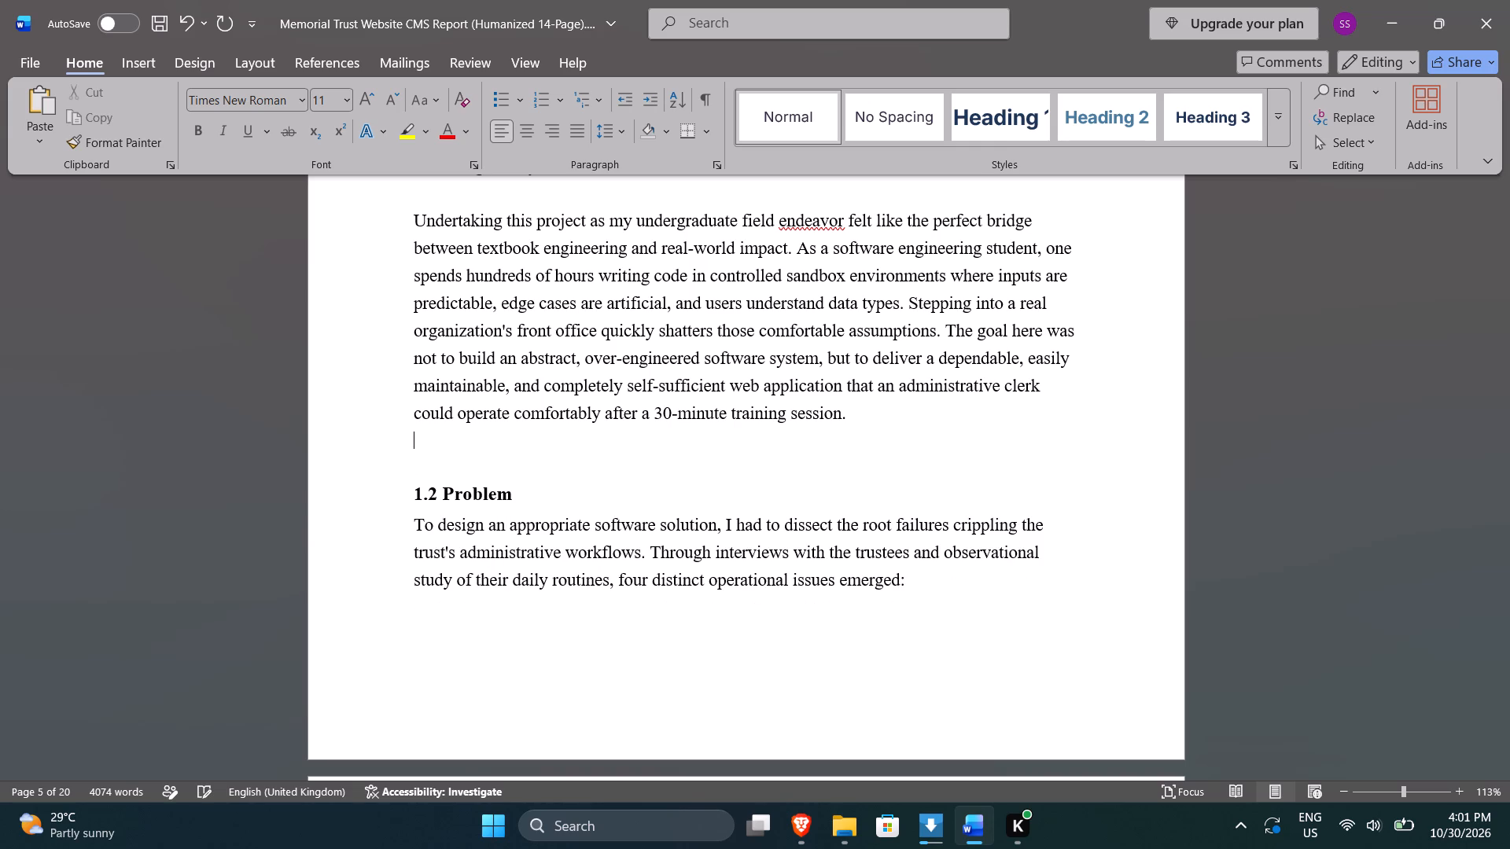
pyautogui.press('Down')
pyautogui.press('Up')
# Remove the leftover blank line above the 1.2 Problem heading.
pyautogui.scroll(-3, 846, 559)
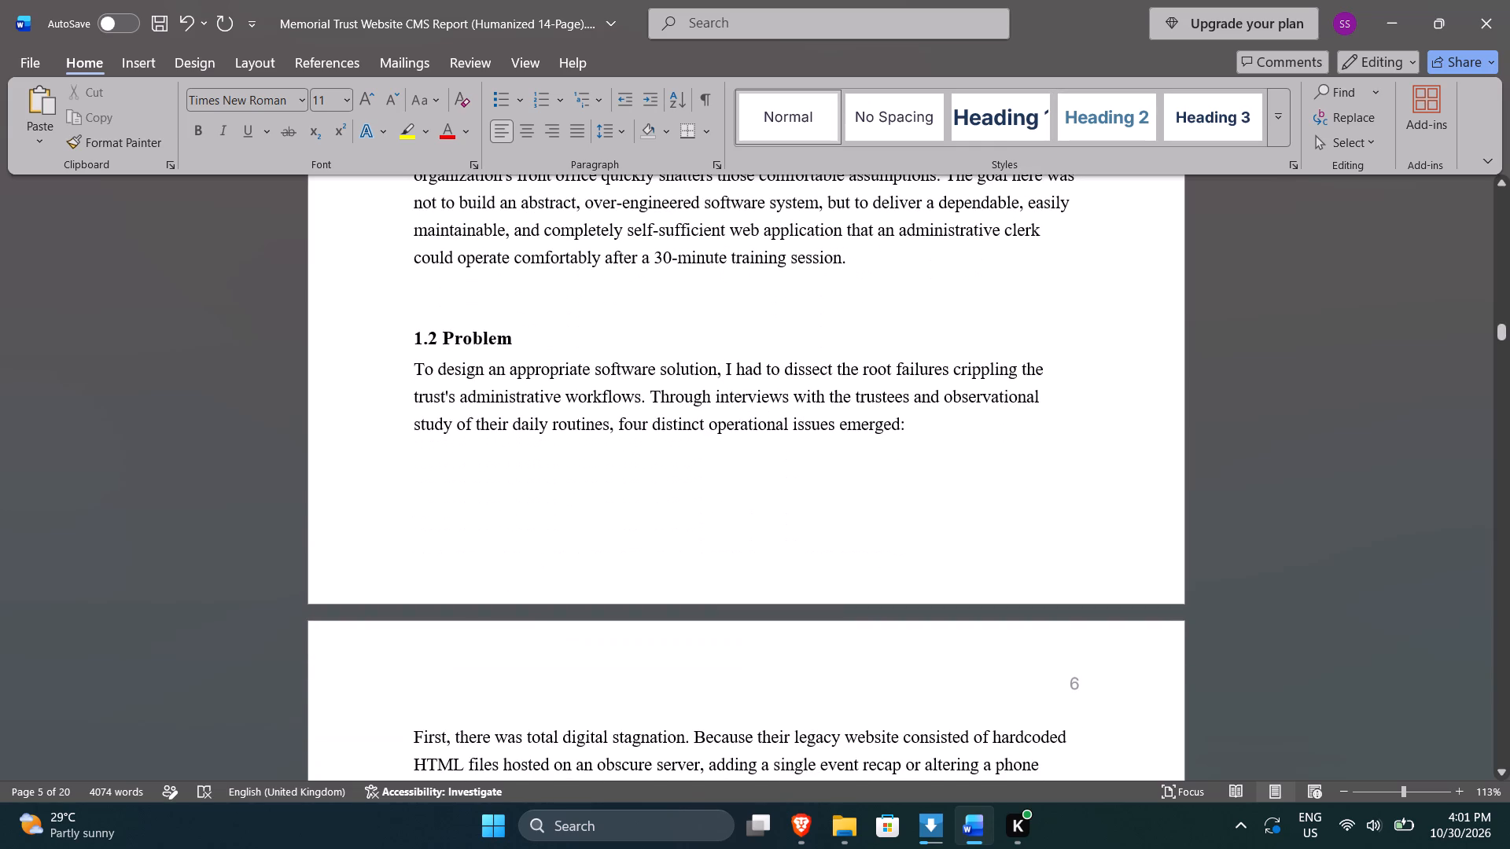
pyautogui.scroll(-4, 806, 614)
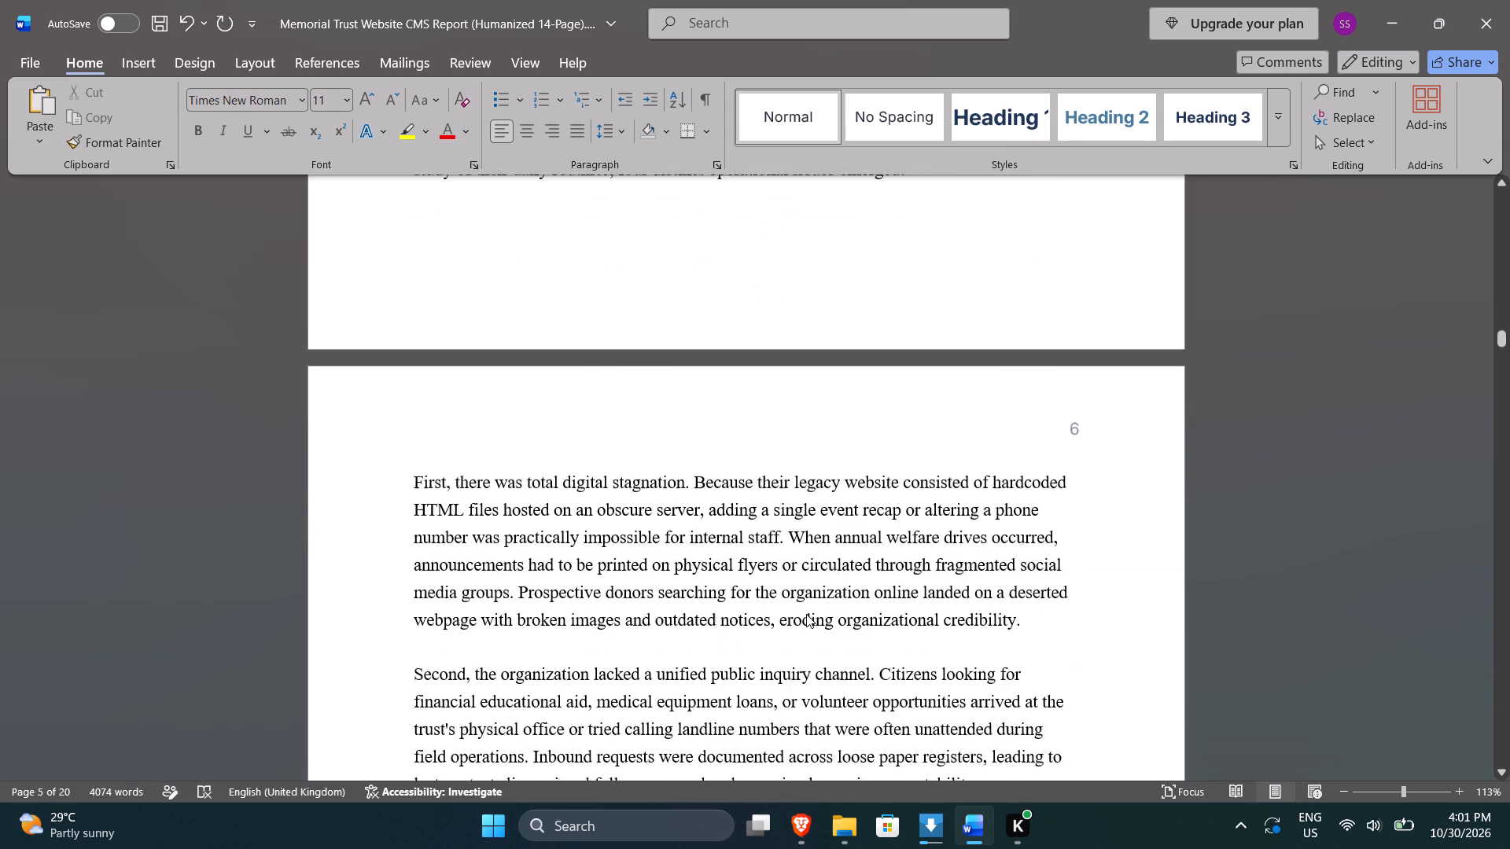
pyautogui.scroll(-19, 806, 614)
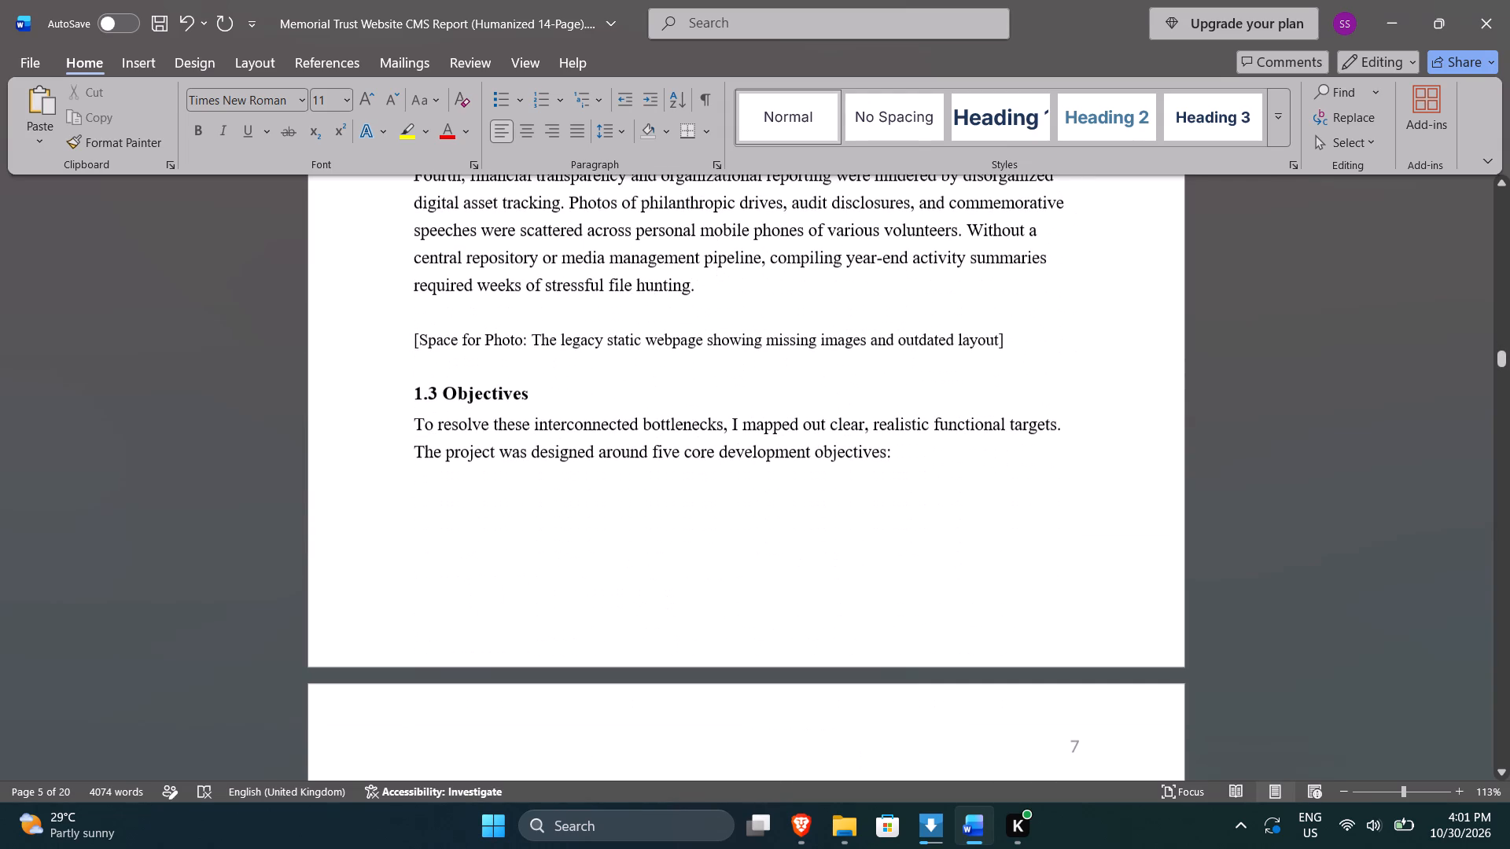
pyautogui.scroll(9, 1017, 339)
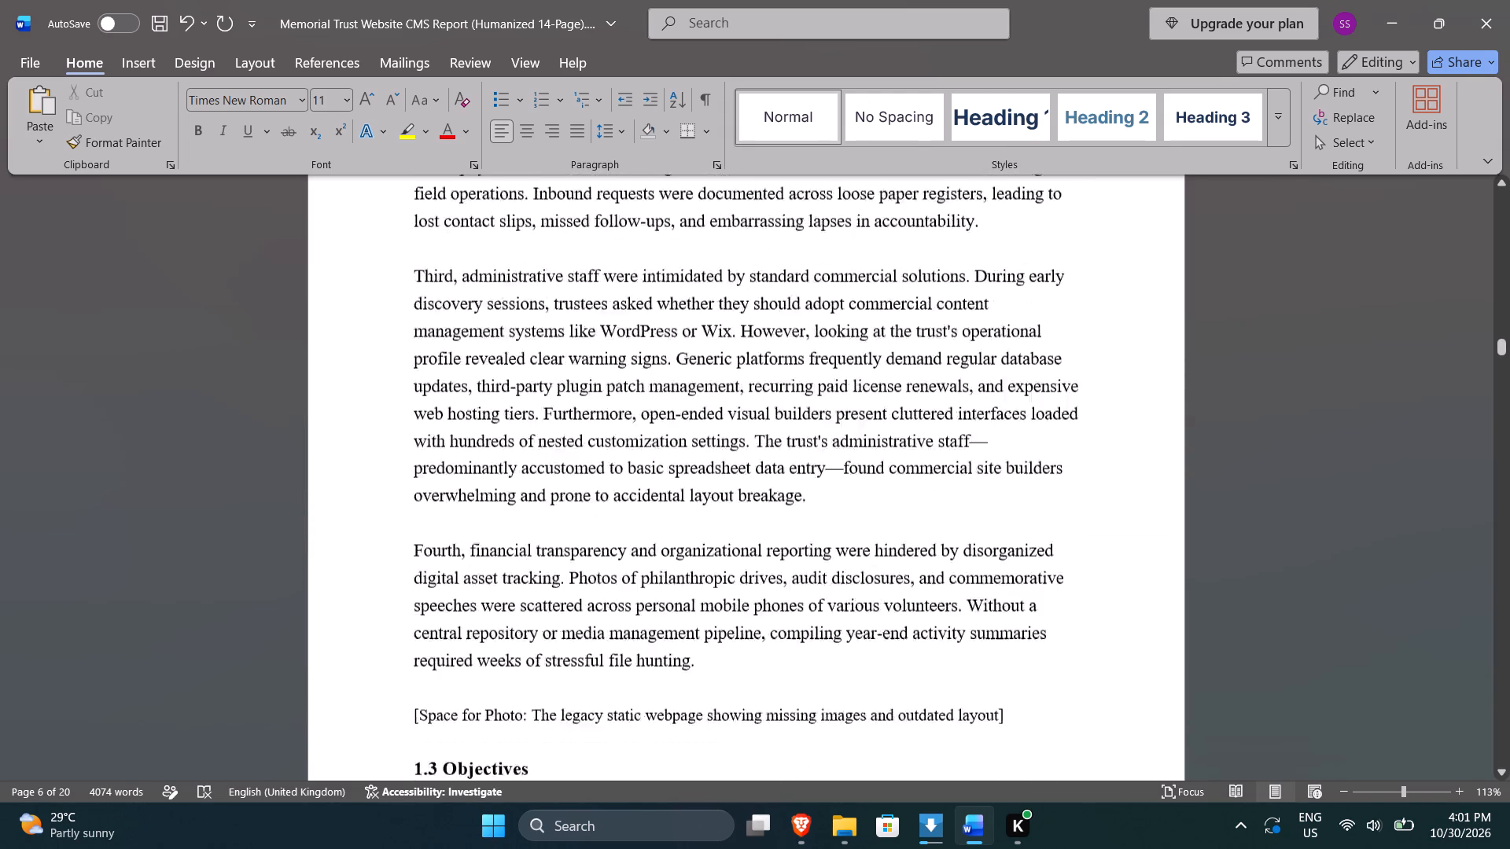
pyautogui.scroll(14, 990, 501)
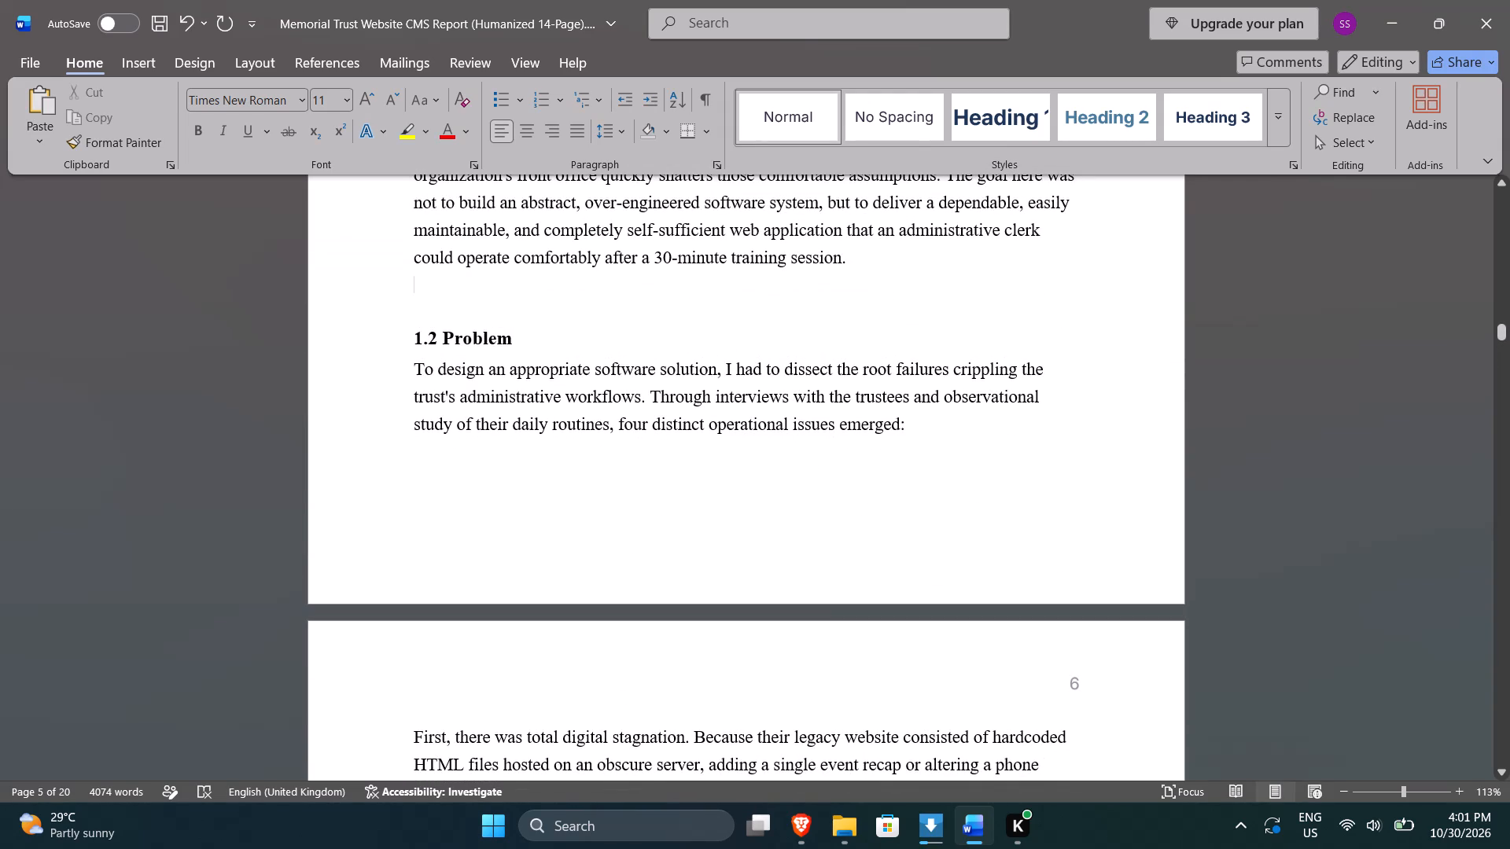
pyautogui.press('BackSpace')
# Delete the "Space for Photo: The legacy static webpage showing missing images and outdated layout" placeholder above the 1.3 Objectives heading.
pyautogui.scroll(-17, 904, 516)
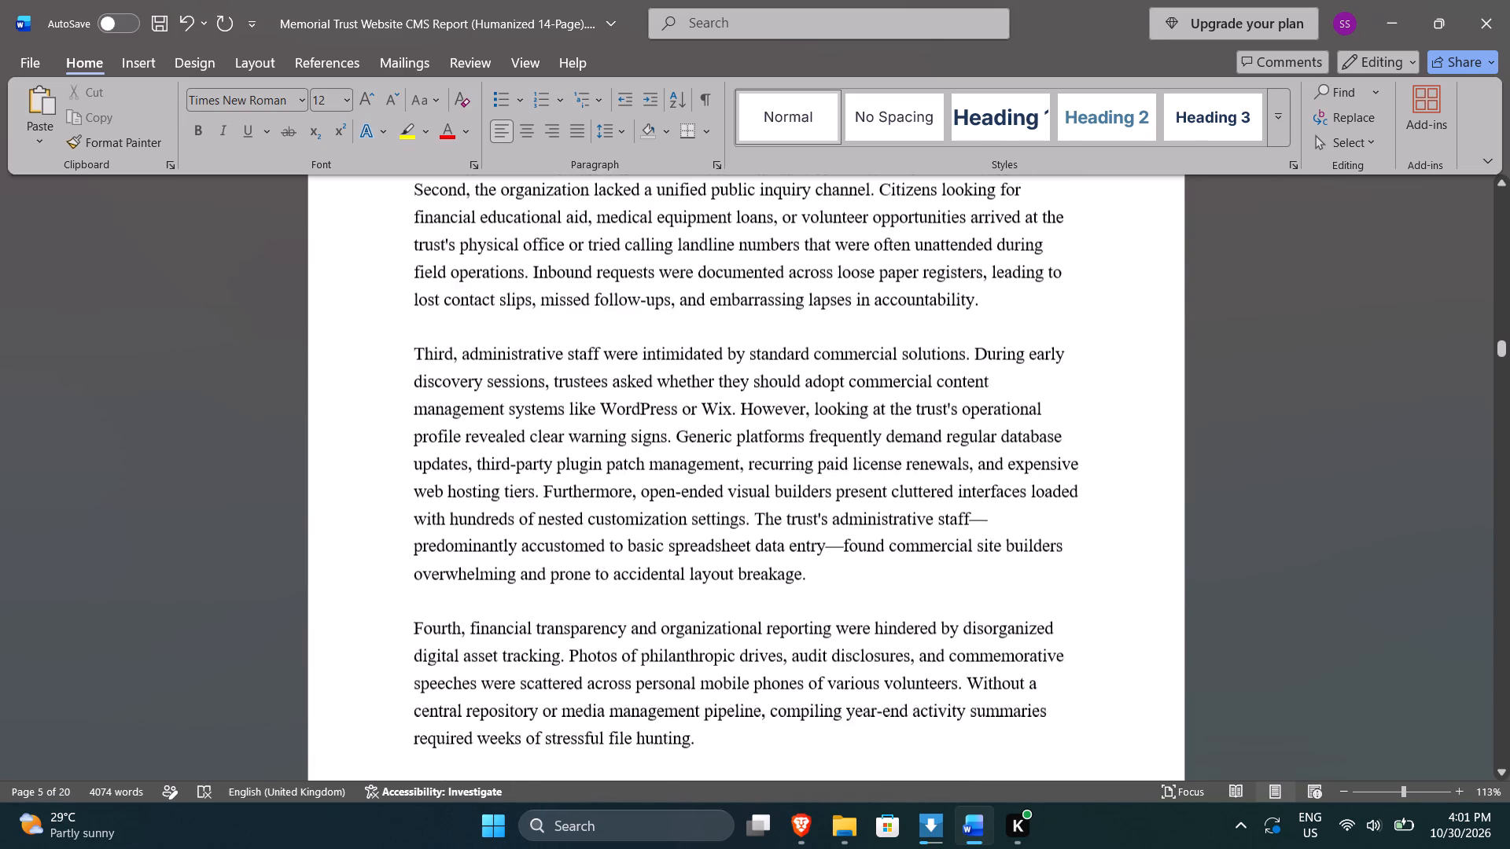
pyautogui.scroll(-7, 891, 523)
pyautogui.scroll(2, 944, 526)
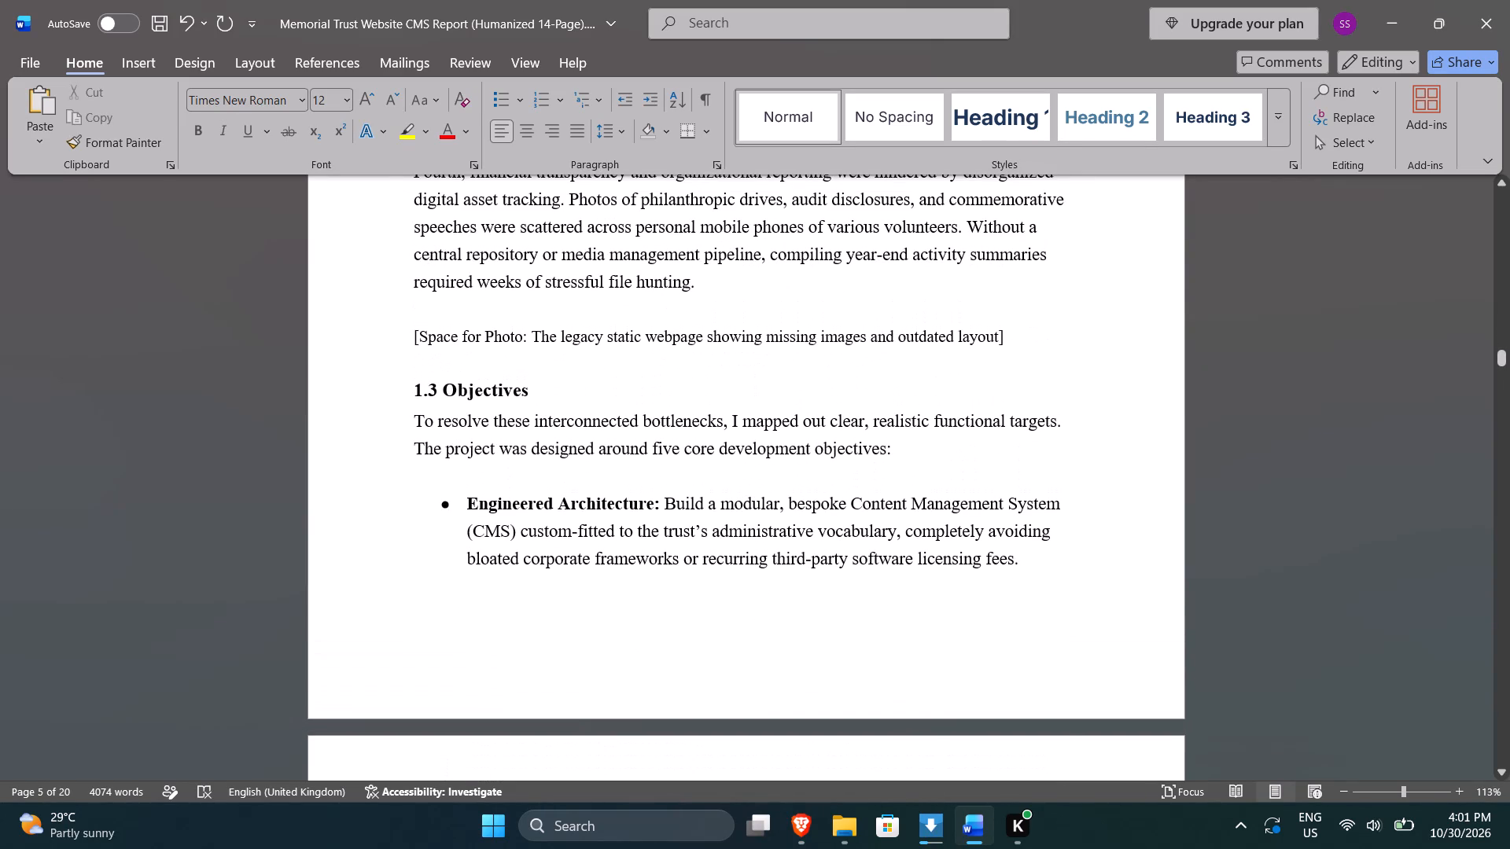
pyautogui.scroll(4, 967, 509)
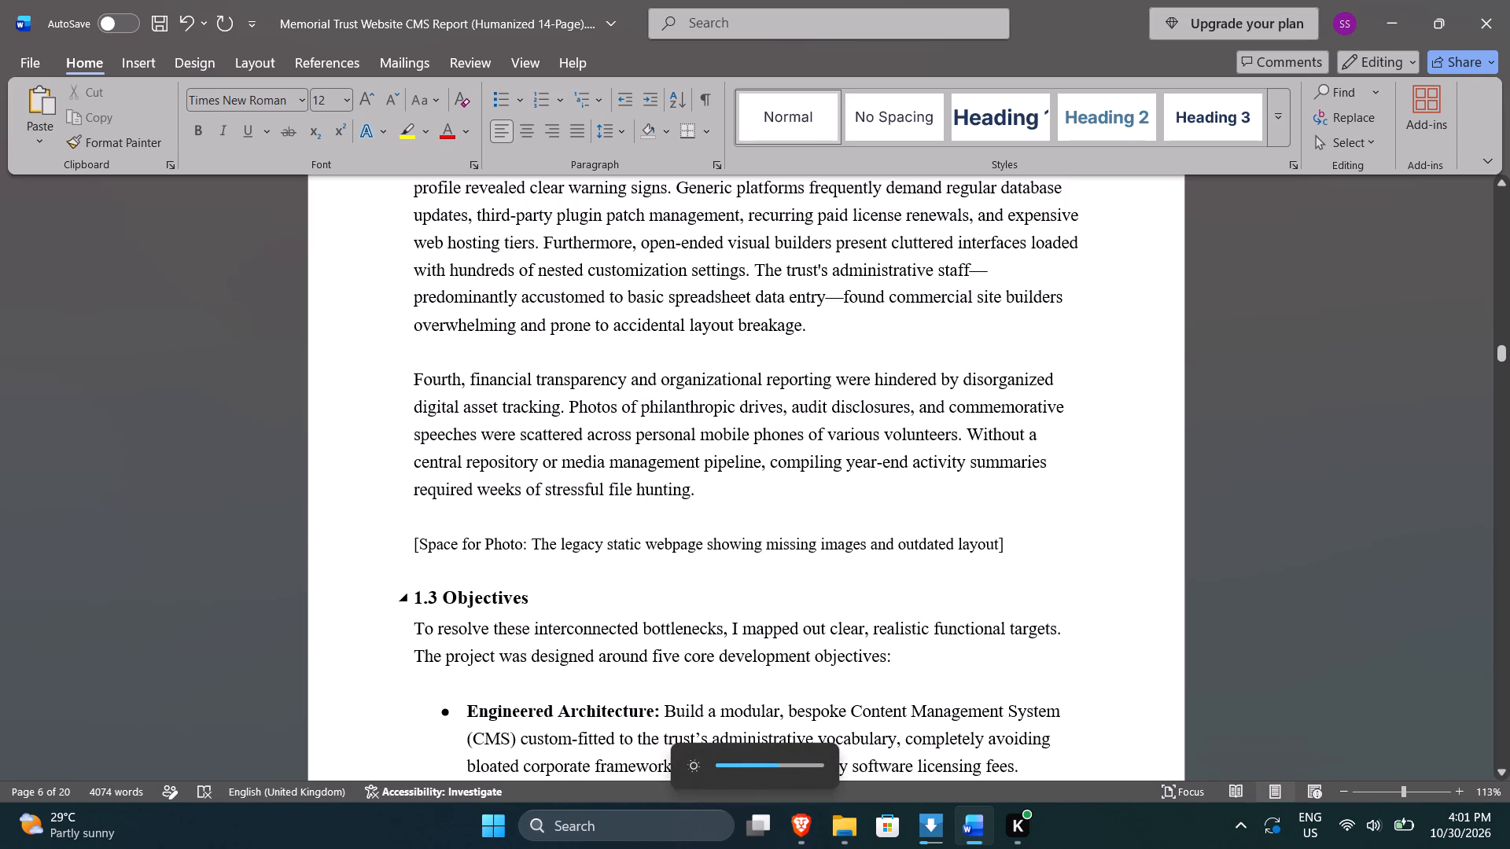
pyautogui.moveTo(1004, 543); pyautogui.dragTo(417, 529)
pyautogui.press('BackSpace')
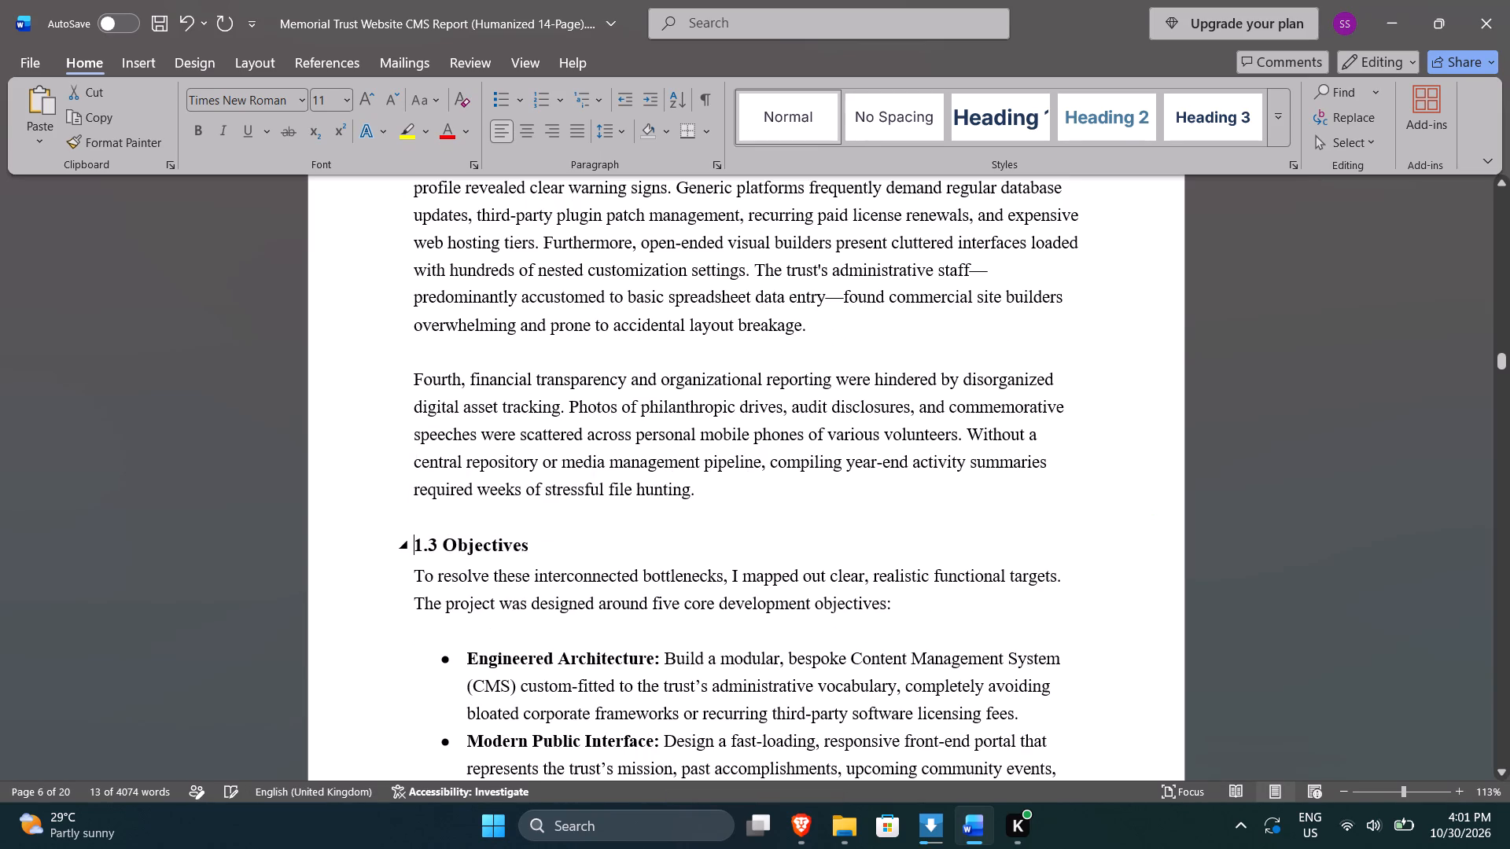
# Delete the "Space for Photo: Mind-map diagram outlining the functional boundaries and module scopes" placeholder above the SYSTEM OVERVIEW heading.
pyautogui.scroll(-15, 415, 529)
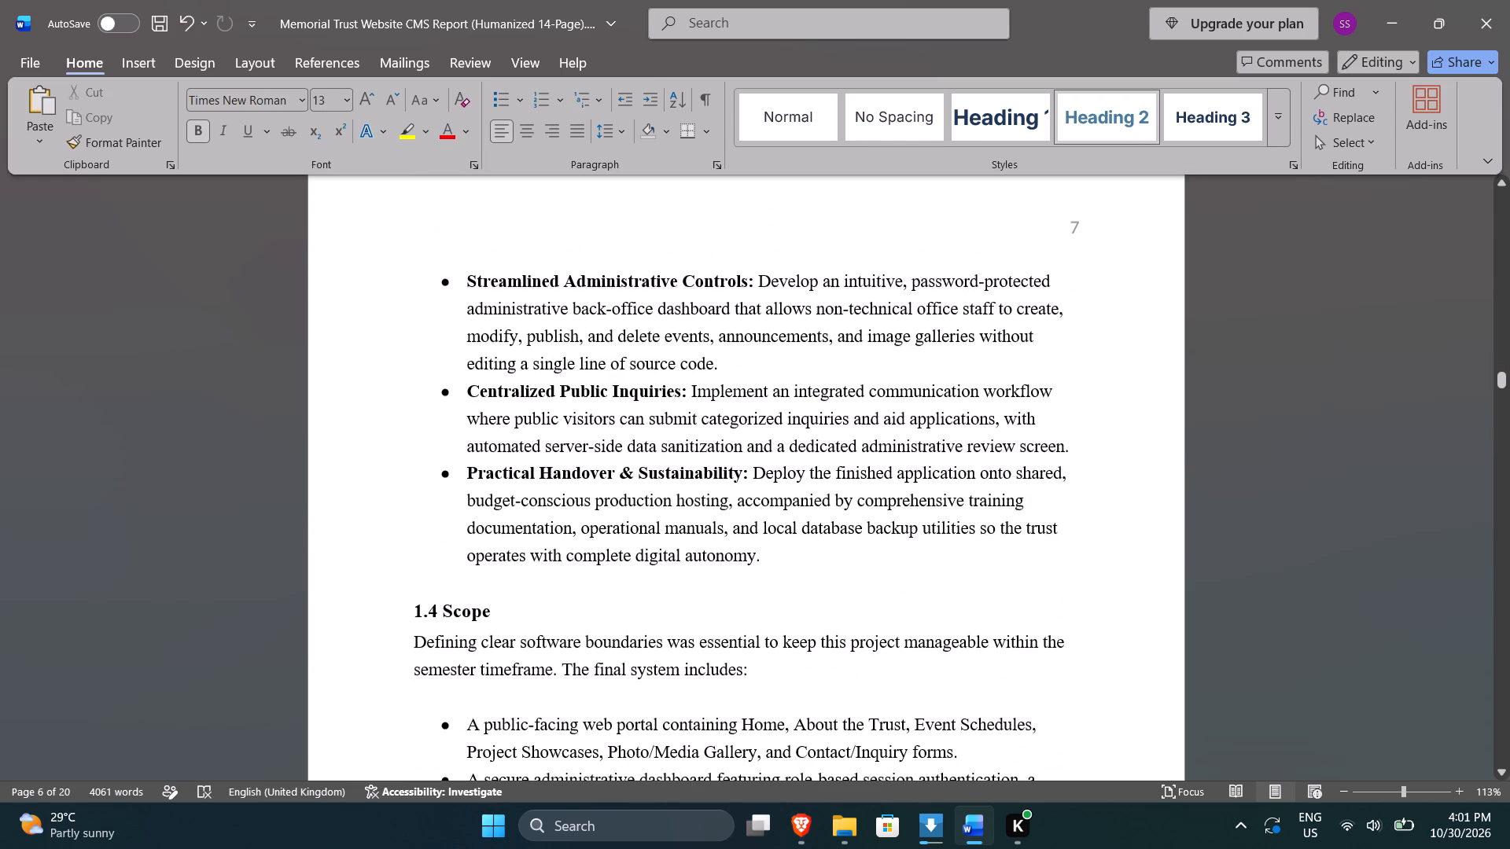
pyautogui.scroll(-11, 388, 553)
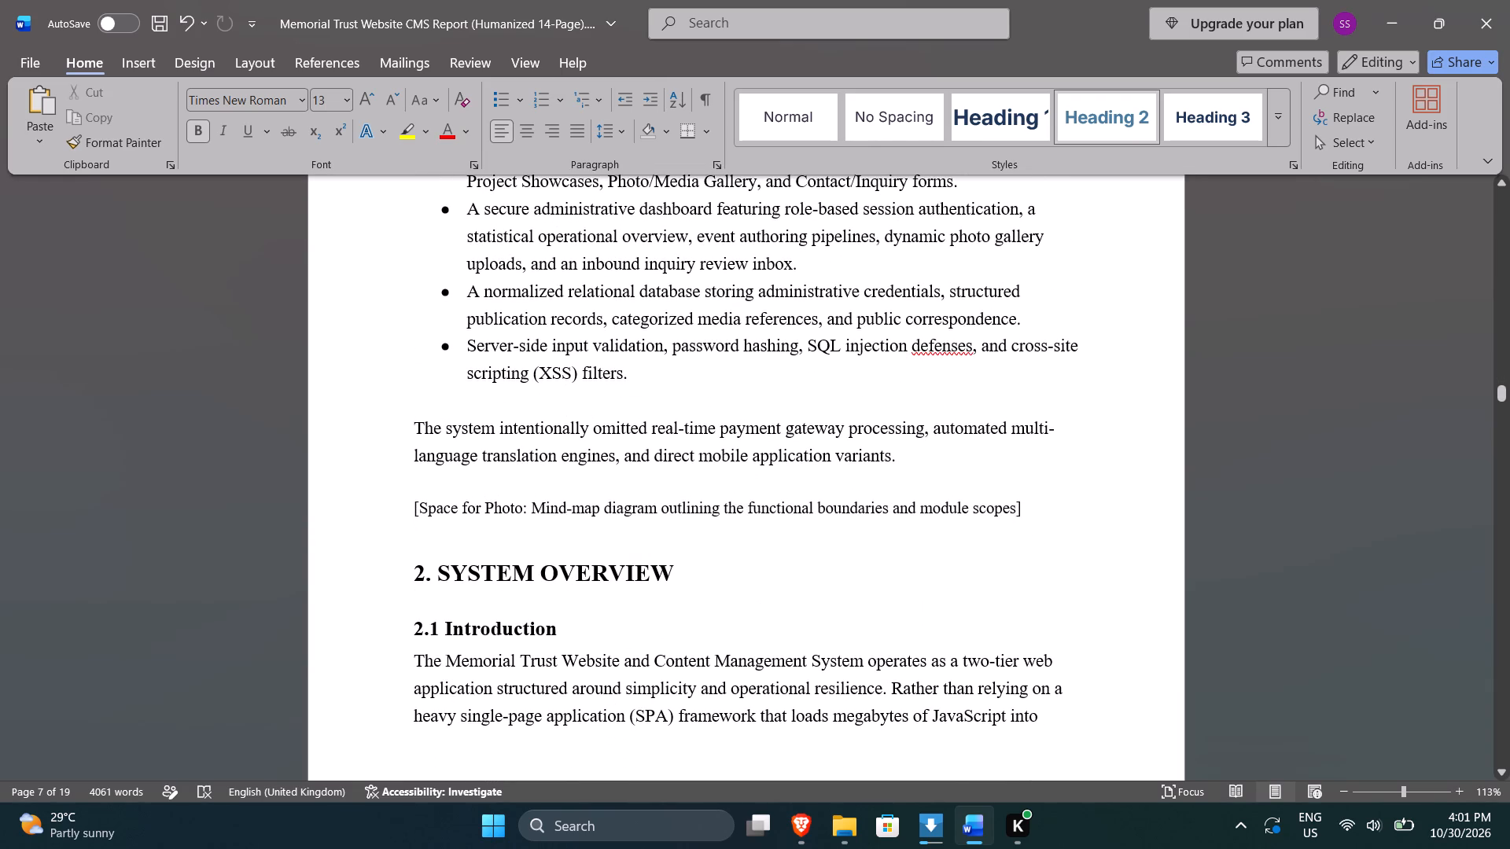
pyautogui.moveTo(1026, 506); pyautogui.dragTo(388, 505)
pyautogui.press('BackSpace')
pyautogui.press('BackSpace')
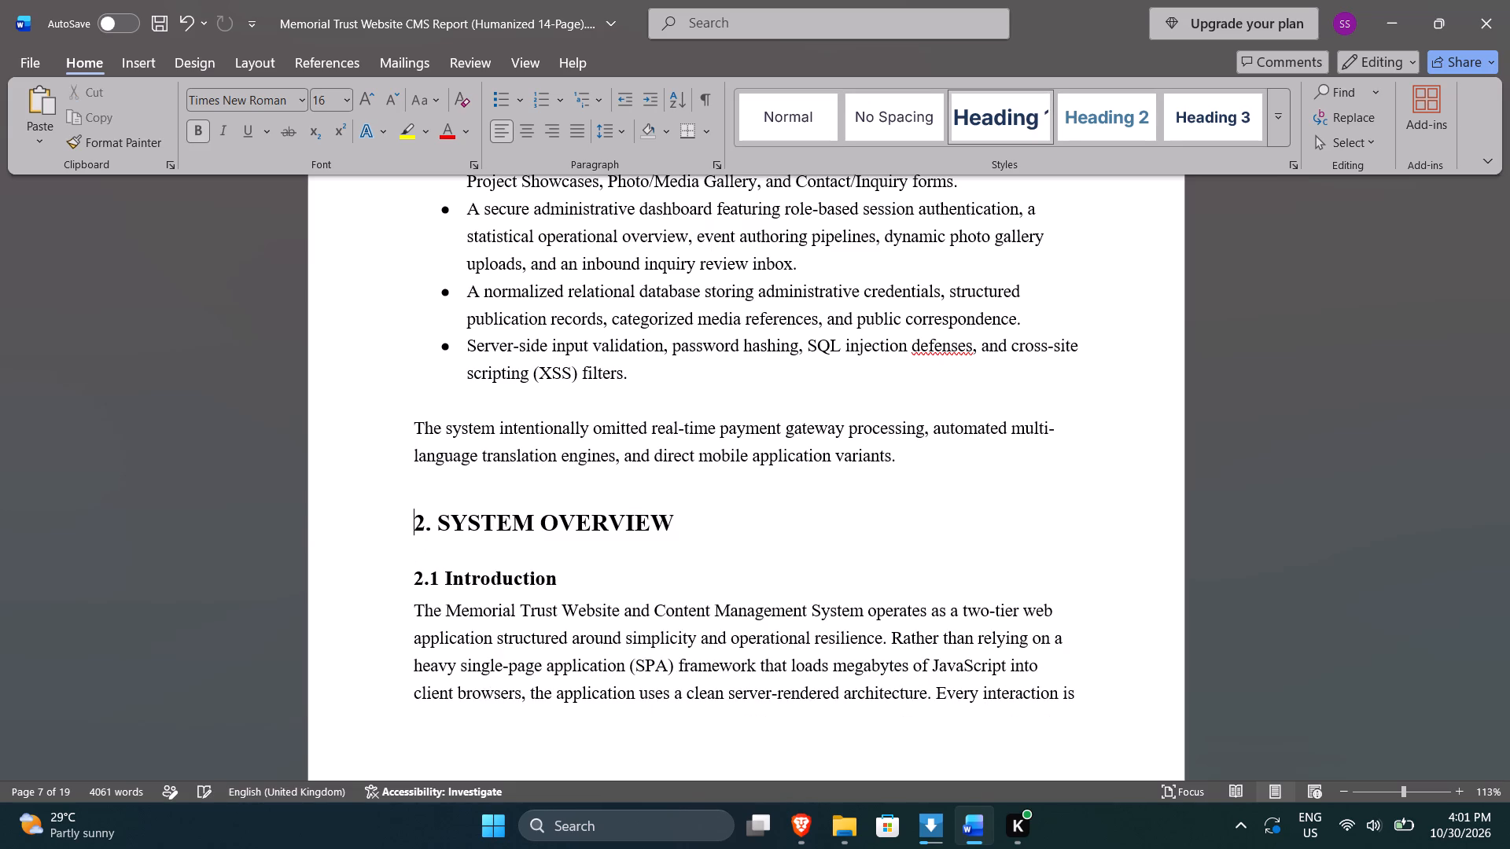
# Insert blank lines before the 2. SYSTEM OVERVIEW heading so the chapter starts at the top of page 8.
pyautogui.press('Return')
pyautogui.press('Return')
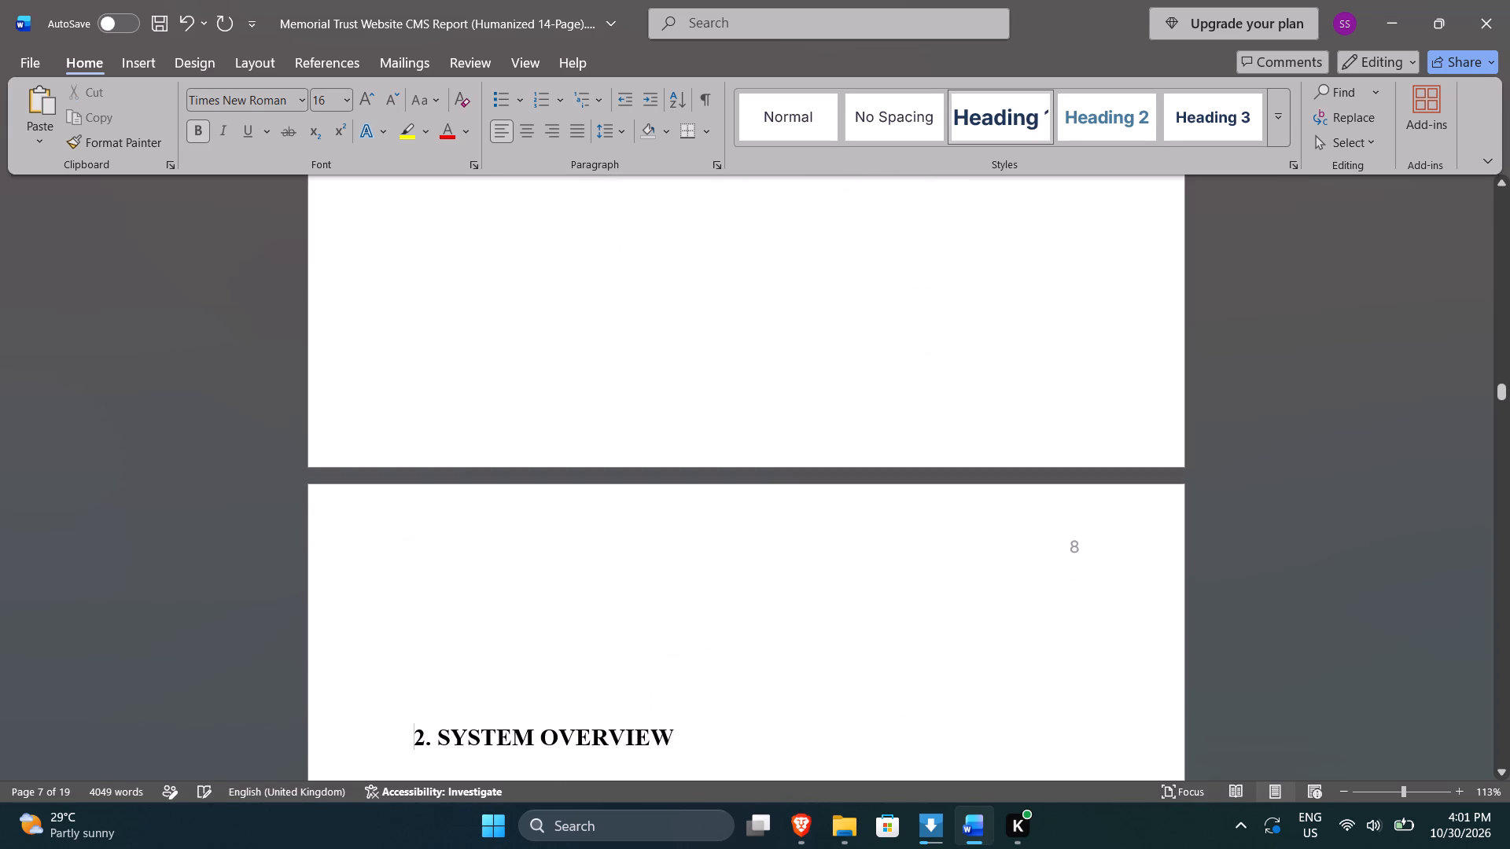
pyautogui.press('Up')
pyautogui.press('BackSpace')
pyautogui.press('BackSpace')
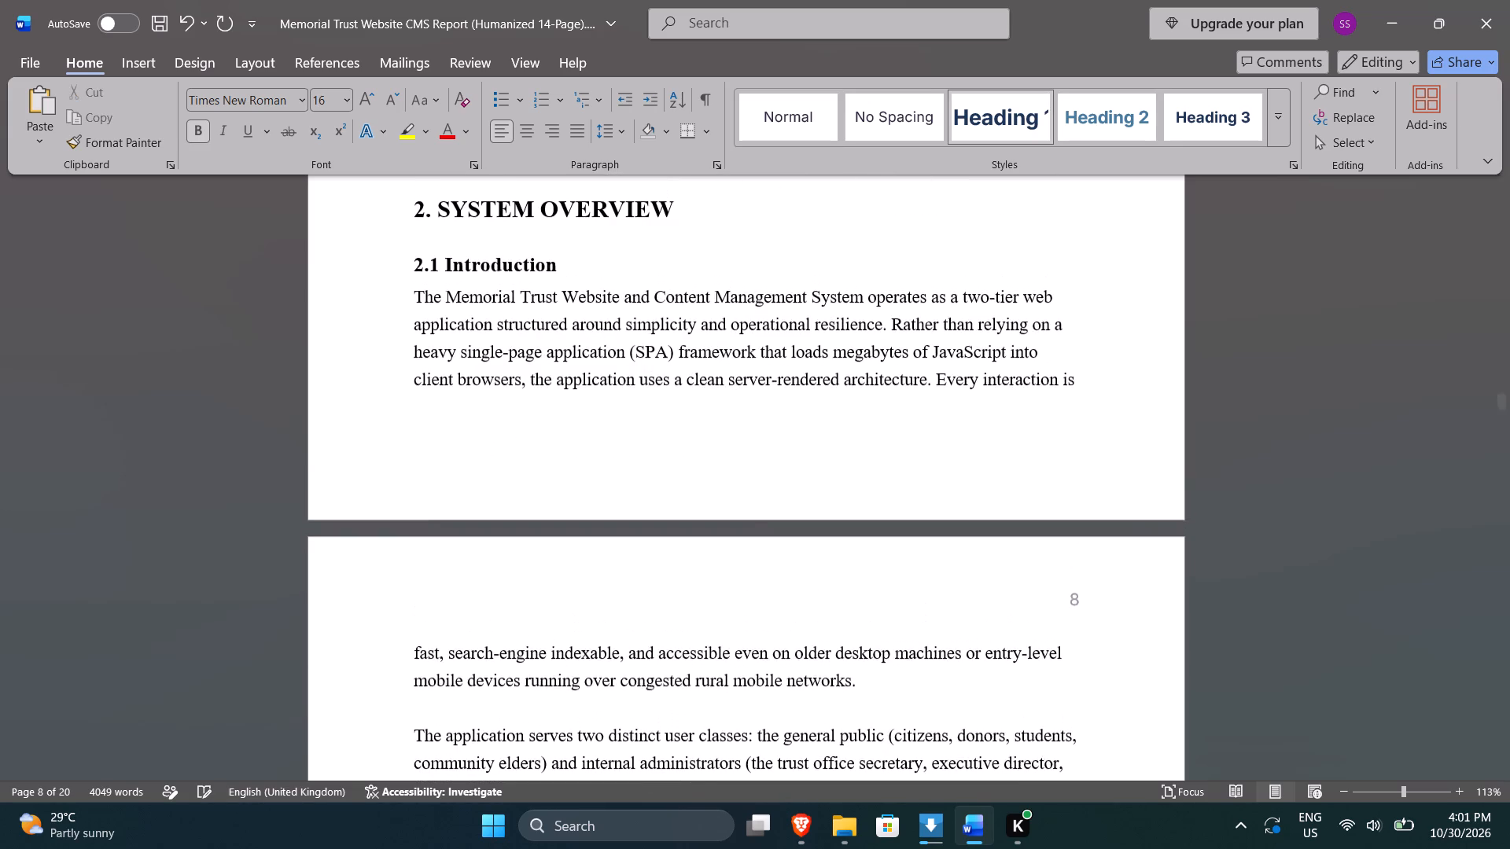
pyautogui.press('Return')
pyautogui.press('Return')
pyautogui.press('Return')
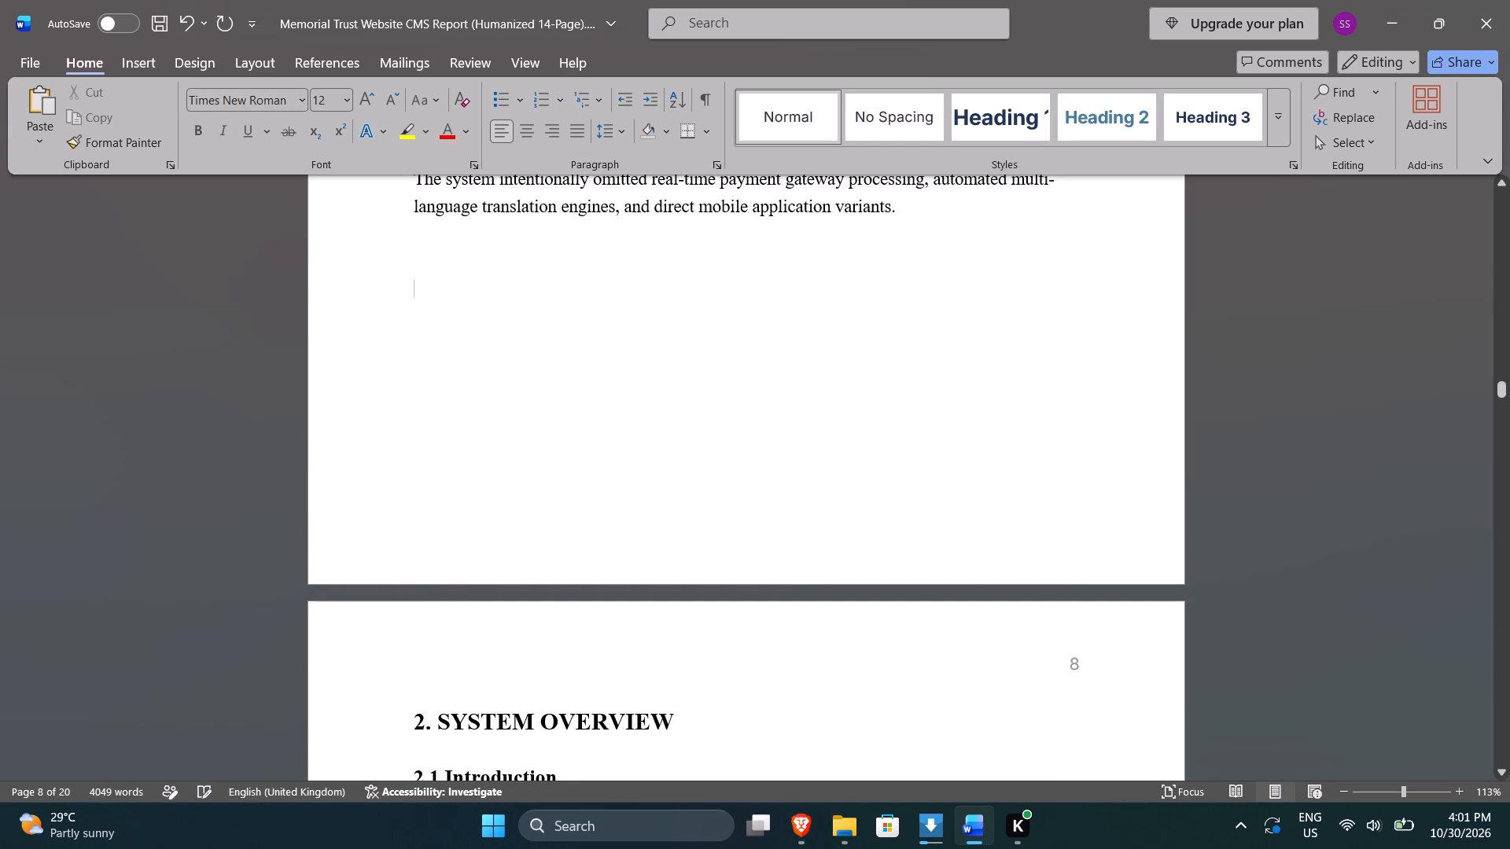
# Look through sections 2.1 Introduction to 2.3 Features for their page layout and remaining photo placeholders.
pyautogui.scroll(-7, 425, 669)
pyautogui.scroll(-4, 575, 669)
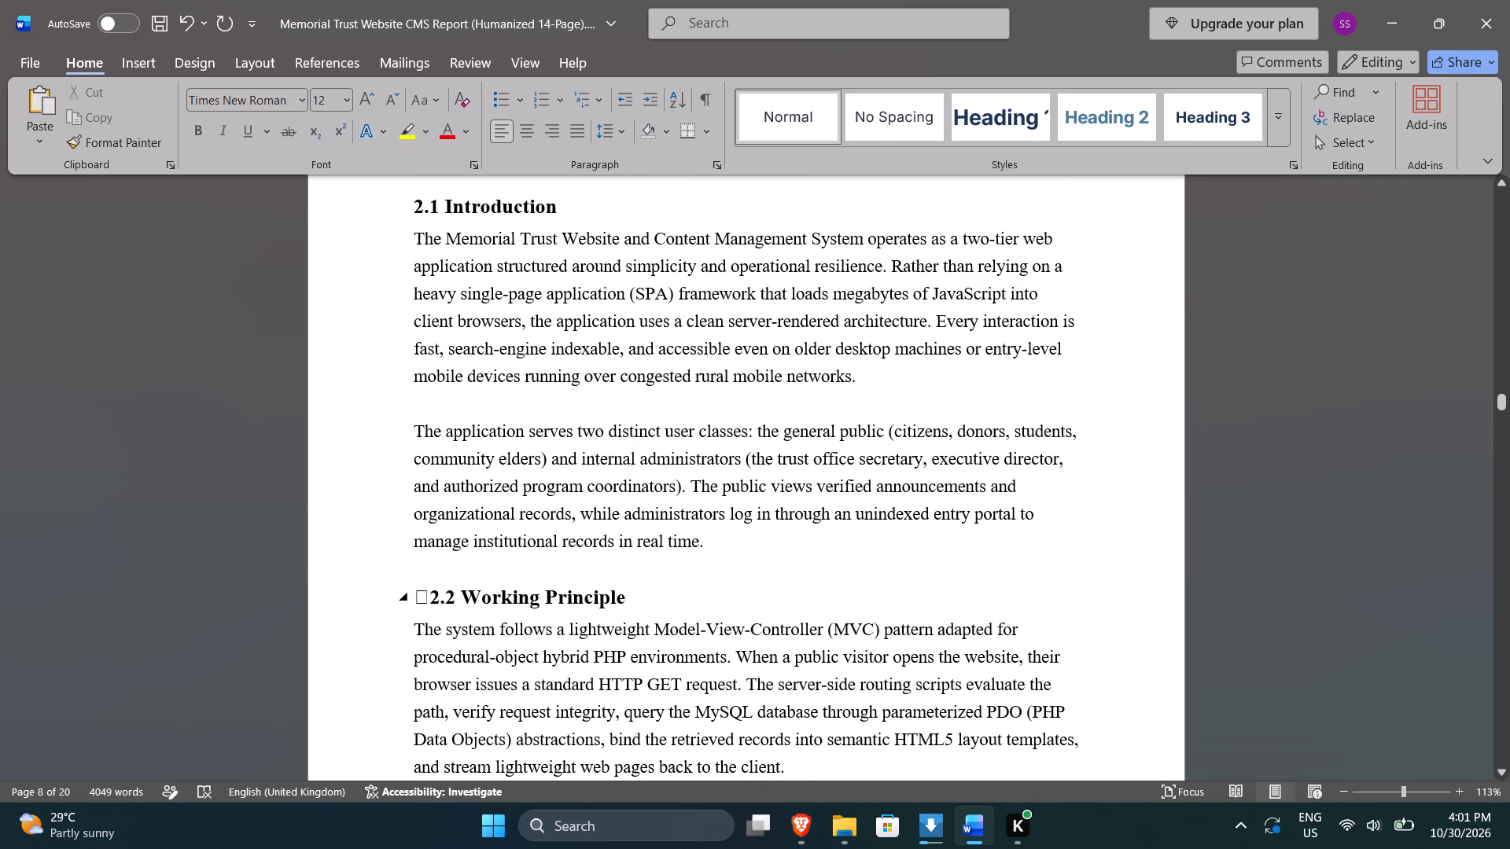
pyautogui.scroll(-6, 657, 581)
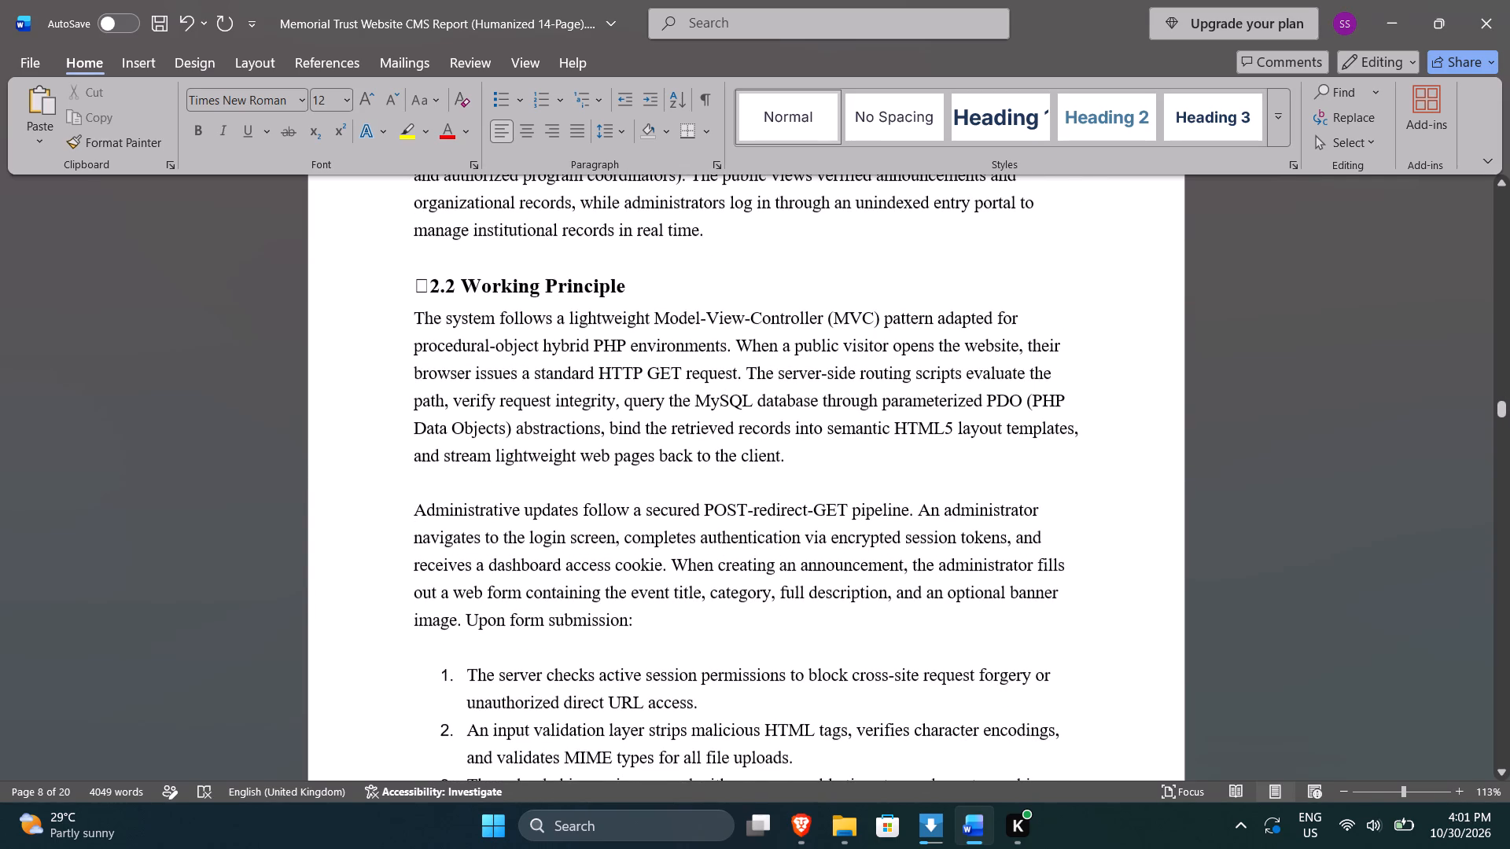
pyautogui.moveTo(503, 344); pyautogui.dragTo(664, 348)
pyautogui.click(852, 479)
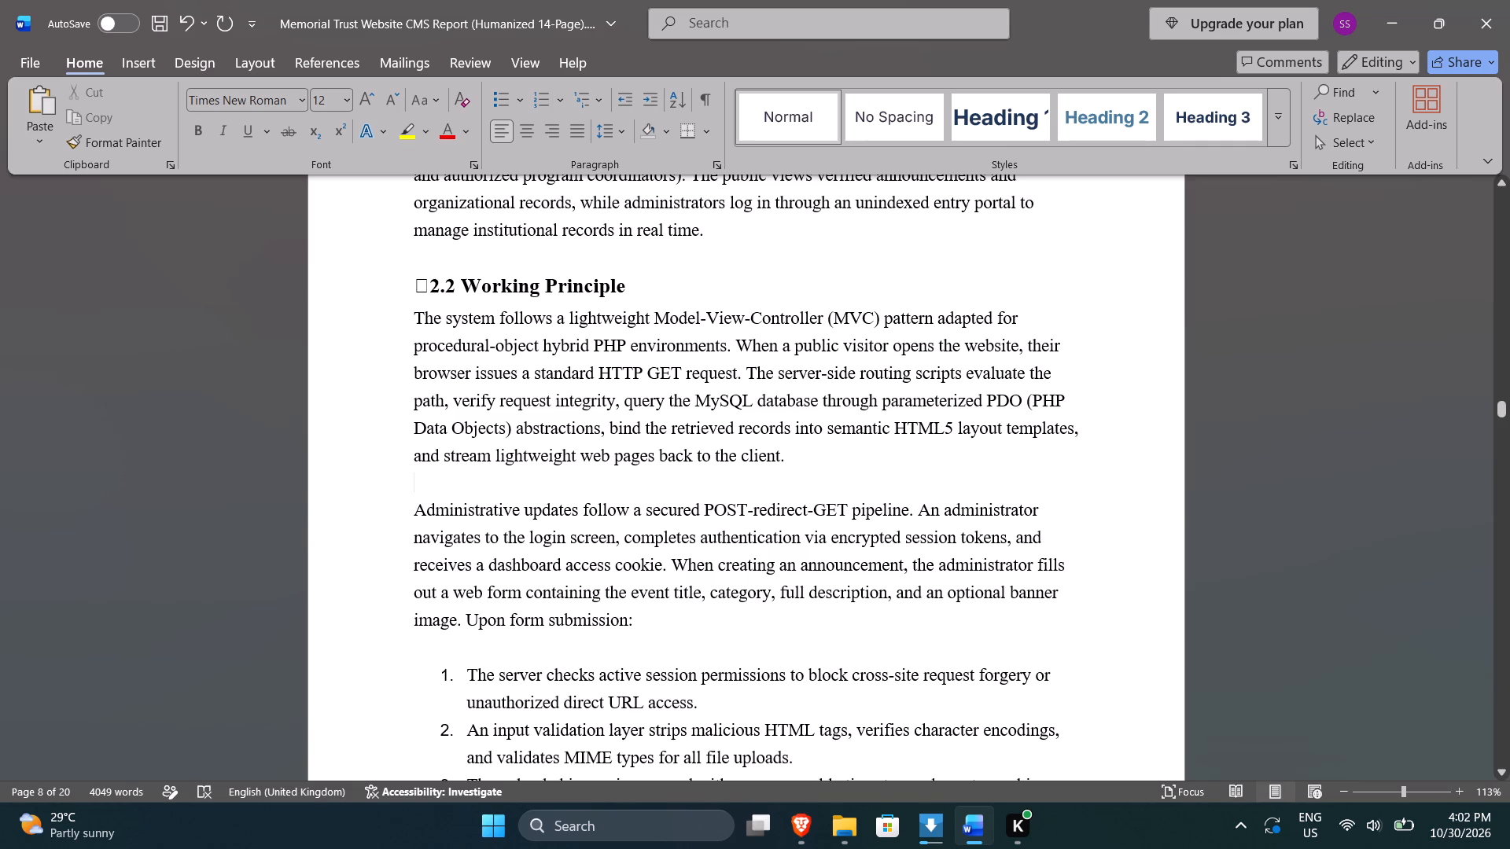
pyautogui.scroll(-3, 897, 511)
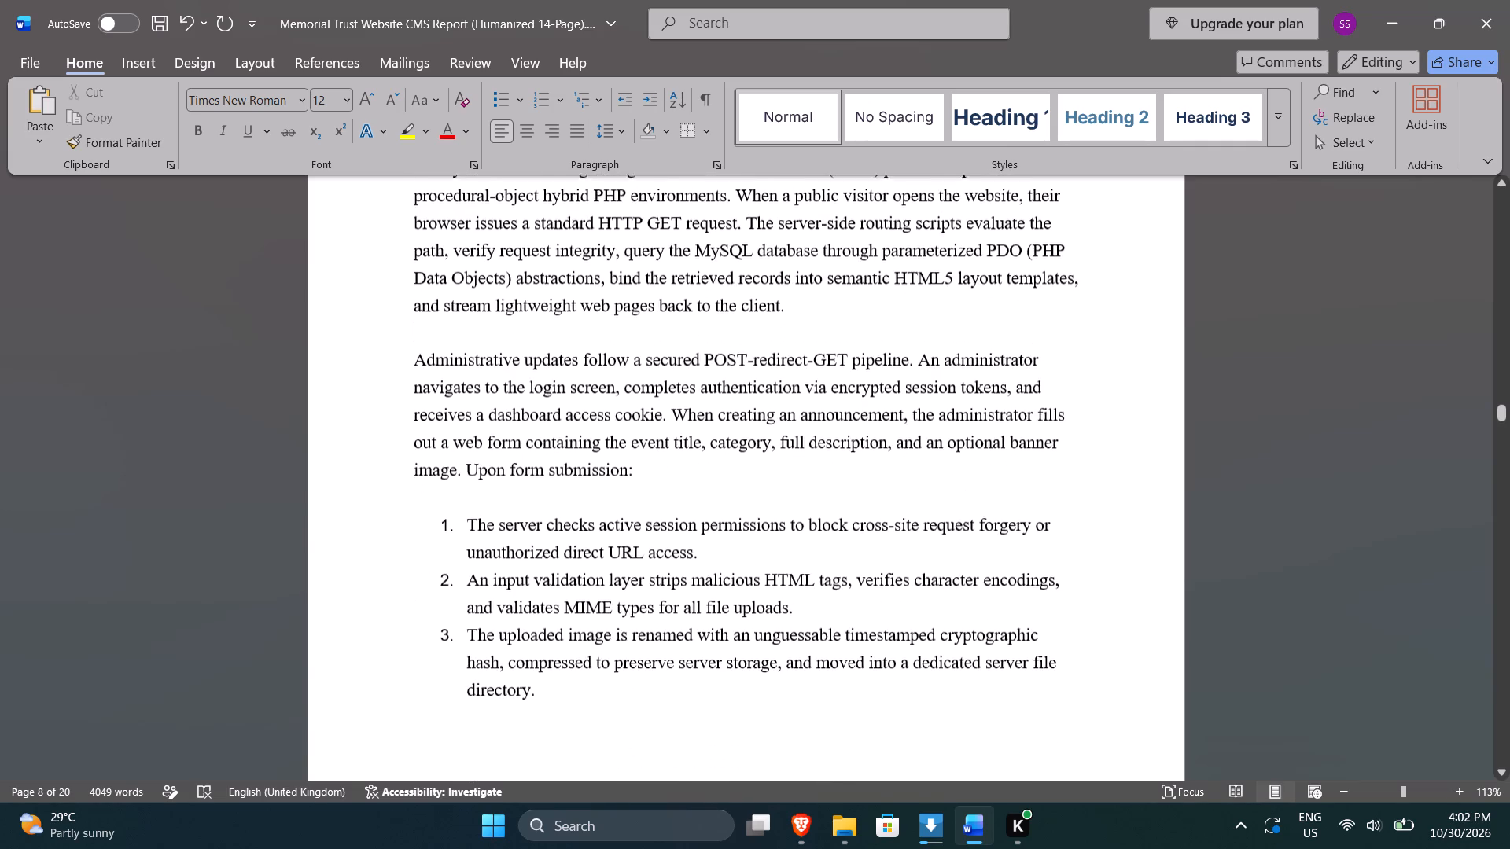
pyautogui.scroll(-12, 897, 511)
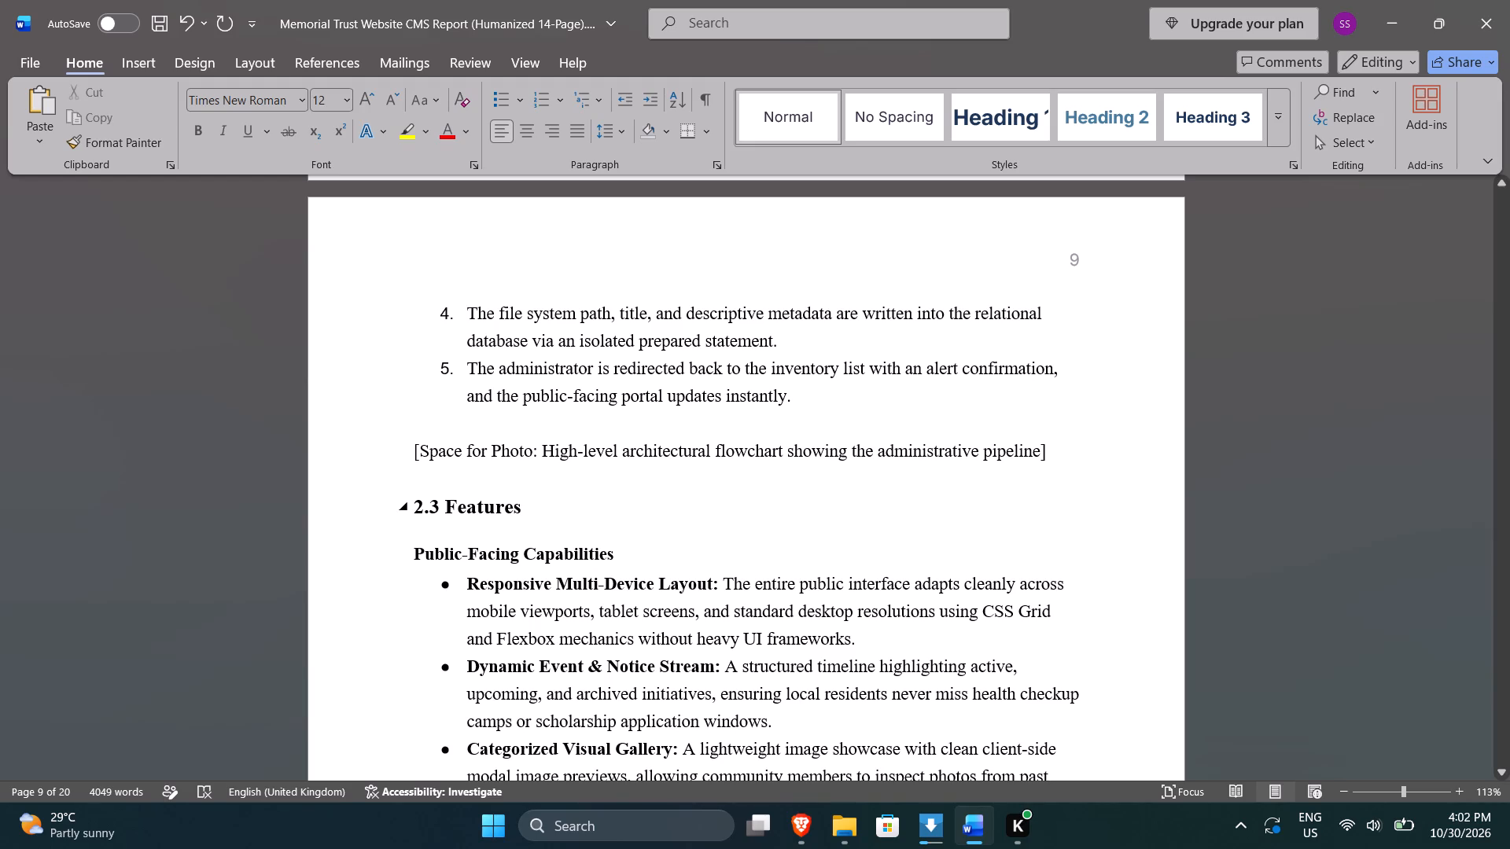
pyautogui.scroll(-3, 1032, 499)
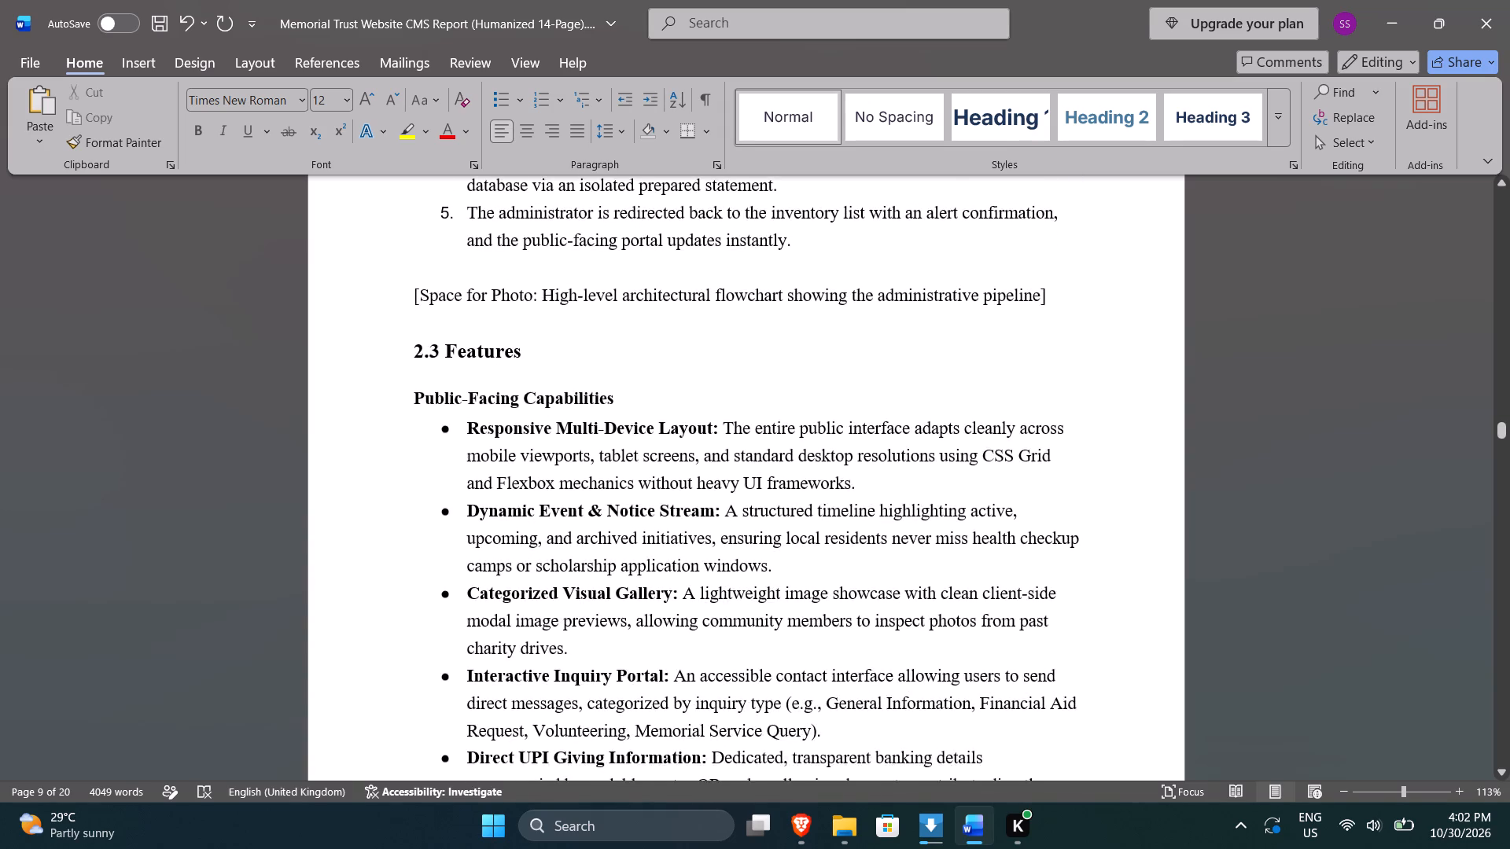
pyautogui.scroll(-2, 1032, 499)
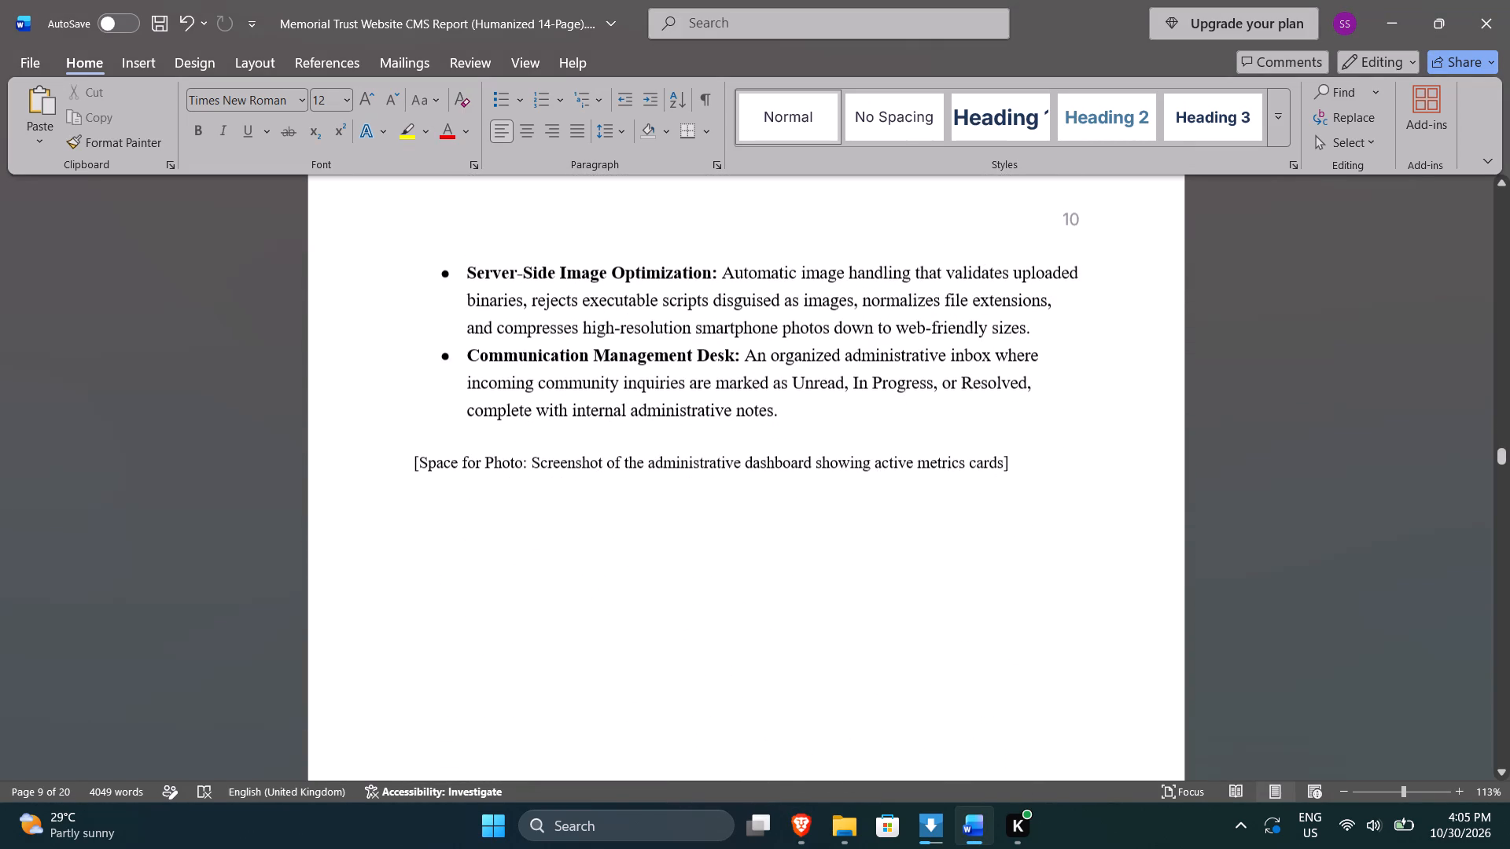
# Look over the administrative dashboard photo placeholder and the surrounding pages at the end of section 2.3 Features.
pyautogui.scroll(-8, 823, 569)
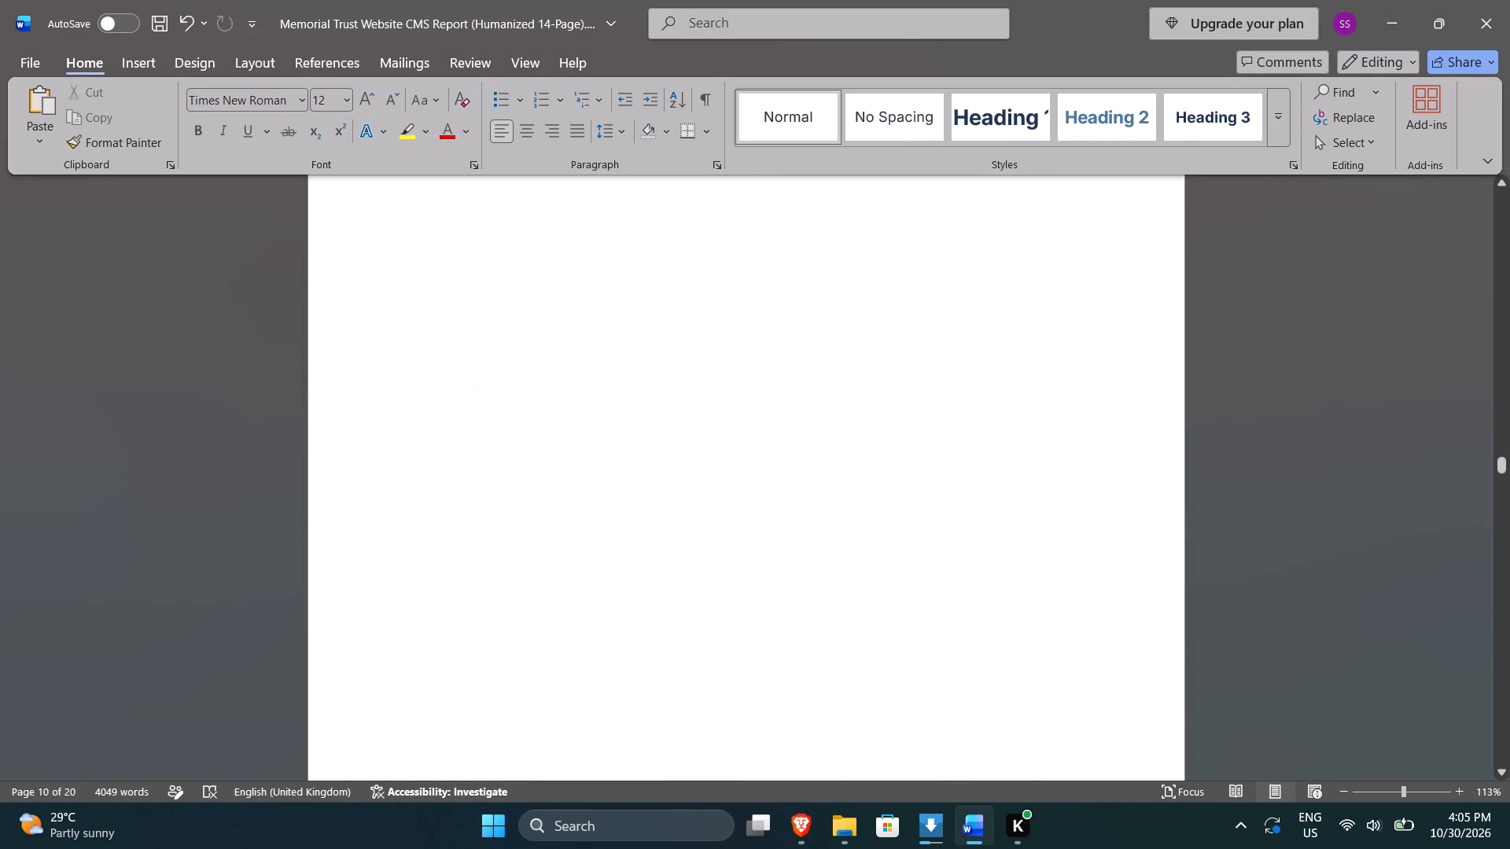
pyautogui.scroll(-9, 823, 572)
pyautogui.scroll(17, 823, 572)
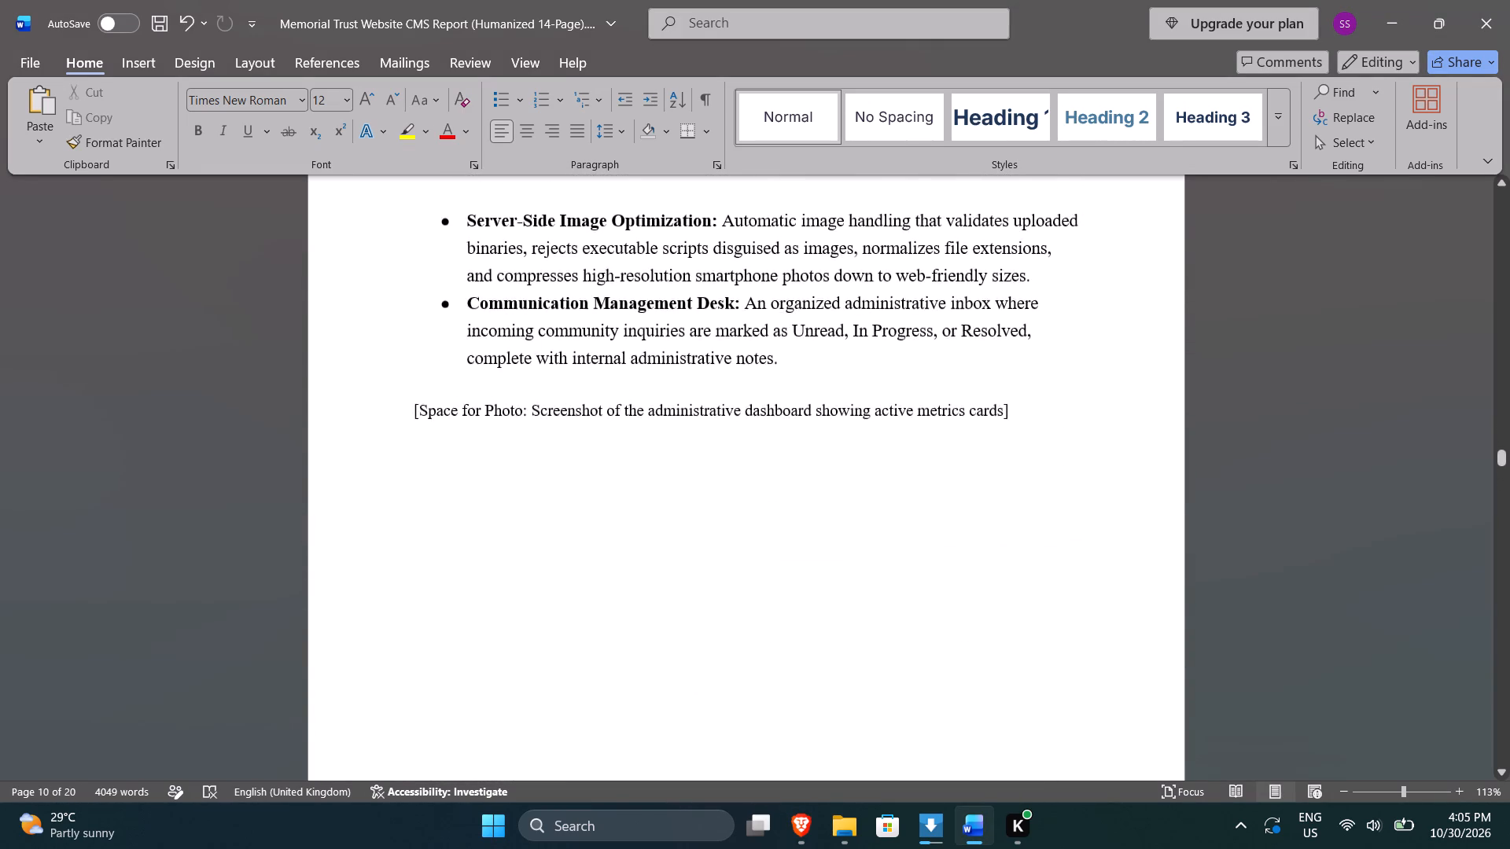
pyautogui.scroll(17, 823, 572)
# Switch to the Dr. Jones Memorial Trust website in the browser and look over its Home page from banner to footer.
pyautogui.hotkey('alt', 'Tab')
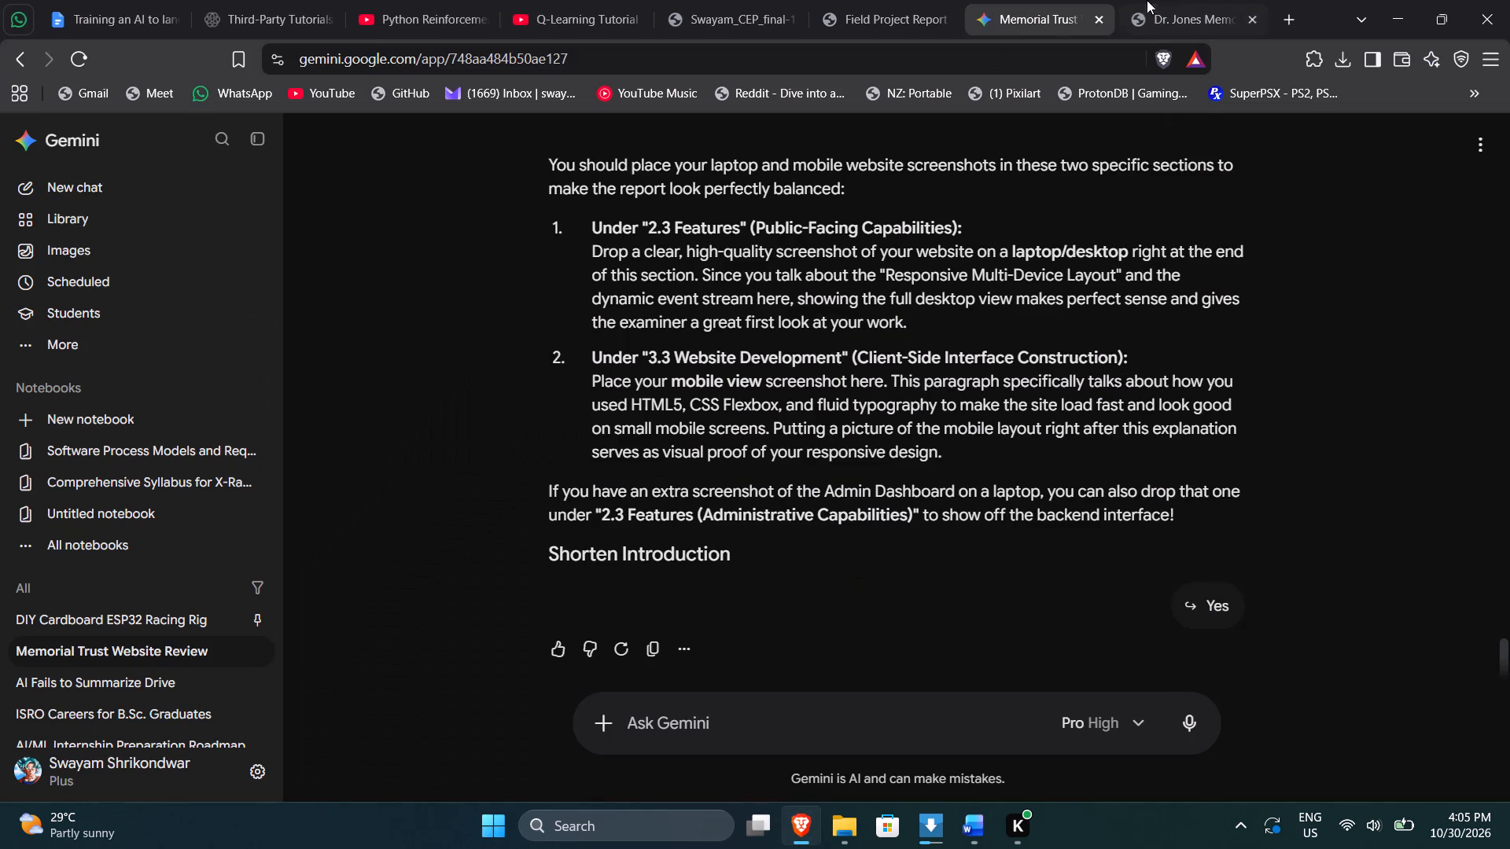
pyautogui.click(1152, 0)
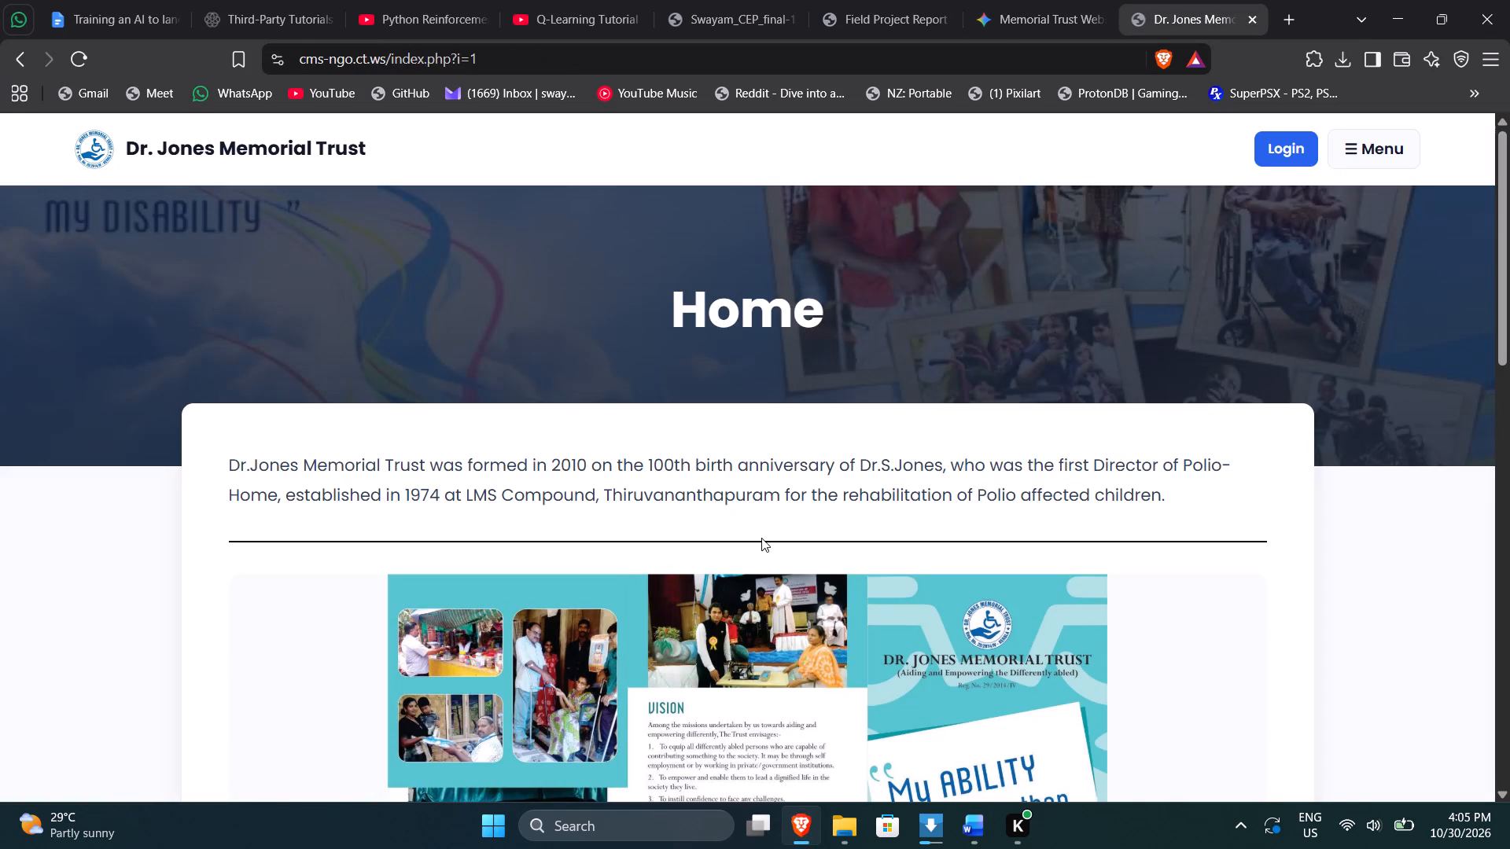
pyautogui.scroll(-15, 761, 538)
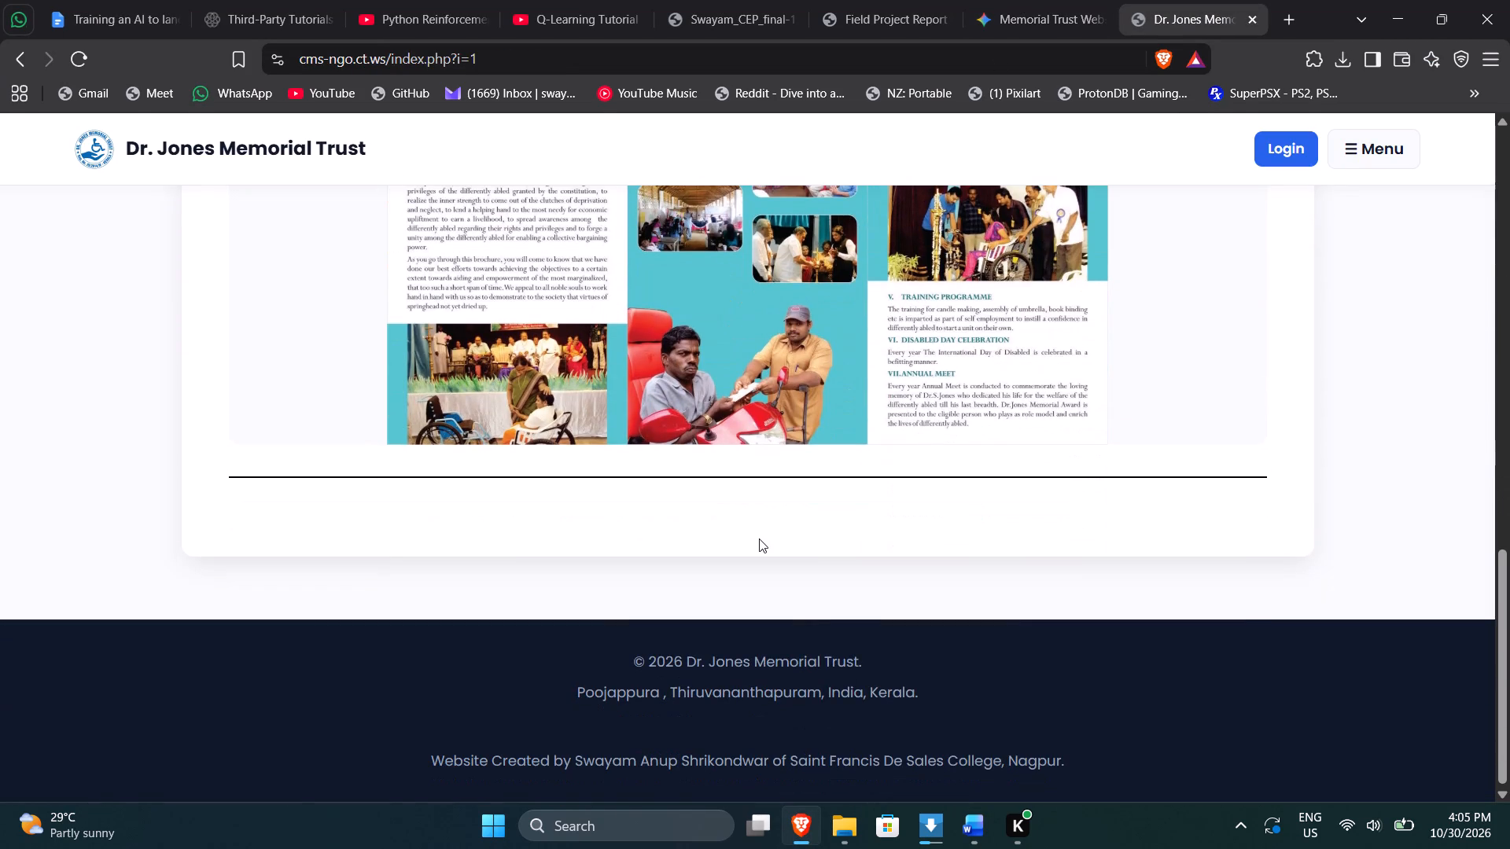
pyautogui.scroll(16, 759, 538)
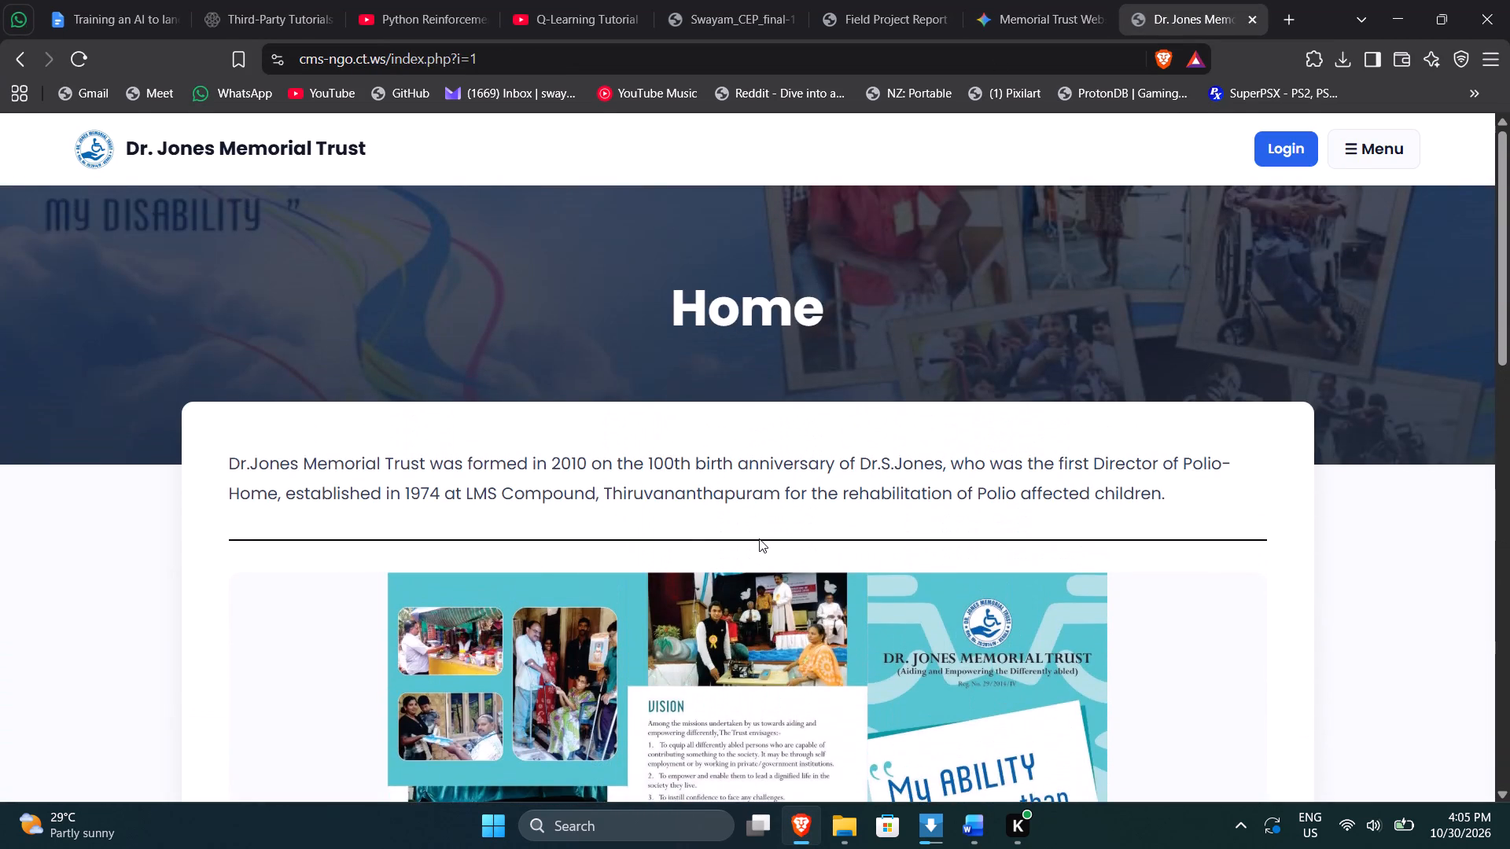
pyautogui.scroll(9, 759, 538)
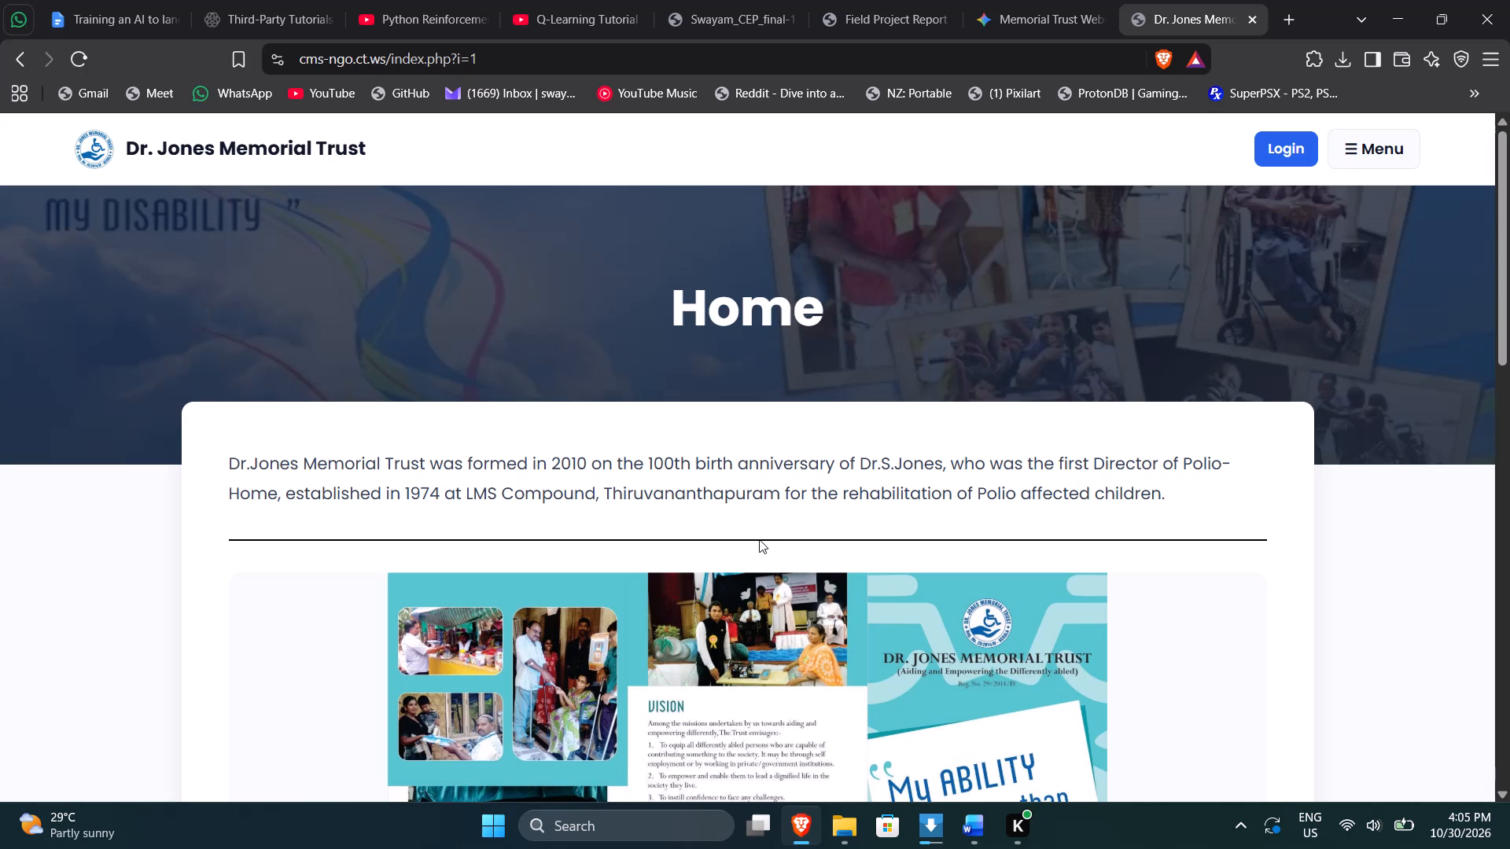
pyautogui.scroll(1, 759, 539)
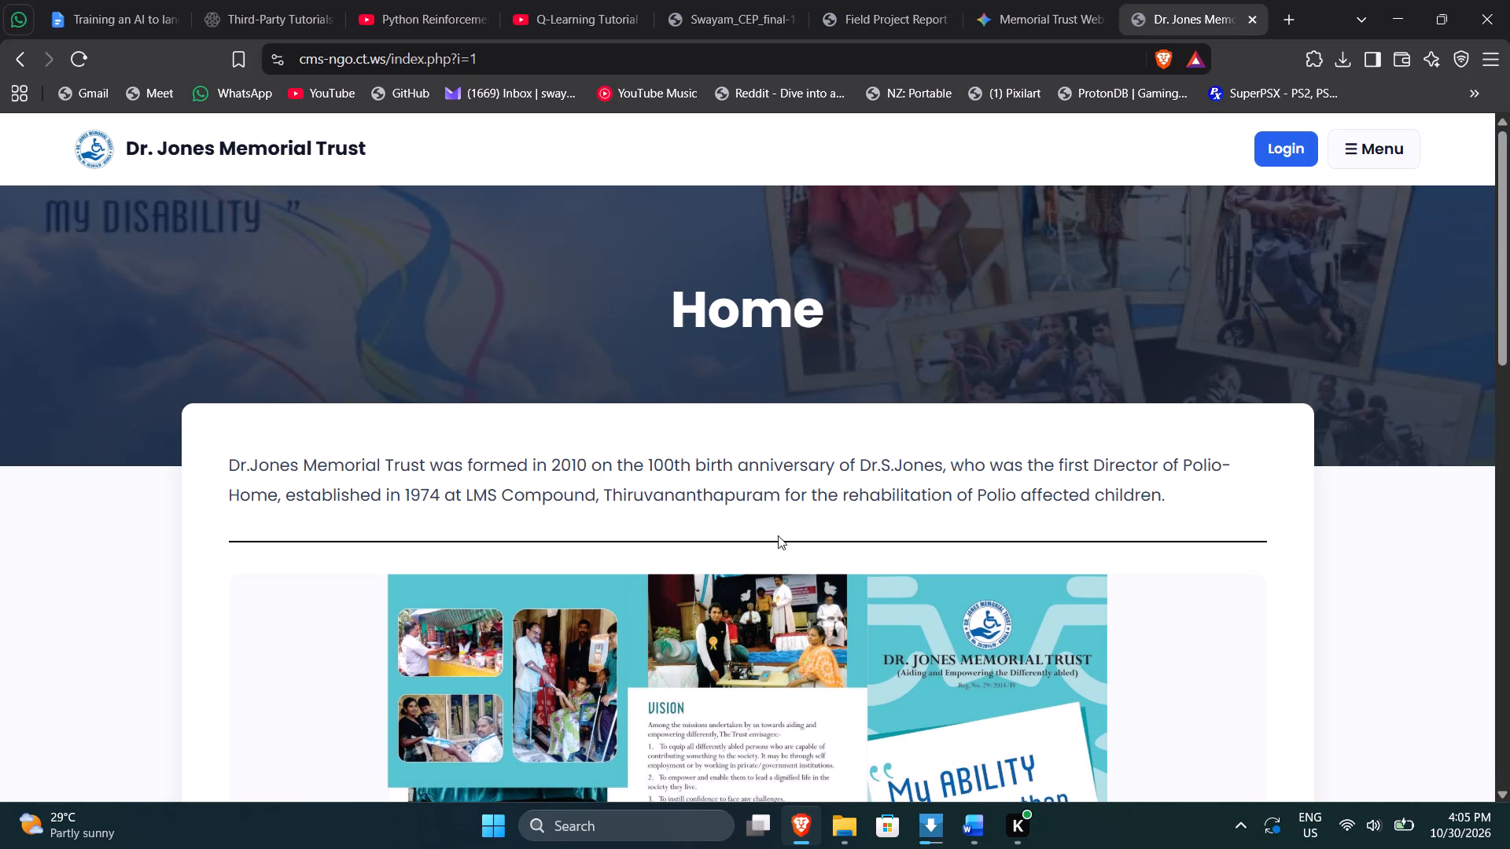
pyautogui.moveTo(1502, 242); pyautogui.dragTo(1446, 671)
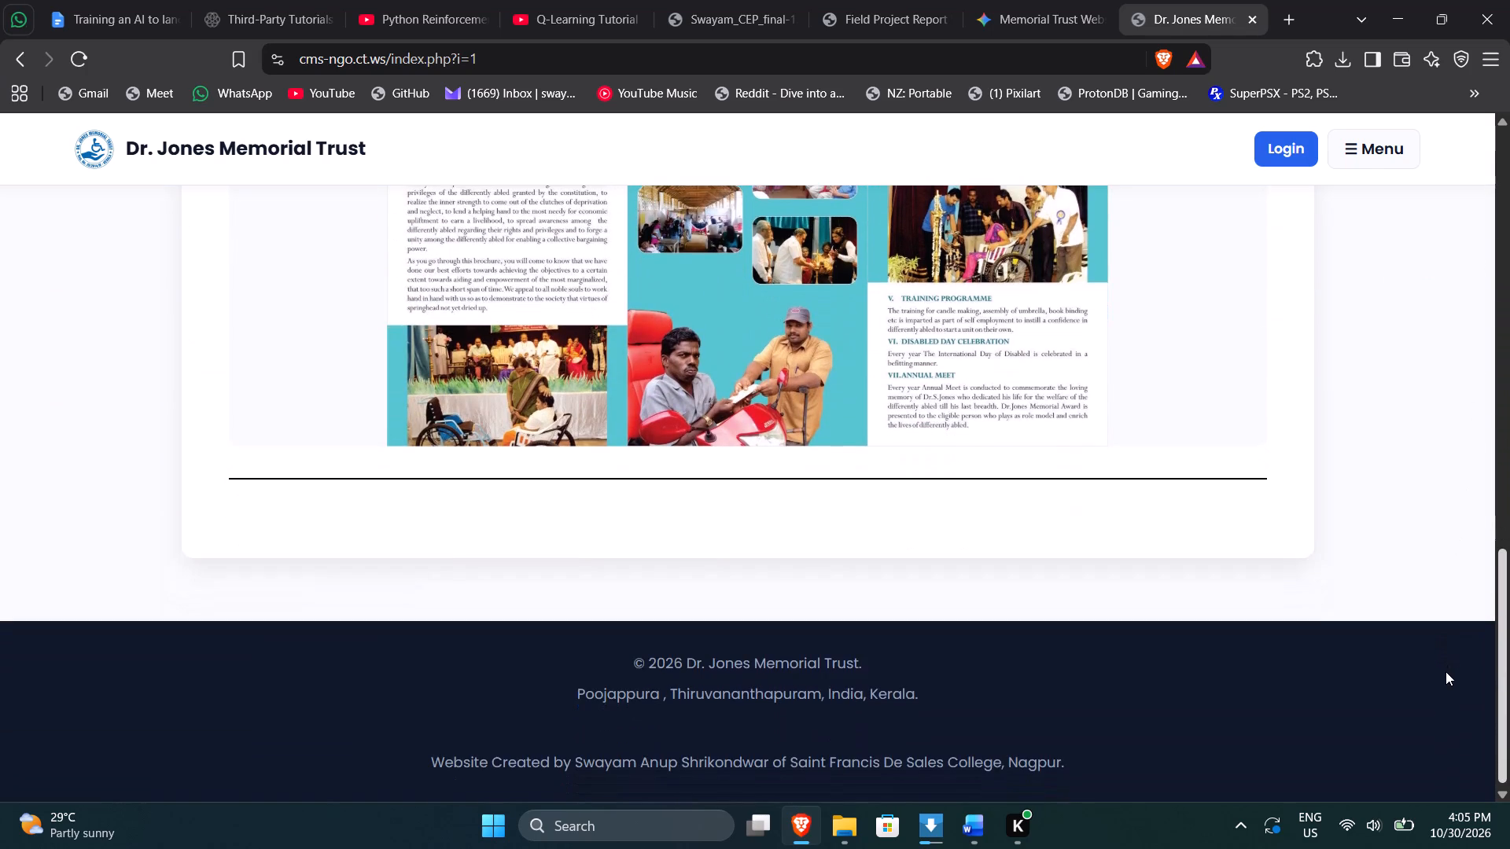
pyautogui.moveTo(1446, 671); pyautogui.dragTo(1492, 236)
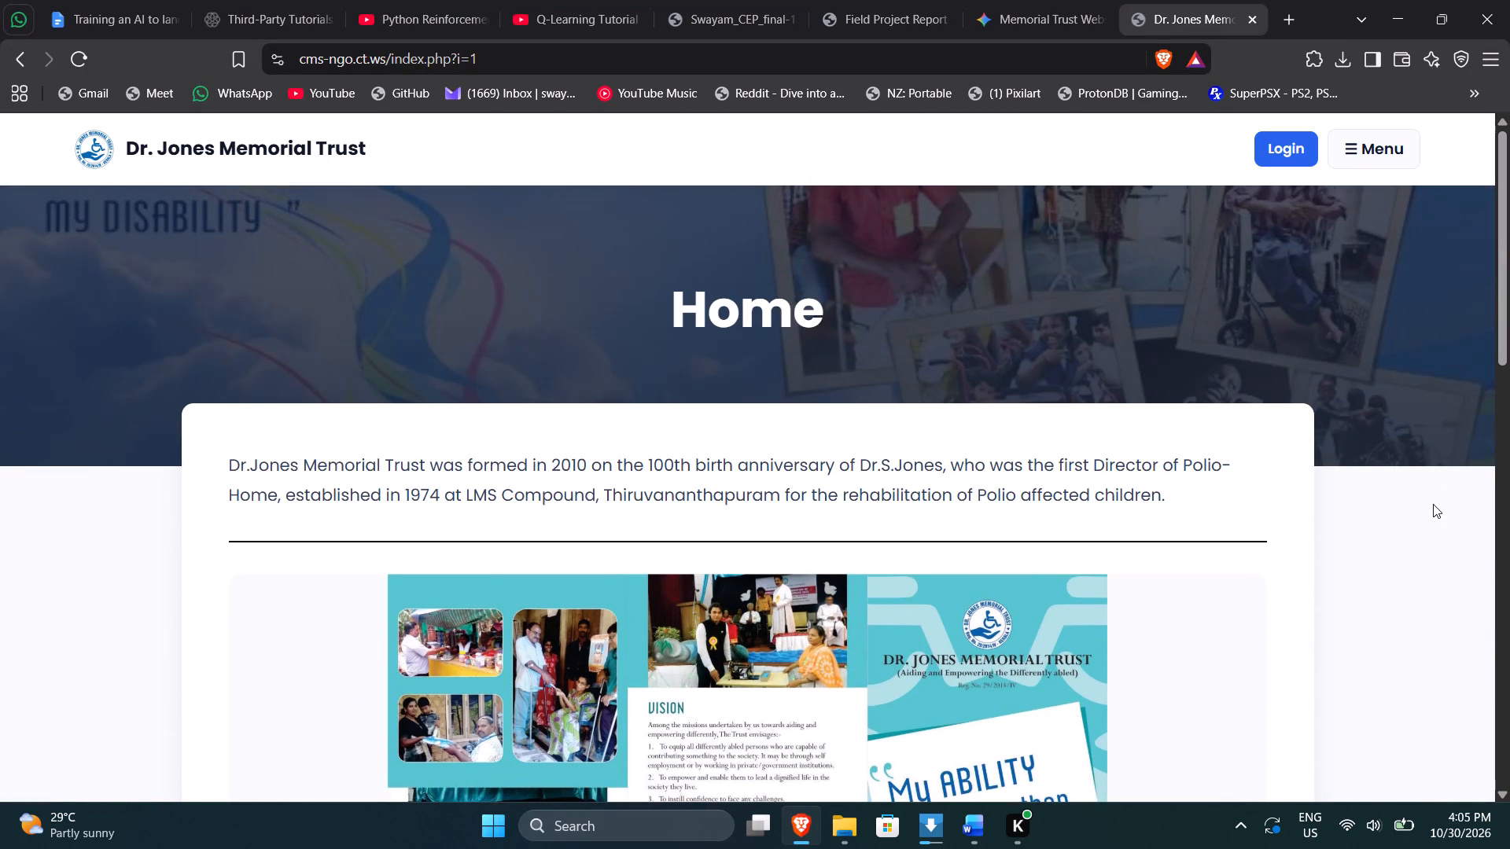
# Capture a rectangular screenshot of the website's Home page, covering the full page area below the browser's bookmarks.
pyautogui.press('Print')
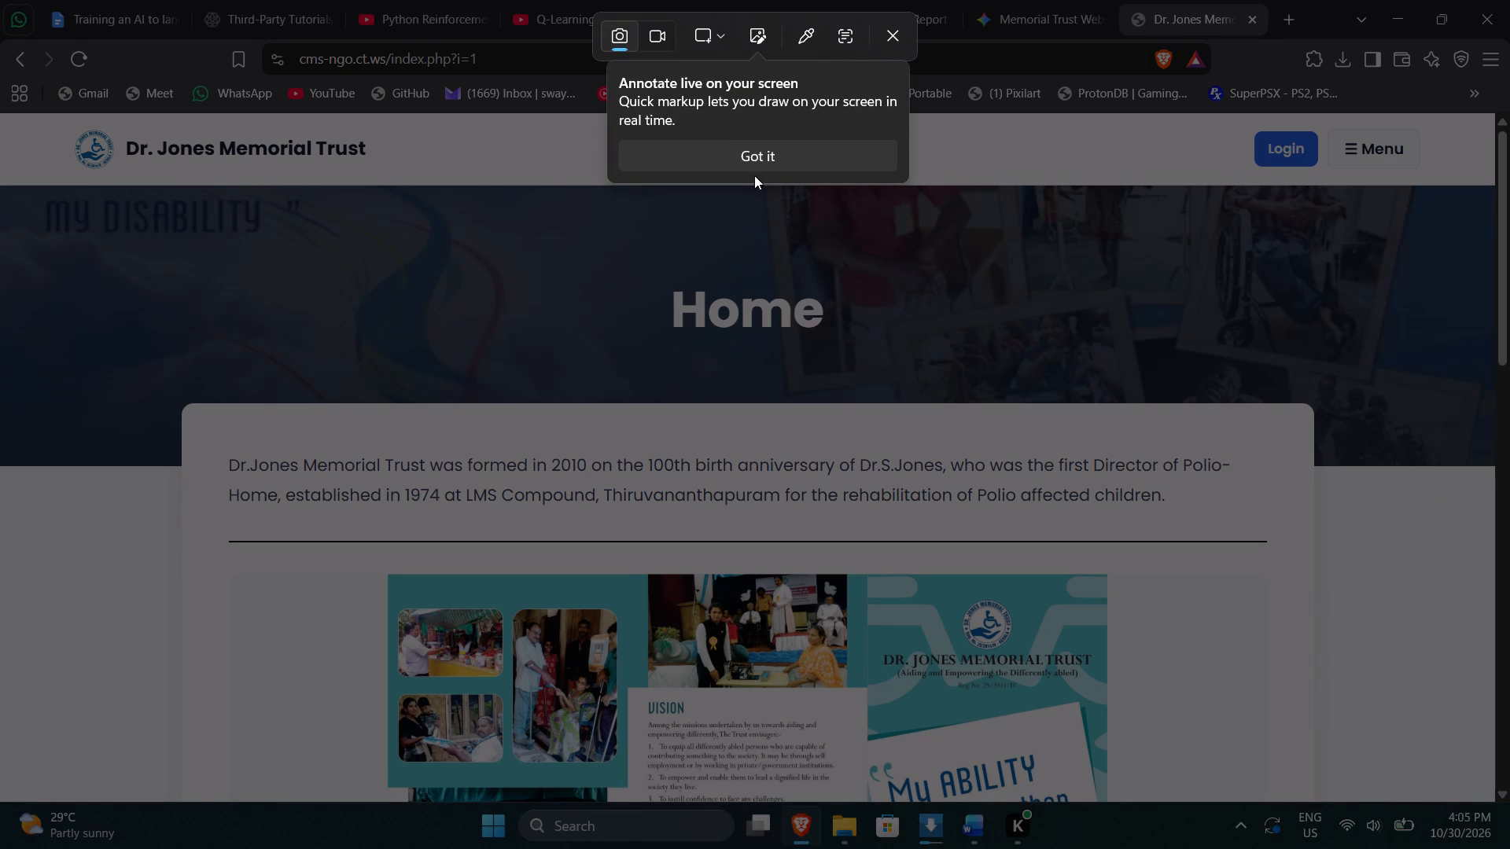
pyautogui.click(739, 166)
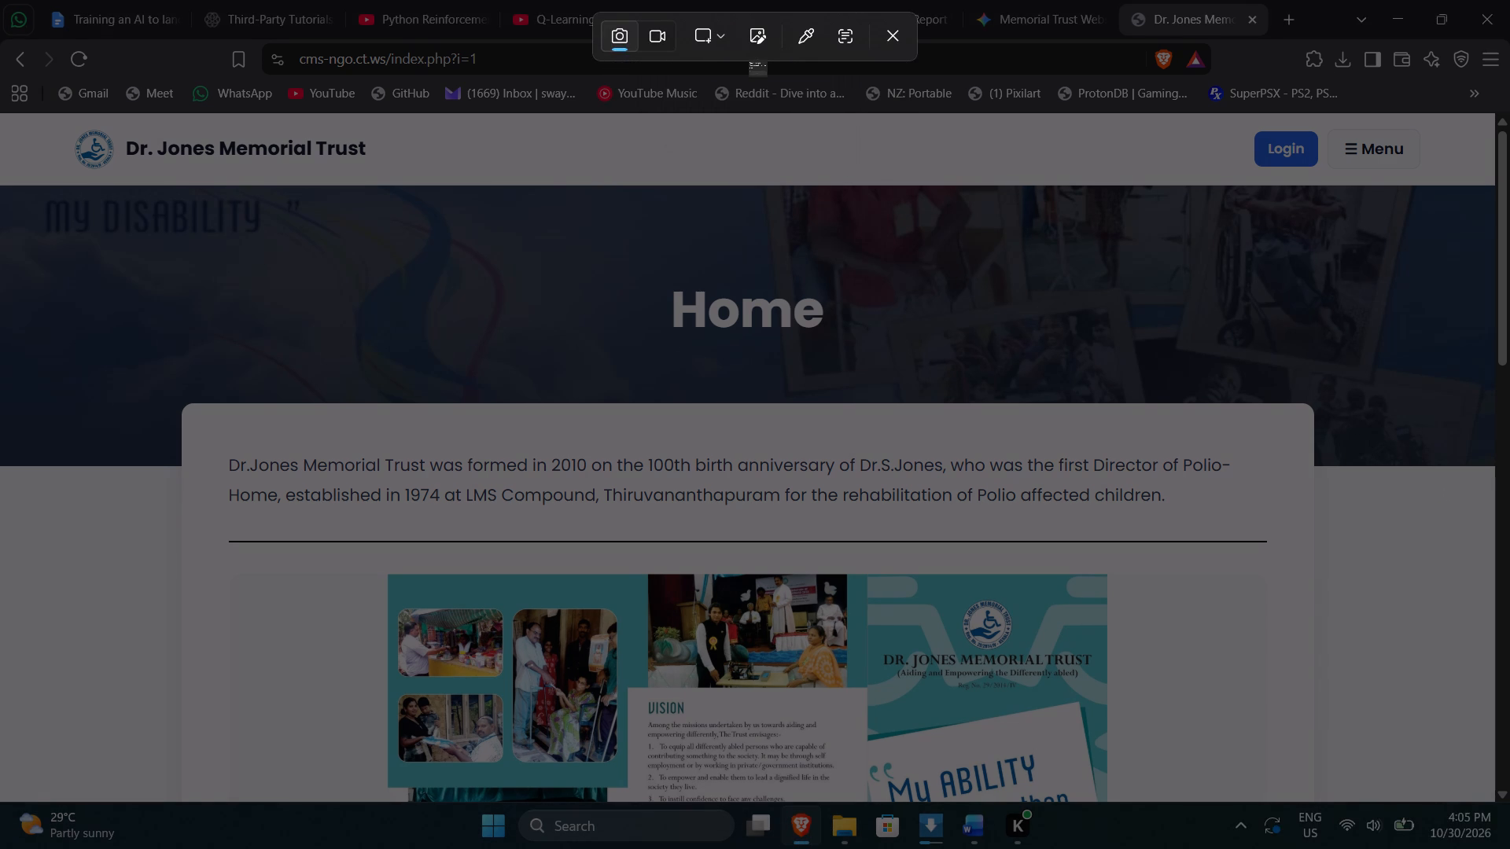
pyautogui.moveTo(0, 112); pyautogui.dragTo(1411, 817)
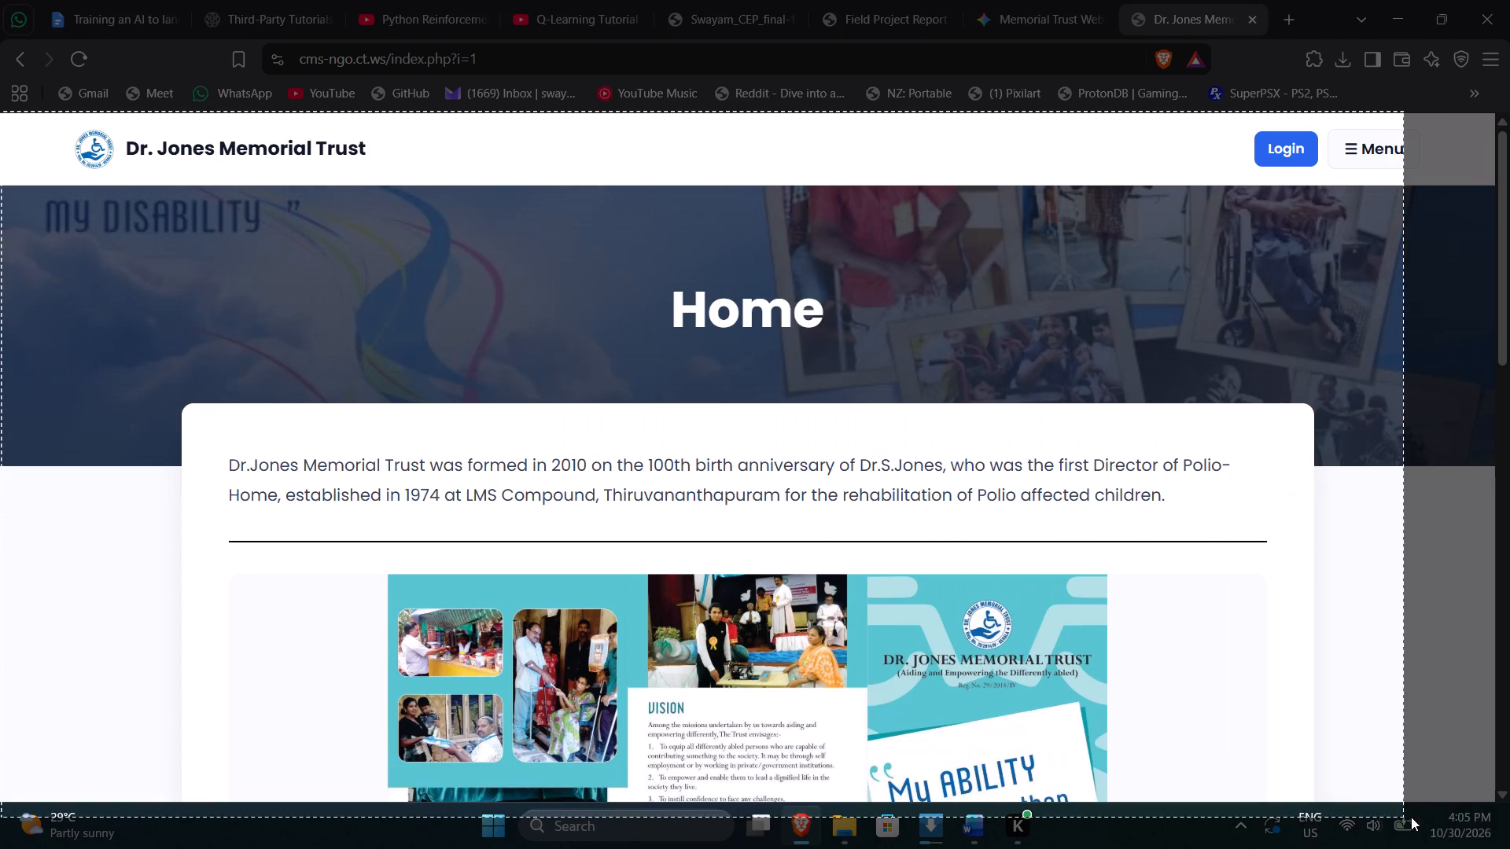
pyautogui.moveTo(1411, 817); pyautogui.dragTo(1509, 803)
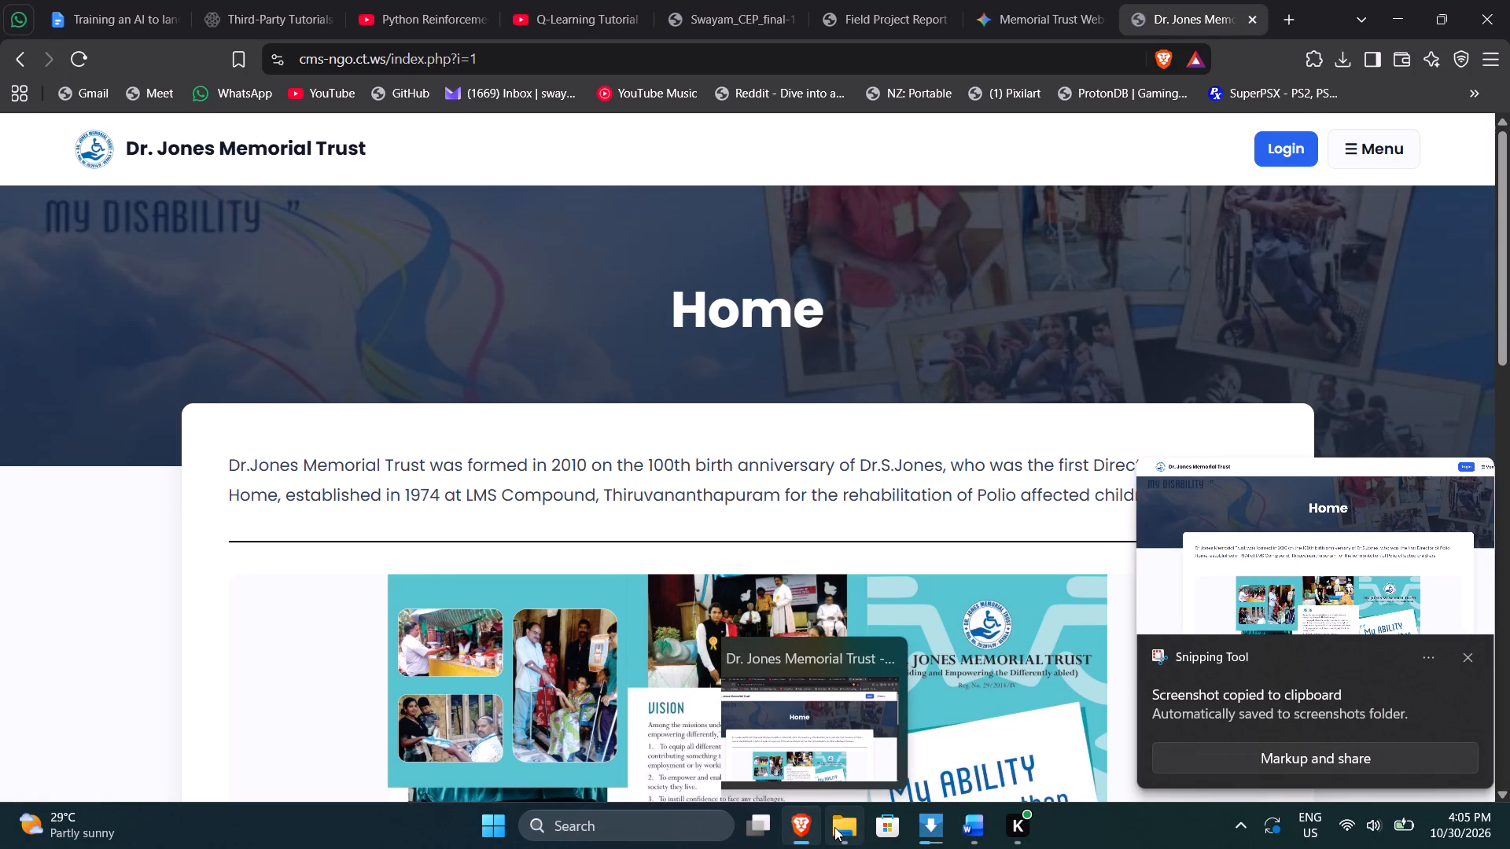
# Switch to the Word report and paste the screenshot on its own unbulleted line below the Responsive Multi-Device Layout item in section 2.3.
pyautogui.click(978, 836)
pyautogui.scroll(2, 705, 568)
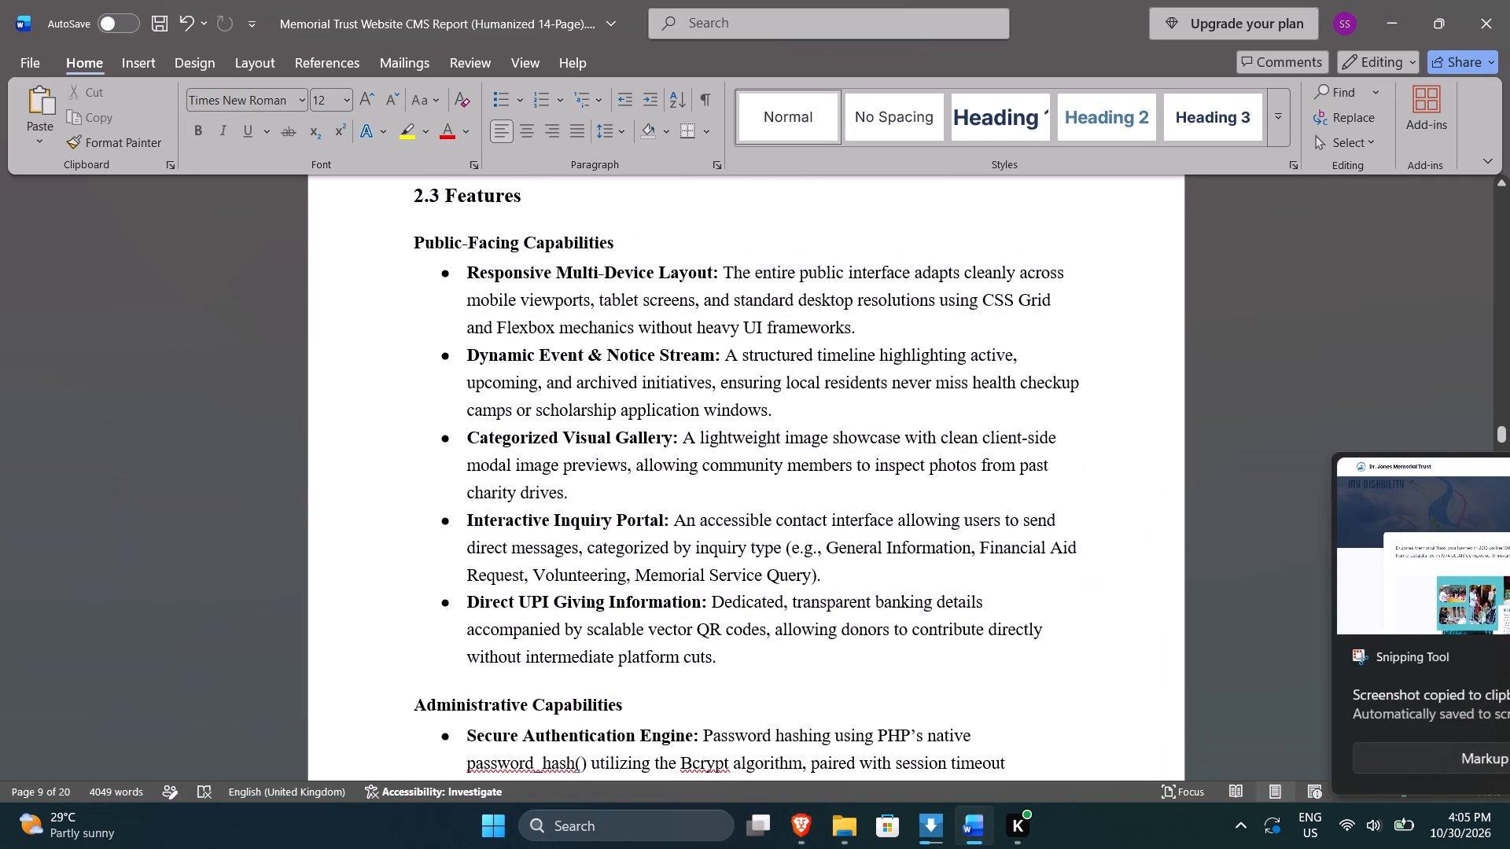
pyautogui.click(922, 323)
pyautogui.press('Return')
pyautogui.hotkey('ctrl', 'v')
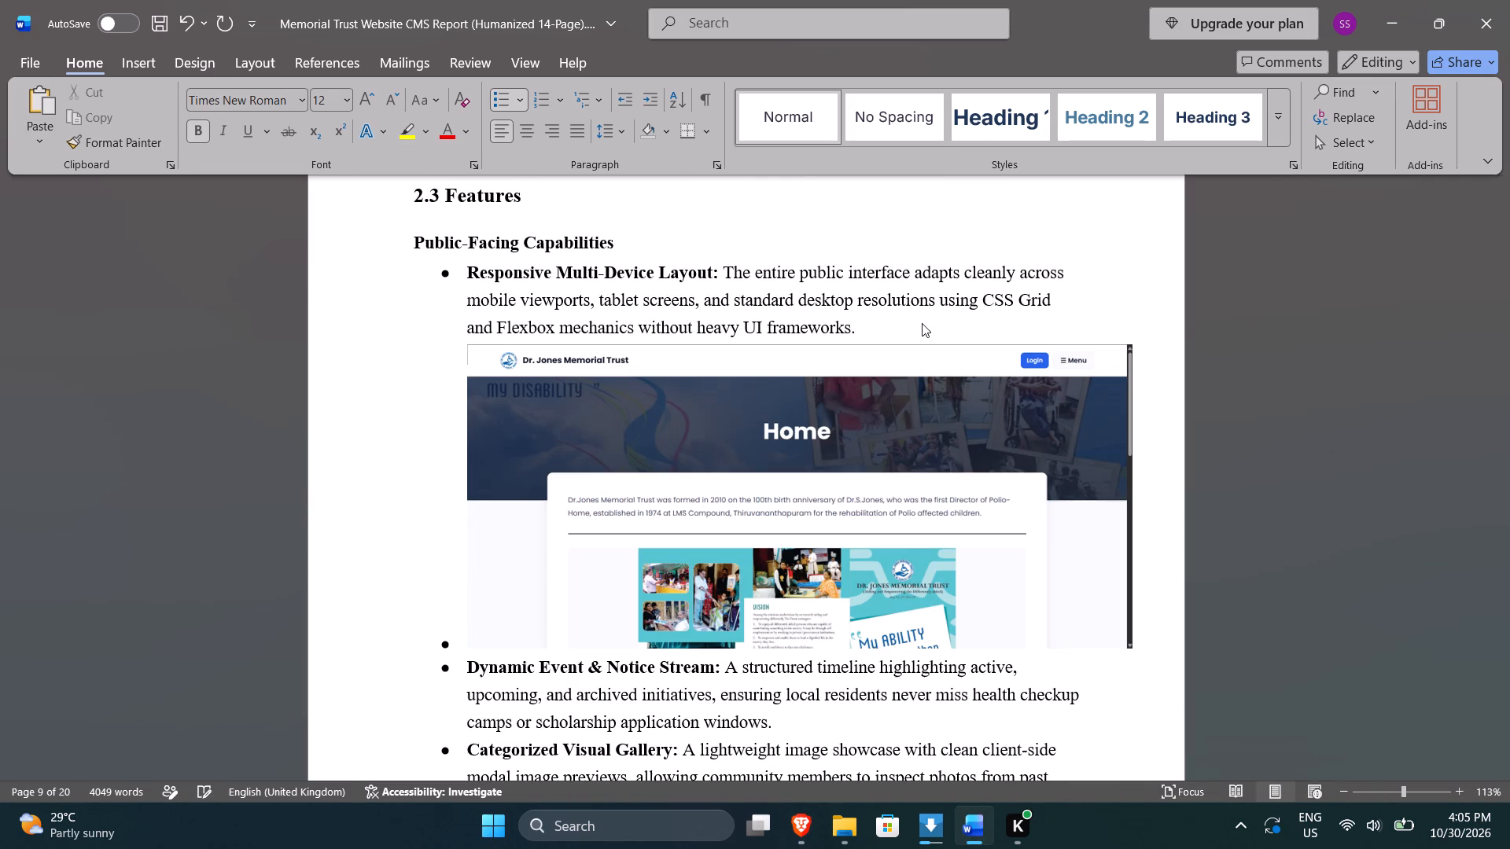
pyautogui.press('Left')
pyautogui.press('BackSpace')
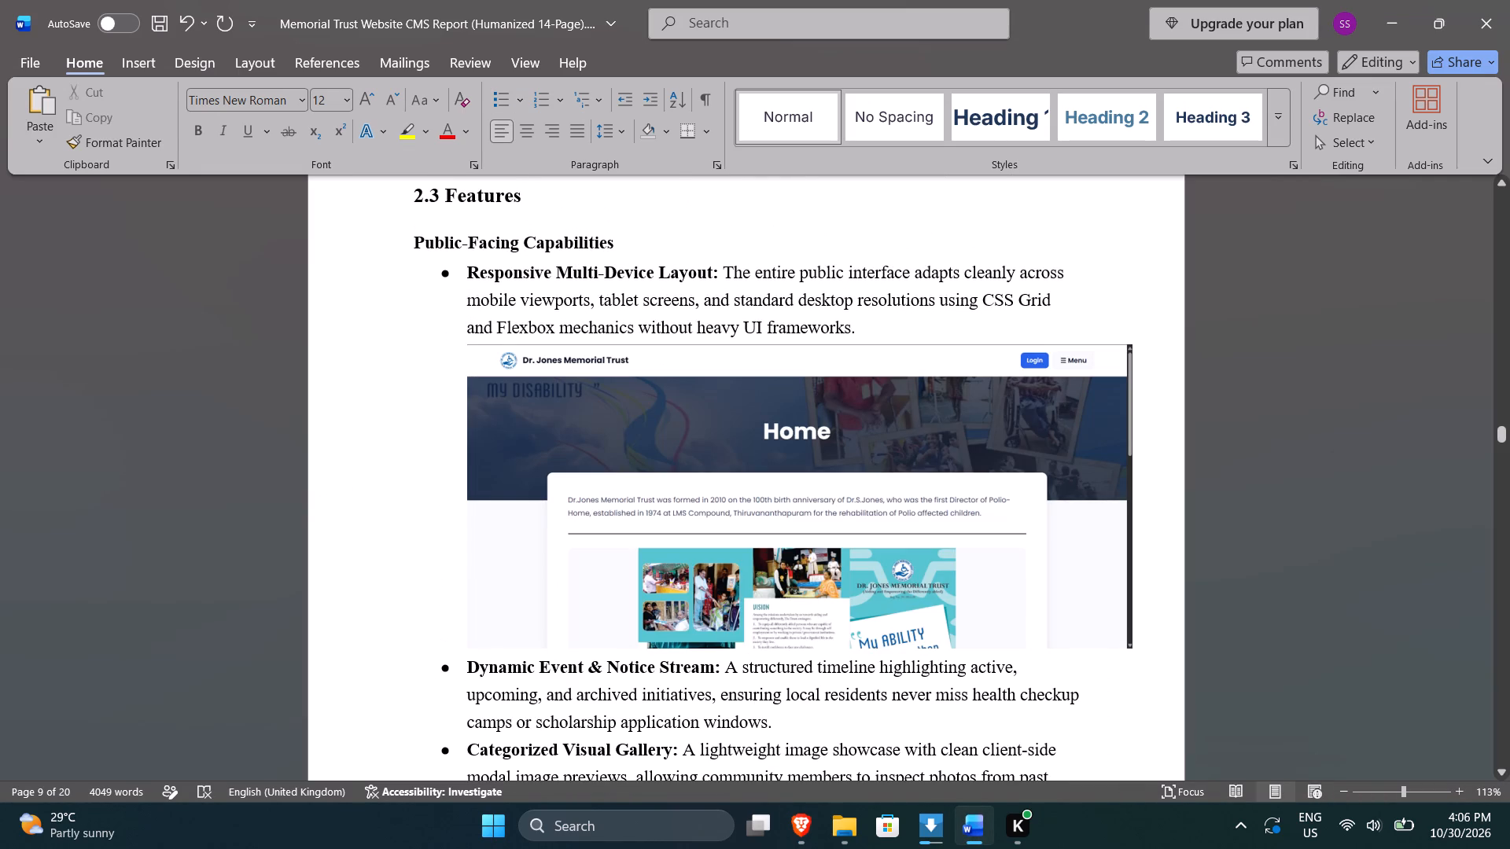
# Delete the "[Space for Photo: Screenshot of the administrative dashboard showing active metrics cards]" placeholder below the Administrative Capabilities list.
pyautogui.scroll(-10, 784, 538)
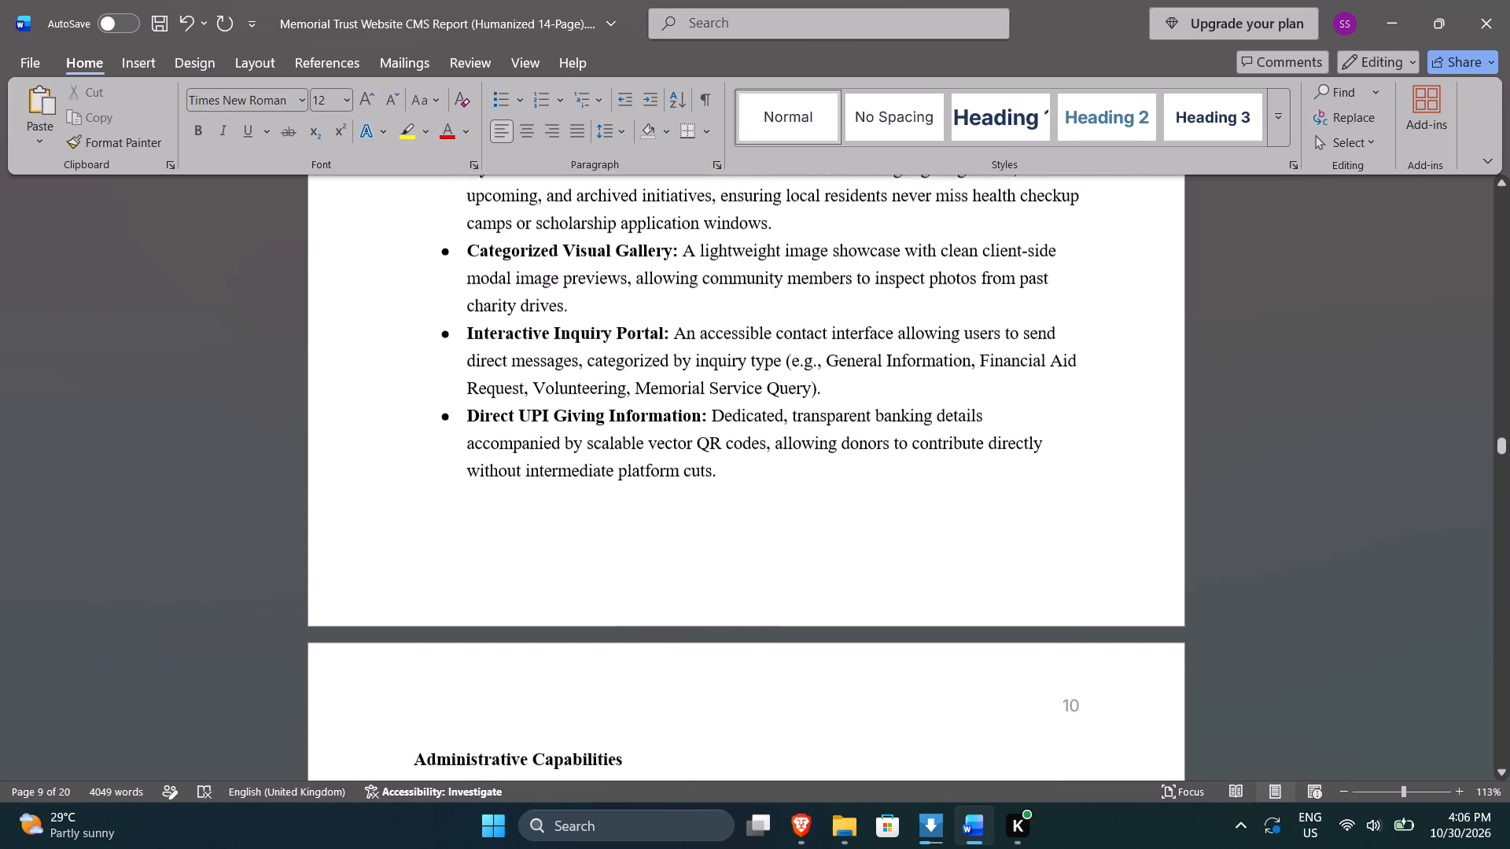
pyautogui.scroll(-11, 784, 538)
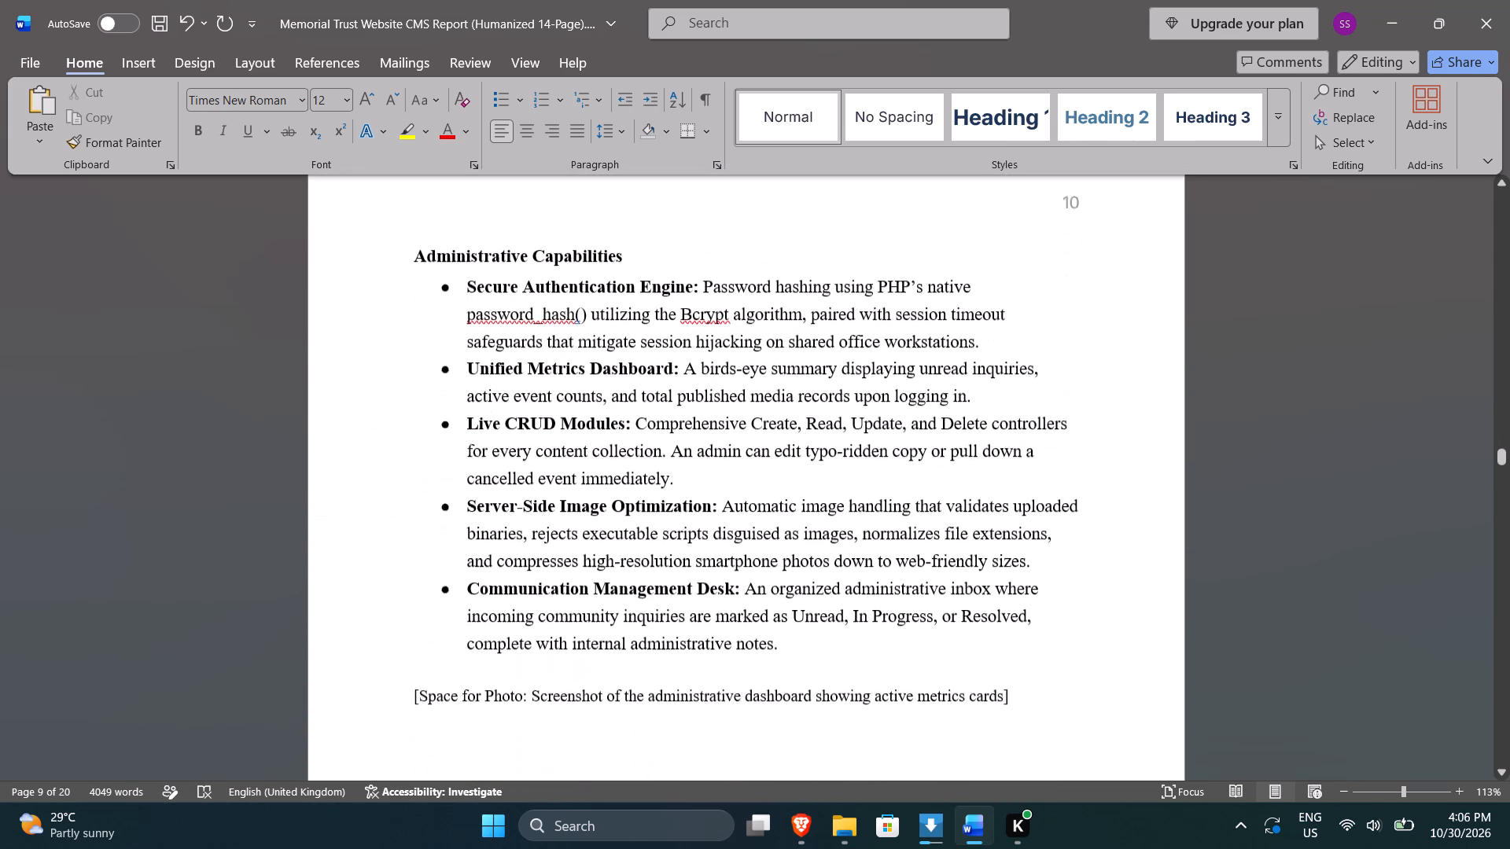
pyautogui.scroll(-1, 784, 538)
pyautogui.moveTo(1011, 560); pyautogui.dragTo(355, 555)
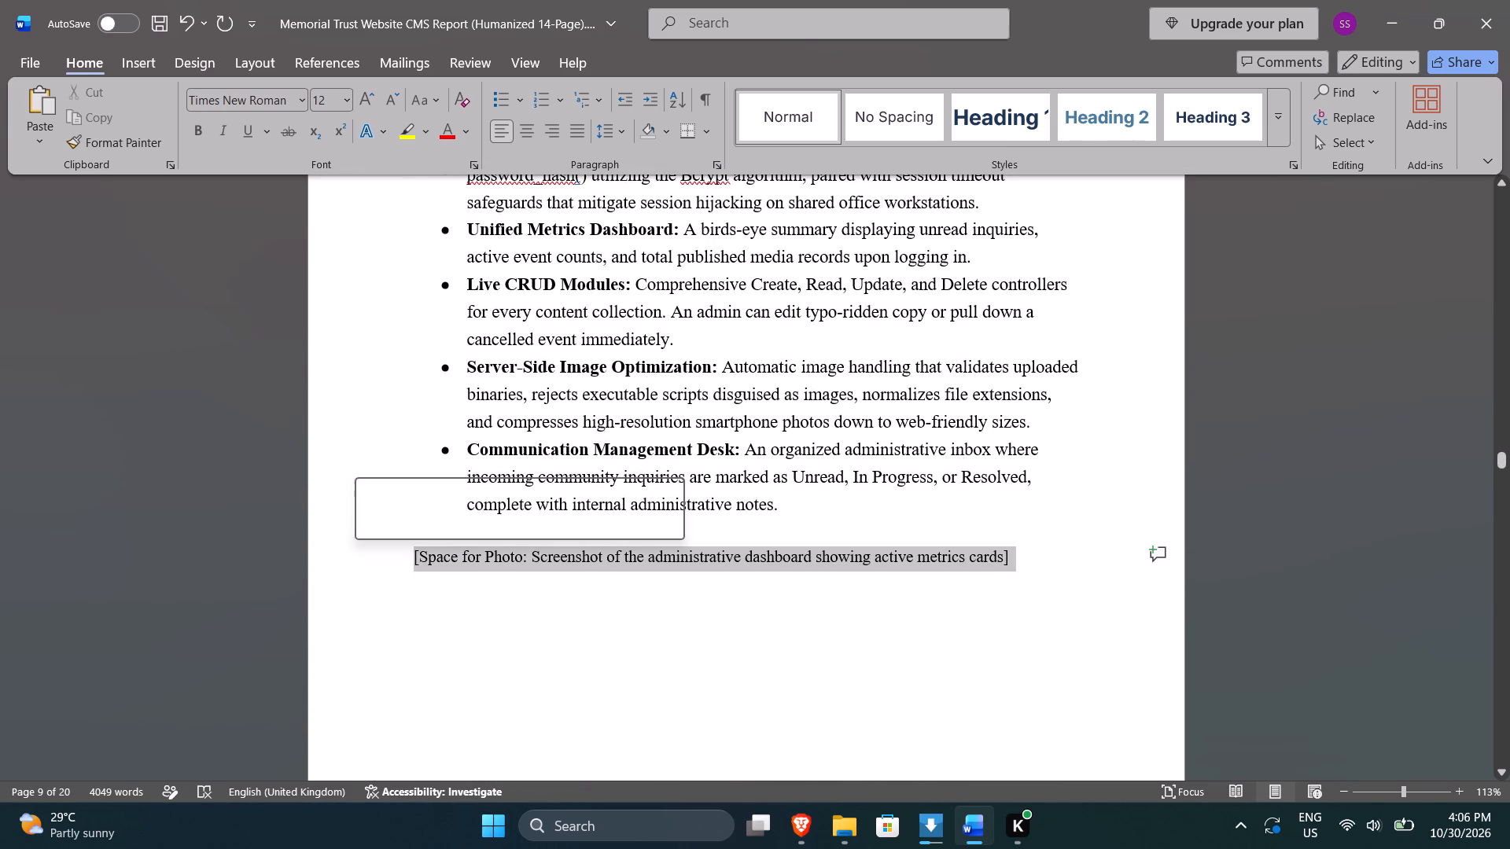
pyautogui.press('BackSpace')
# Switch back to the Dr. Jones Memorial Trust website in the browser.
pyautogui.hotkey('alt', 'Tab')
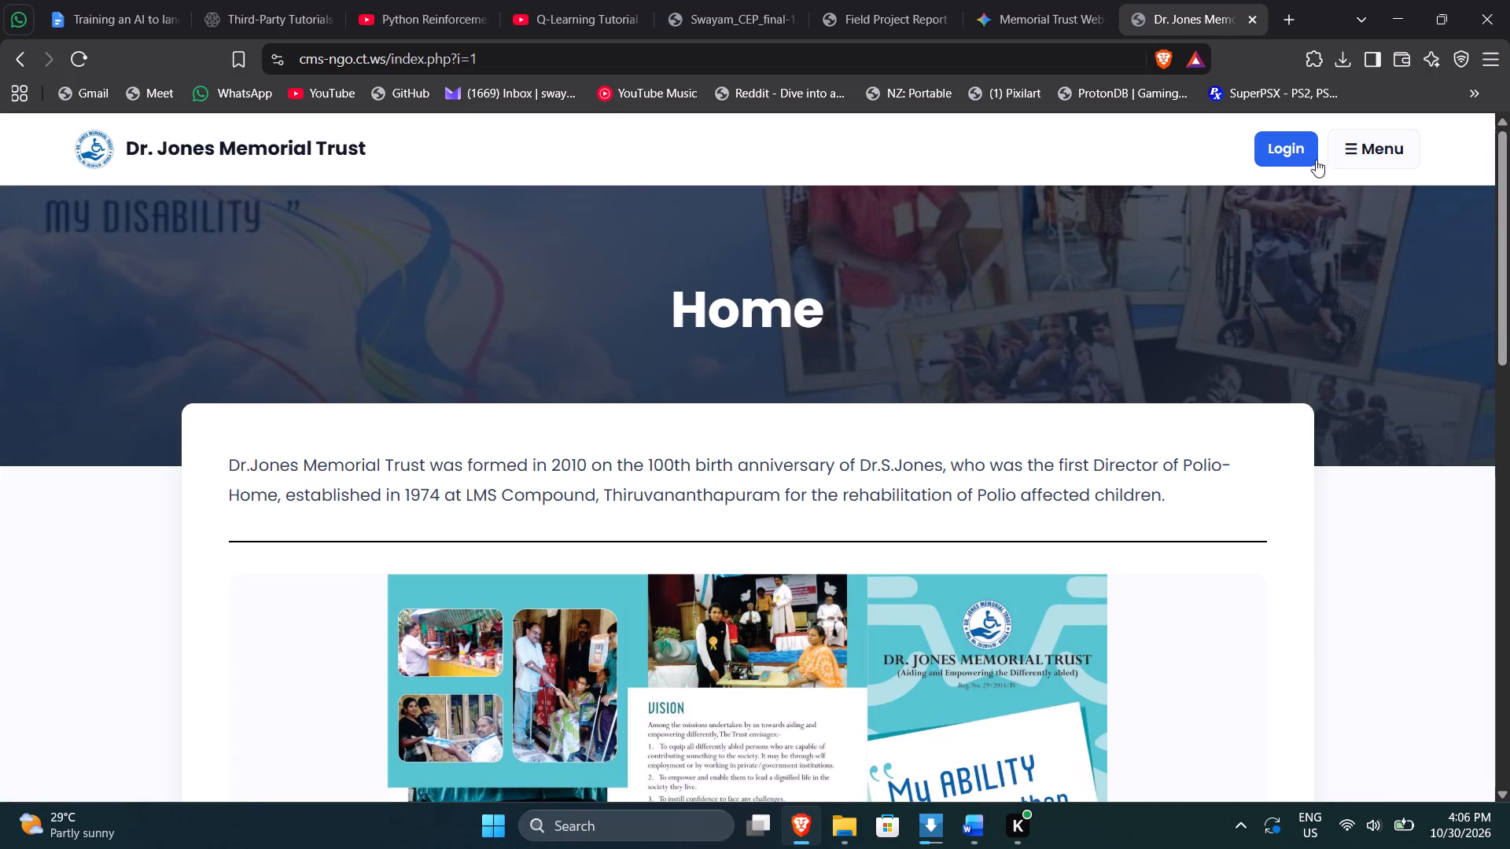
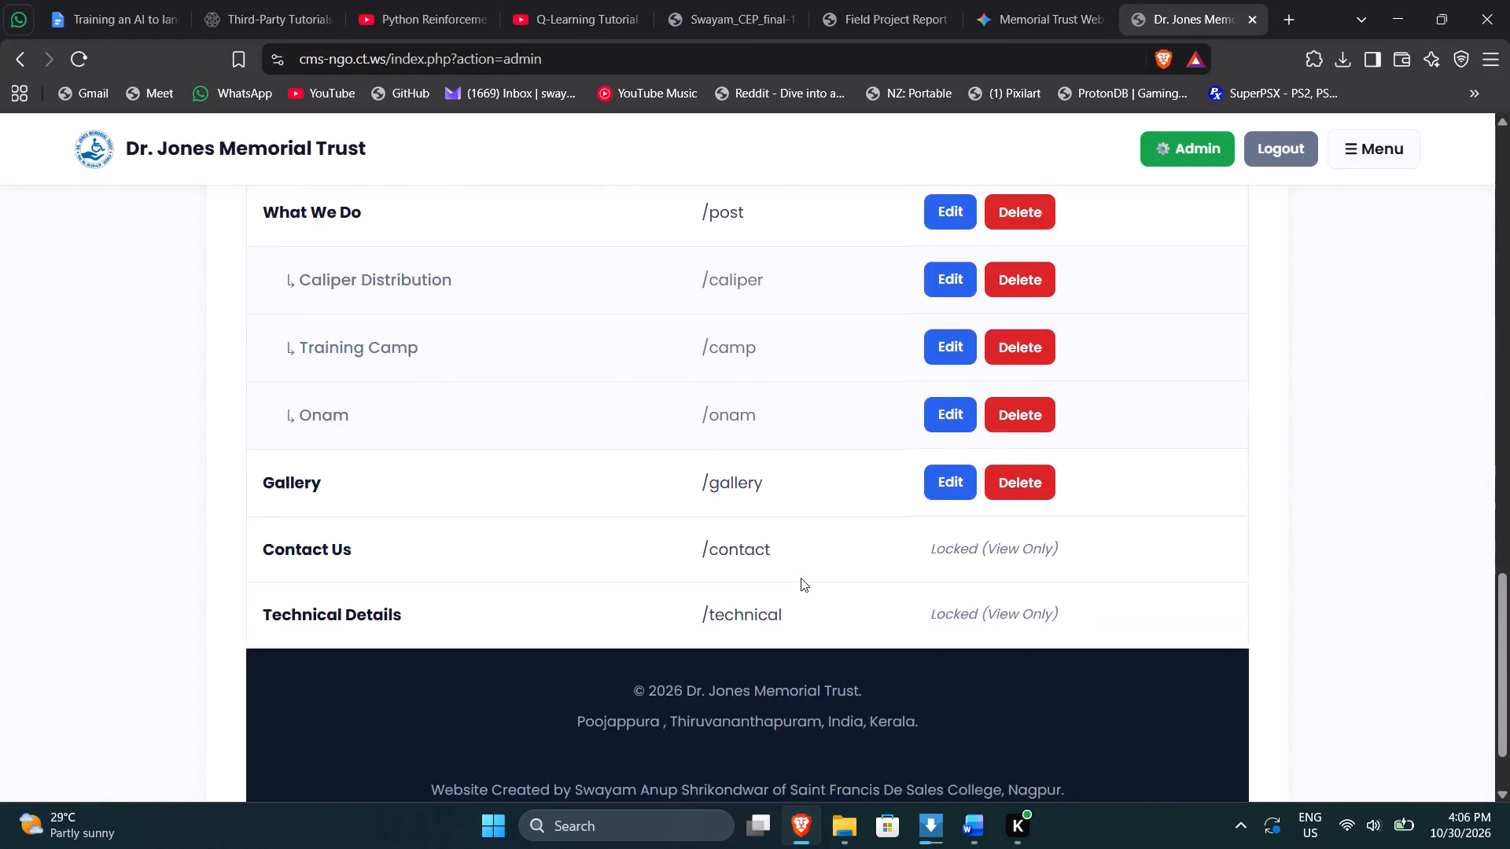
# Capture a screenshot of the top of the Admin Dashboard page, from the site header down to the Volunteer Tasks & Events section.
pyautogui.scroll(2, 801, 578)
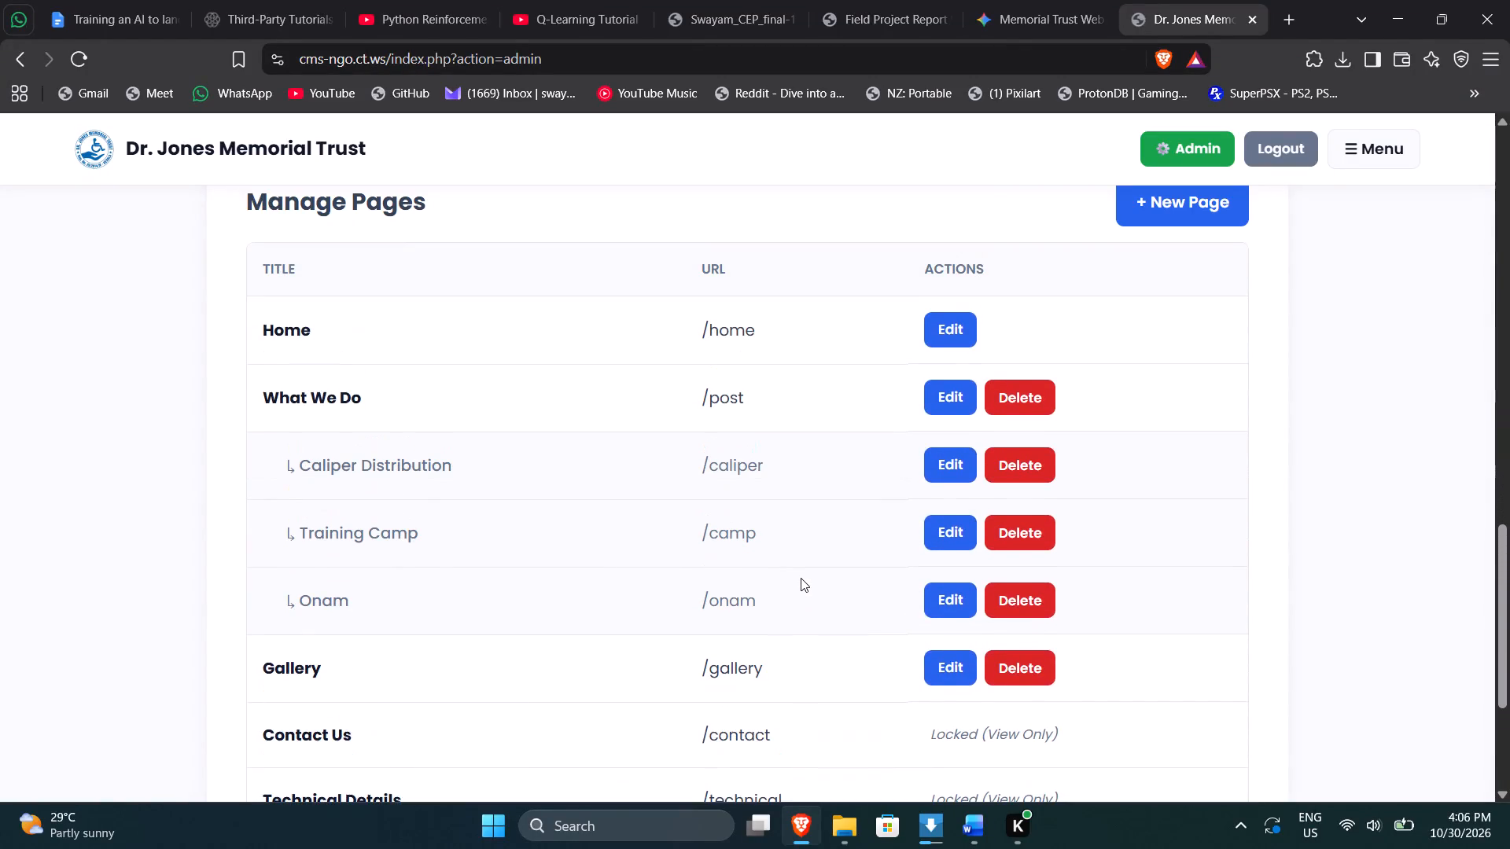
pyautogui.scroll(9, 803, 580)
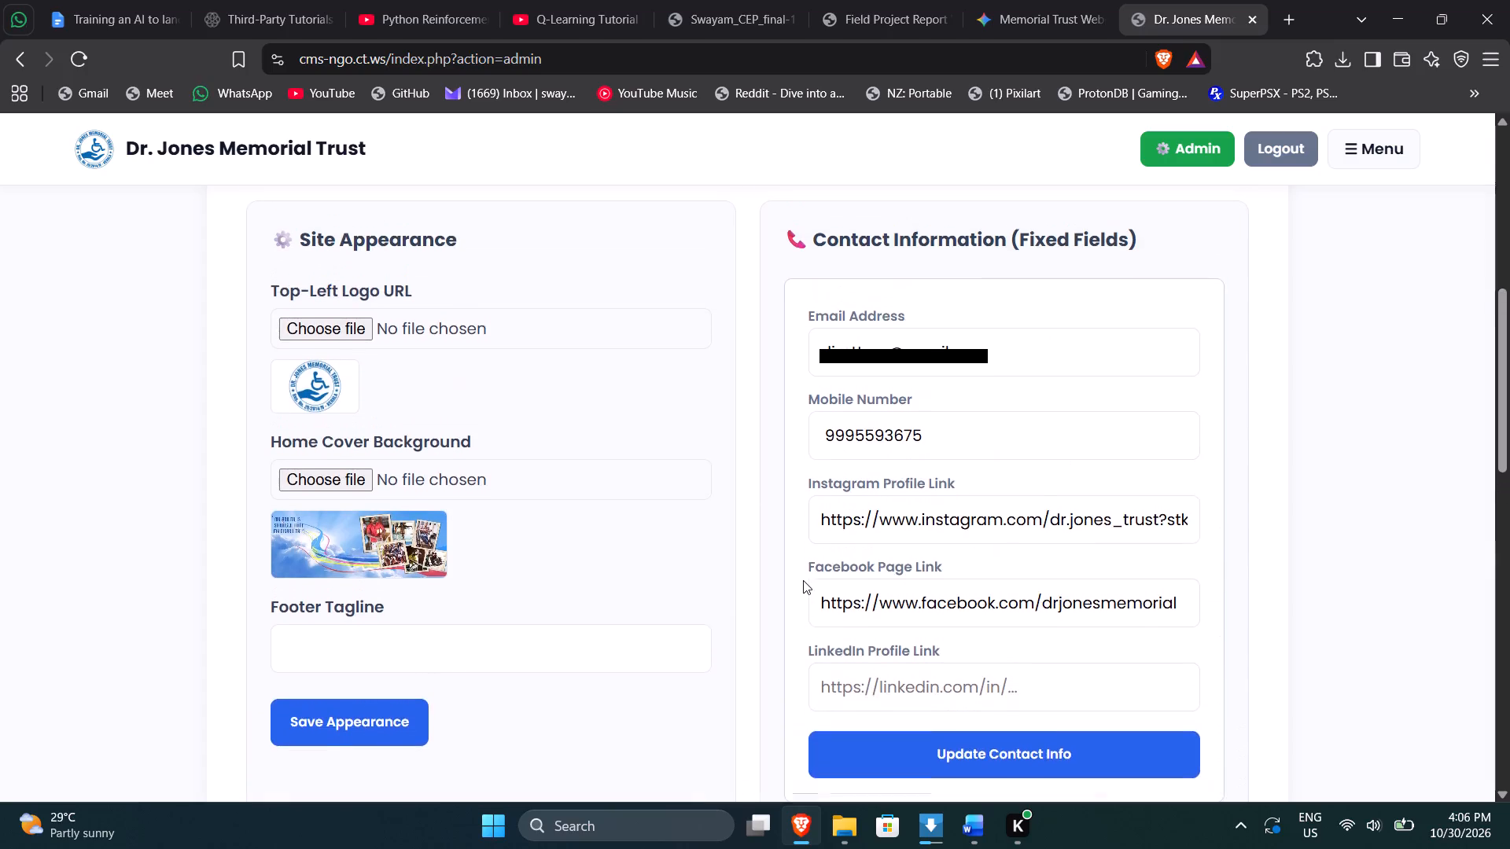
pyautogui.scroll(8, 803, 580)
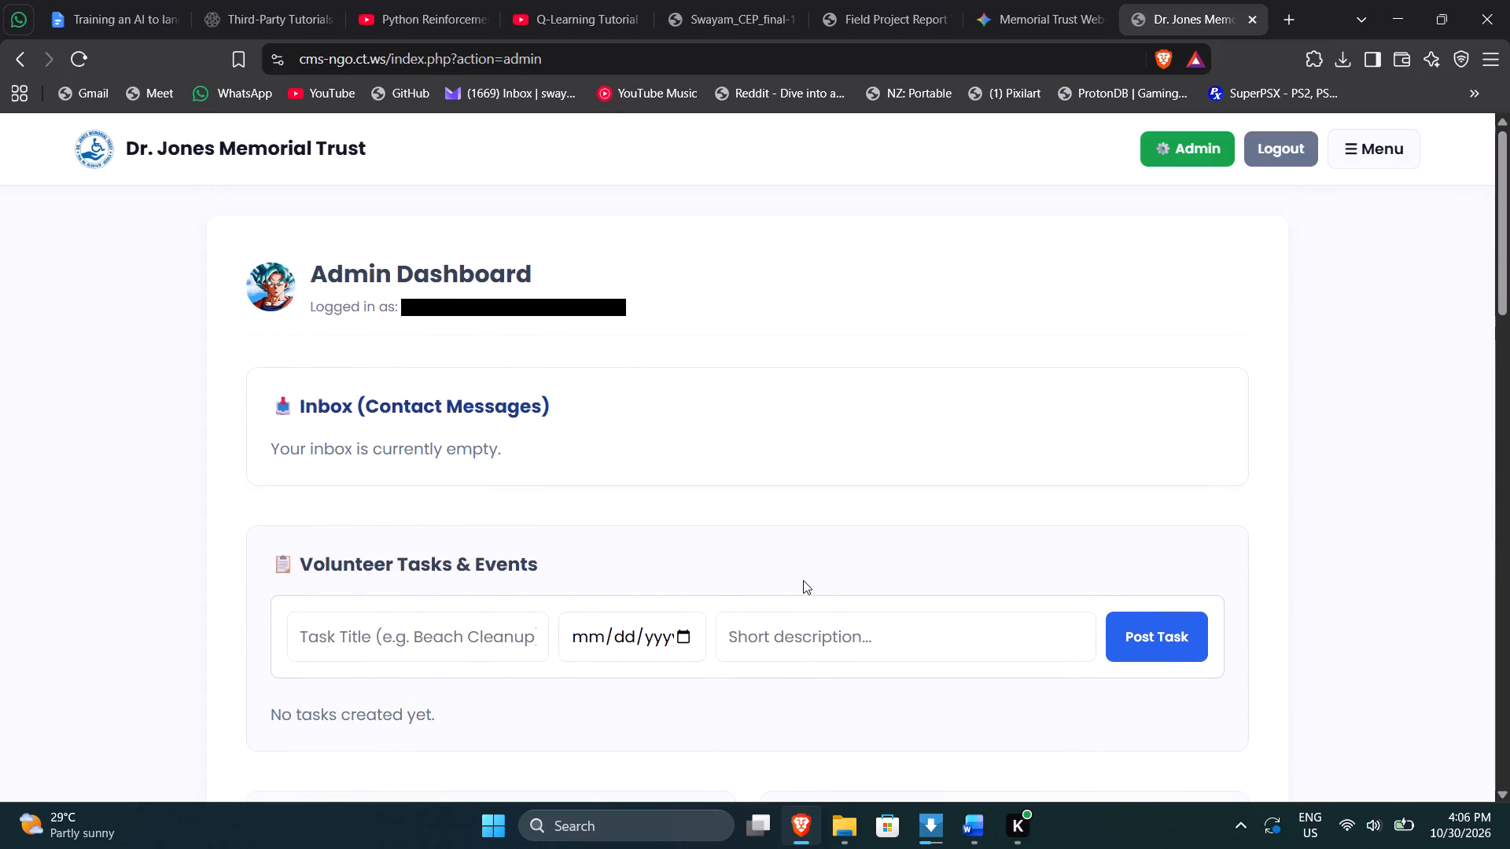
pyautogui.press('Print')
pyautogui.moveTo(0, 113); pyautogui.dragTo(755, 501)
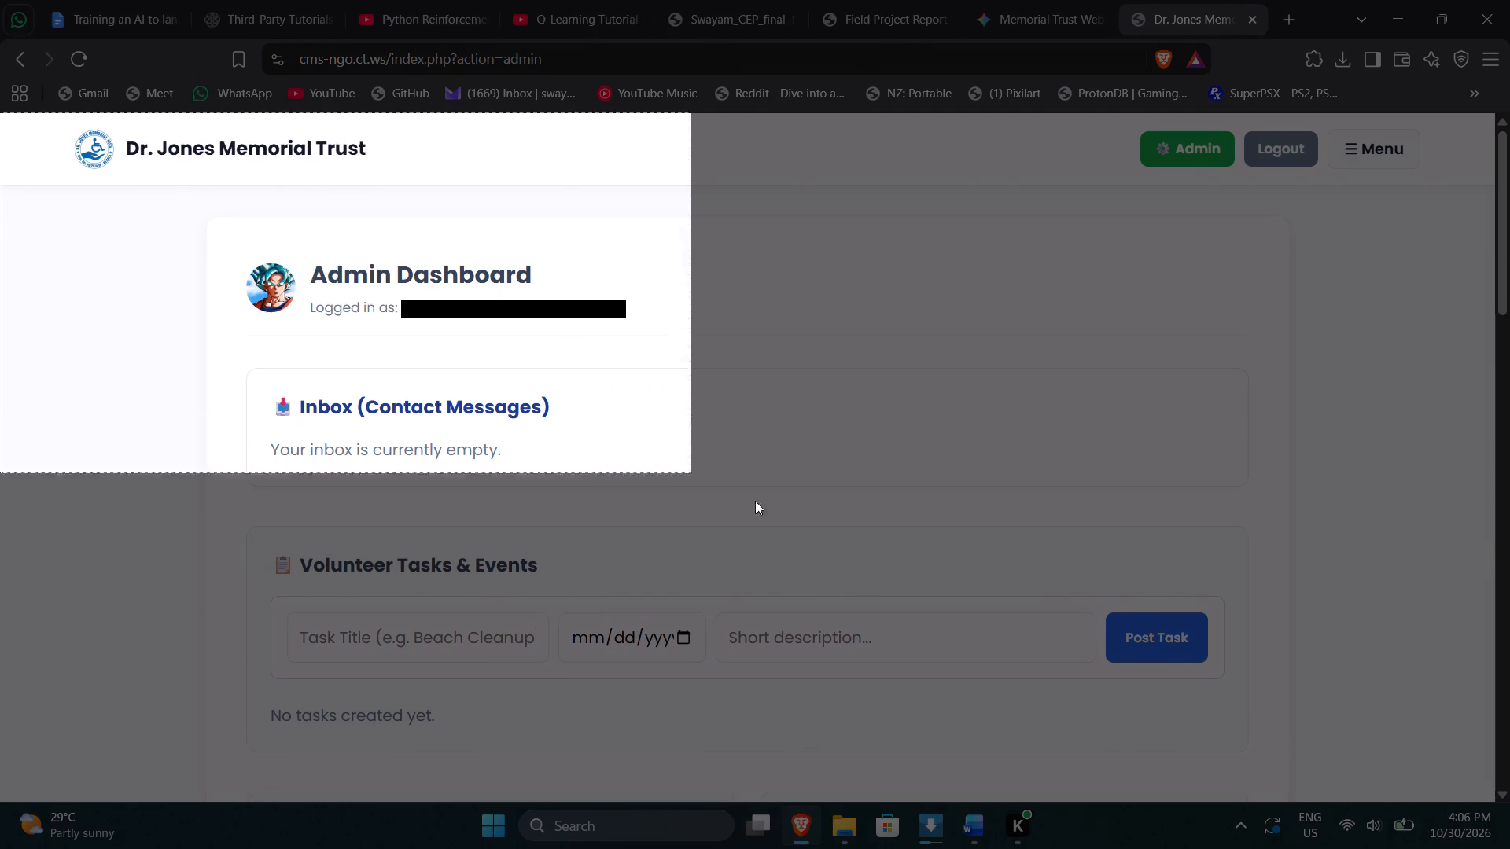
pyautogui.moveTo(755, 501); pyautogui.dragTo(1509, 801)
# Switch to the Word report at the end of its administrative capabilities list.
pyautogui.hotkey('alt', 'Tab')
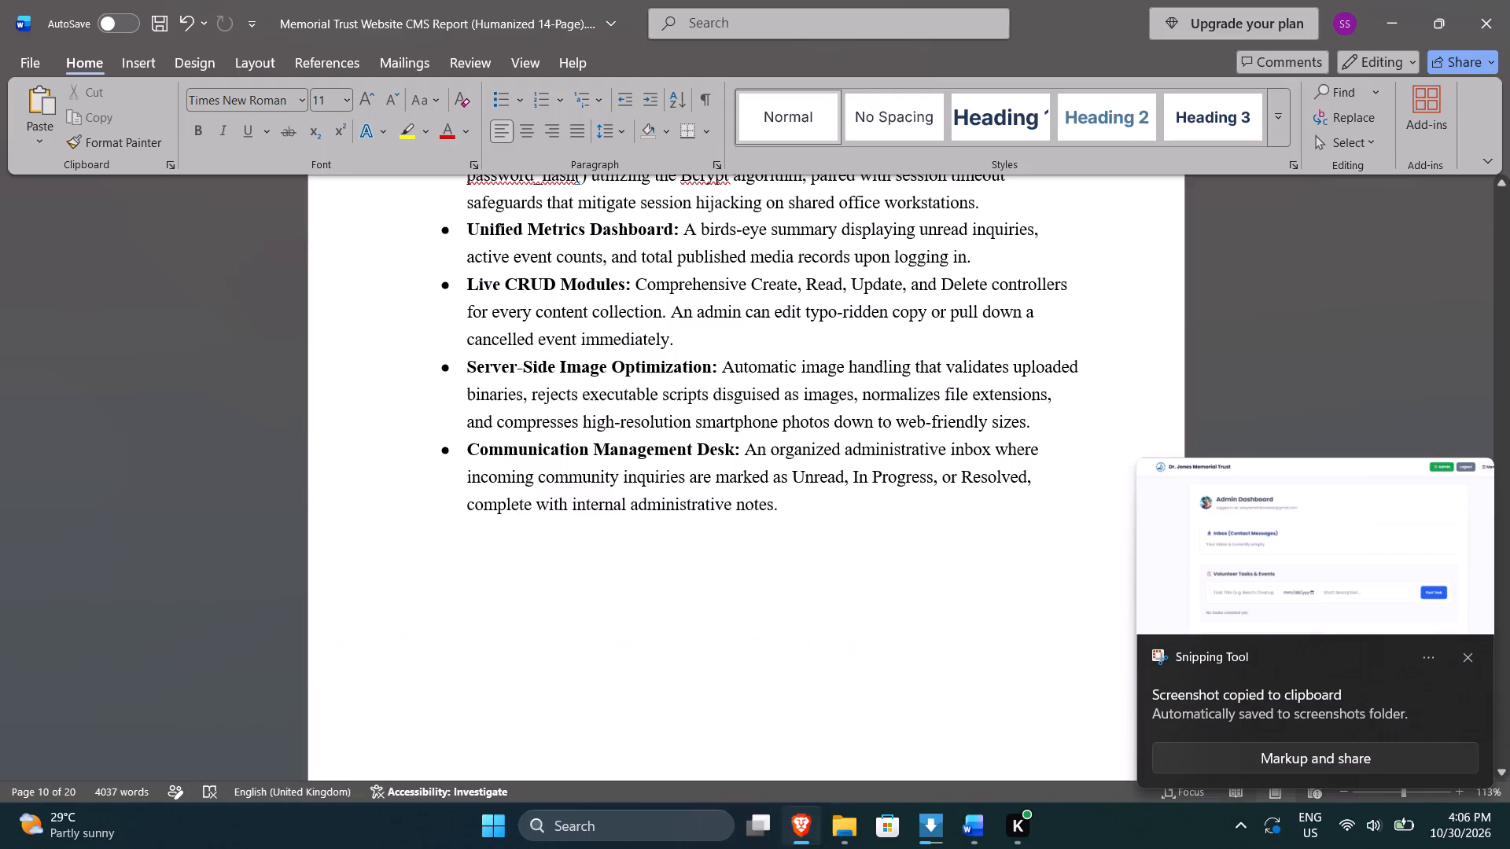
# Paste the captured Admin Dashboard screenshot below the Communication Management Desk bullet.
pyautogui.hotkey('ctrl', 'v')
pyautogui.scroll(-3, 768, 619)
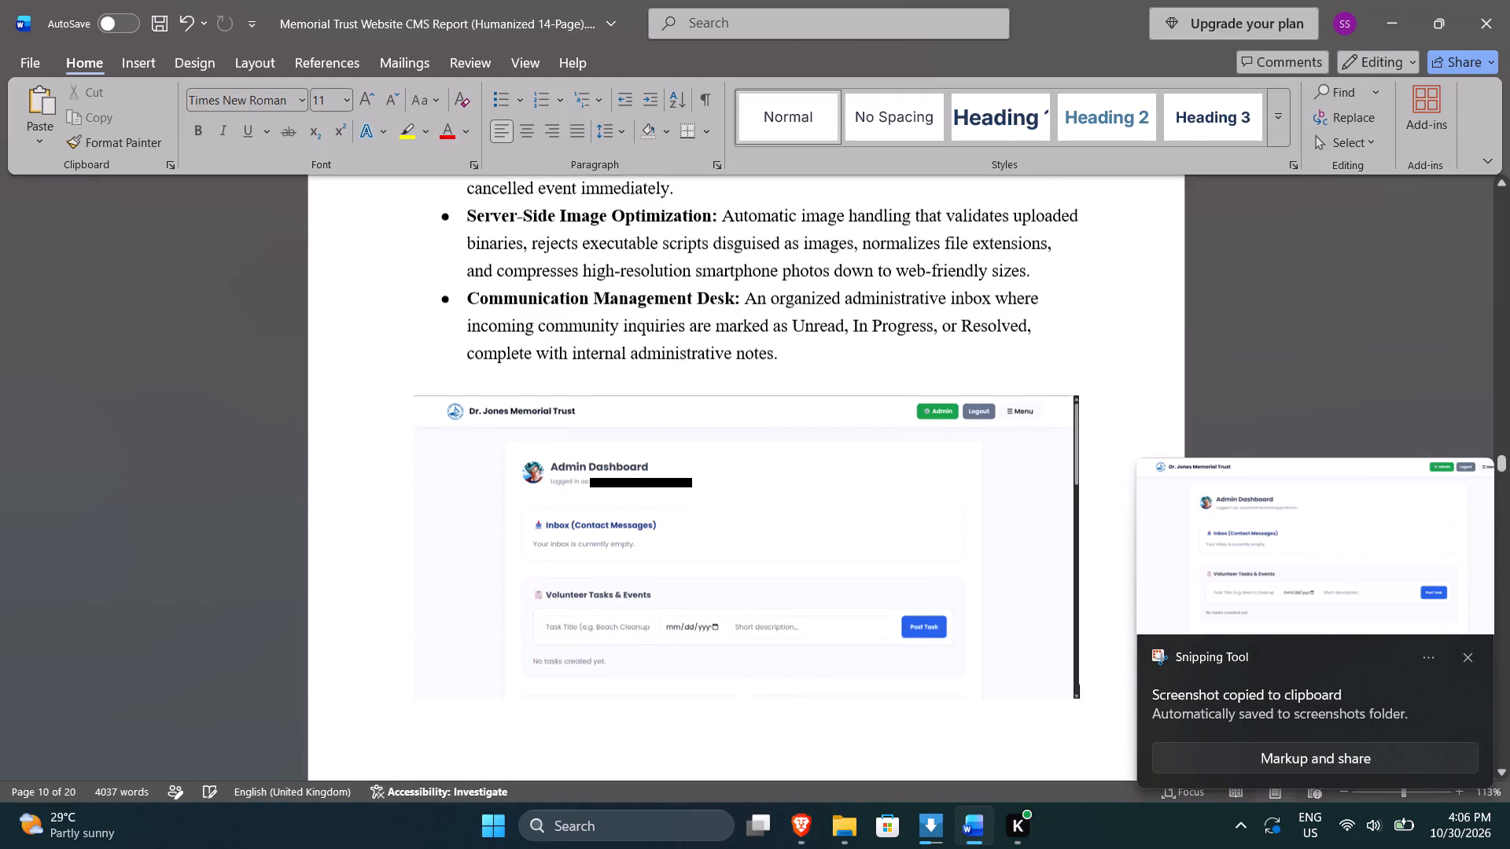
# Capture the Site Appearance and Contact Information area of the website's admin page in Brave and paste it below the dashboard screenshot in Word.
pyautogui.scroll(-5, 768, 619)
pyautogui.click(863, 428)
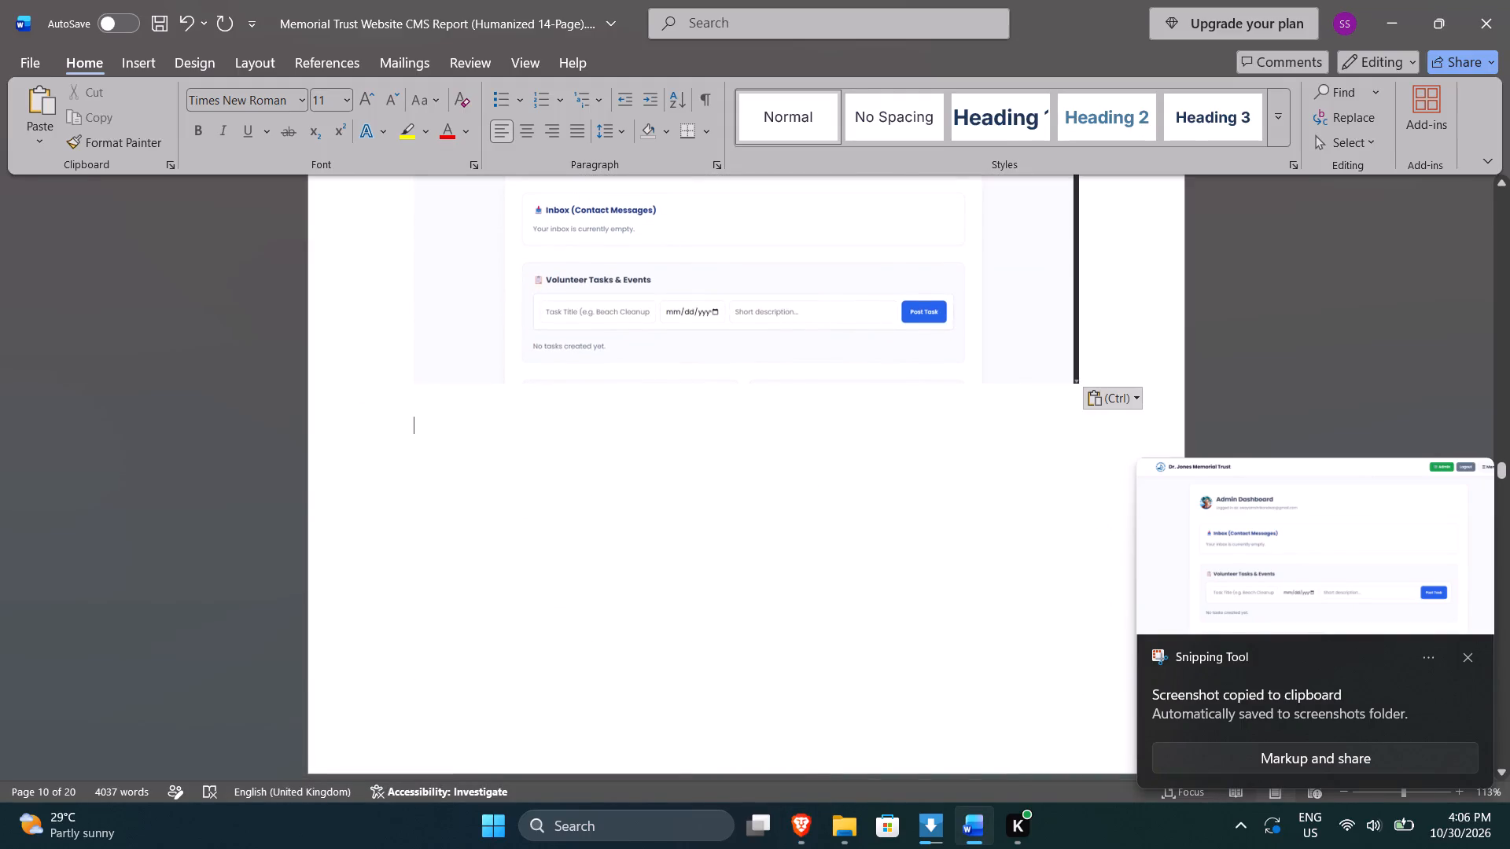
pyautogui.hotkey('alt', 'Tab')
pyautogui.scroll(-6, 634, 604)
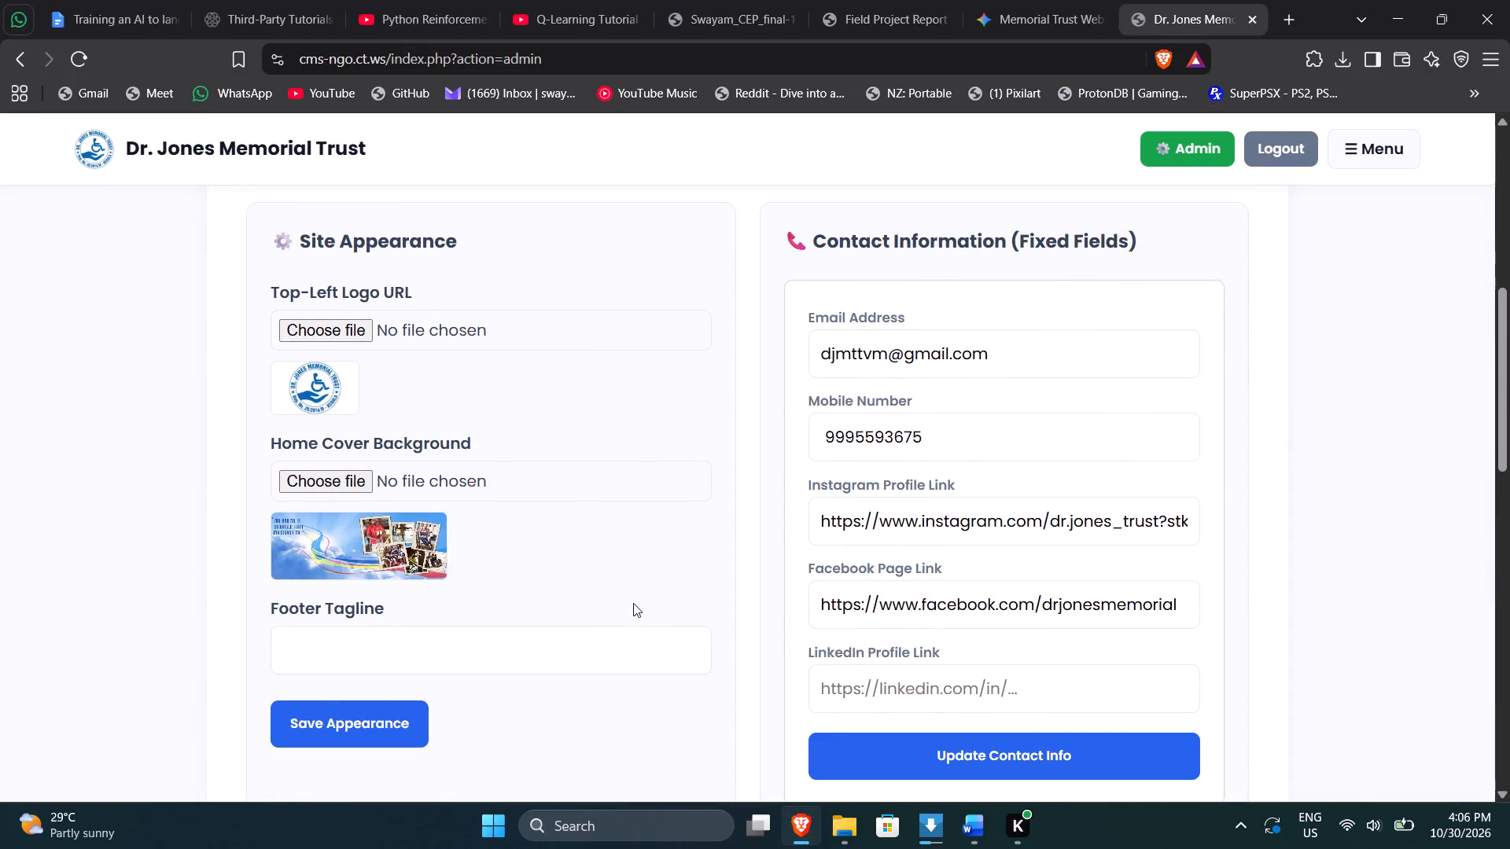
pyautogui.press('Print')
pyautogui.moveTo(0, 112); pyautogui.dragTo(818, 490)
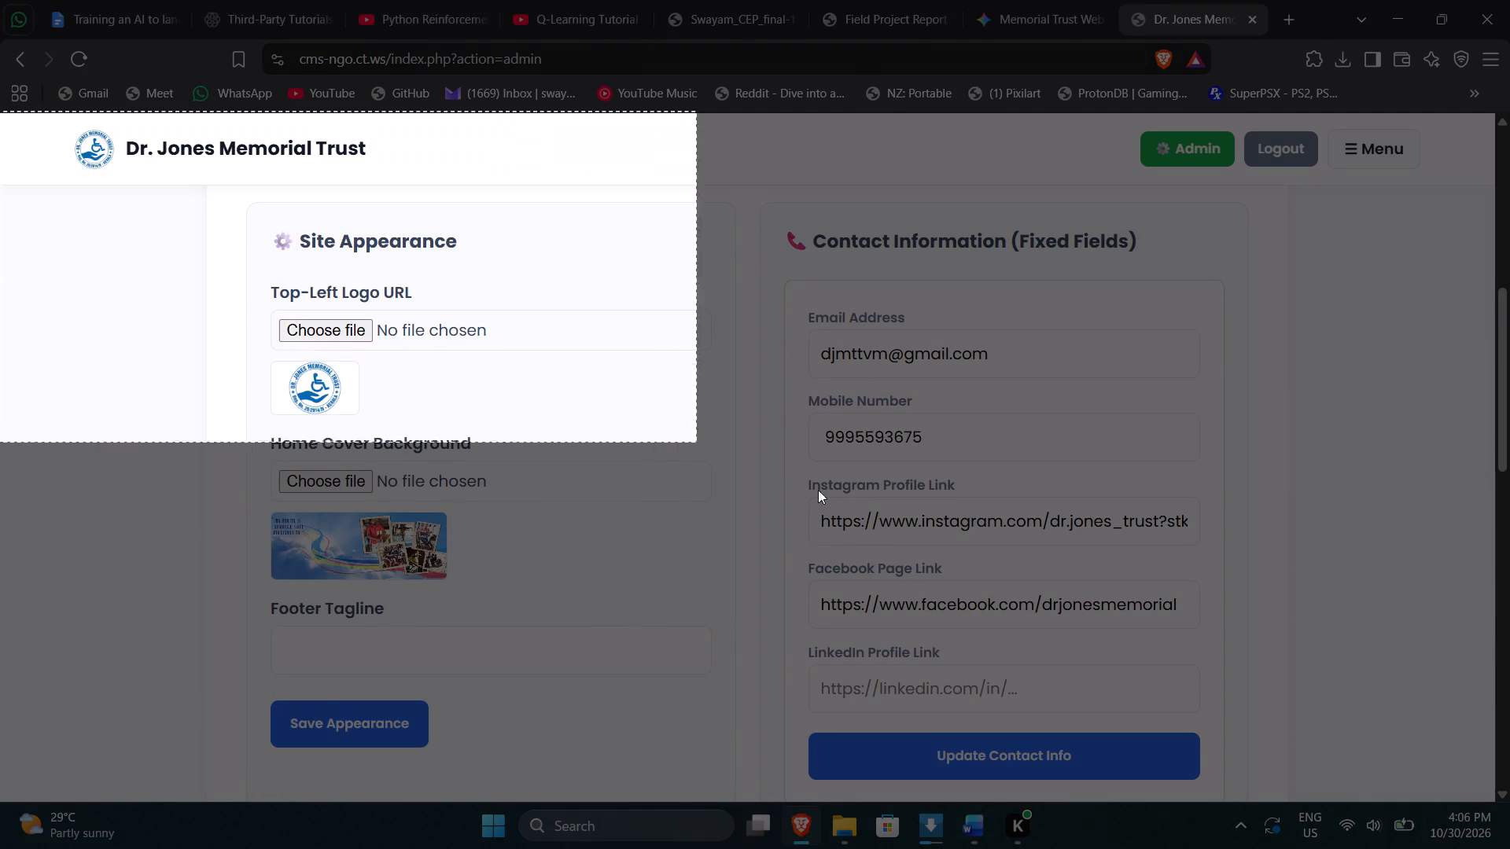
pyautogui.moveTo(818, 490); pyautogui.dragTo(1509, 803)
pyautogui.hotkey('alt', 'Tab')
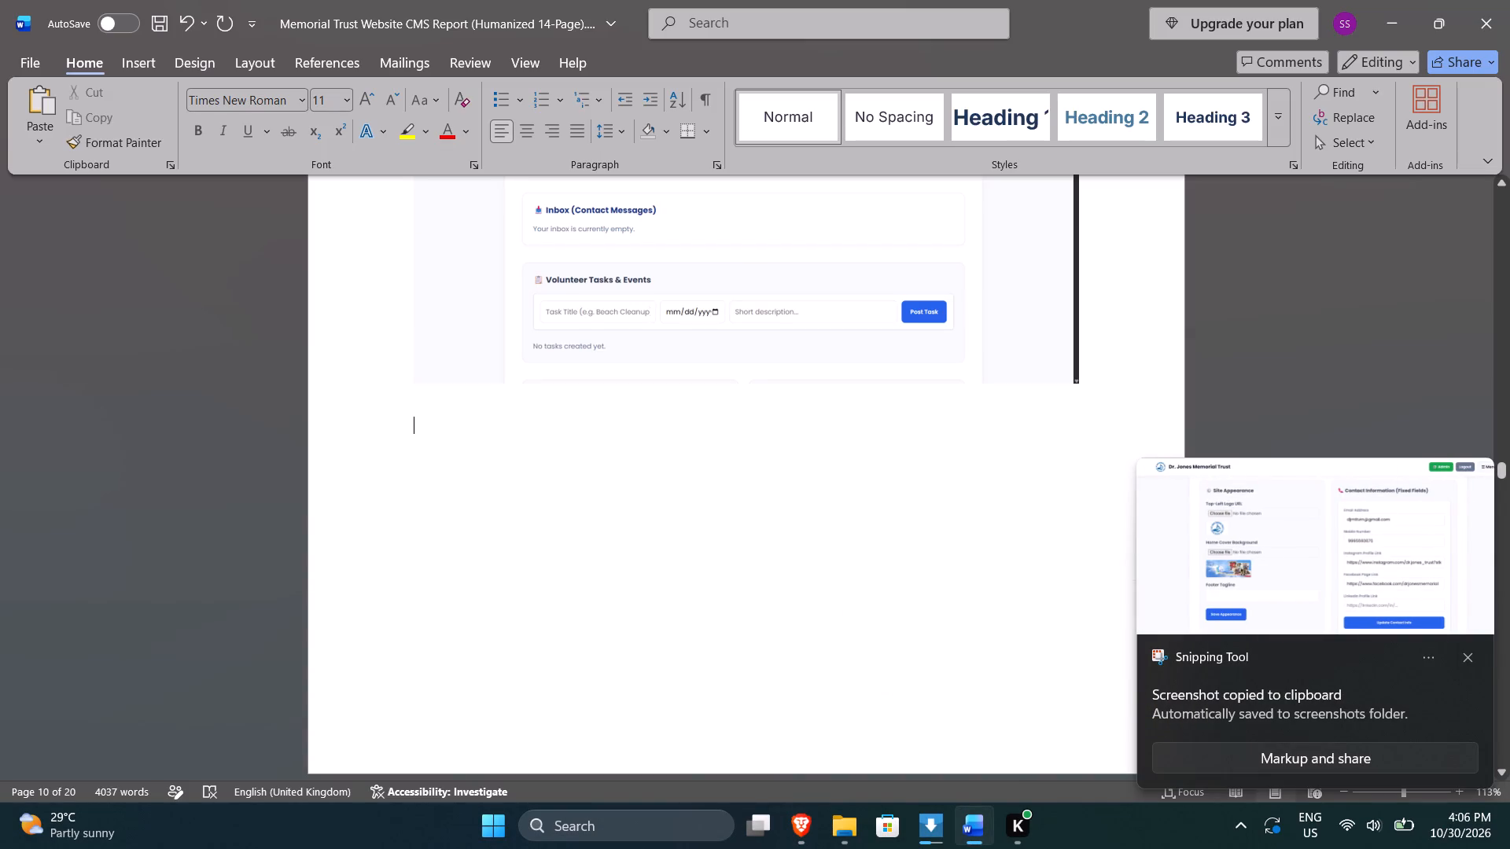
pyautogui.hotkey('ctrl', 'v')
pyautogui.scroll(9, 827, 678)
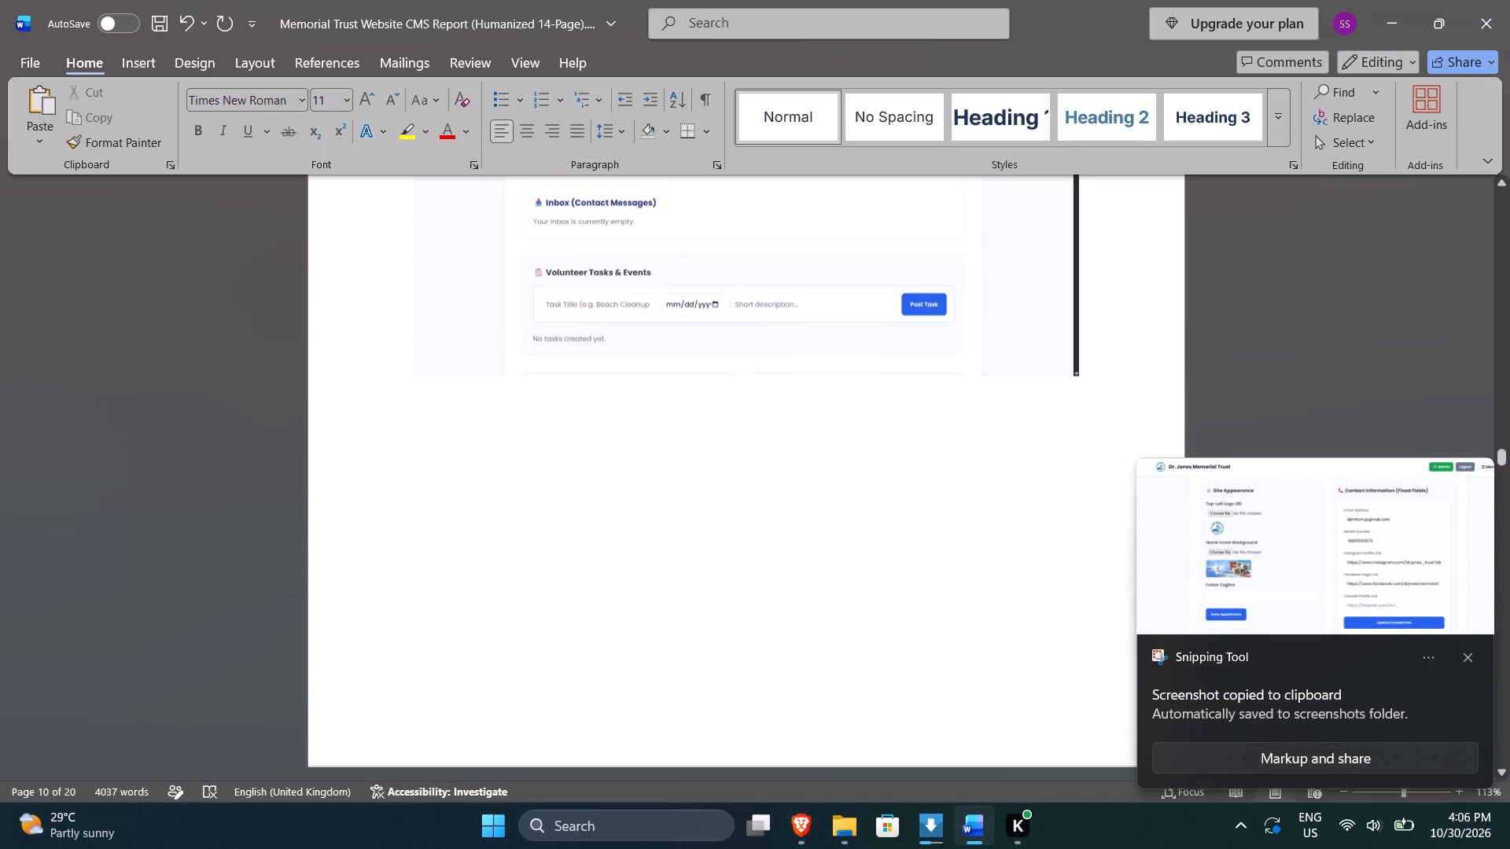
pyautogui.scroll(-17, 830, 678)
# Capture the Manage Pages table from the browser's admin page at 90% zoom and paste it below the Site Appearance screenshot in Word.
pyautogui.click(921, 417)
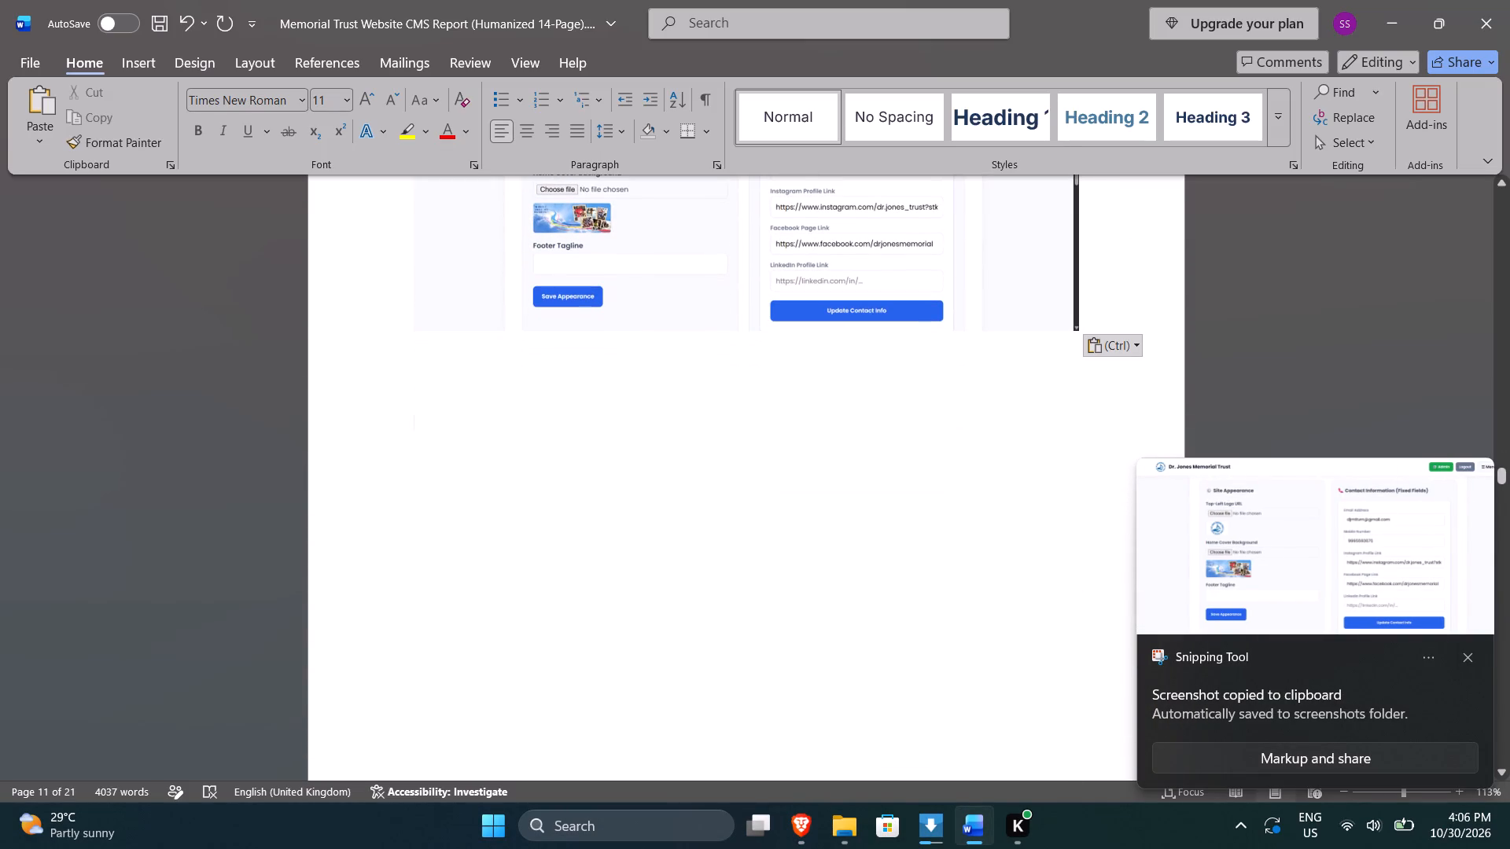
pyautogui.press('Up')
pyautogui.press('Up')
pyautogui.press('Up')
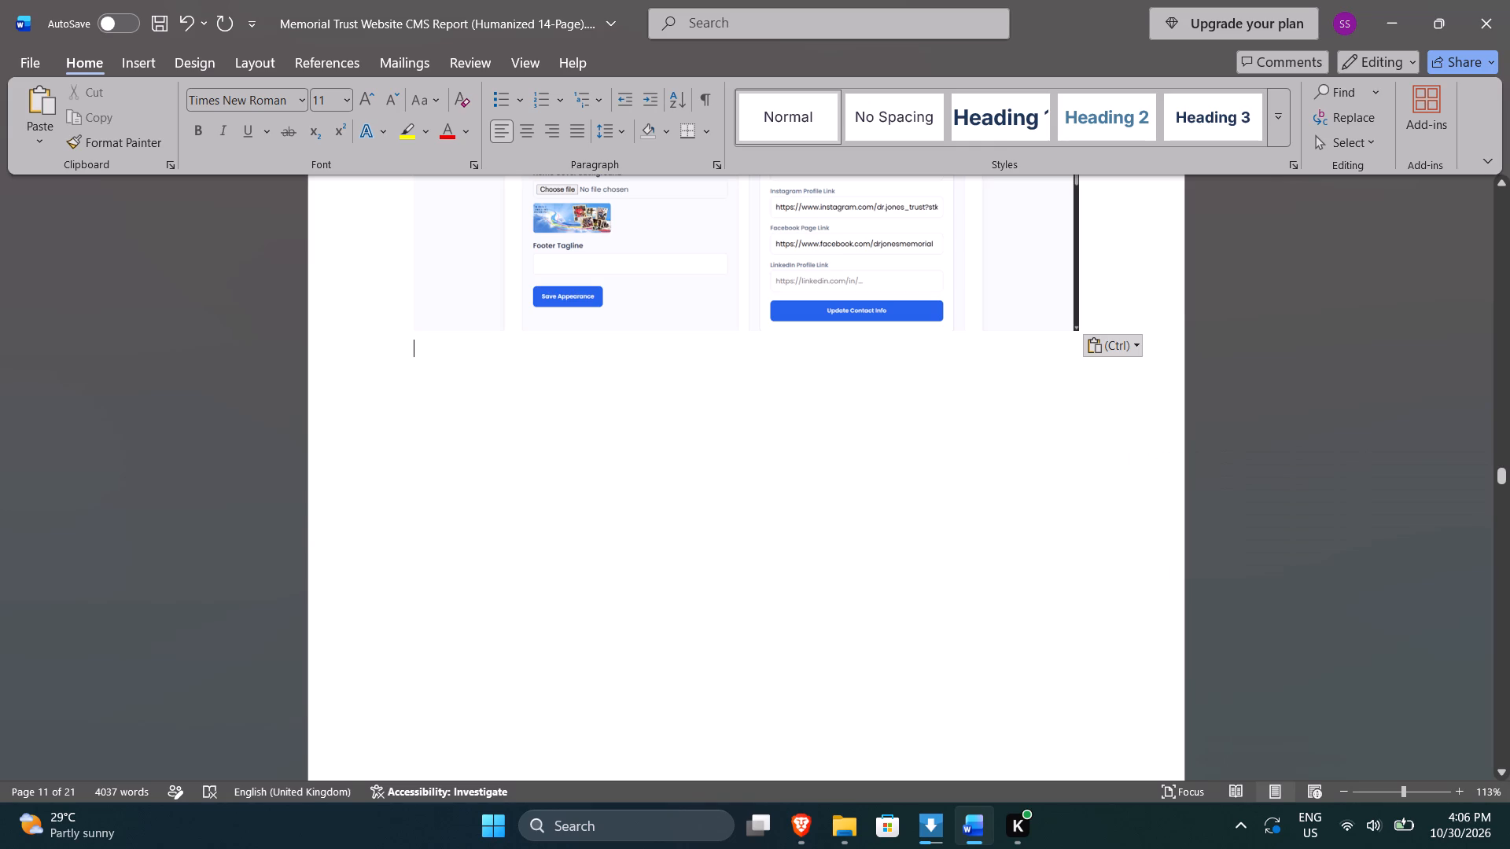
pyautogui.hotkey('alt', 'Tab')
pyautogui.scroll(-6, 919, 417)
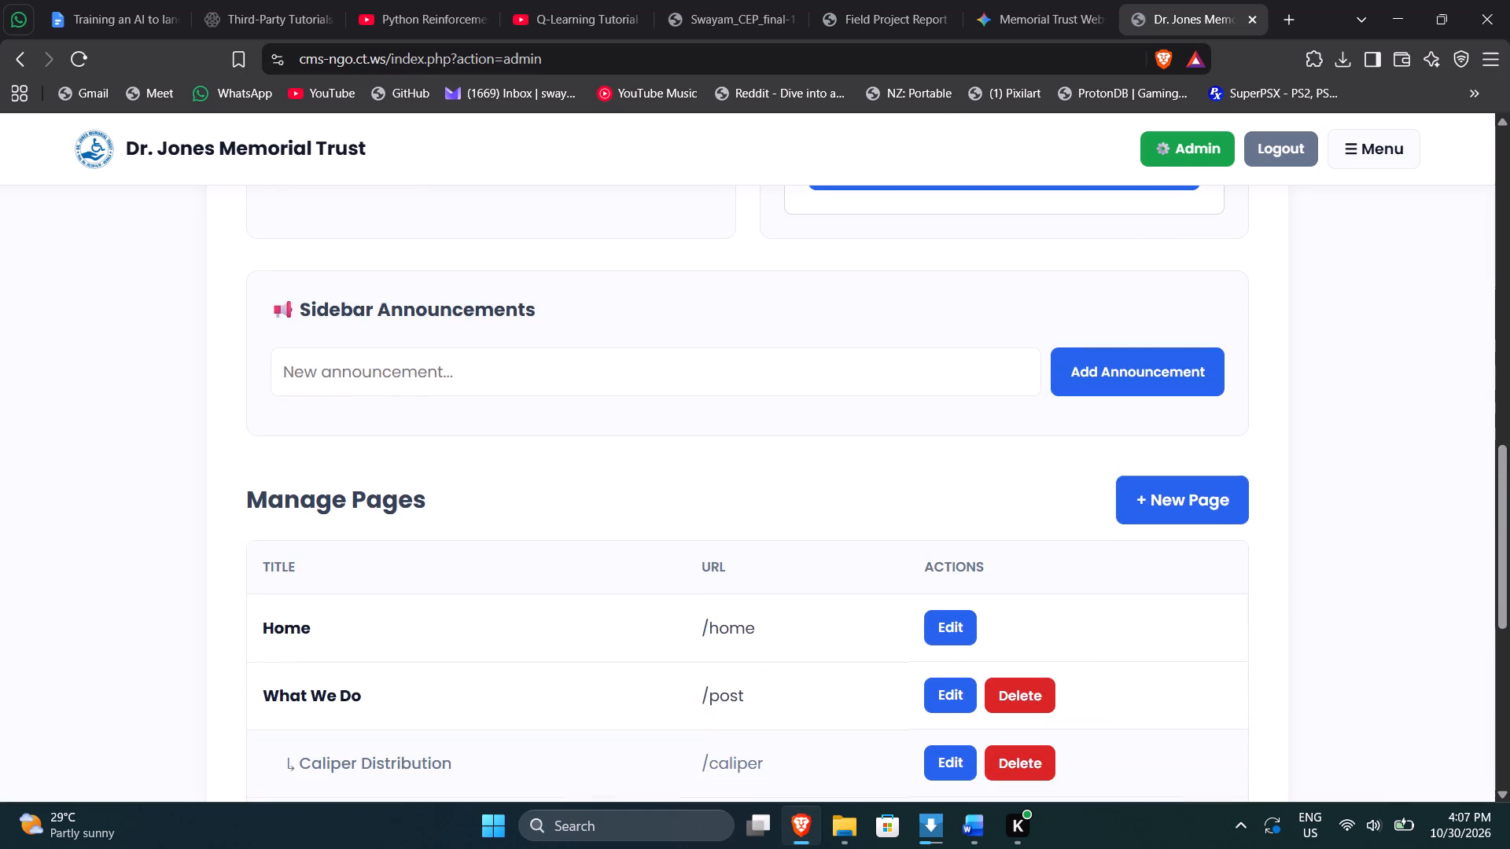
pyautogui.scroll(-3, 919, 417)
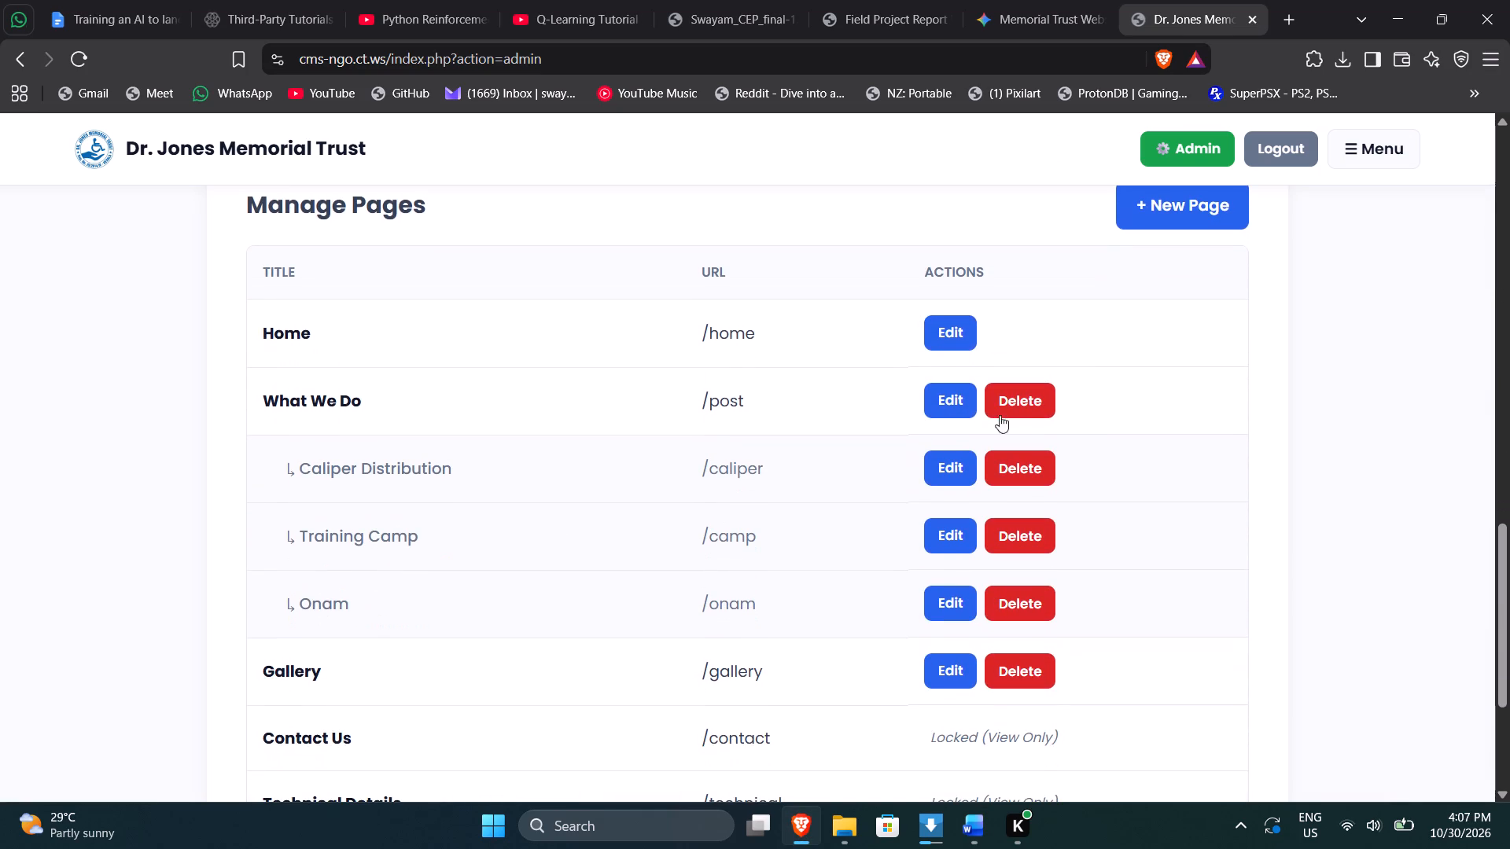
pyautogui.click(1509, 564)
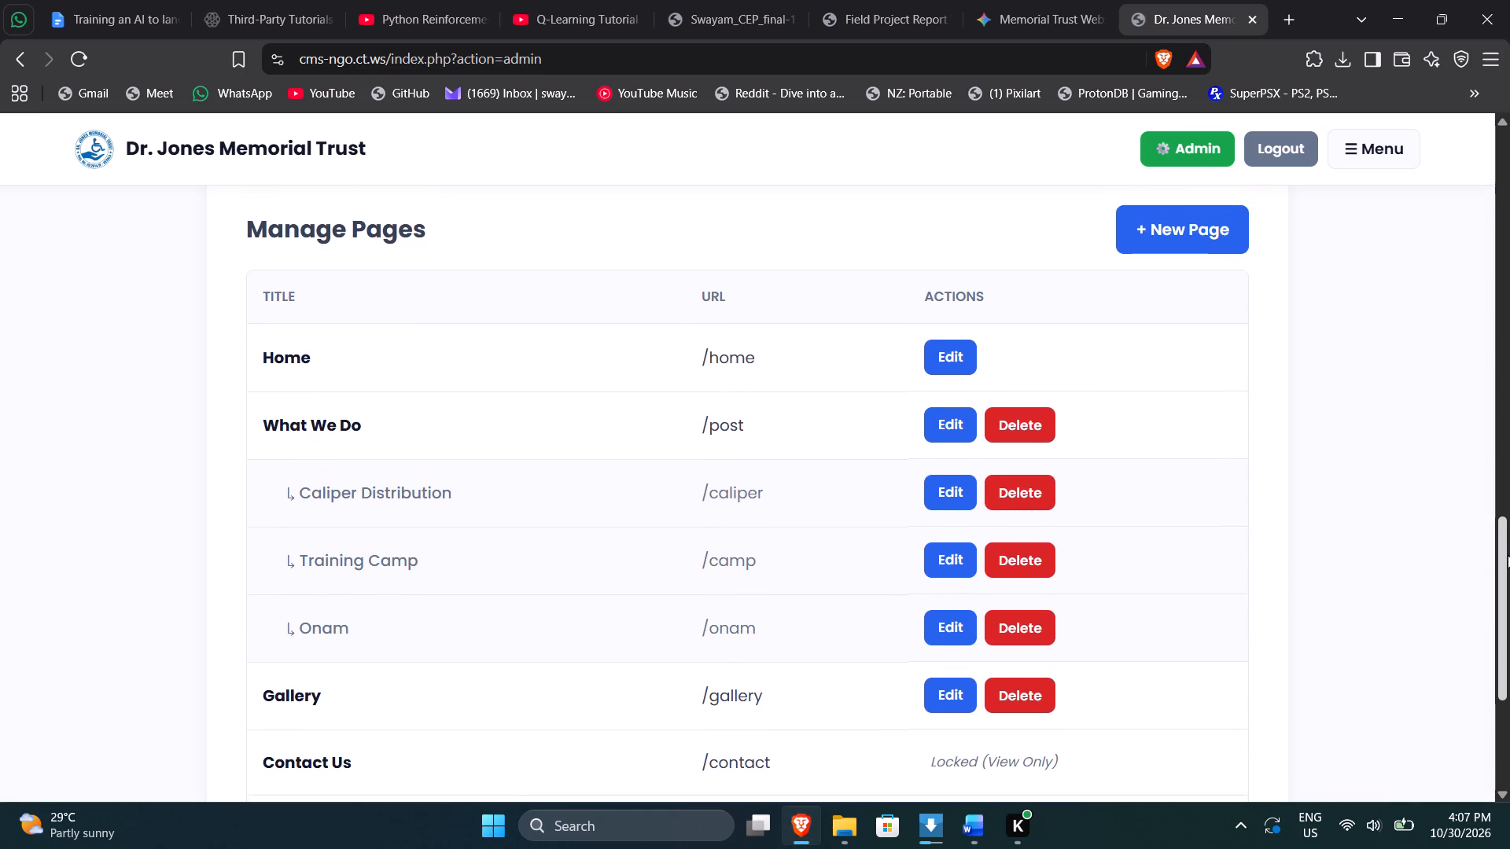
pyautogui.keyDown('ctrl'); pyautogui.scroll(-1, 1181, 505); pyautogui.keyUp('ctrl')
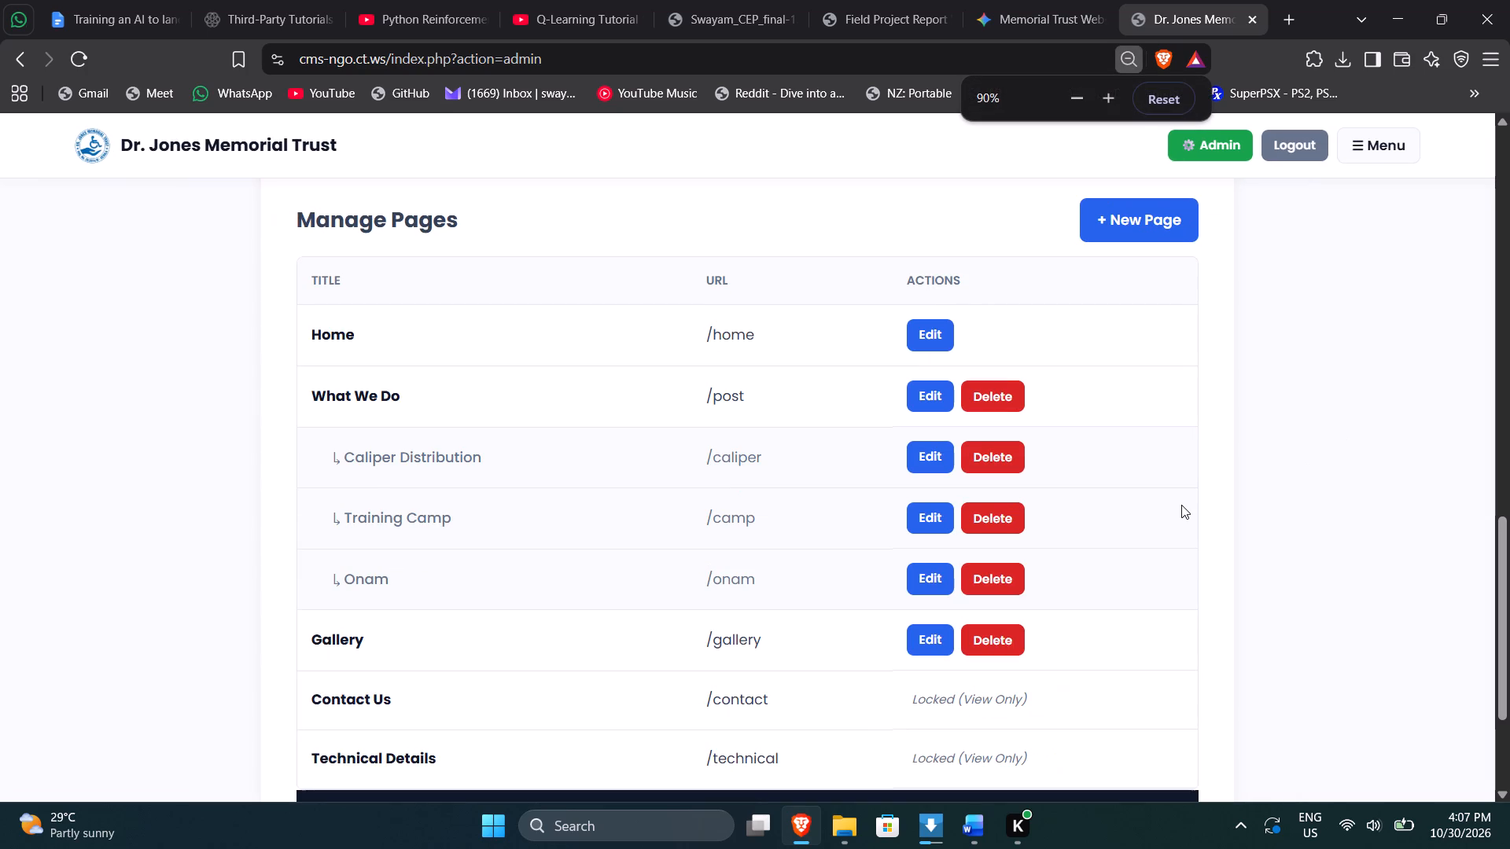
pyautogui.press('Print')
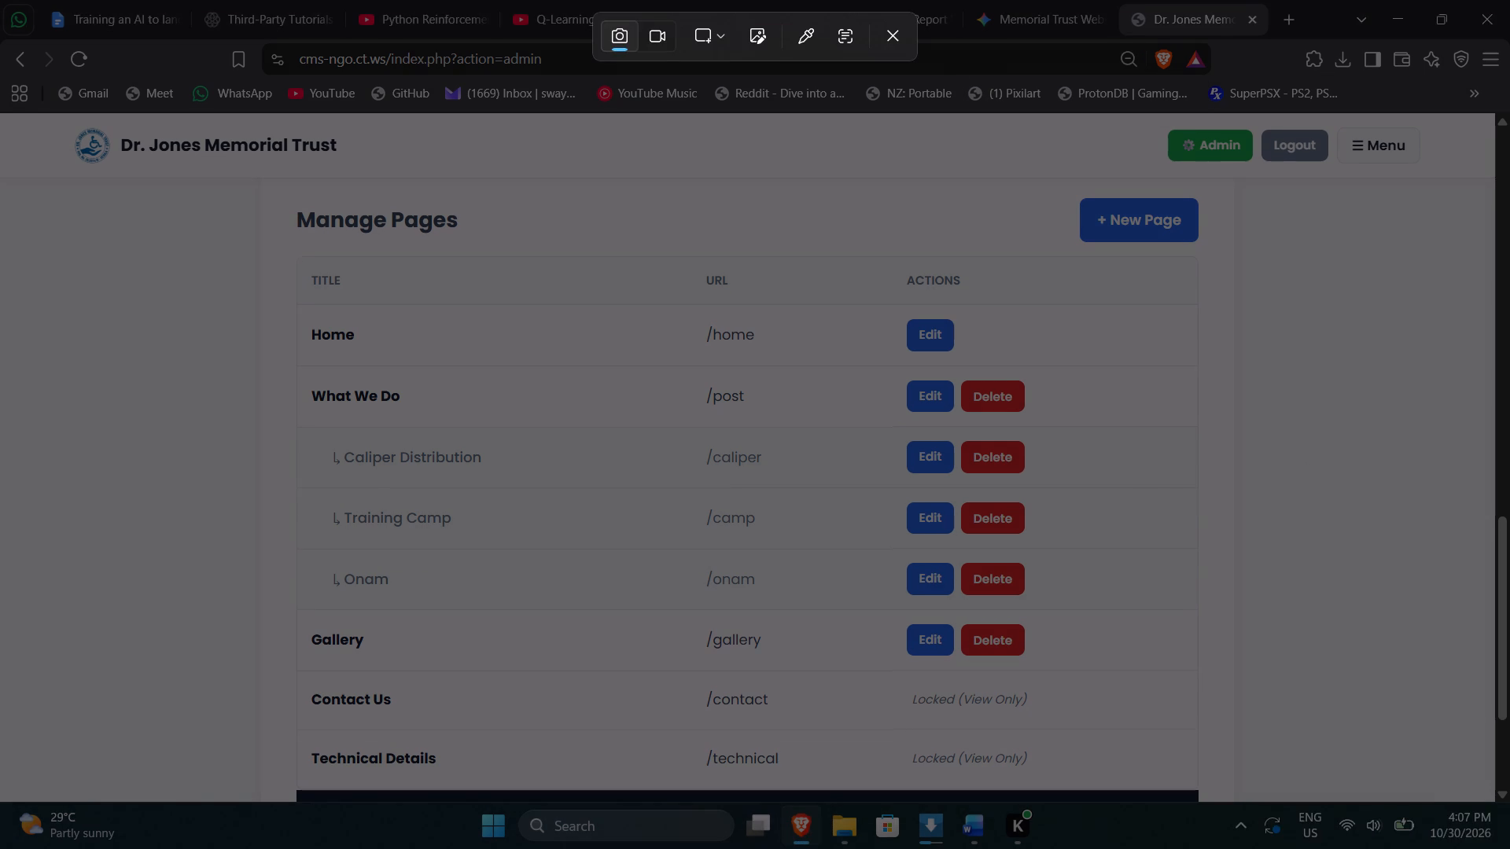
pyautogui.moveTo(0, 112); pyautogui.dragTo(1509, 794)
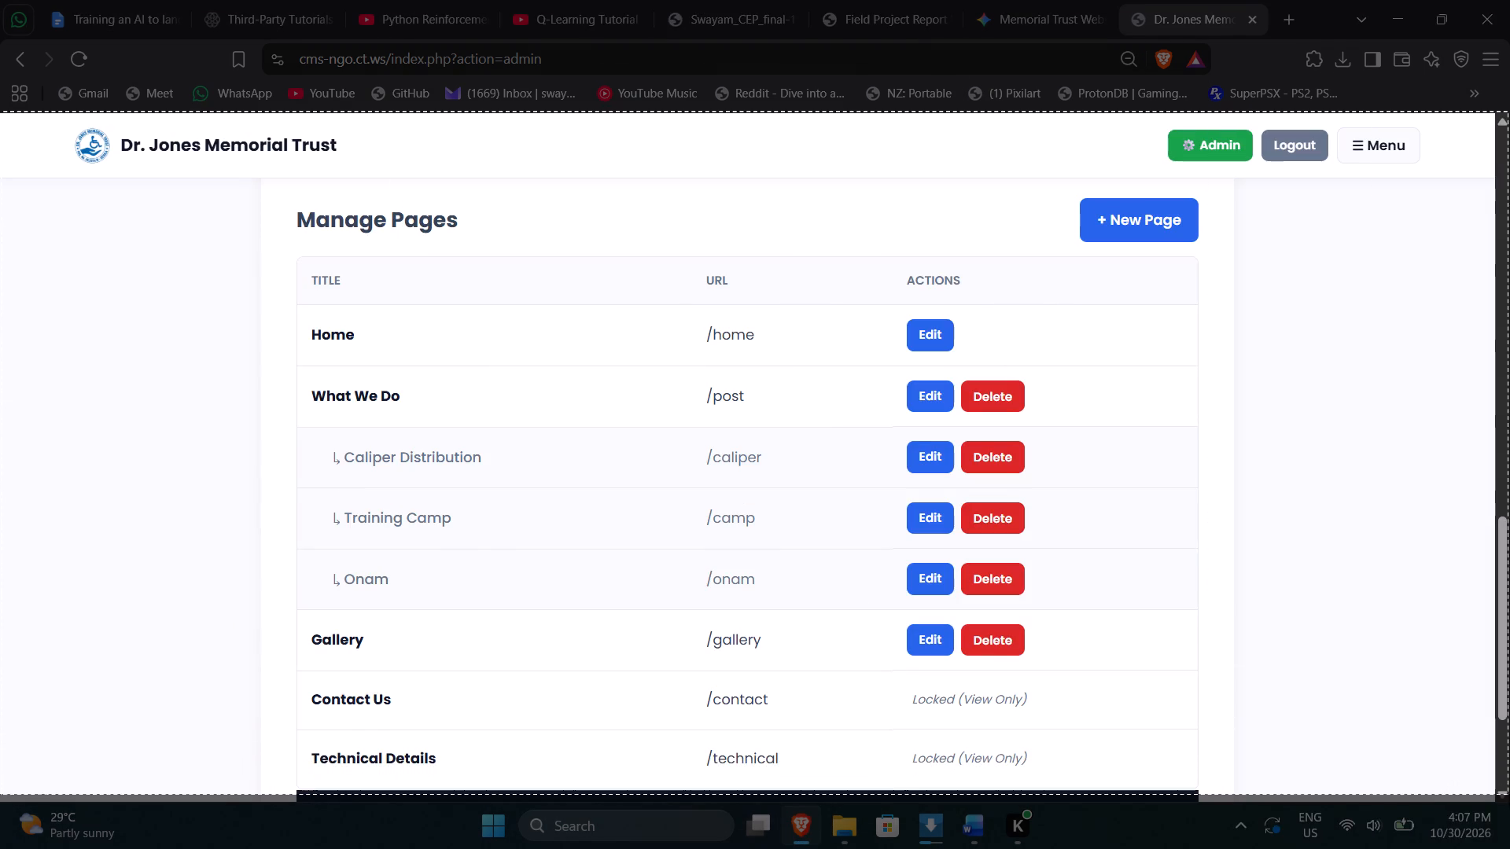
pyautogui.moveTo(1509, 794); pyautogui.dragTo(1509, 802)
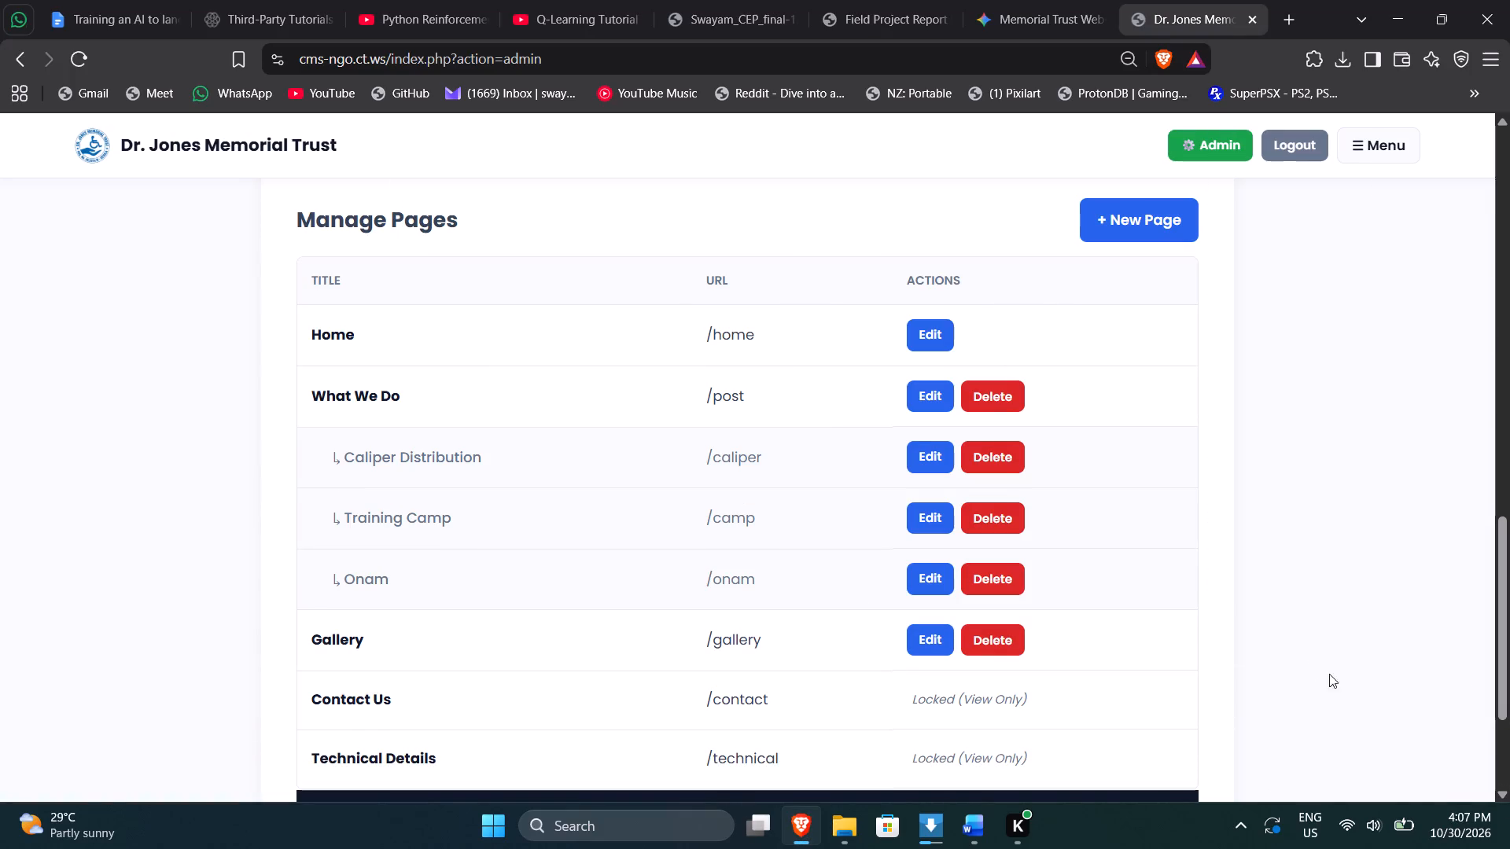
pyautogui.hotkey('alt', 'Tab')
pyautogui.hotkey('ctrl', 'v')
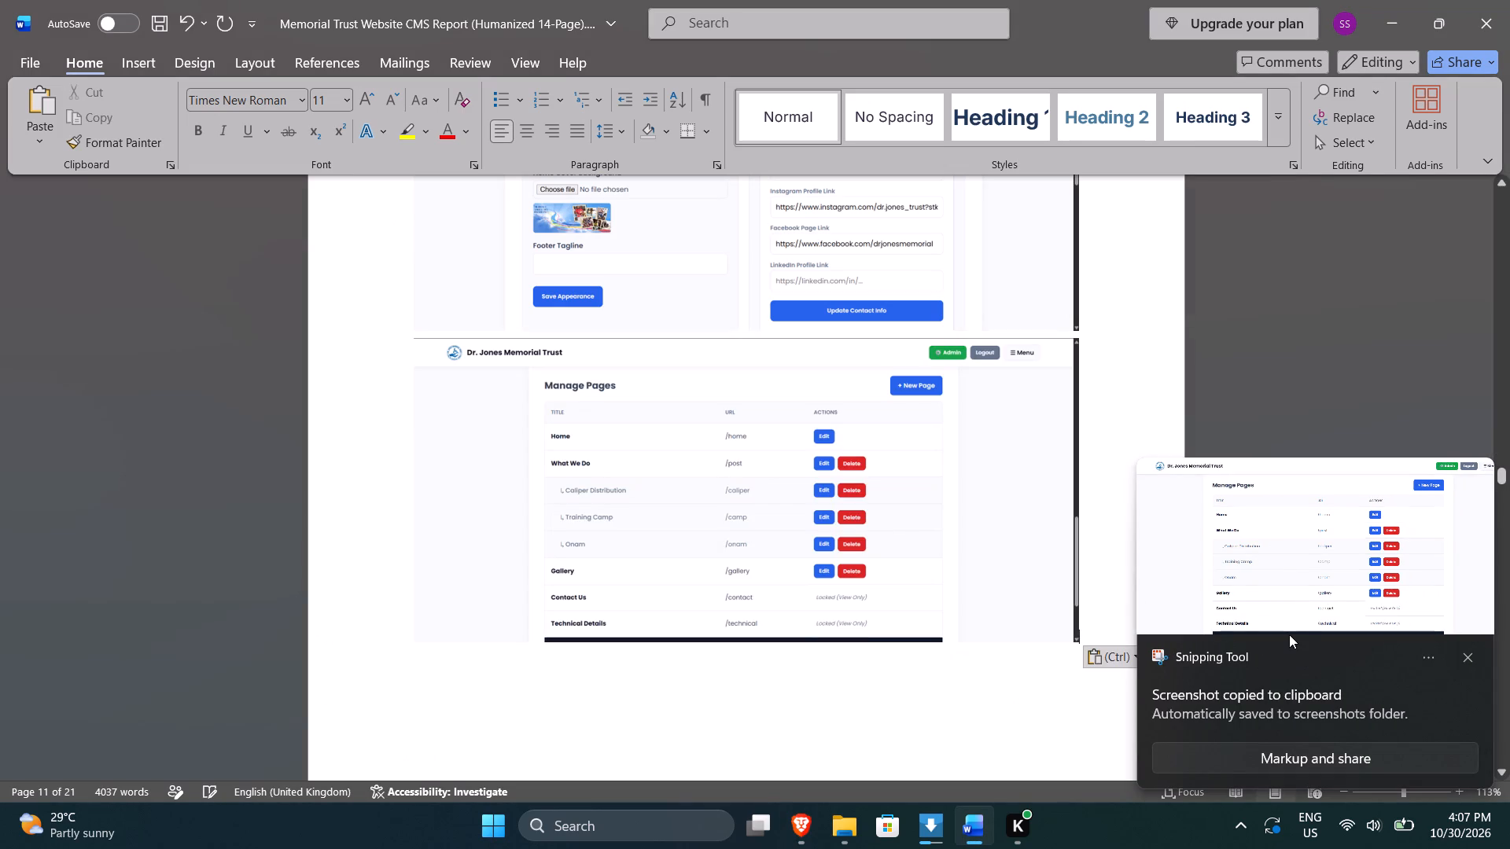
# Remove the blank lines above the "3. METHODOLOGY" heading so it starts at the top of page 12.
pyautogui.scroll(-4, 1289, 634)
pyautogui.scroll(-4, 1061, 672)
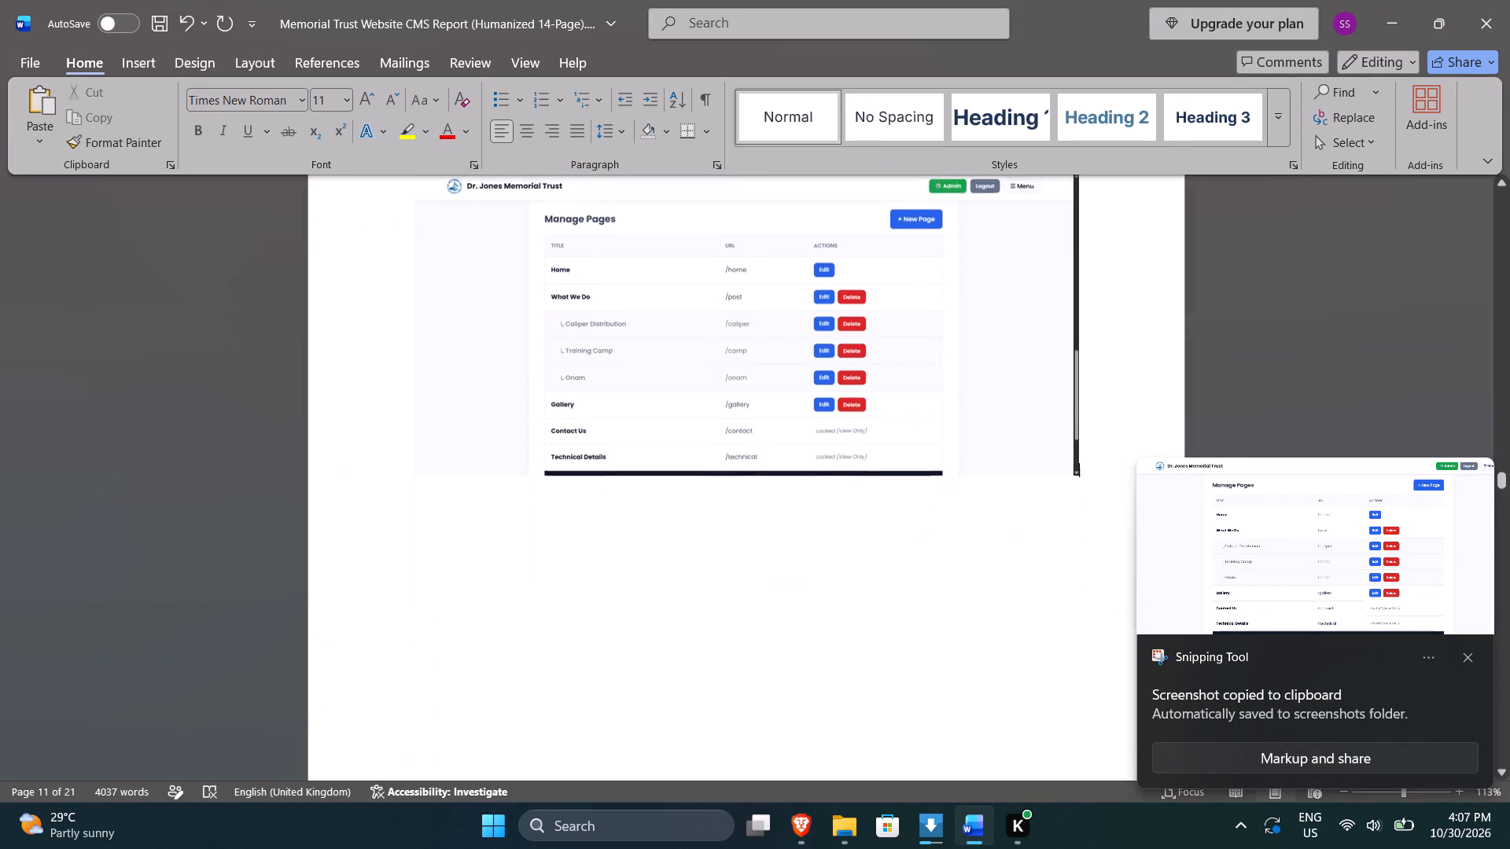
pyautogui.scroll(-8, 1061, 672)
pyautogui.scroll(-4, 645, 685)
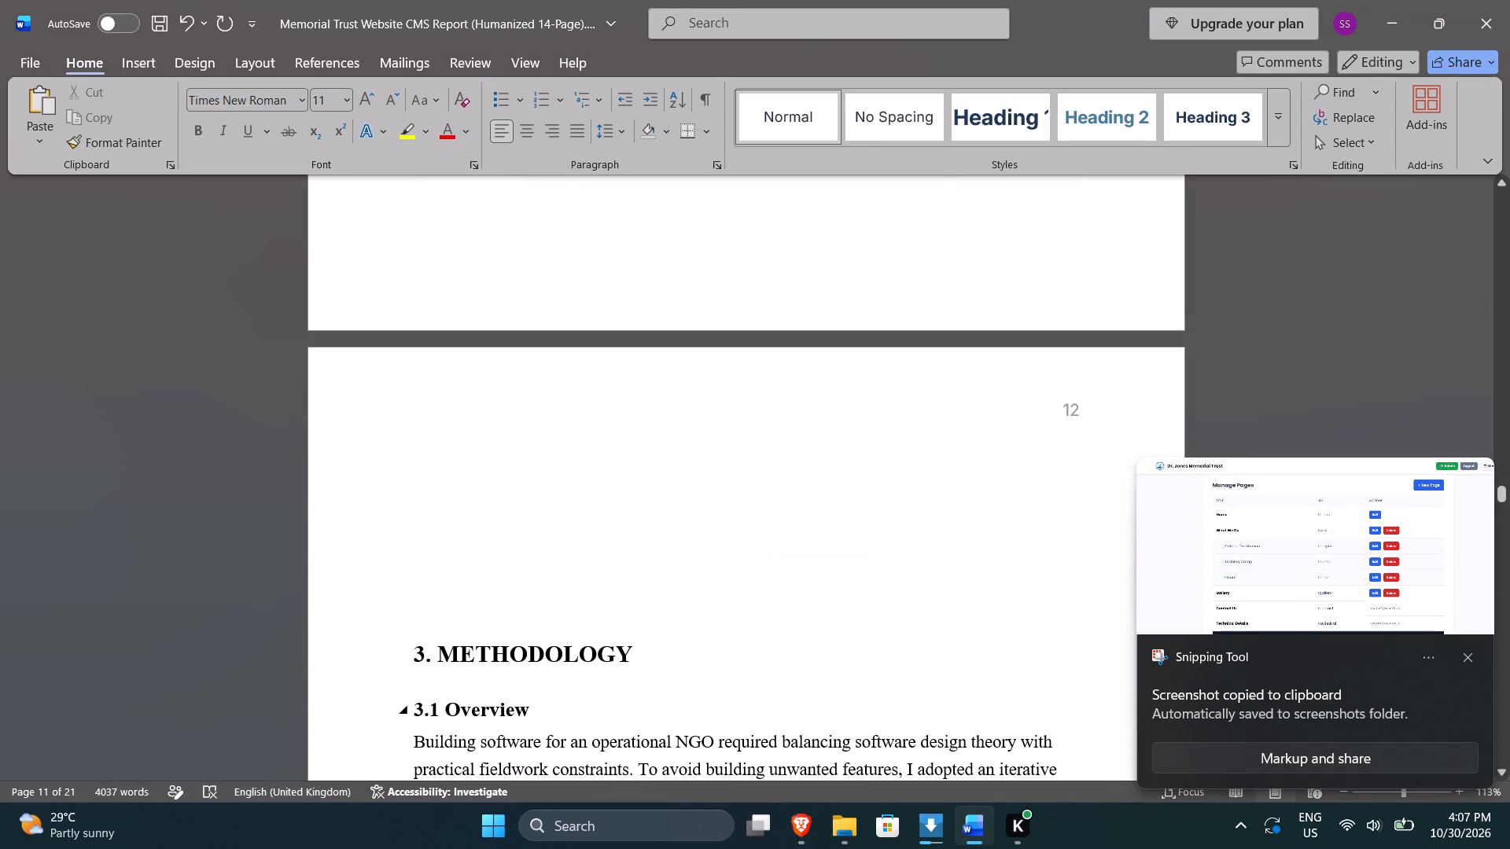
pyautogui.click(595, 616)
pyautogui.press('Up')
pyautogui.press('BackSpace')
pyautogui.press('BackSpace')
pyautogui.press('BackSpace')
pyautogui.press('BackSpace')
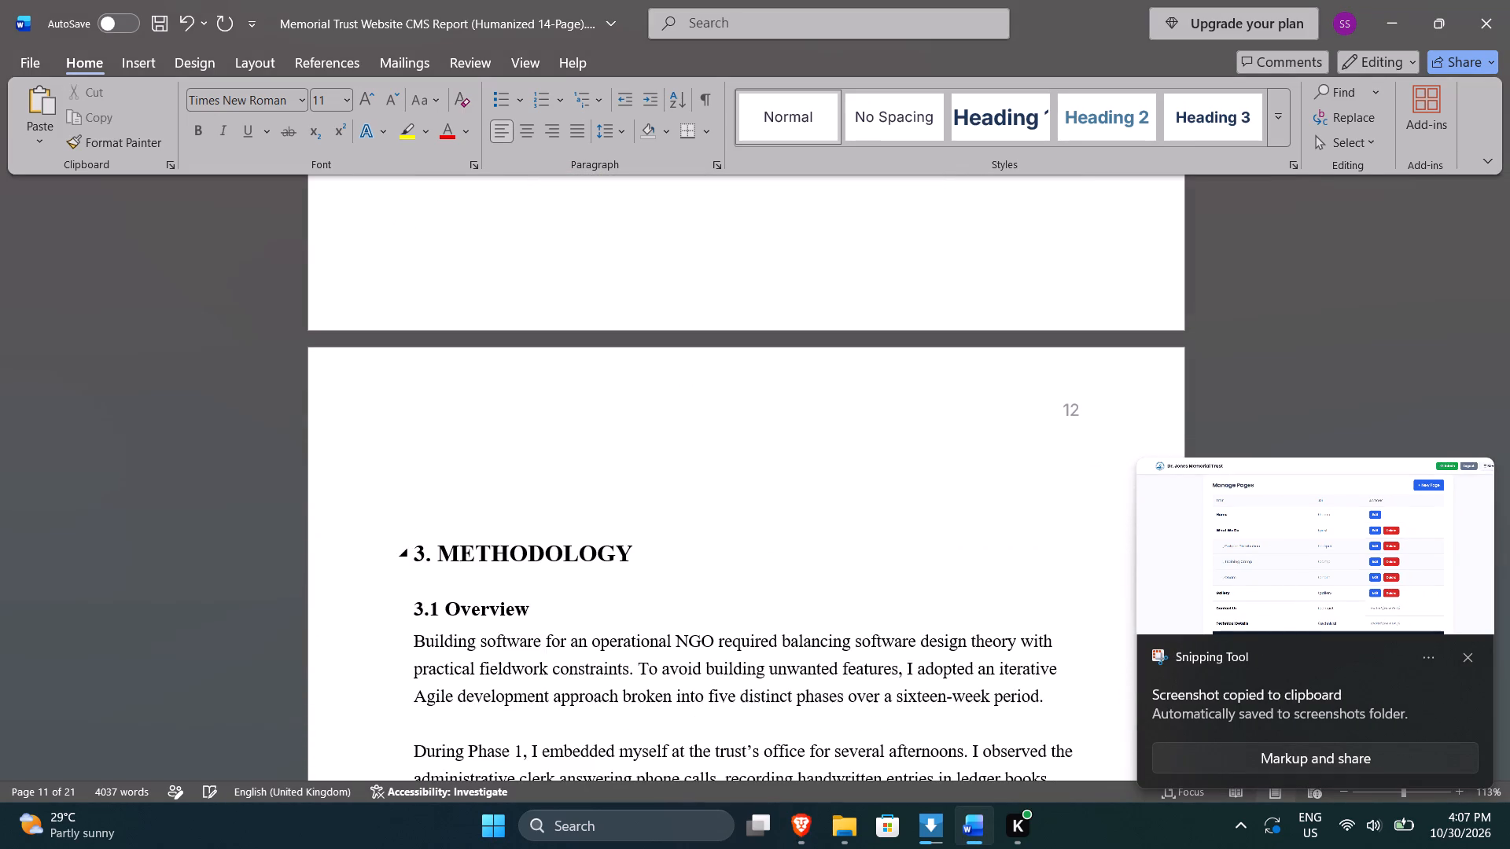
pyautogui.press('BackSpace')
pyautogui.press('BackSpace')
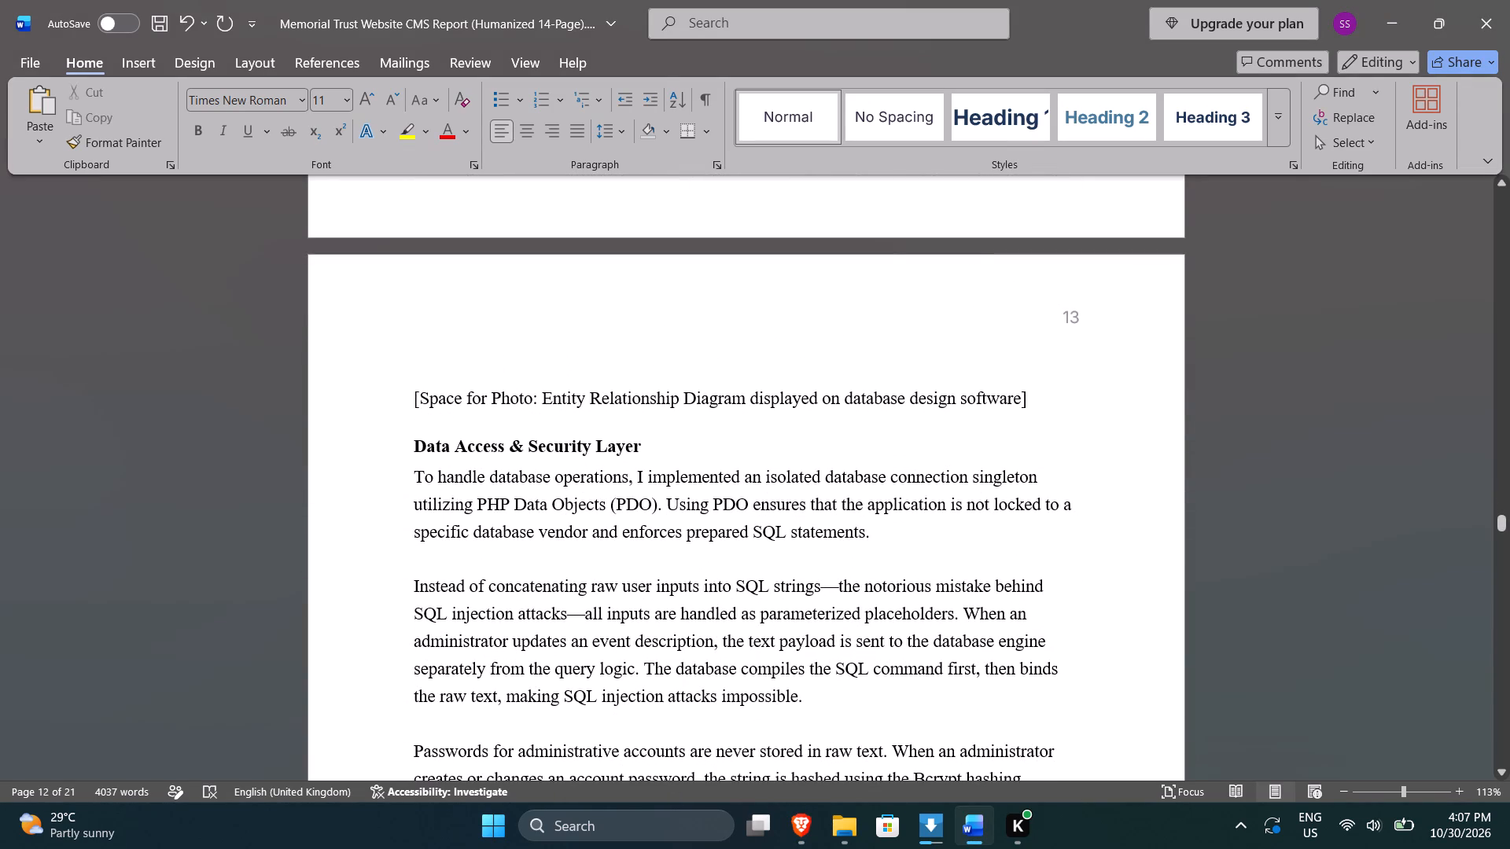
pyautogui.moveTo(1026, 398); pyautogui.dragTo(414, 405)
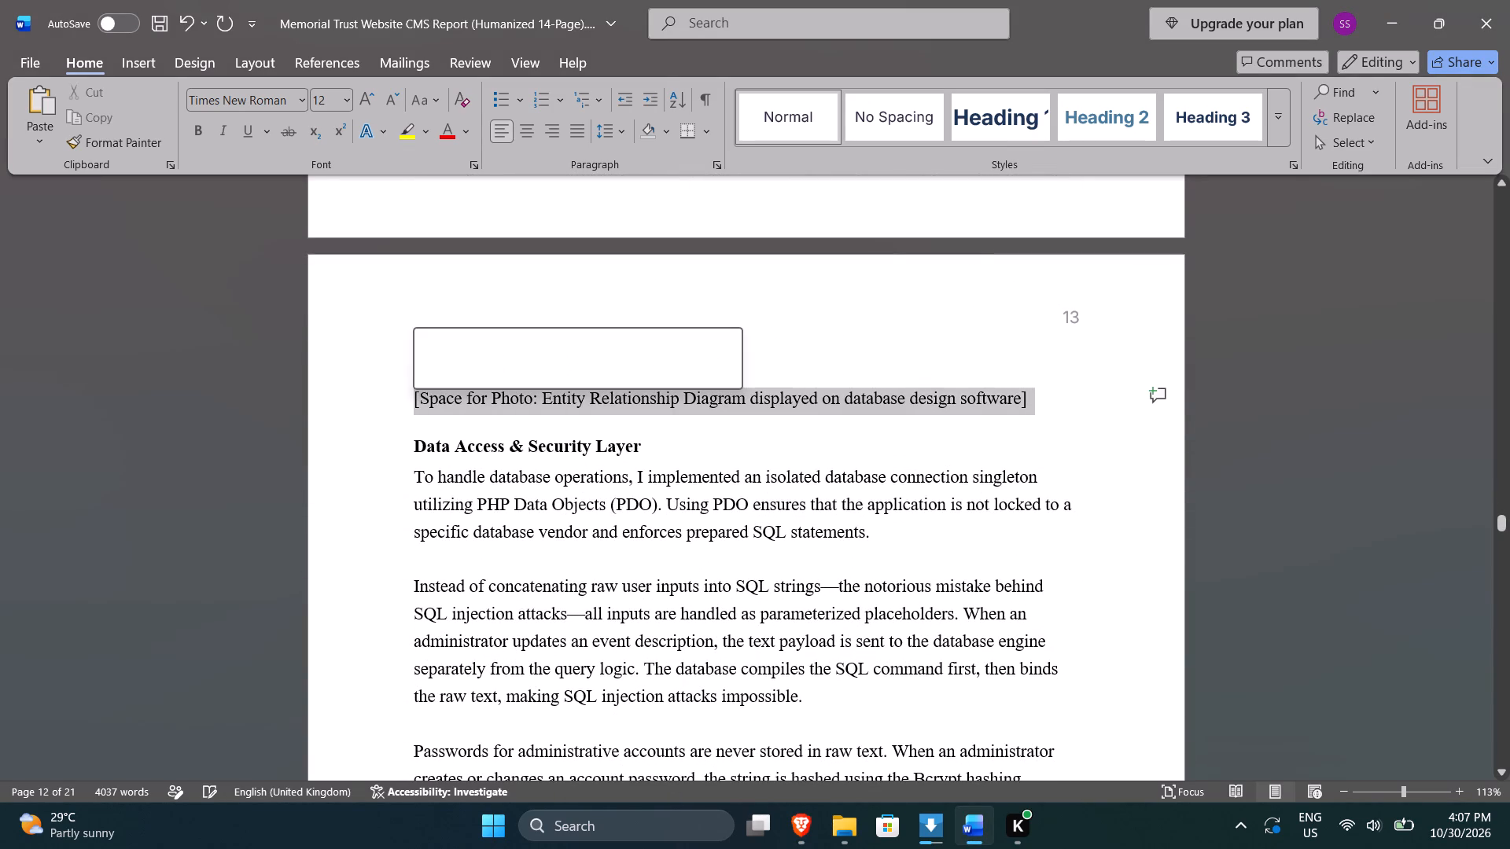
pyautogui.press('BackSpace')
# Delete the photo placeholder about the code whiteboard on secure image validation, above the "3.3 Website Development" heading on page 14.
pyautogui.scroll(8, 542, 452)
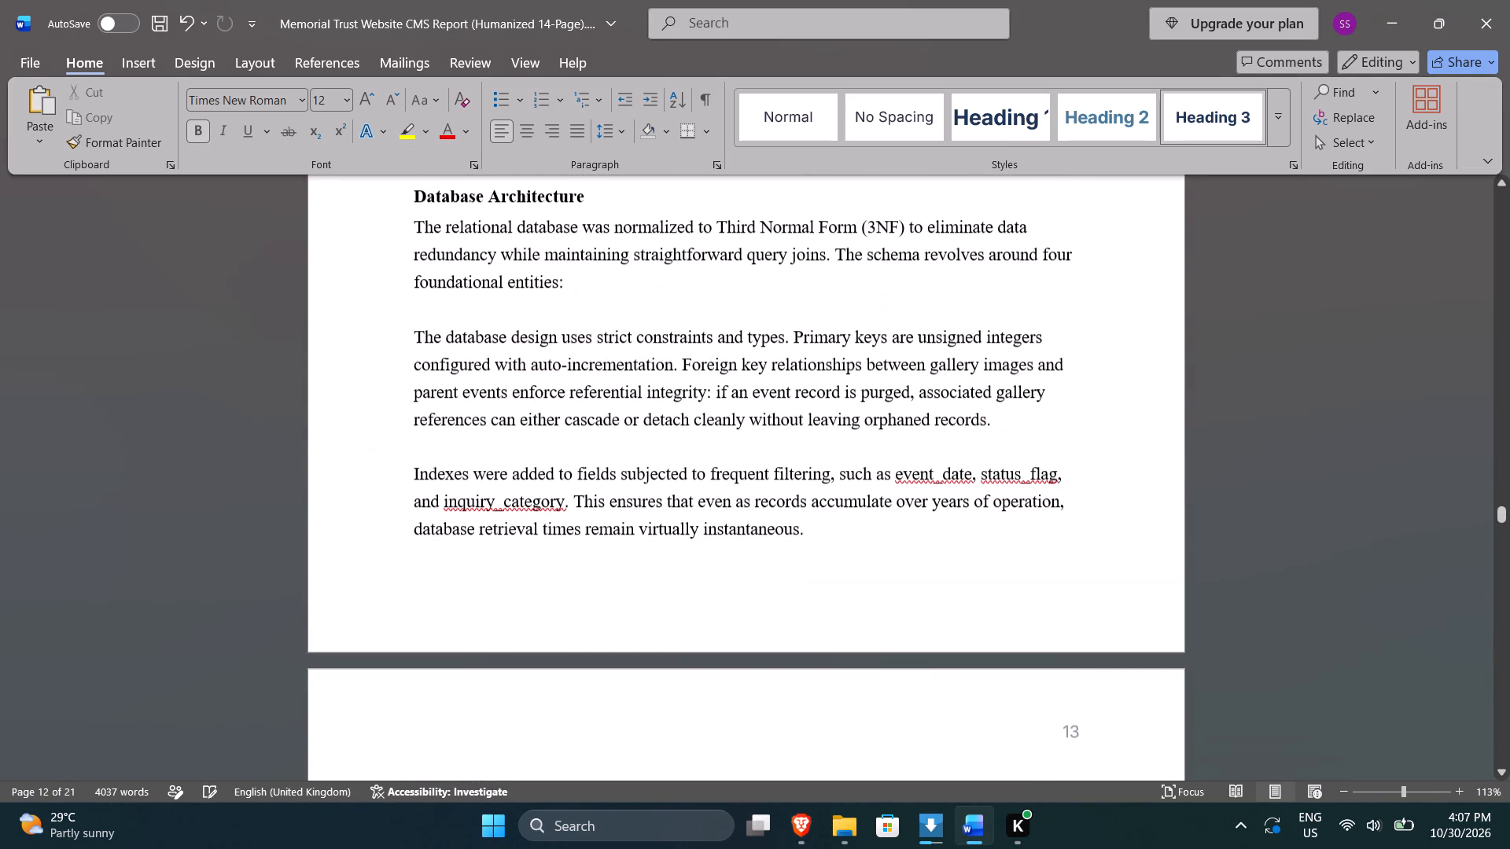
pyautogui.scroll(-11, 560, 452)
pyautogui.scroll(9, 562, 452)
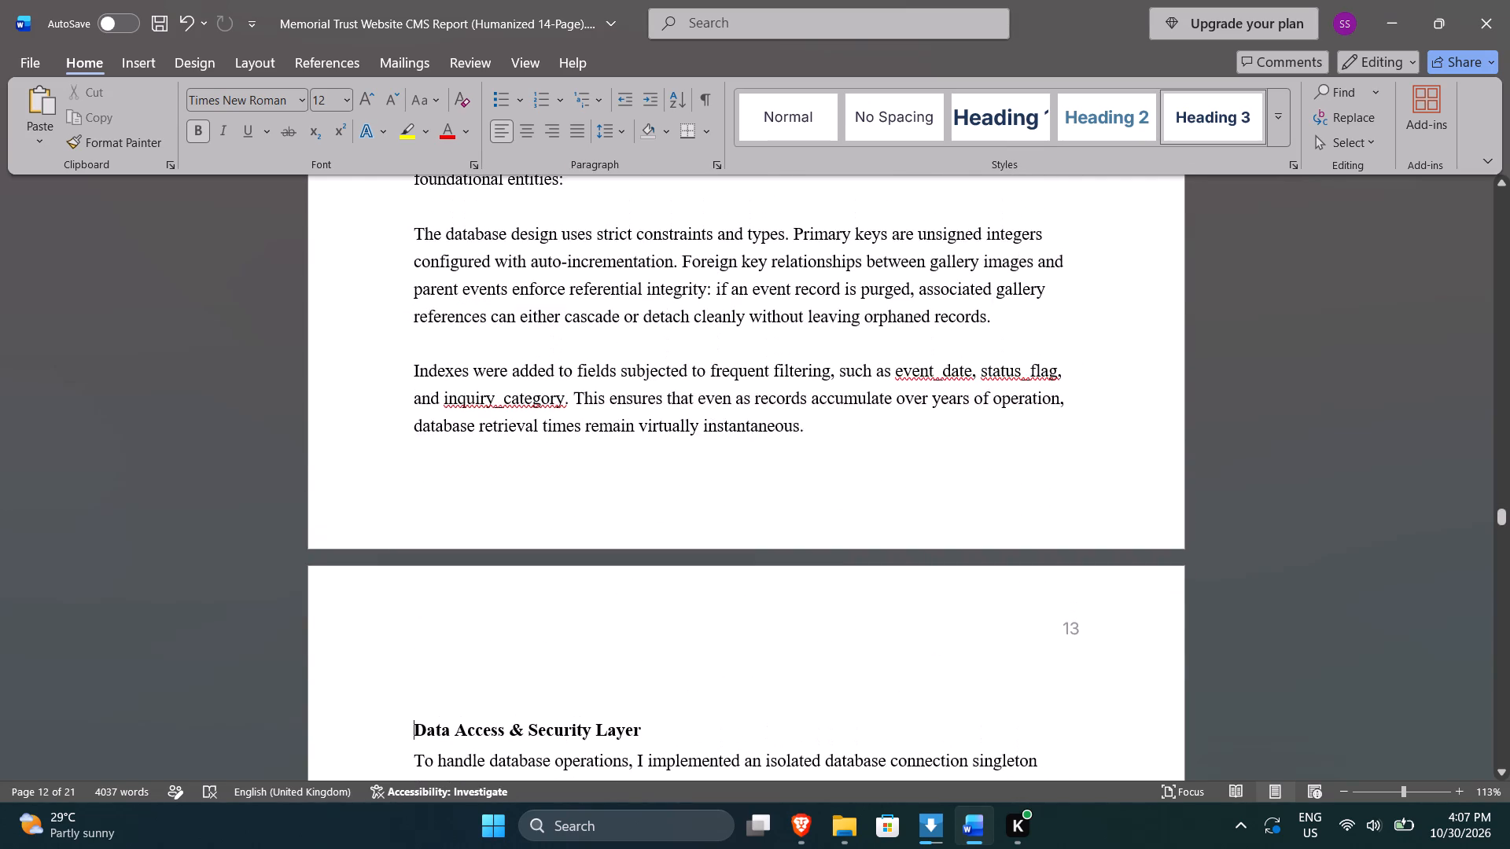
pyautogui.scroll(2, 562, 452)
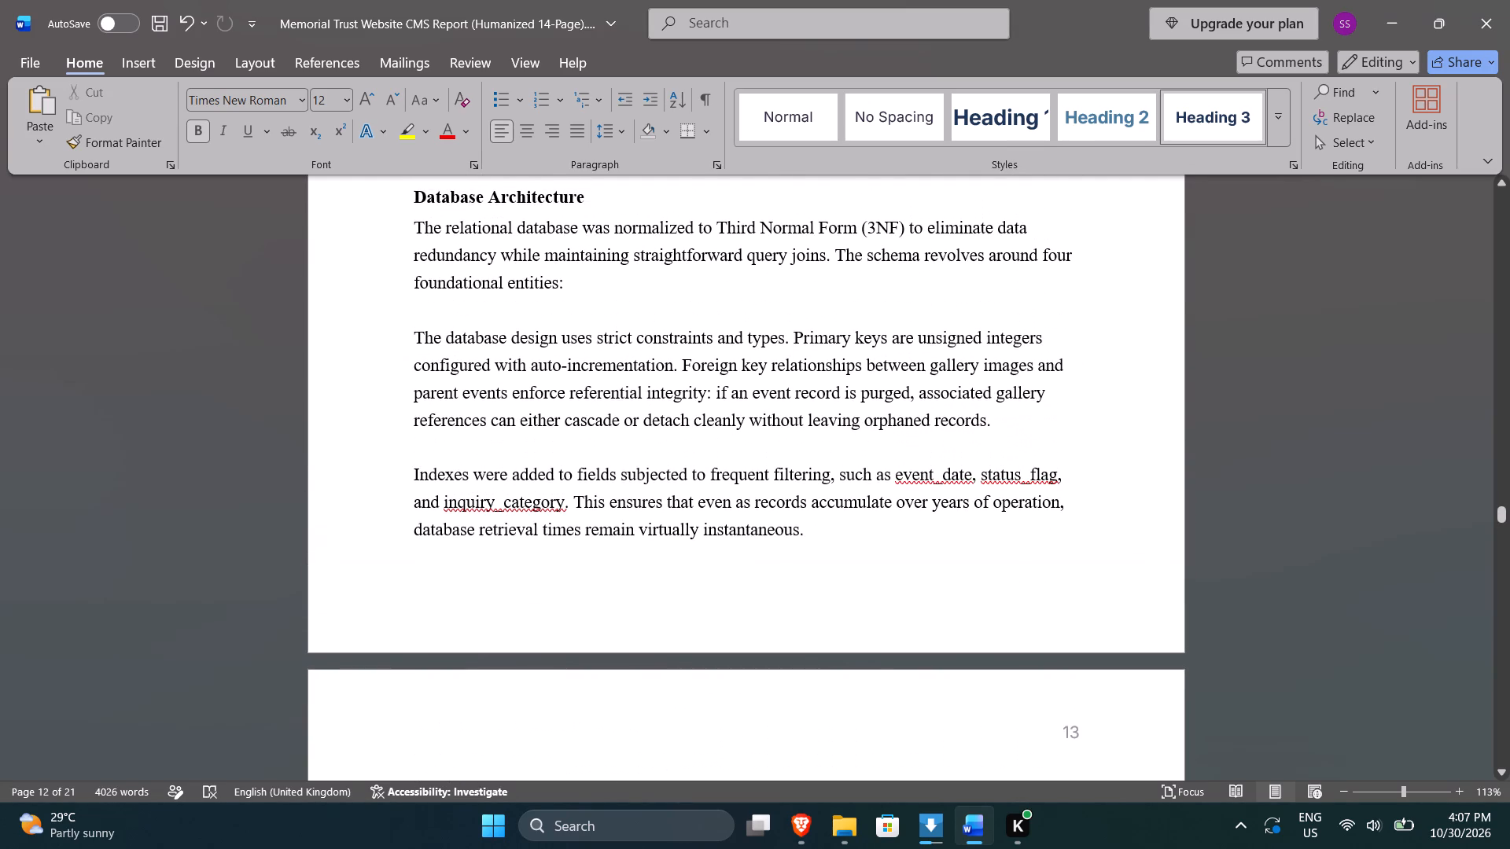
pyautogui.scroll(-9, 651, 513)
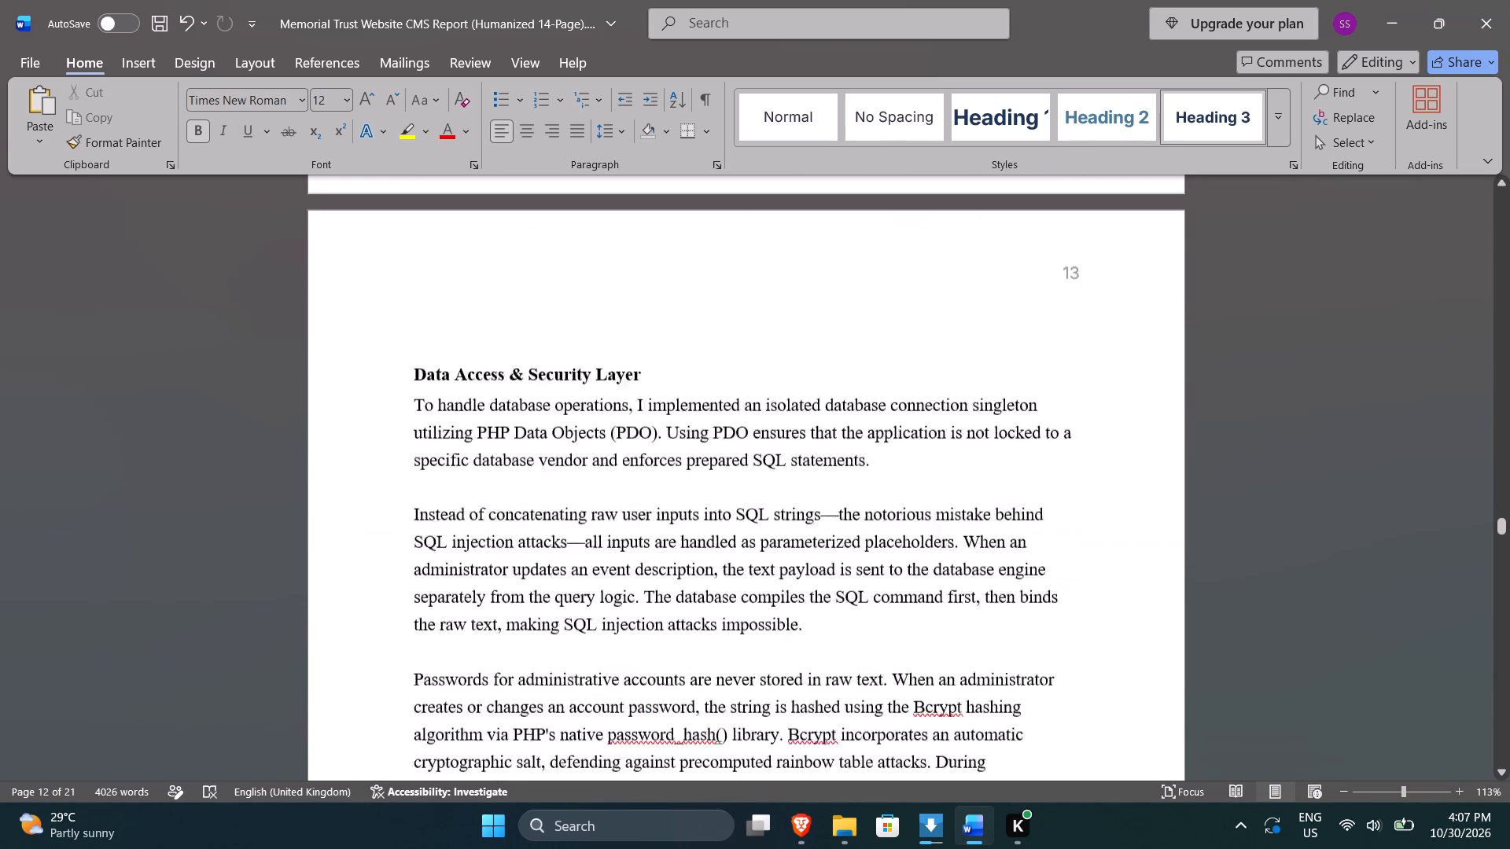
pyautogui.scroll(-13, 657, 515)
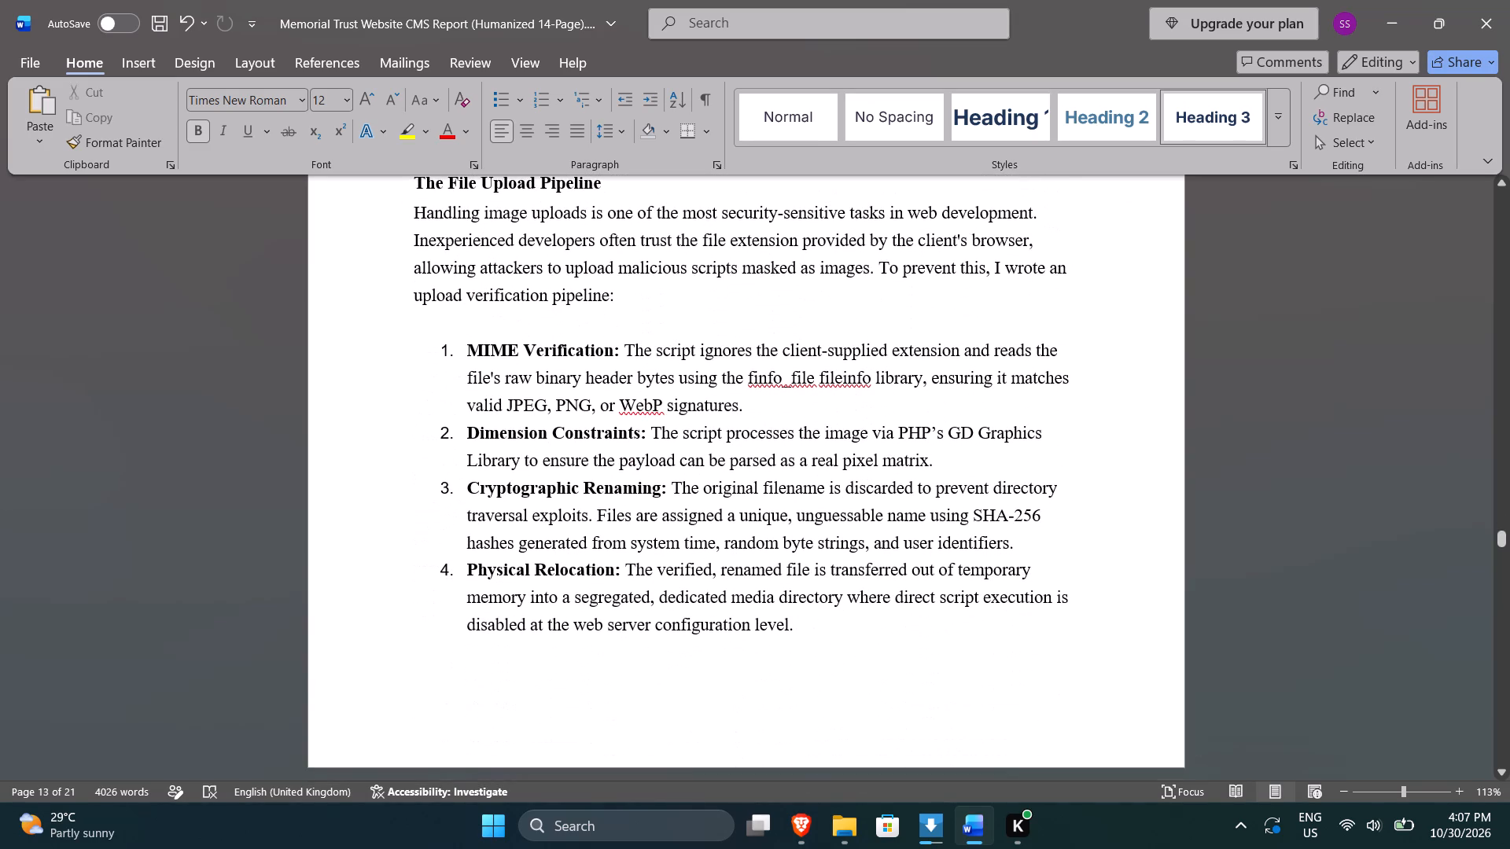
pyautogui.scroll(-5, 657, 515)
pyautogui.scroll(4, 657, 515)
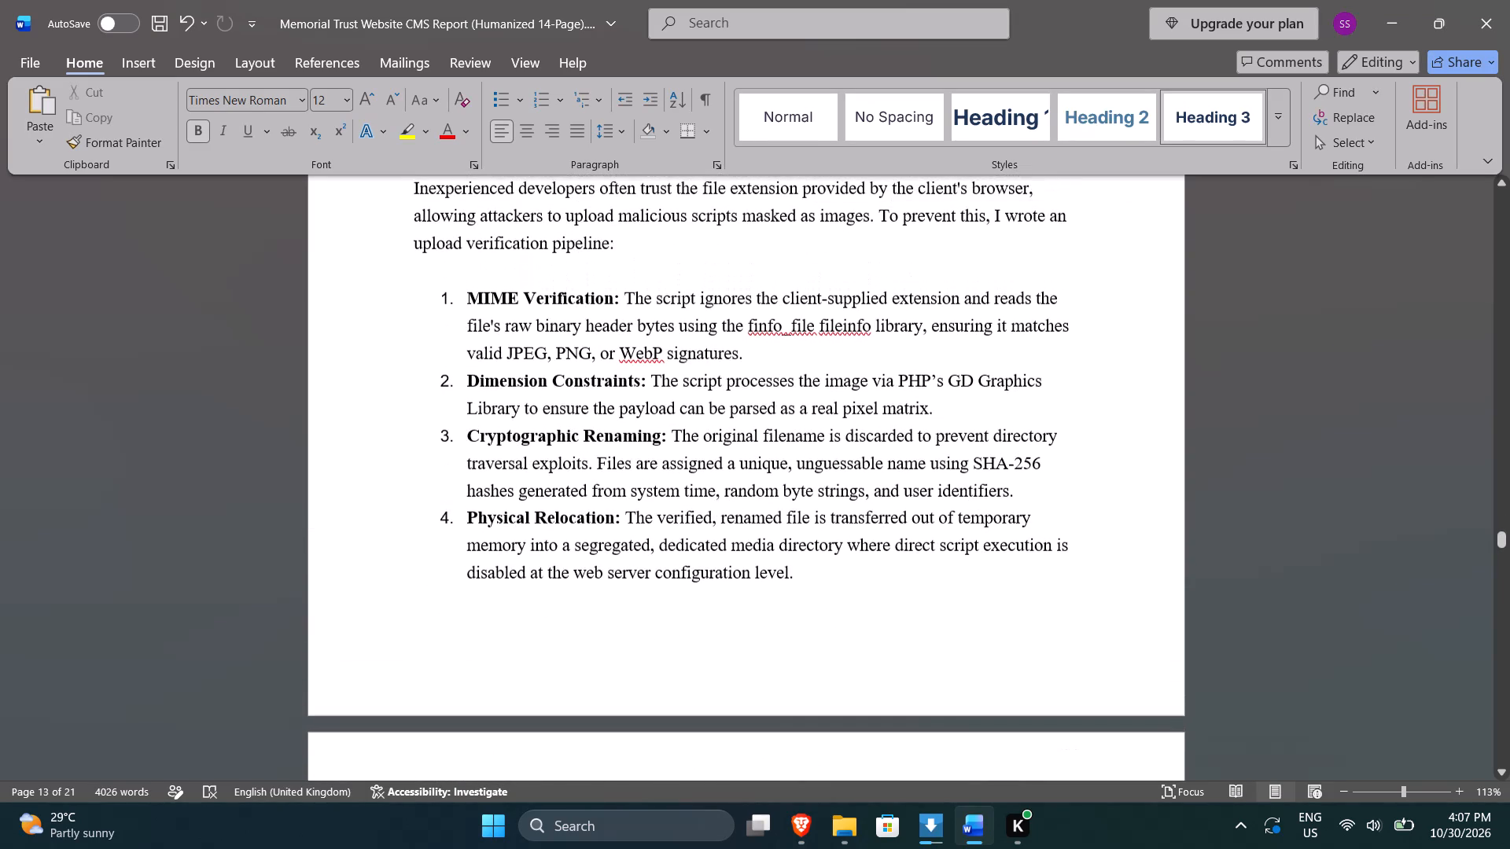
pyautogui.scroll(2, 657, 515)
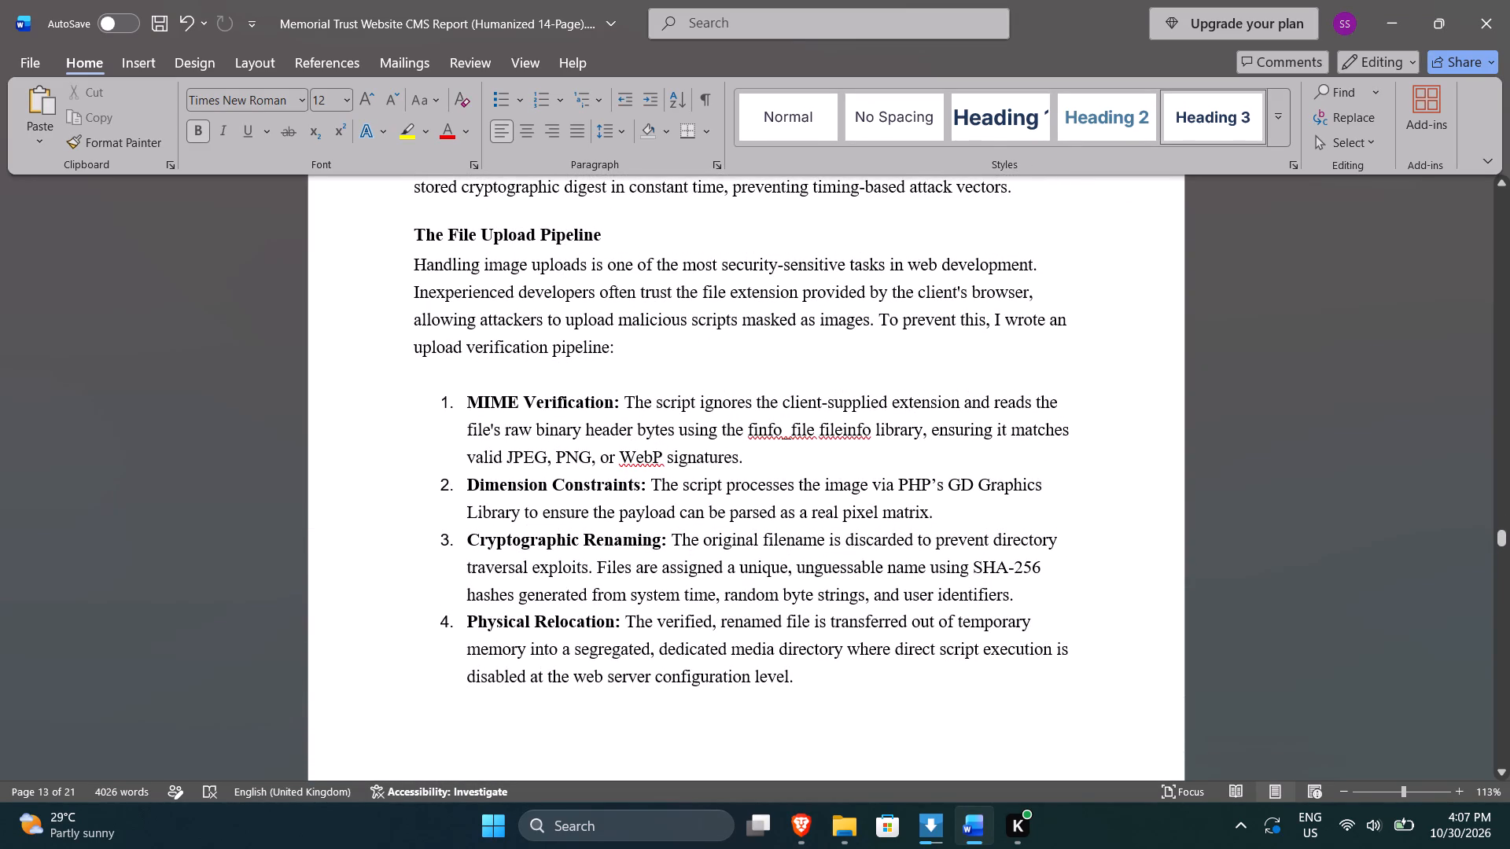
pyautogui.scroll(-9, 728, 519)
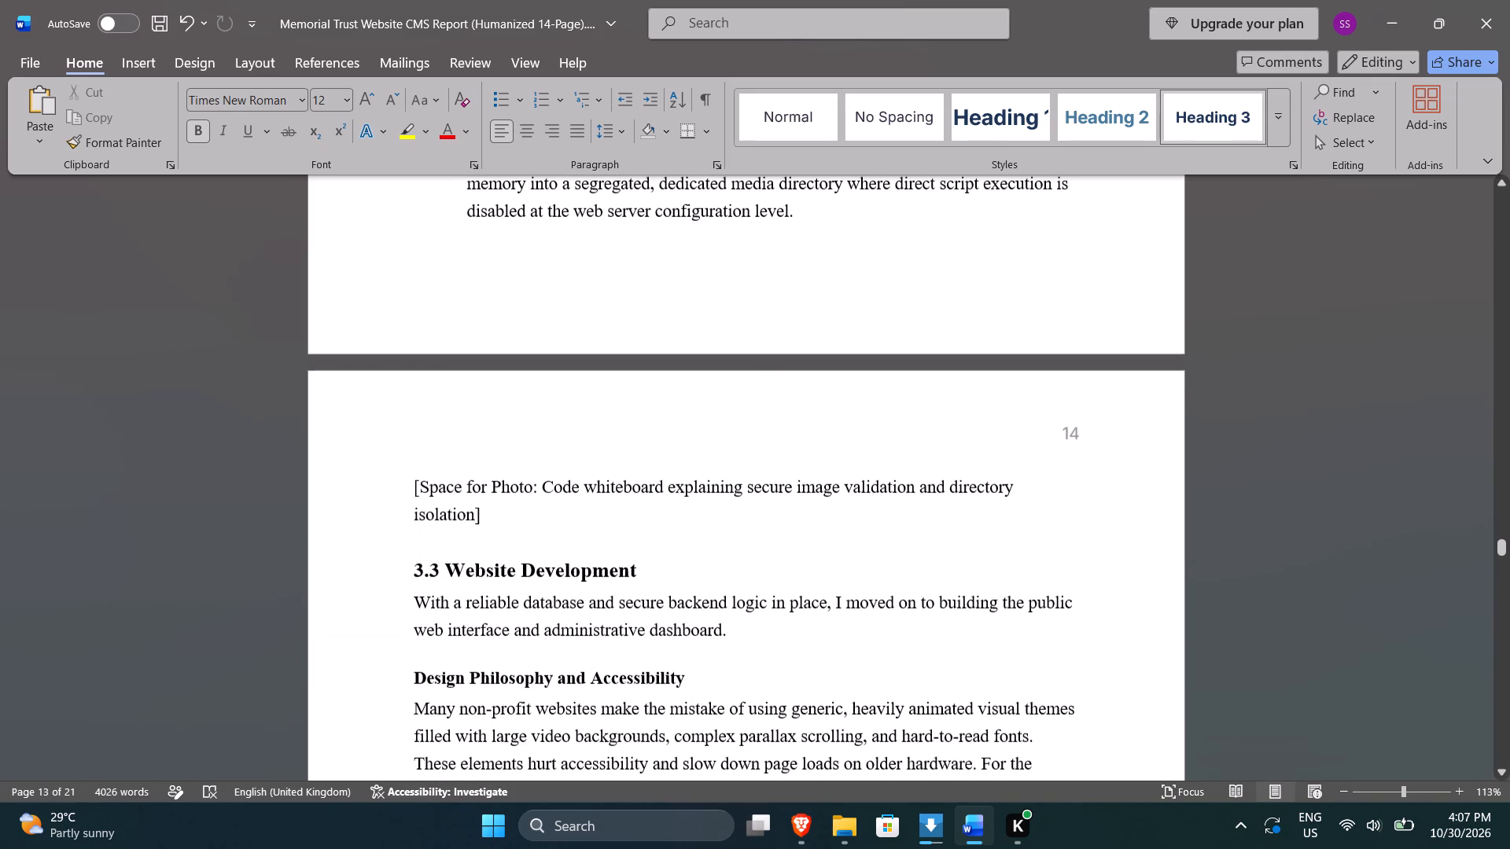
pyautogui.moveTo(499, 513); pyautogui.dragTo(391, 493)
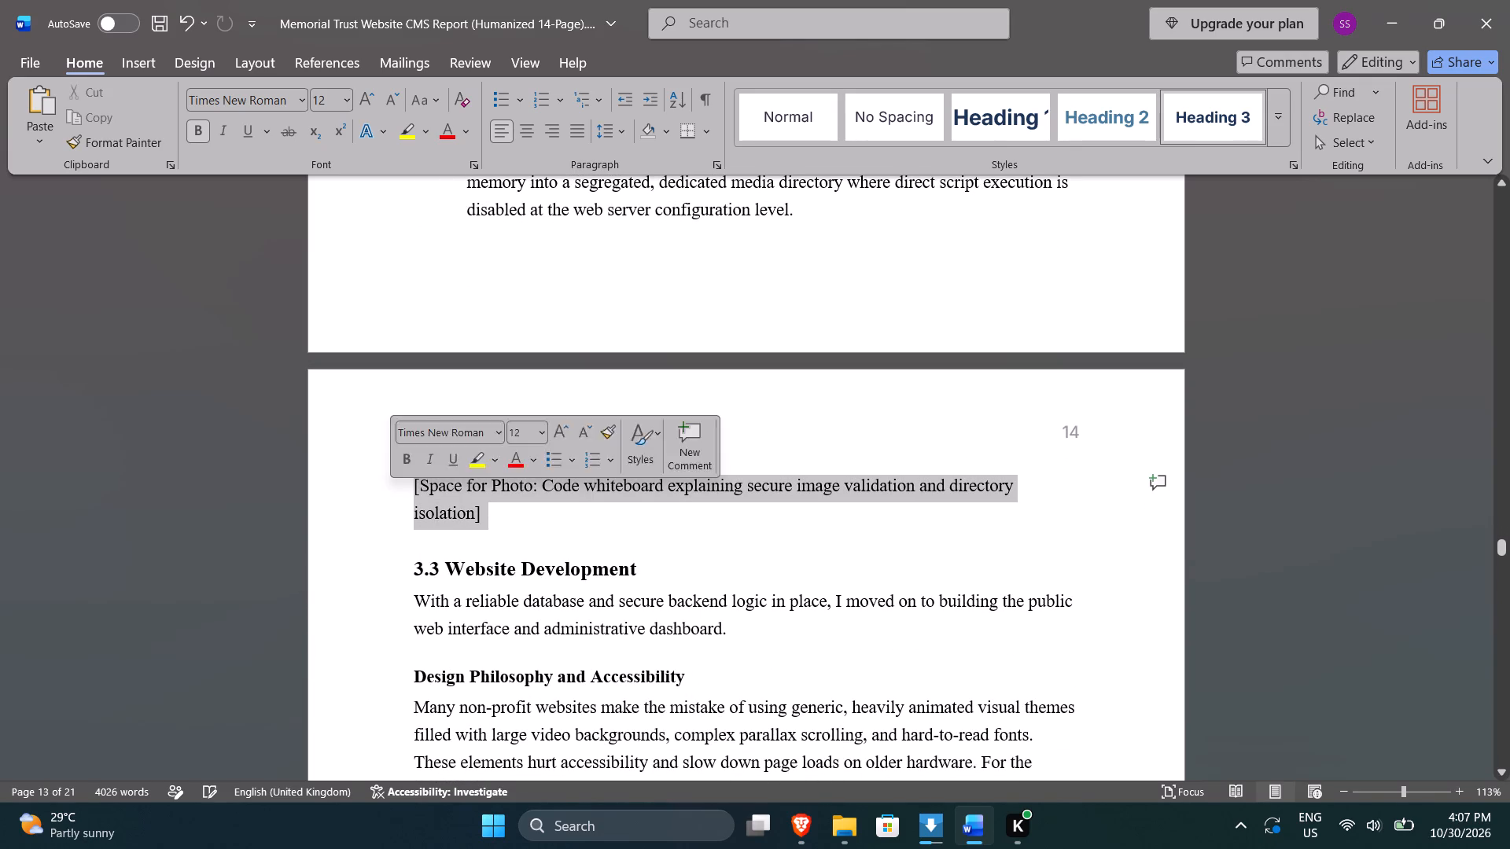
pyautogui.press('BackSpace')
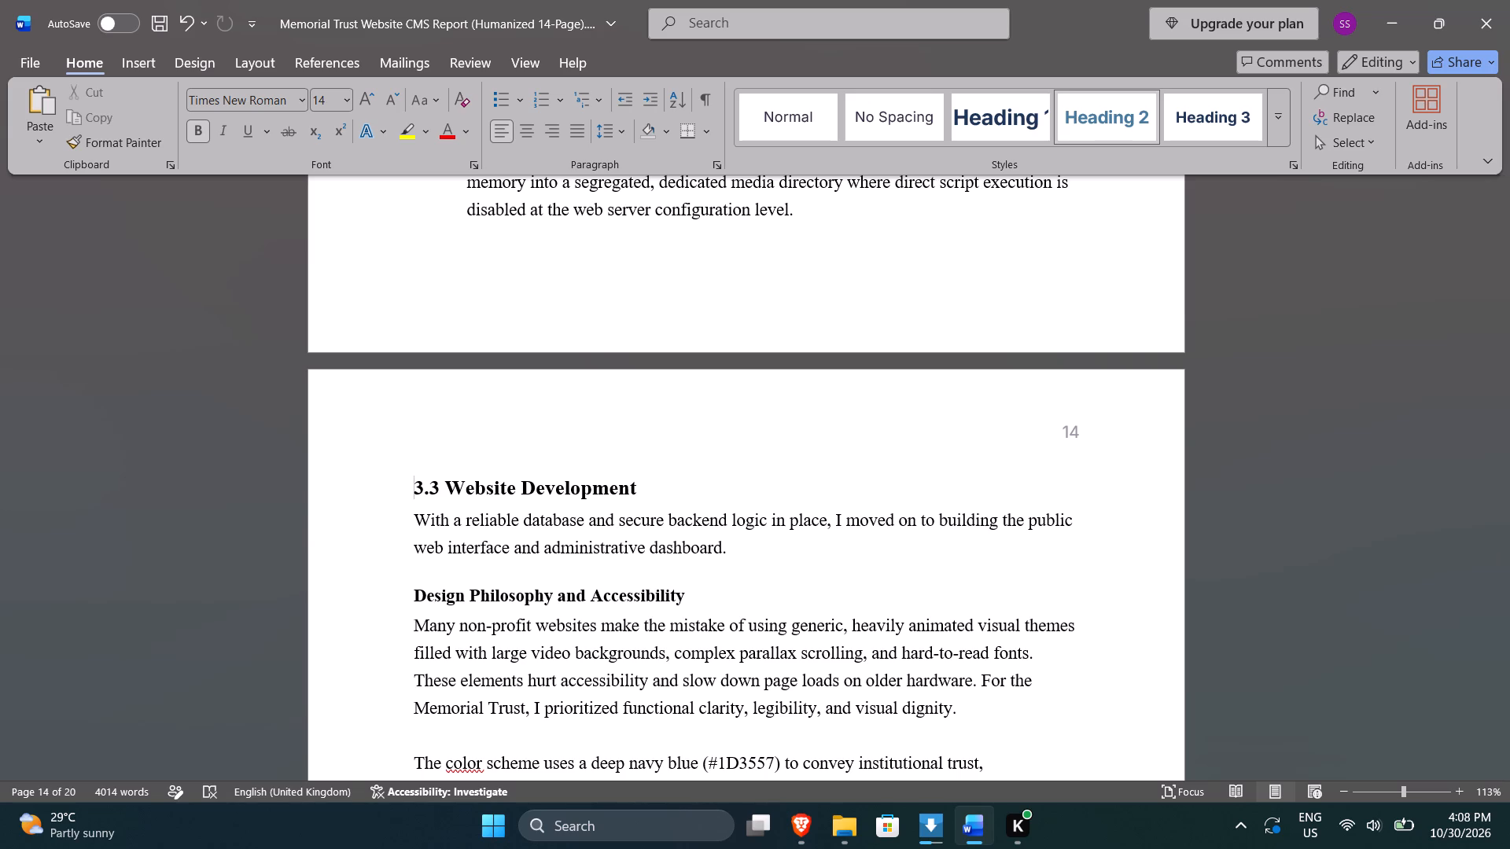
# Delete the mobile and desktop layout comparison photo placeholder above "Administrative Interface Construction" on page 15.
pyautogui.scroll(-2, 506, 526)
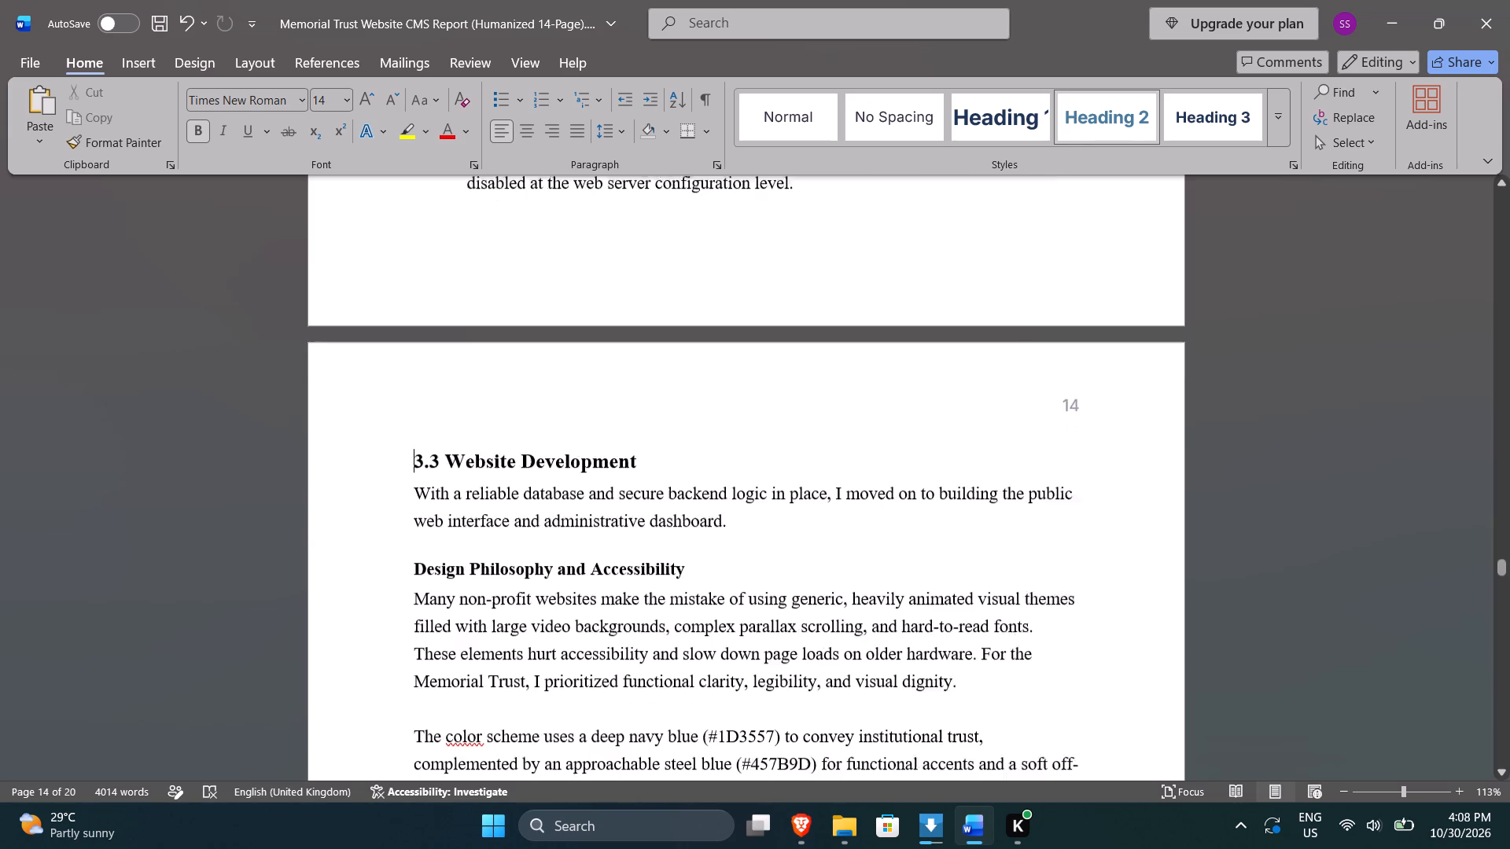
pyautogui.scroll(-3, 506, 526)
pyautogui.scroll(-5, 713, 594)
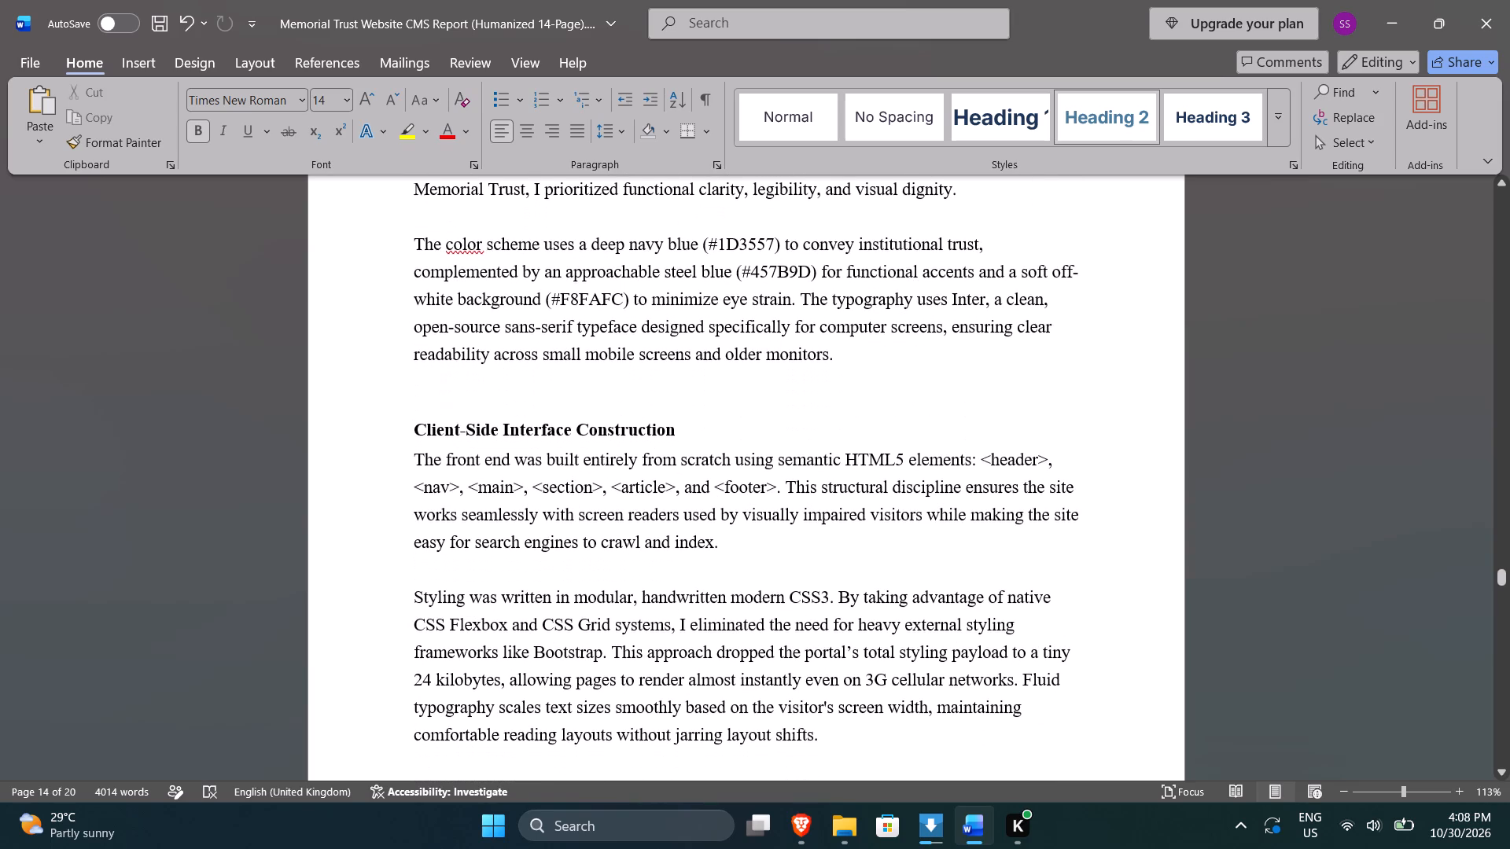
pyautogui.scroll(-15, 720, 595)
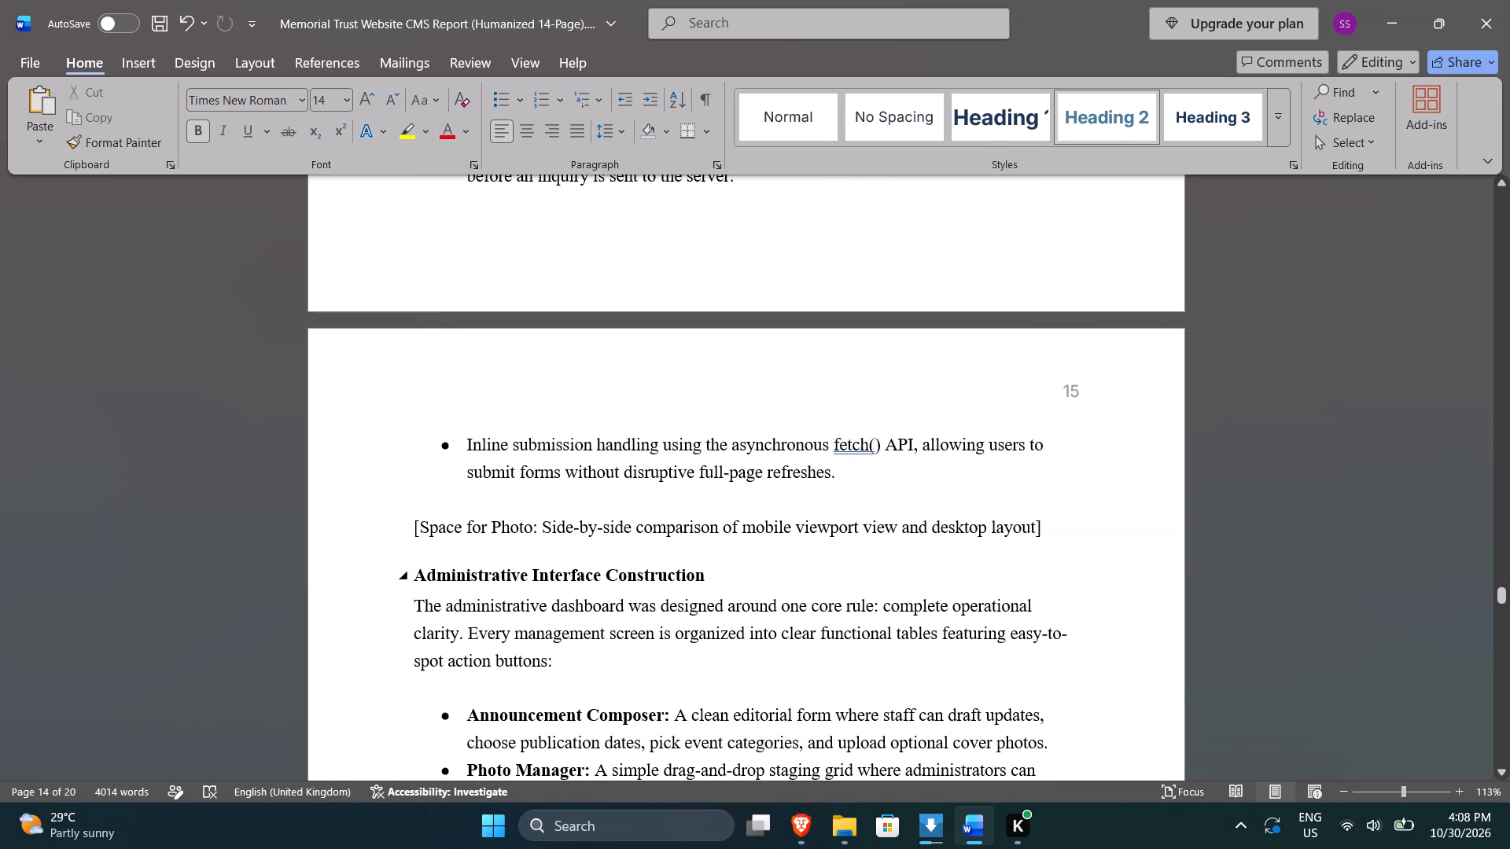
pyautogui.moveTo(1048, 527); pyautogui.dragTo(418, 535)
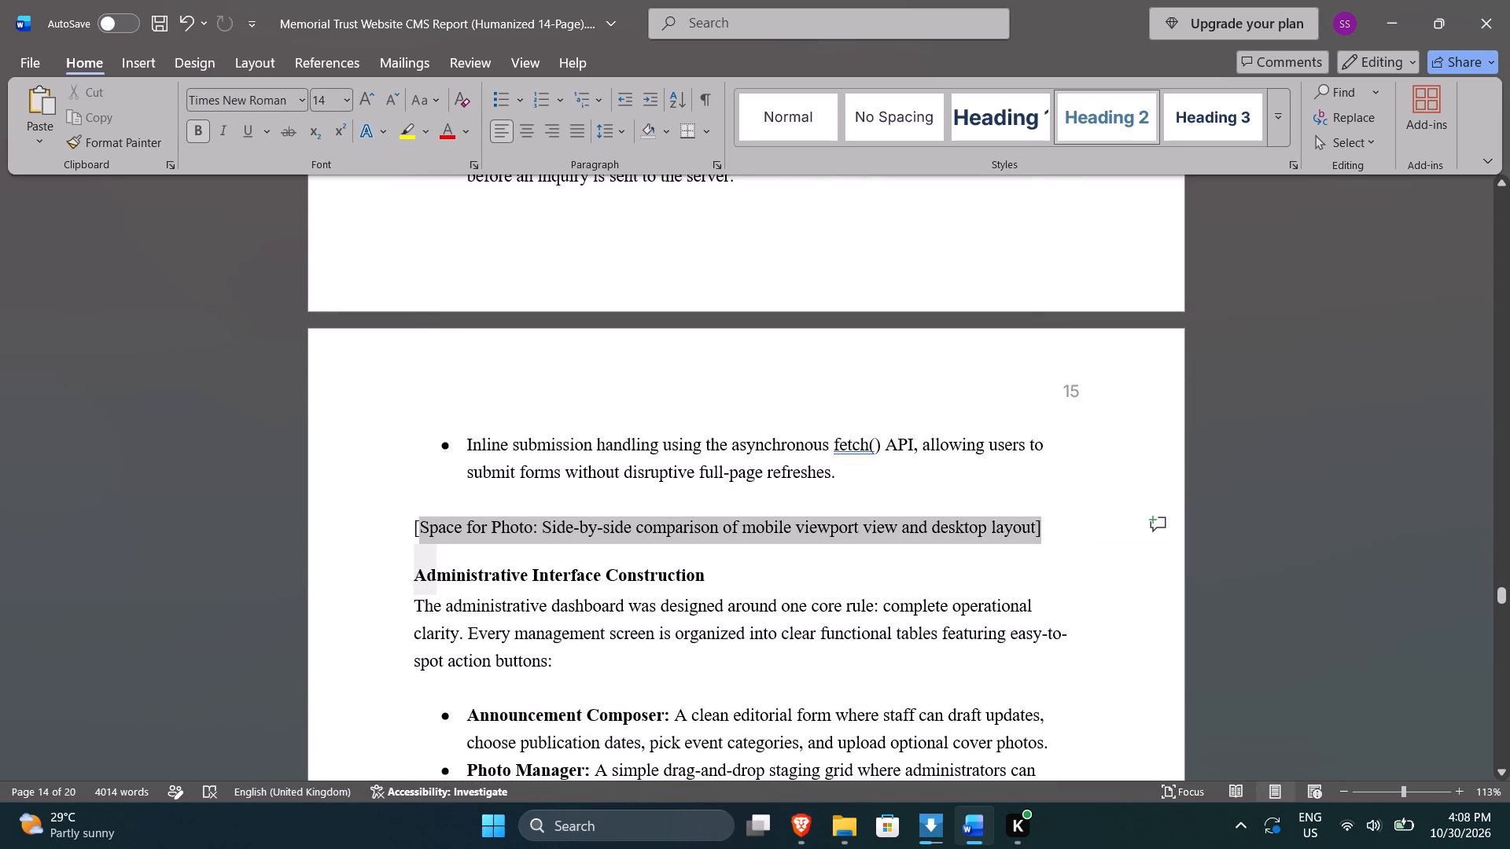
pyautogui.moveTo(418, 535); pyautogui.dragTo(412, 532)
pyautogui.press('BackSpace')
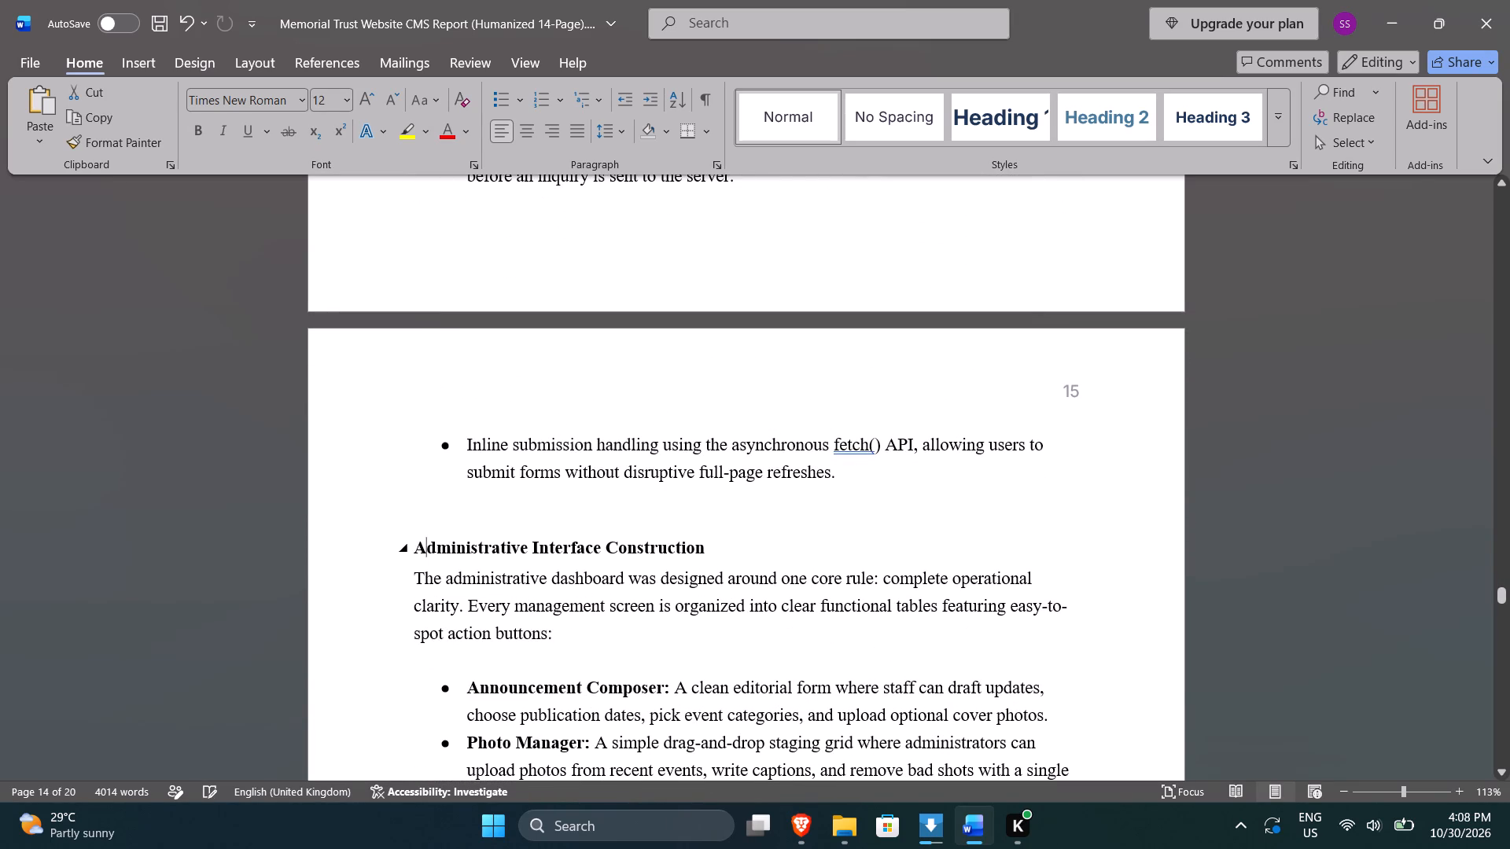
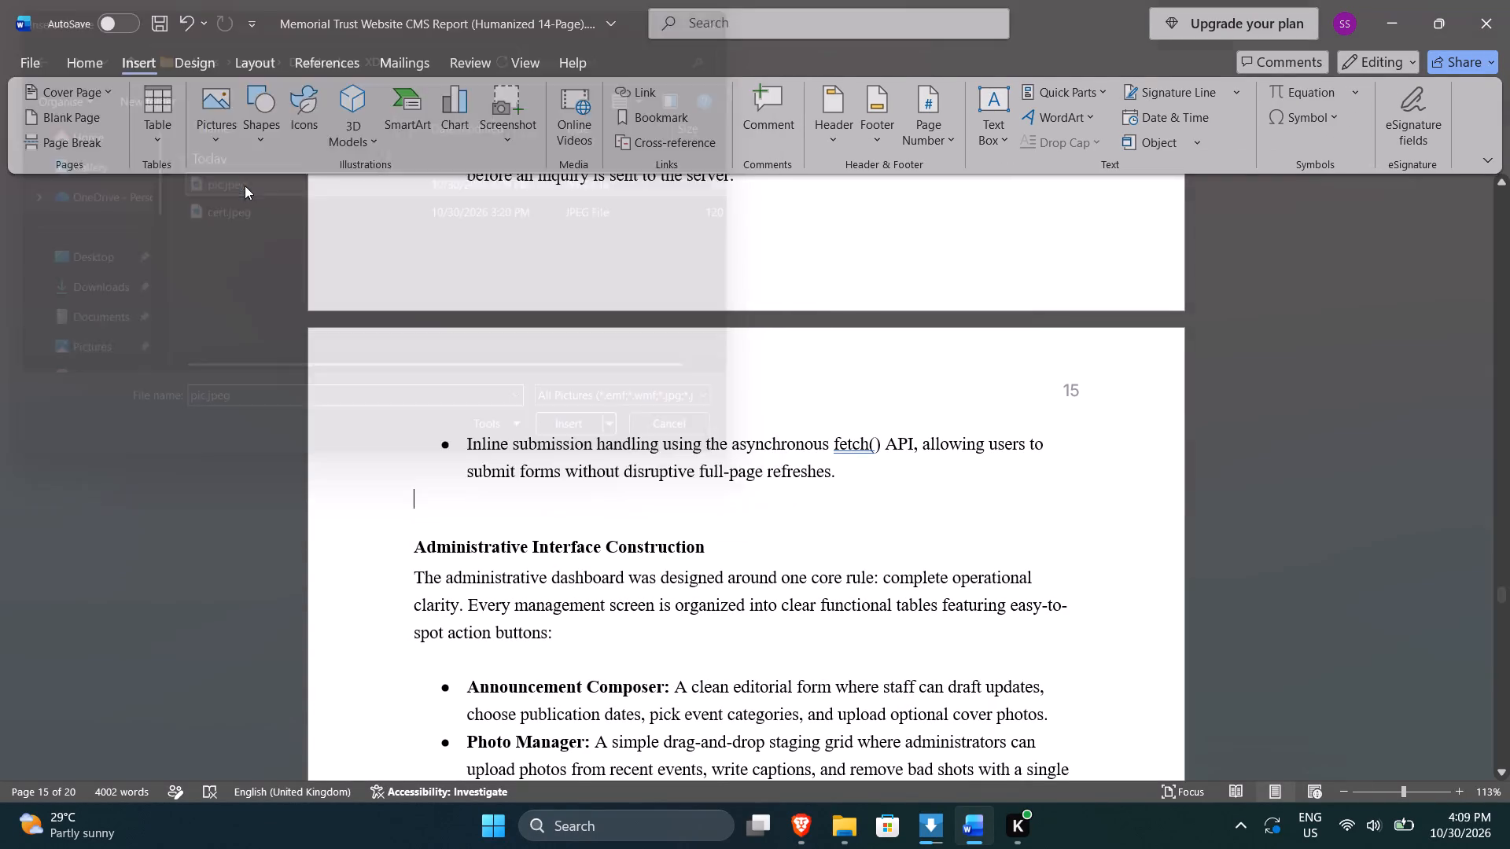
# Shrink the inserted mobile home page screenshot above "Administrative Interface Construction" to about 4.28" high by 2.03" wide and centre it.
pyautogui.scroll(16, 856, 477)
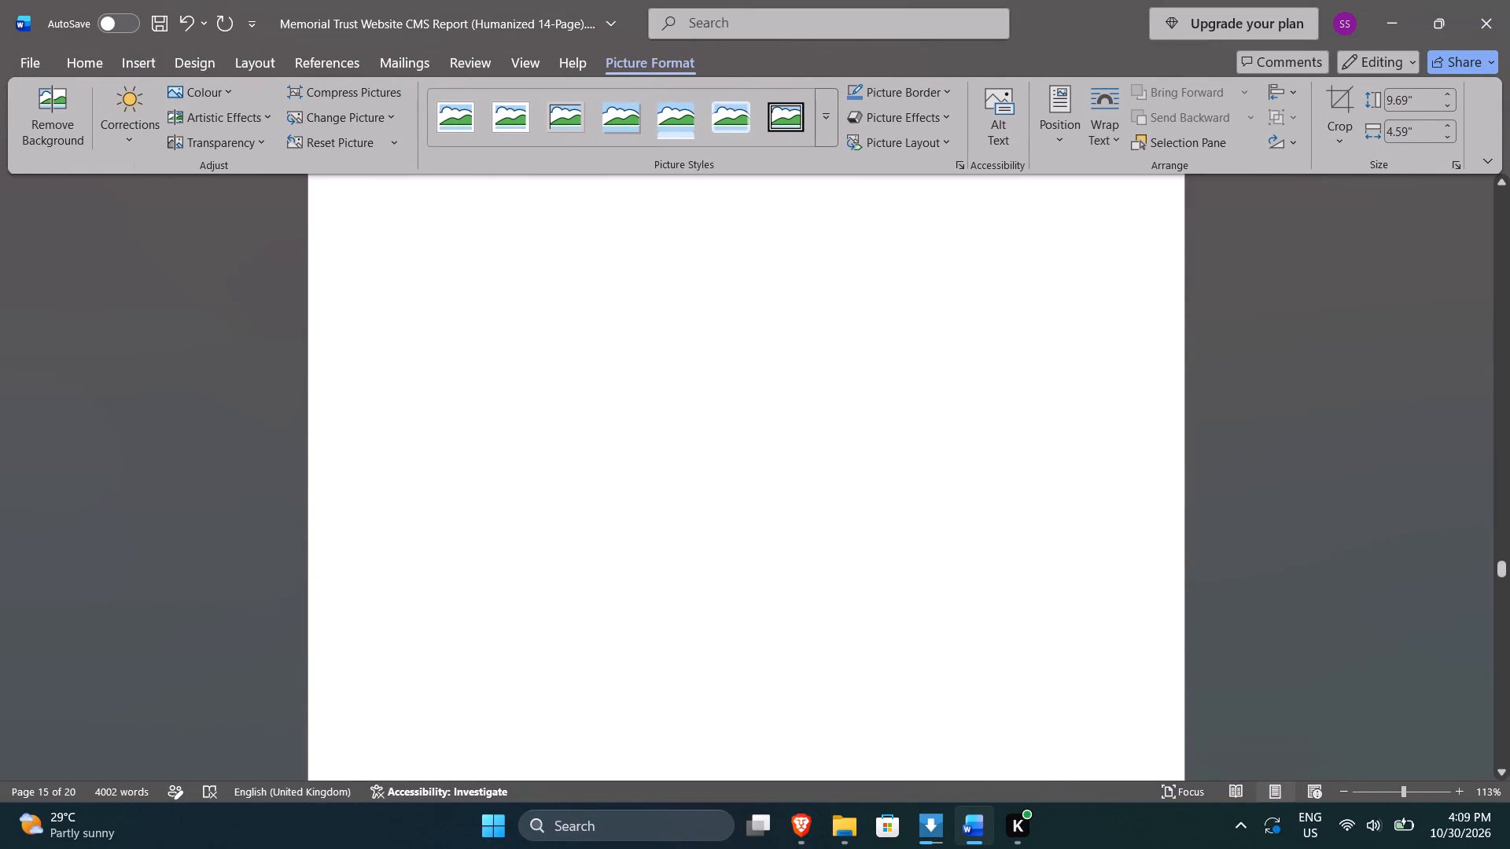
pyautogui.scroll(11, 858, 488)
pyautogui.scroll(-20, 853, 472)
pyautogui.scroll(-2, 853, 472)
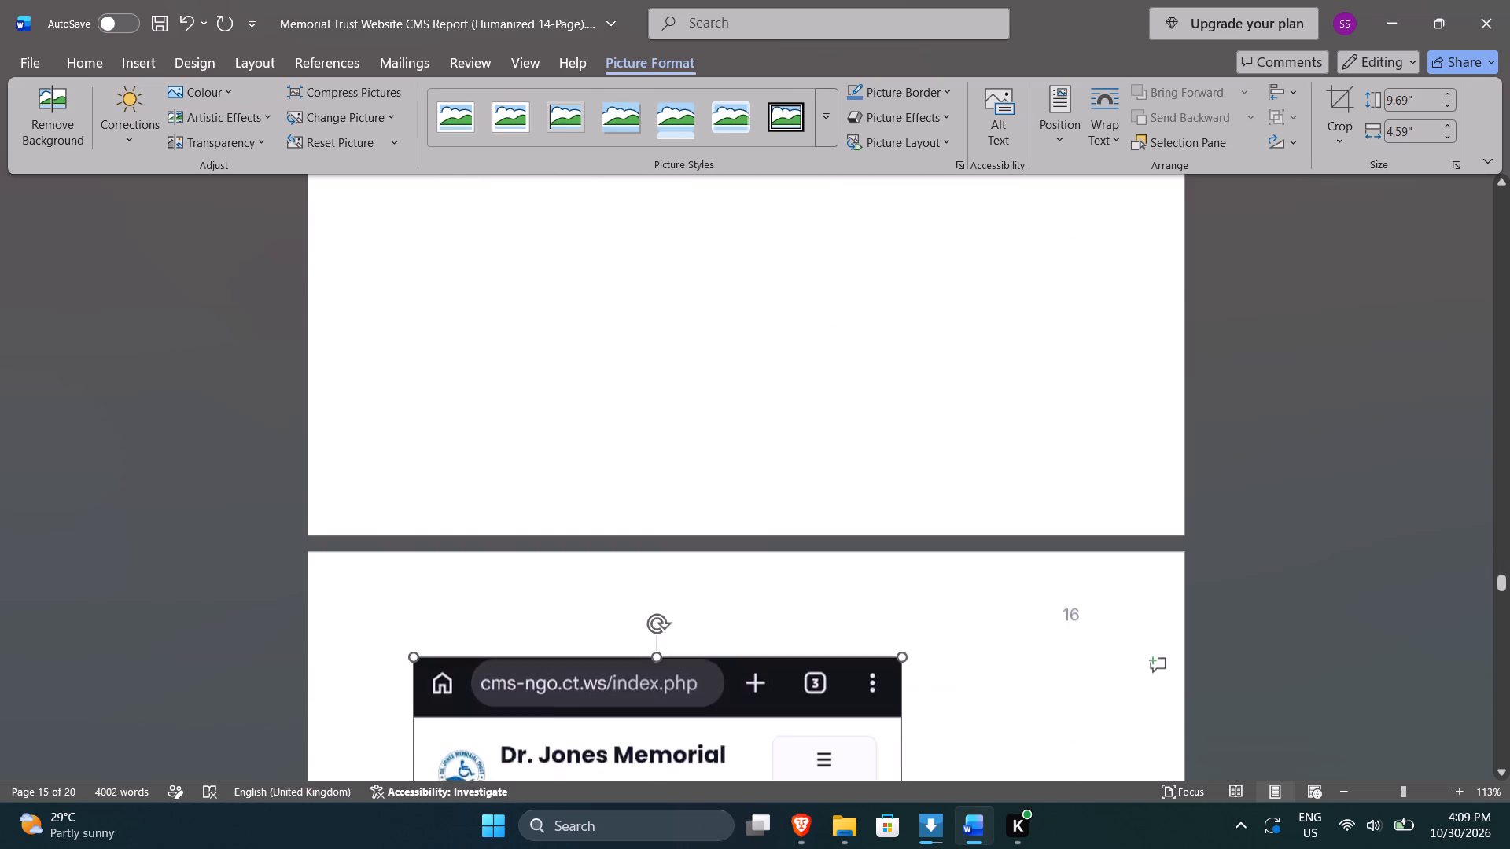
pyautogui.scroll(-20, 847, 475)
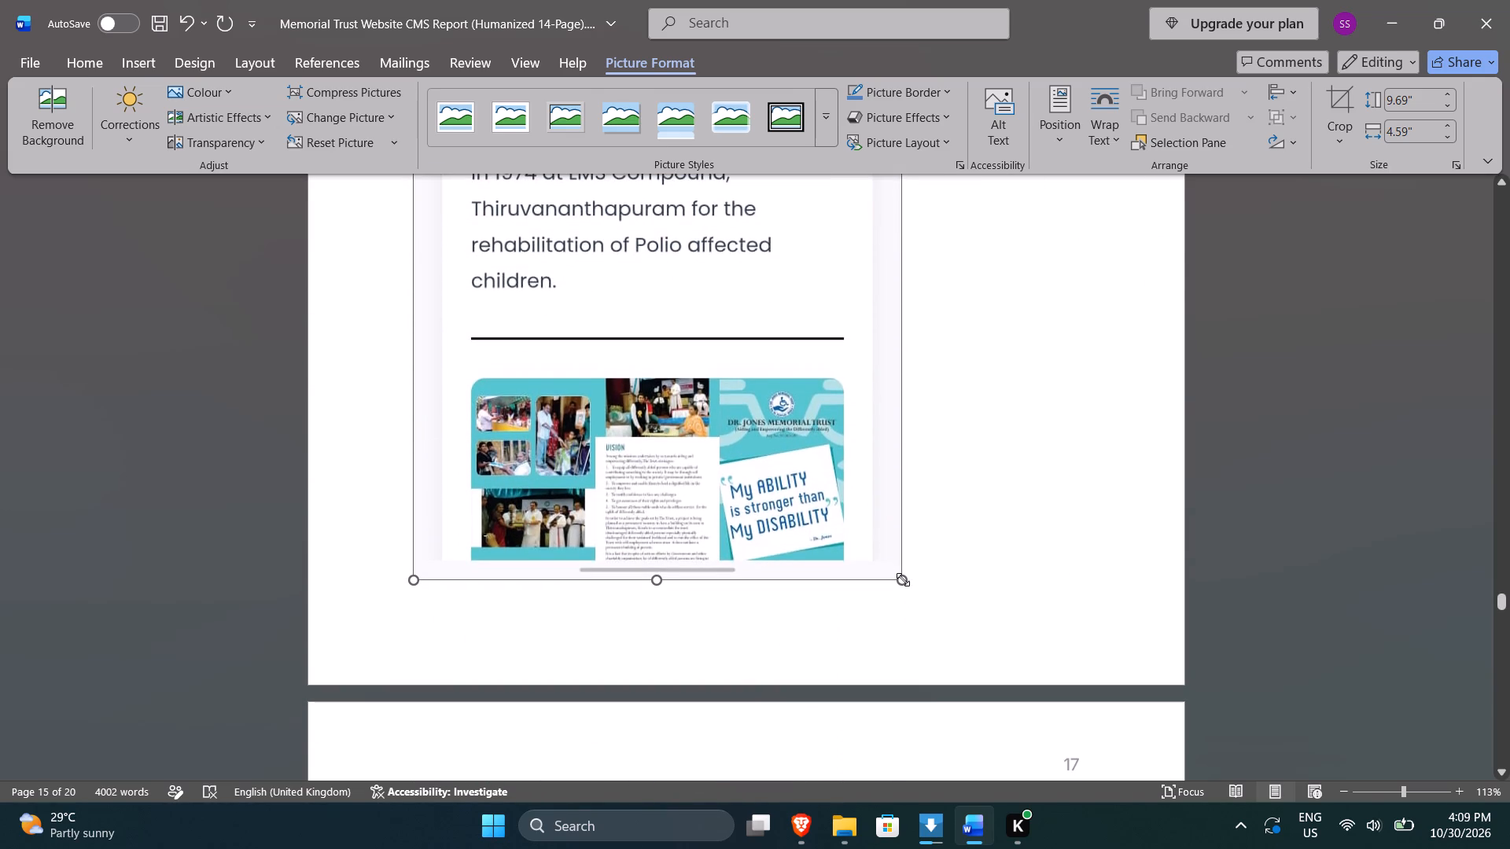
pyautogui.moveTo(903, 579); pyautogui.dragTo(685, 266)
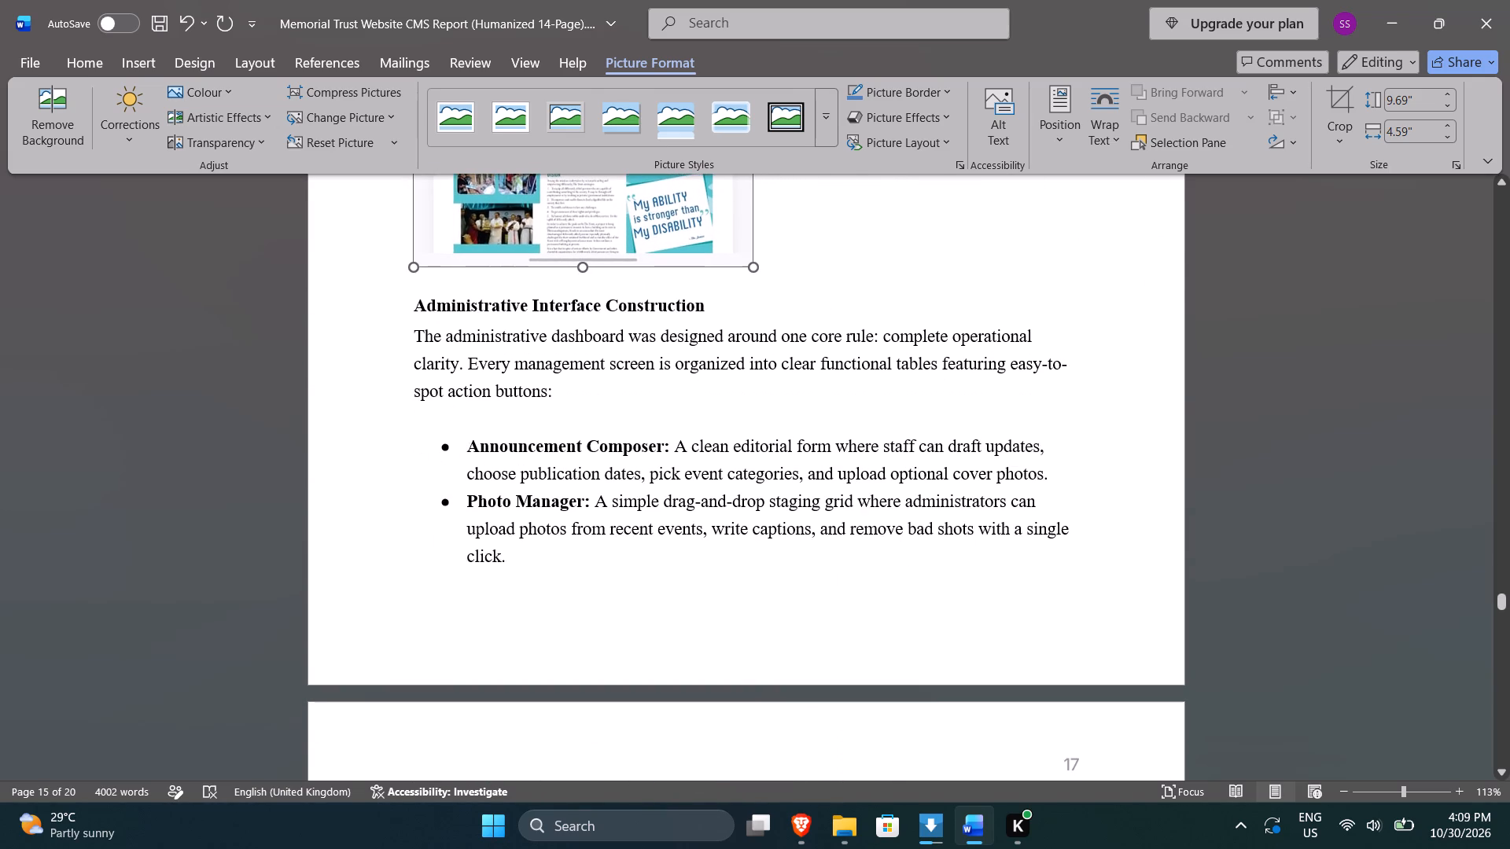
pyautogui.moveTo(685, 266); pyautogui.dragTo(668, 244)
pyautogui.scroll(4, 685, 266)
pyautogui.scroll(5, 778, 325)
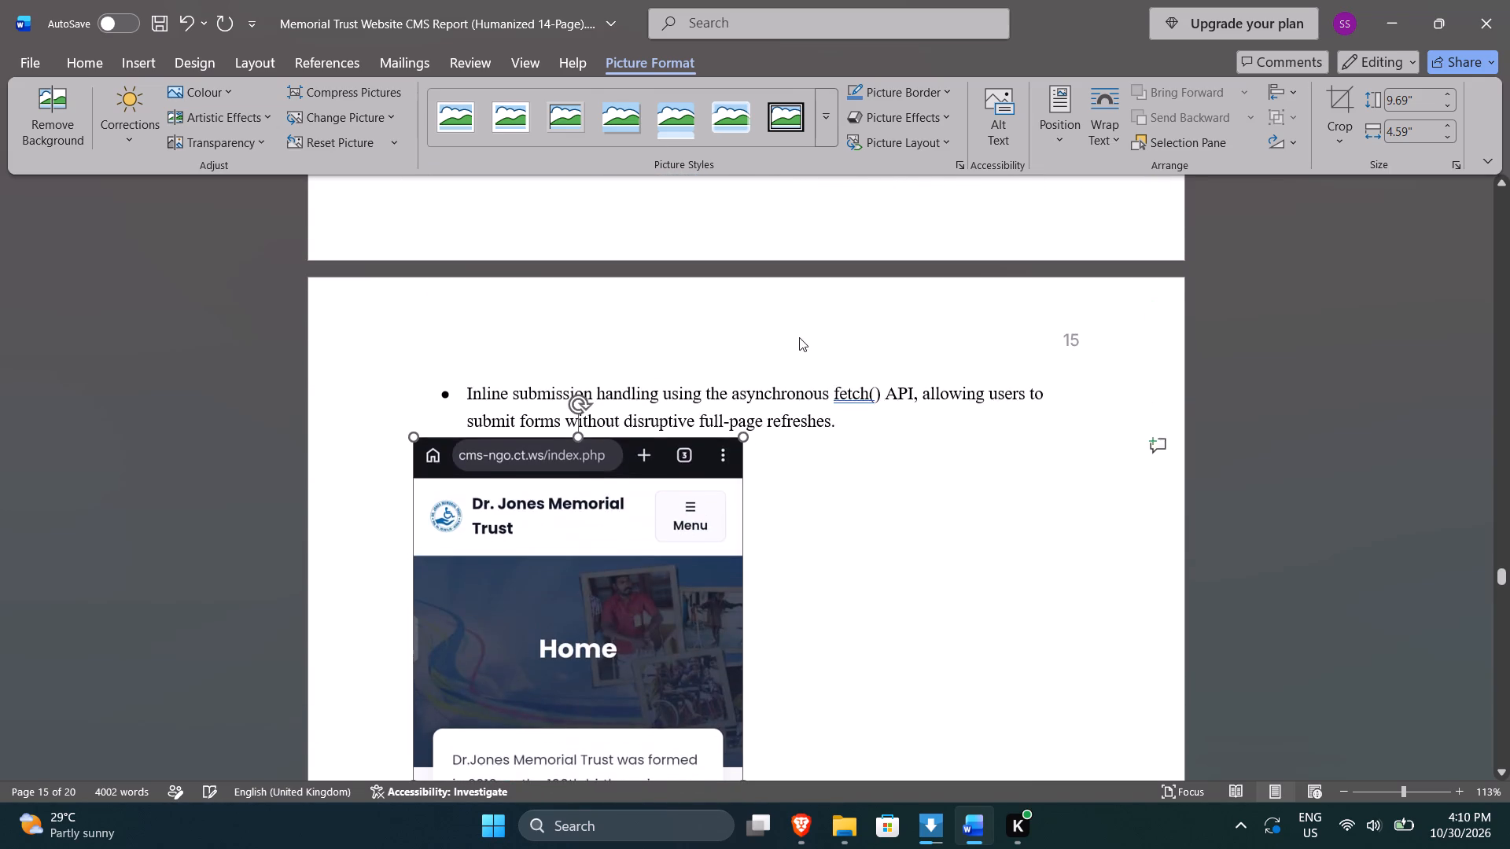
pyautogui.scroll(-11, 799, 337)
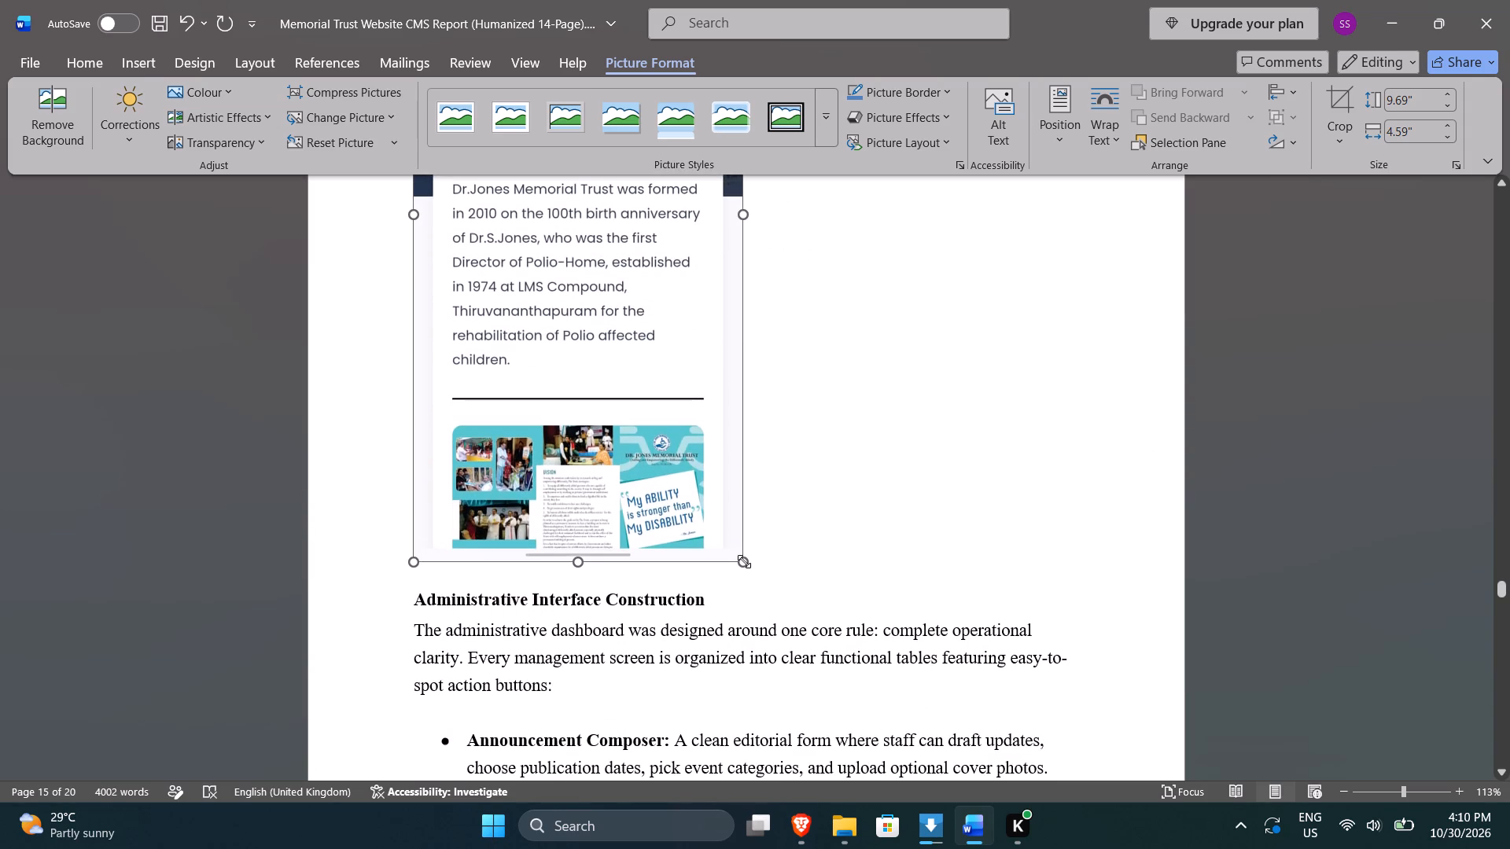
pyautogui.moveTo(742, 563); pyautogui.dragTo(616, 319)
pyautogui.scroll(3, 672, 409)
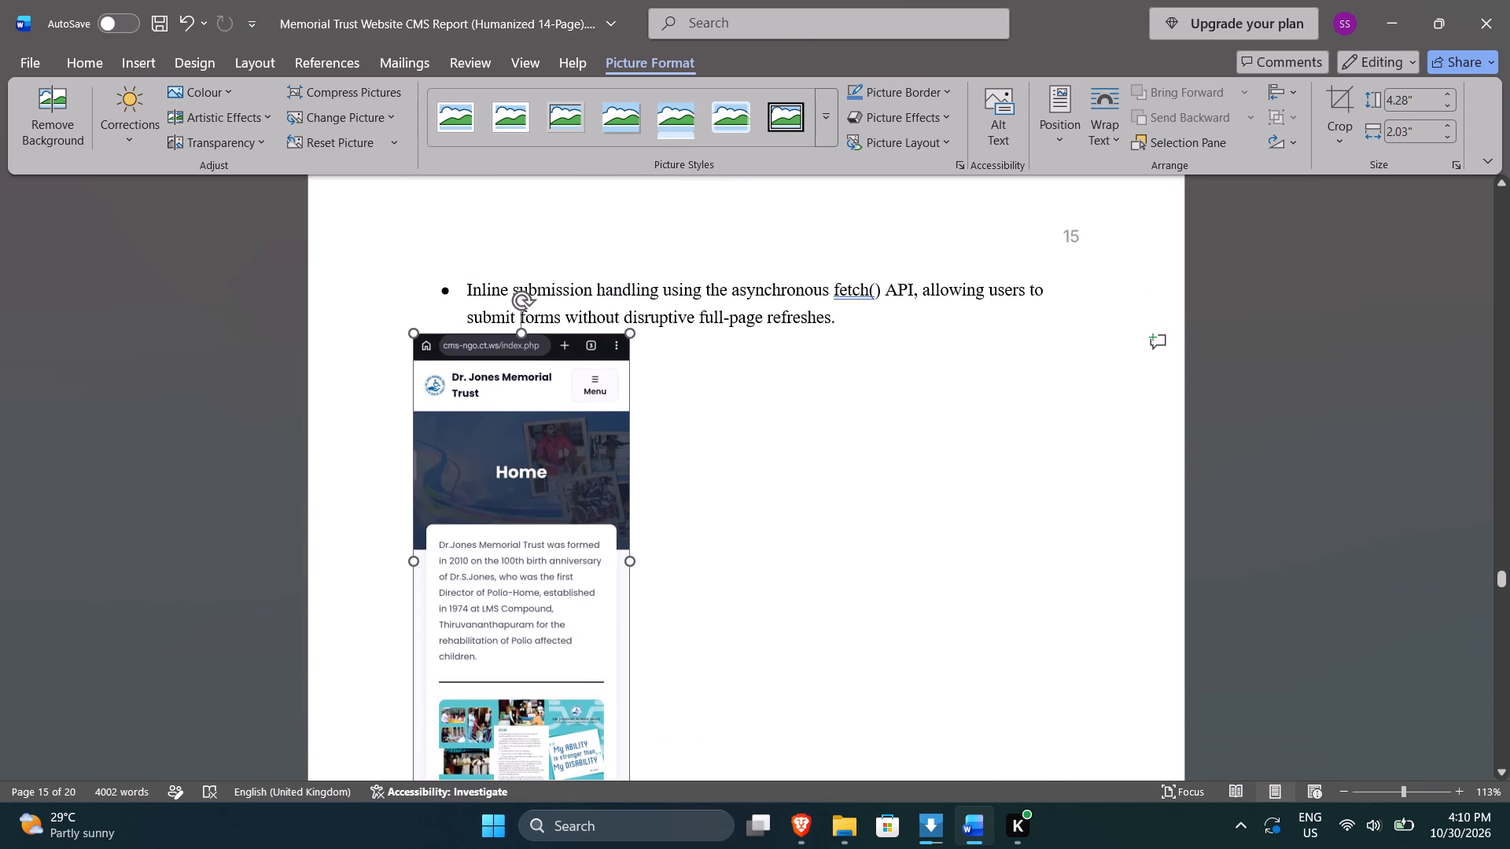
pyautogui.hotkey('ctrl', 'e')
# Find the photo placeholder for the event management editing screen above "3.4 Deployment and Handover" on page 16.
pyautogui.scroll(-8, 653, 489)
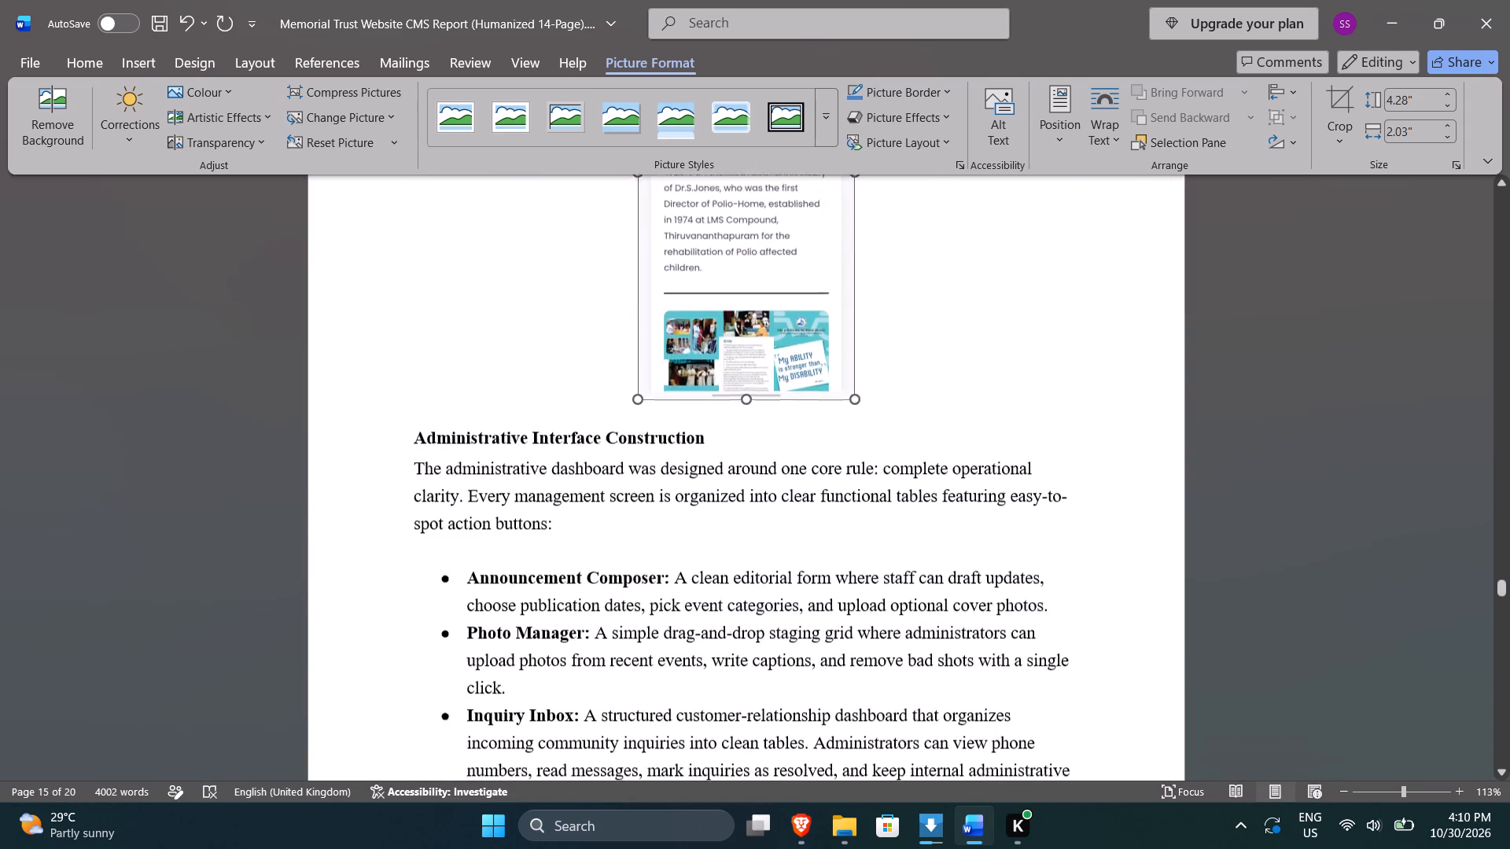
pyautogui.scroll(-13, 665, 485)
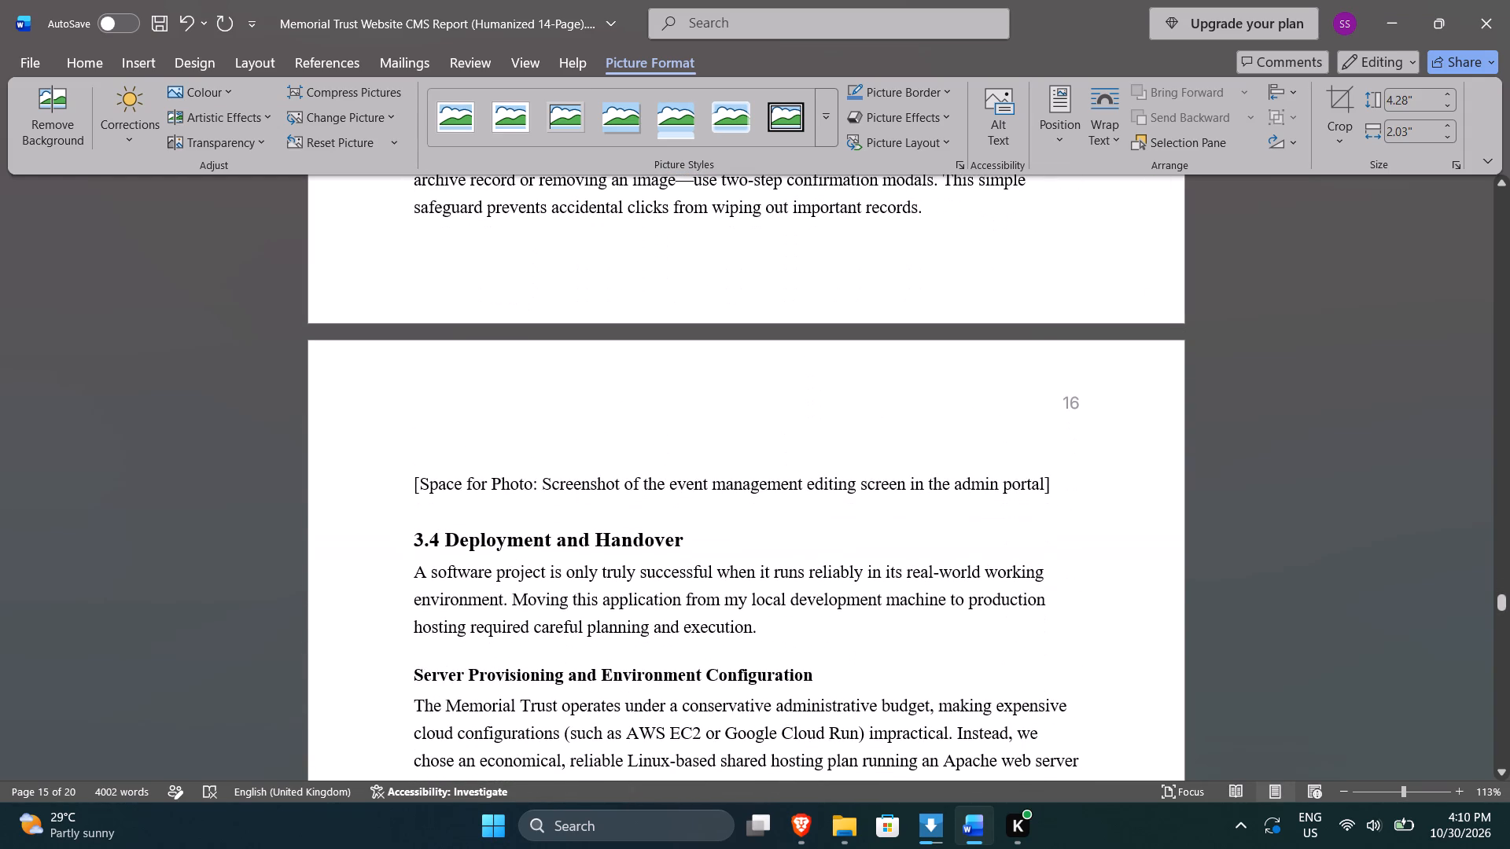
# Delete the event management editing screen photo placeholder and the blank line above "3.4 Deployment and Handover" on page 16.
pyautogui.moveTo(1055, 483); pyautogui.dragTo(550, 497)
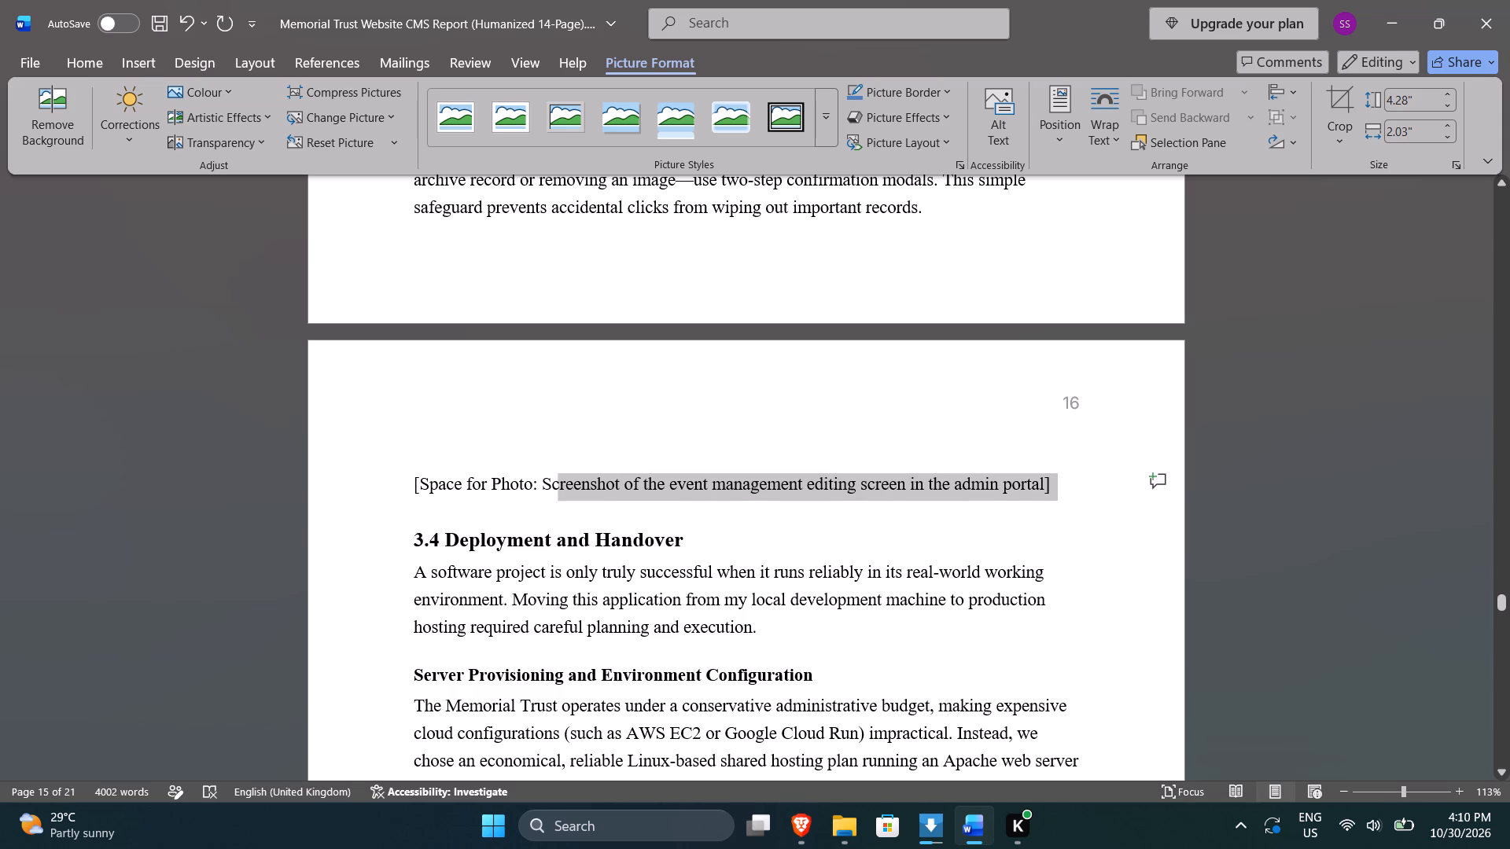
pyautogui.moveTo(550, 497); pyautogui.dragTo(414, 492)
pyautogui.scroll(4, 611, 492)
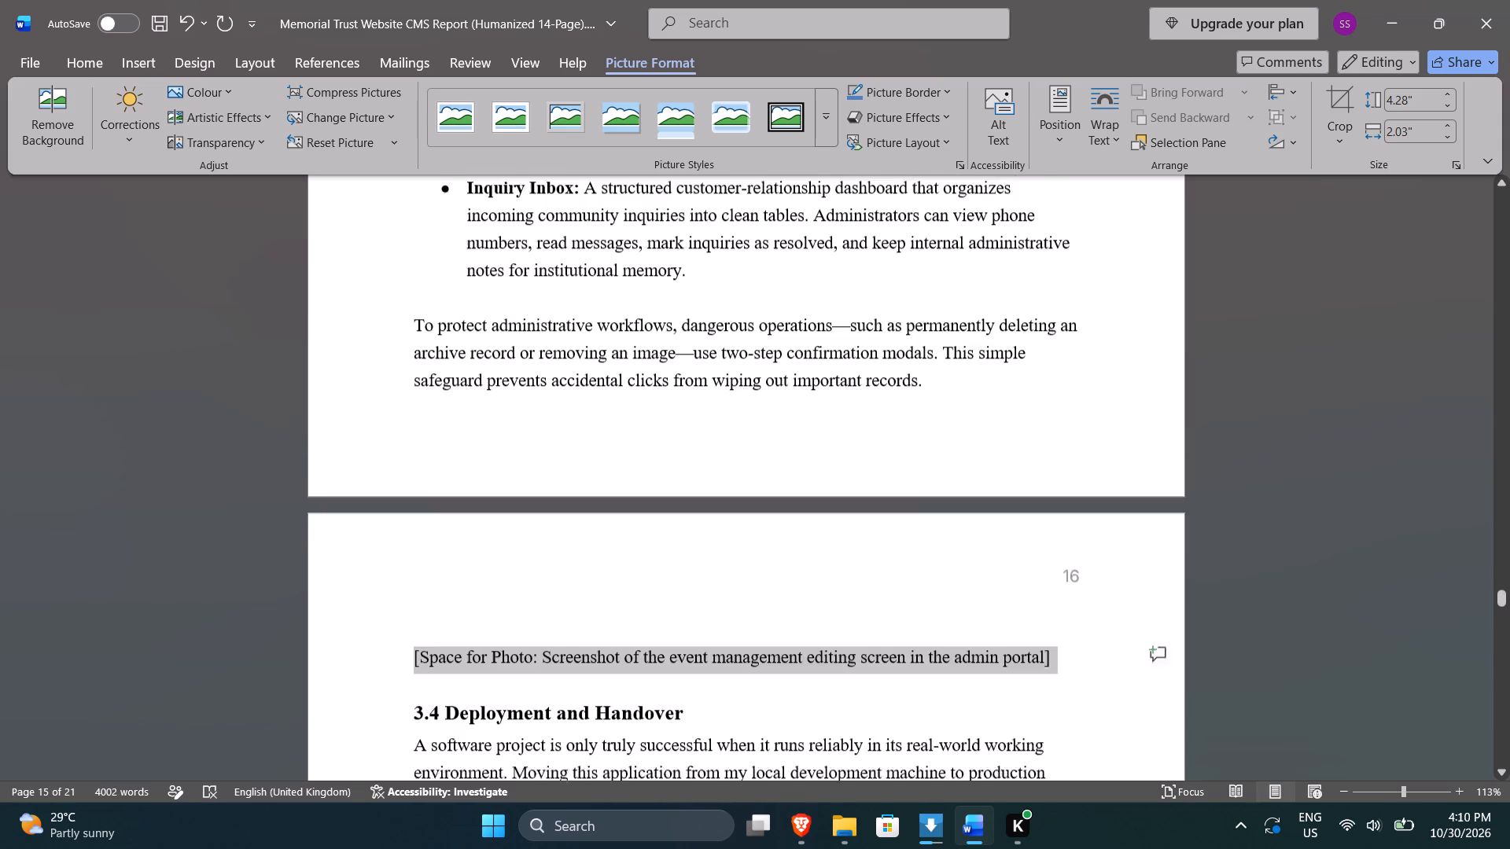
pyautogui.scroll(5, 614, 491)
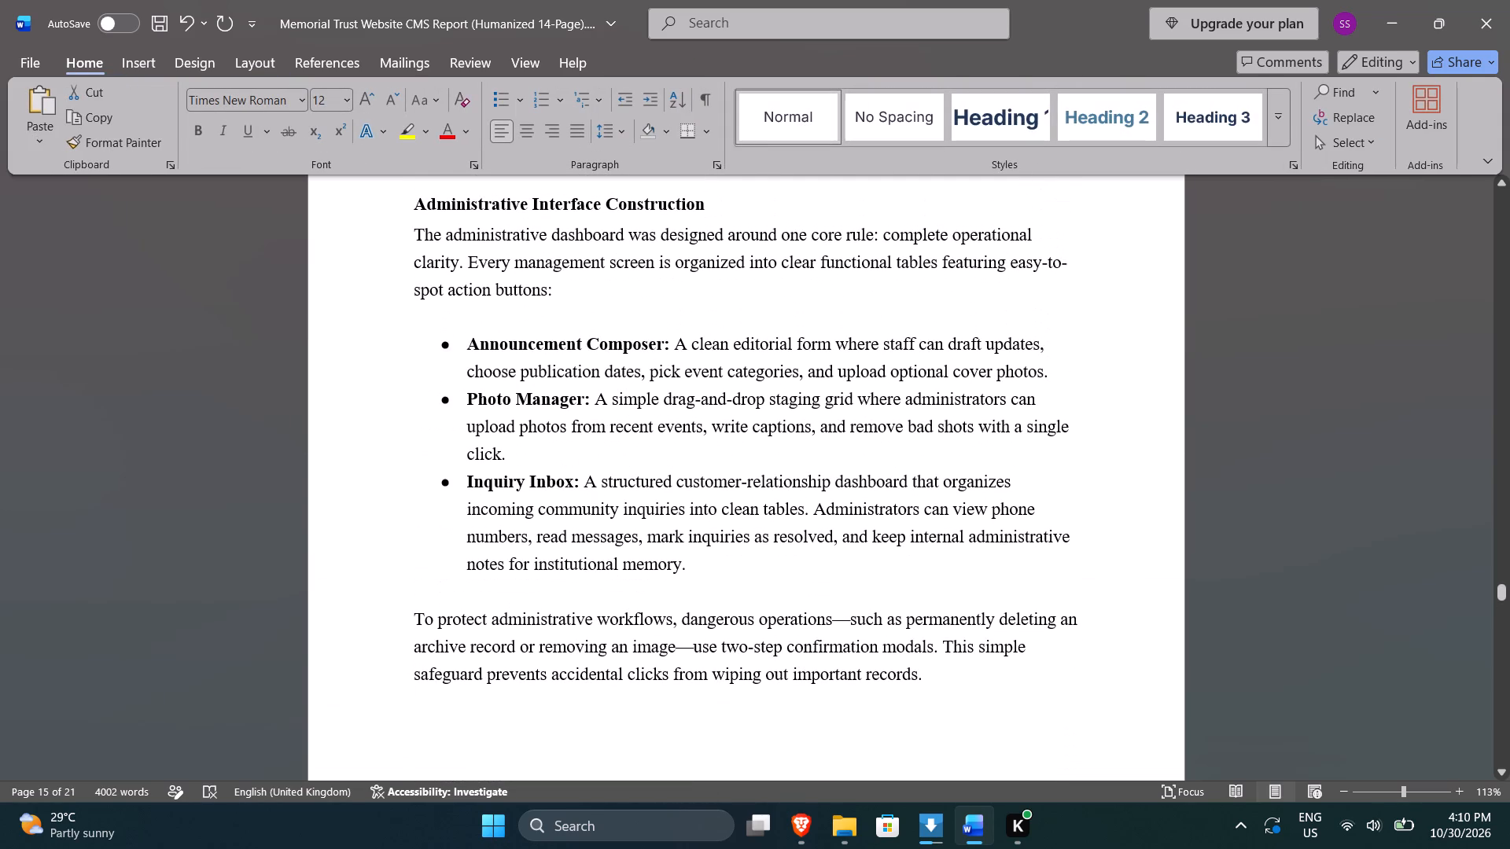
pyautogui.scroll(-5, 624, 509)
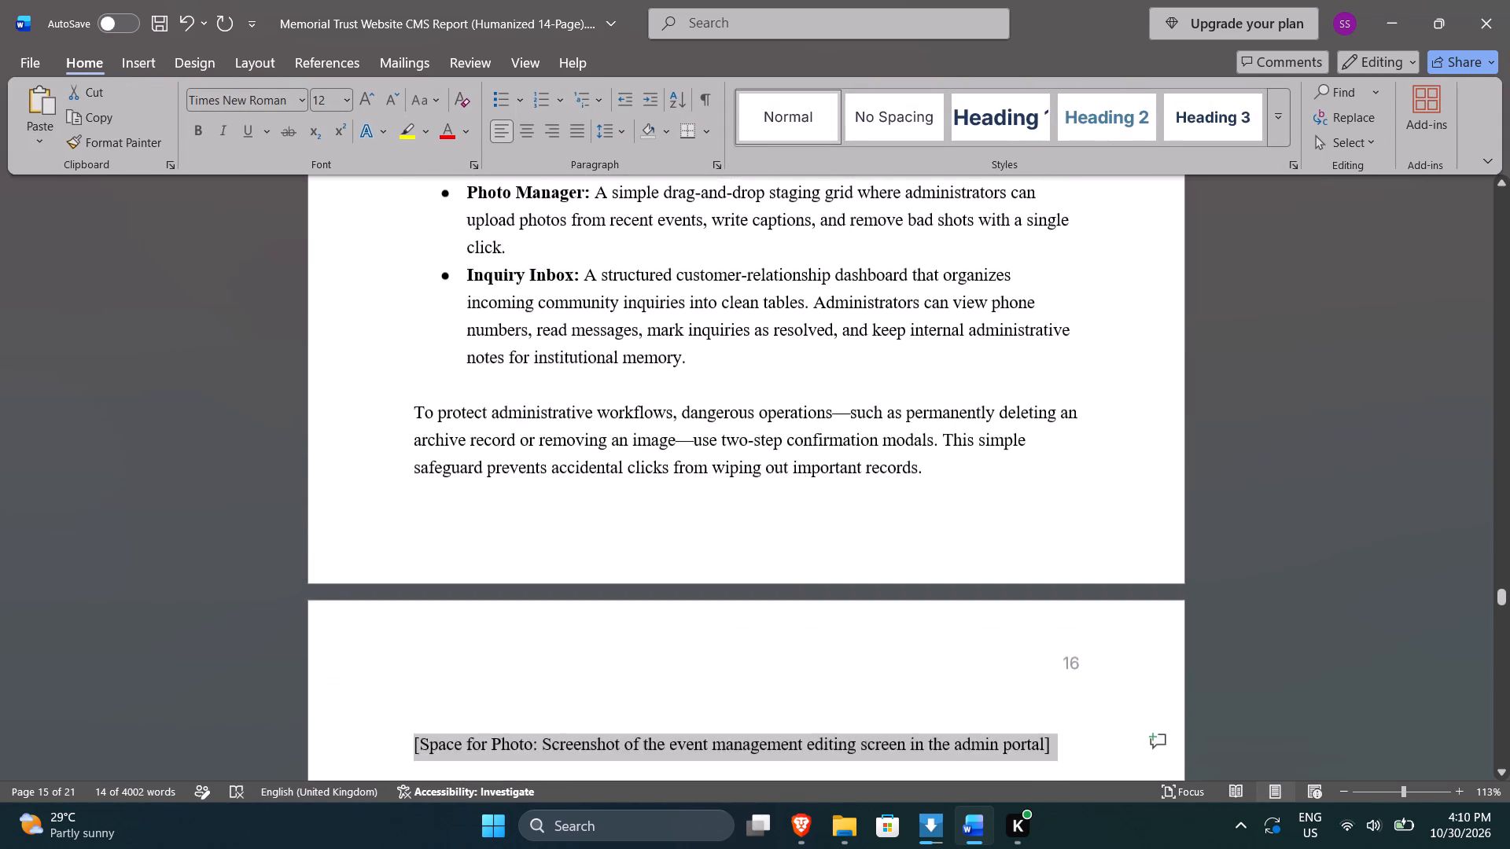
pyautogui.scroll(-5, 628, 516)
pyautogui.press('BackSpace')
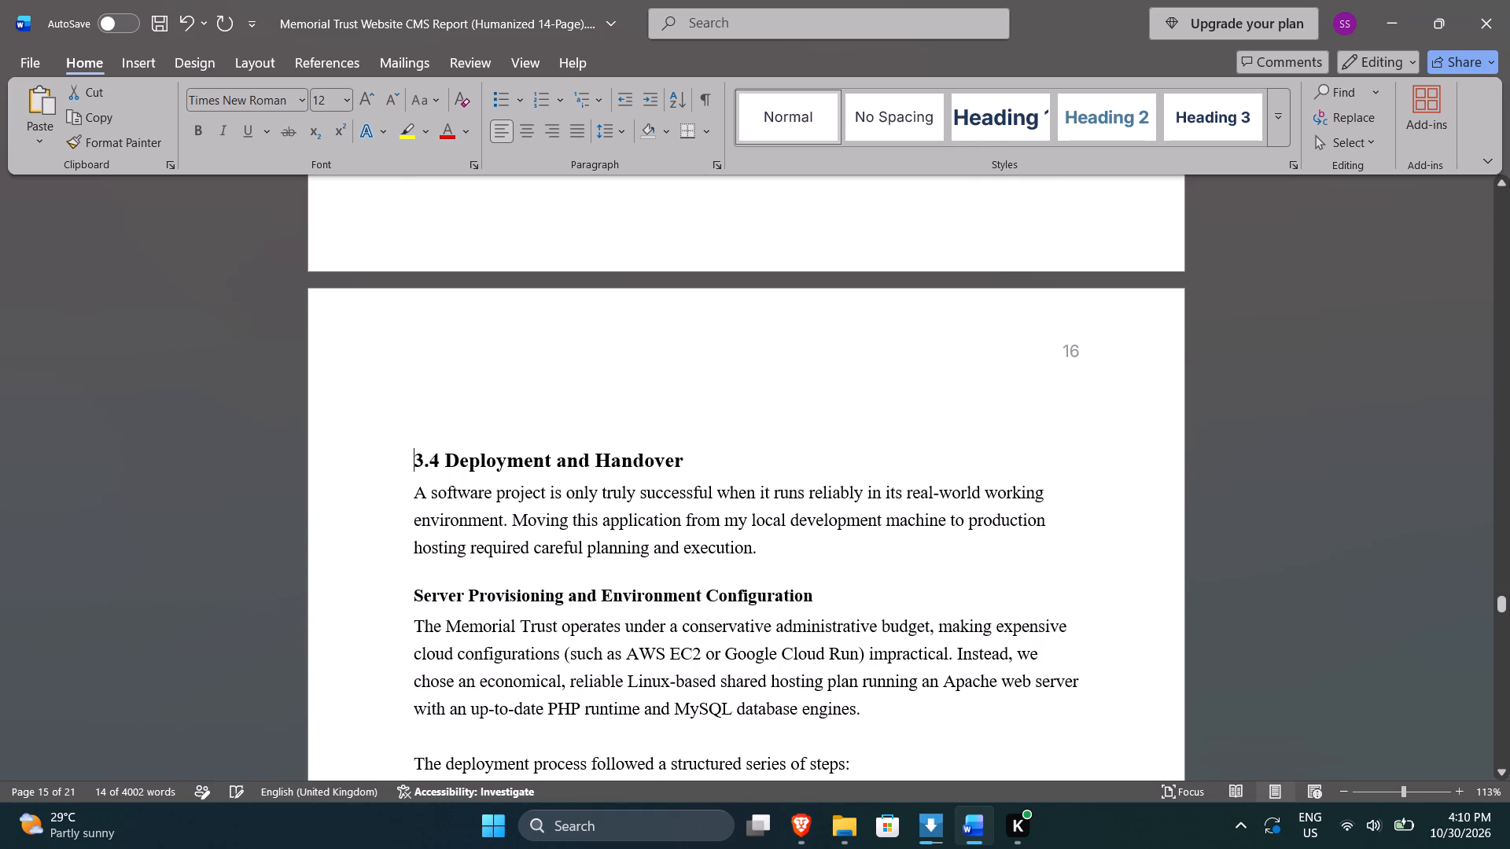
pyautogui.press('Up')
pyautogui.press('BackSpace')
# Add an empty line after the two-step confirmation modals paragraph, above "3.4 Deployment and Handover", for an admin screenshot.
pyautogui.scroll(-8, 583, 465)
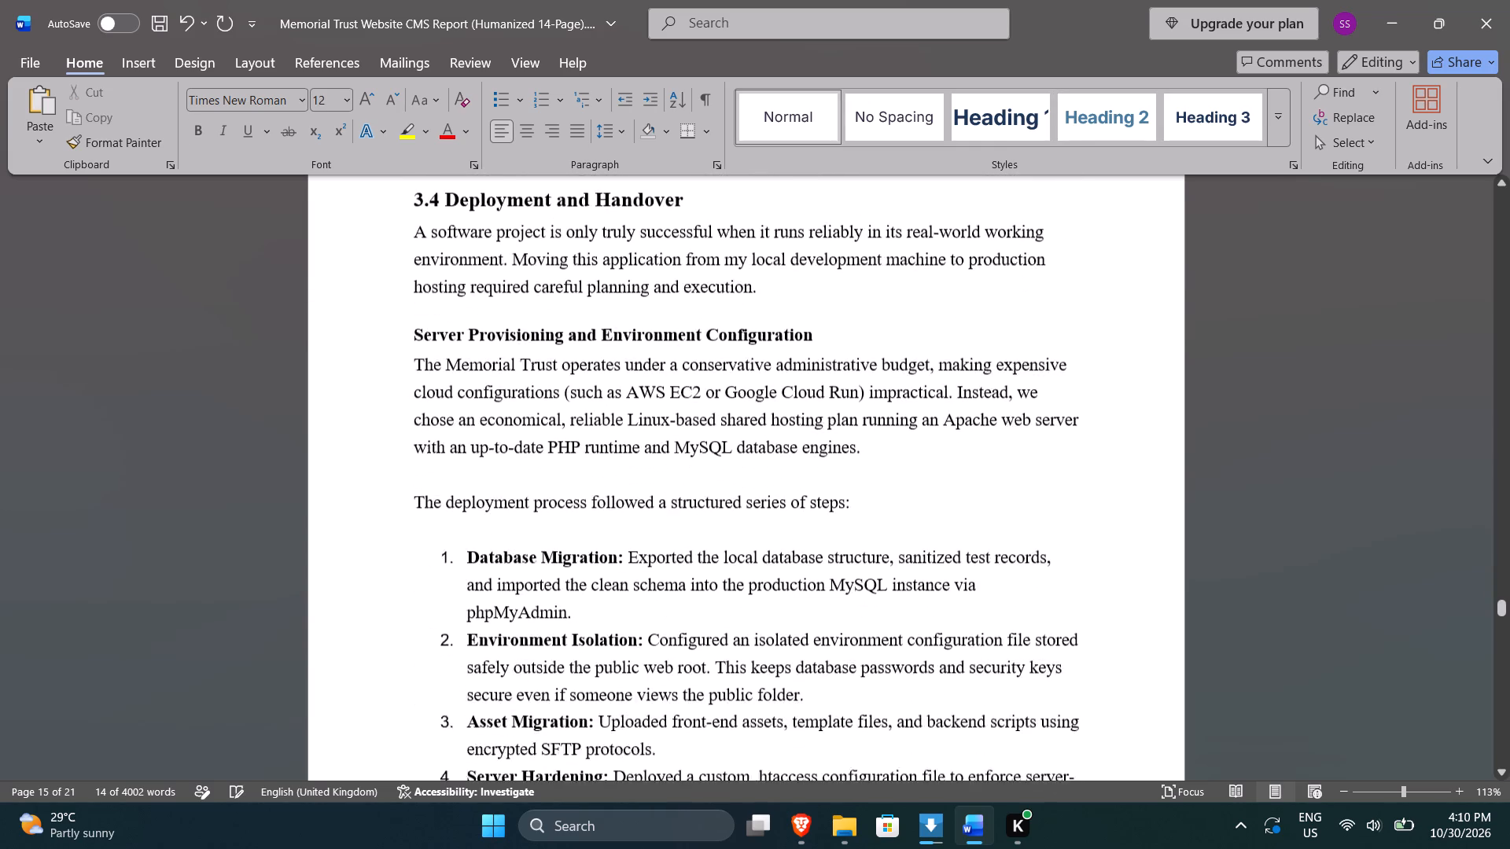
pyautogui.scroll(-2, 583, 462)
pyautogui.scroll(16, 583, 462)
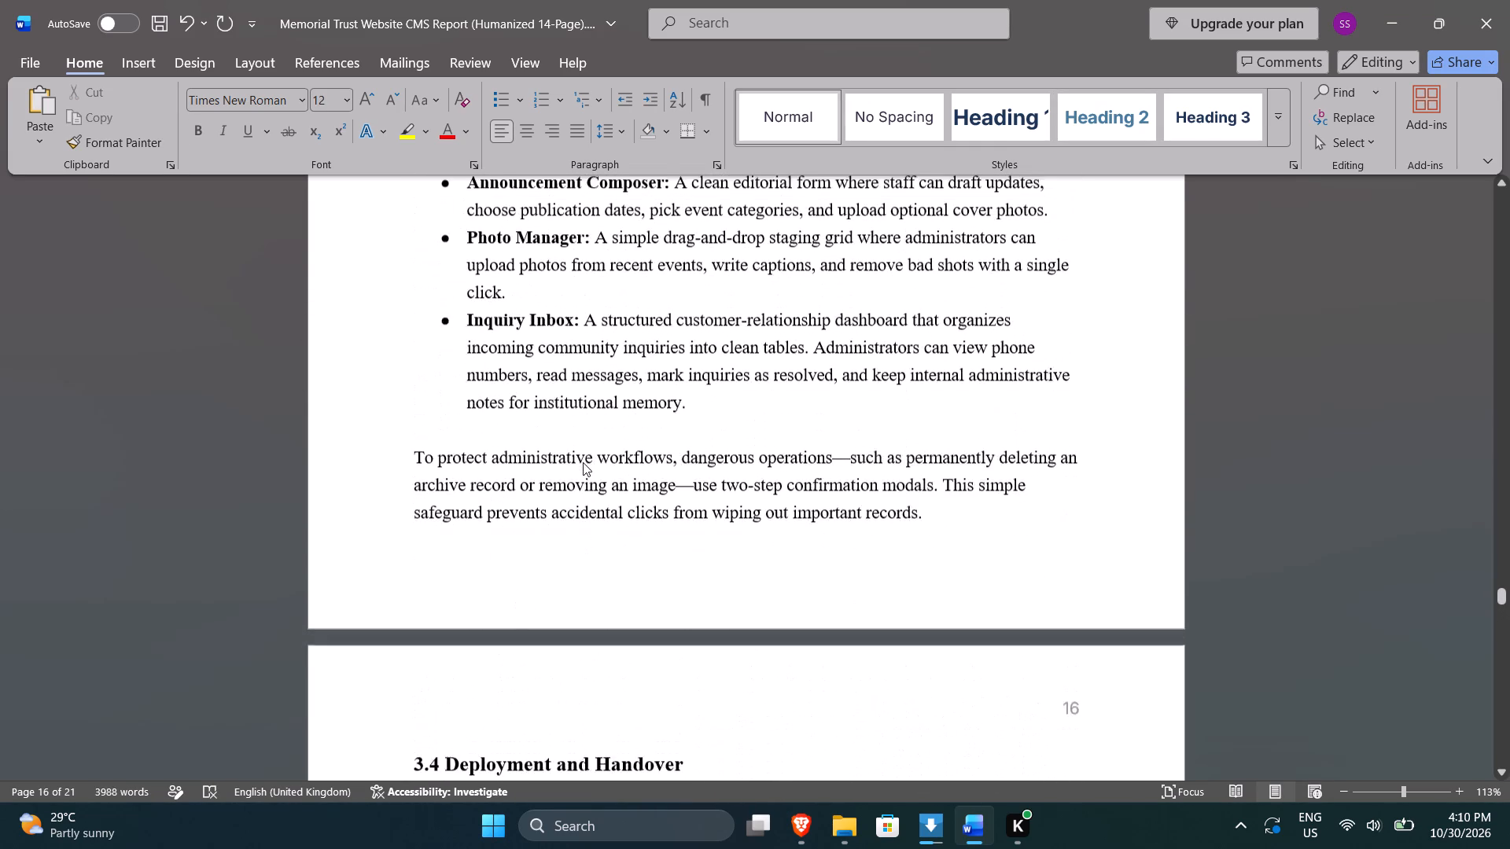
pyautogui.scroll(5, 583, 462)
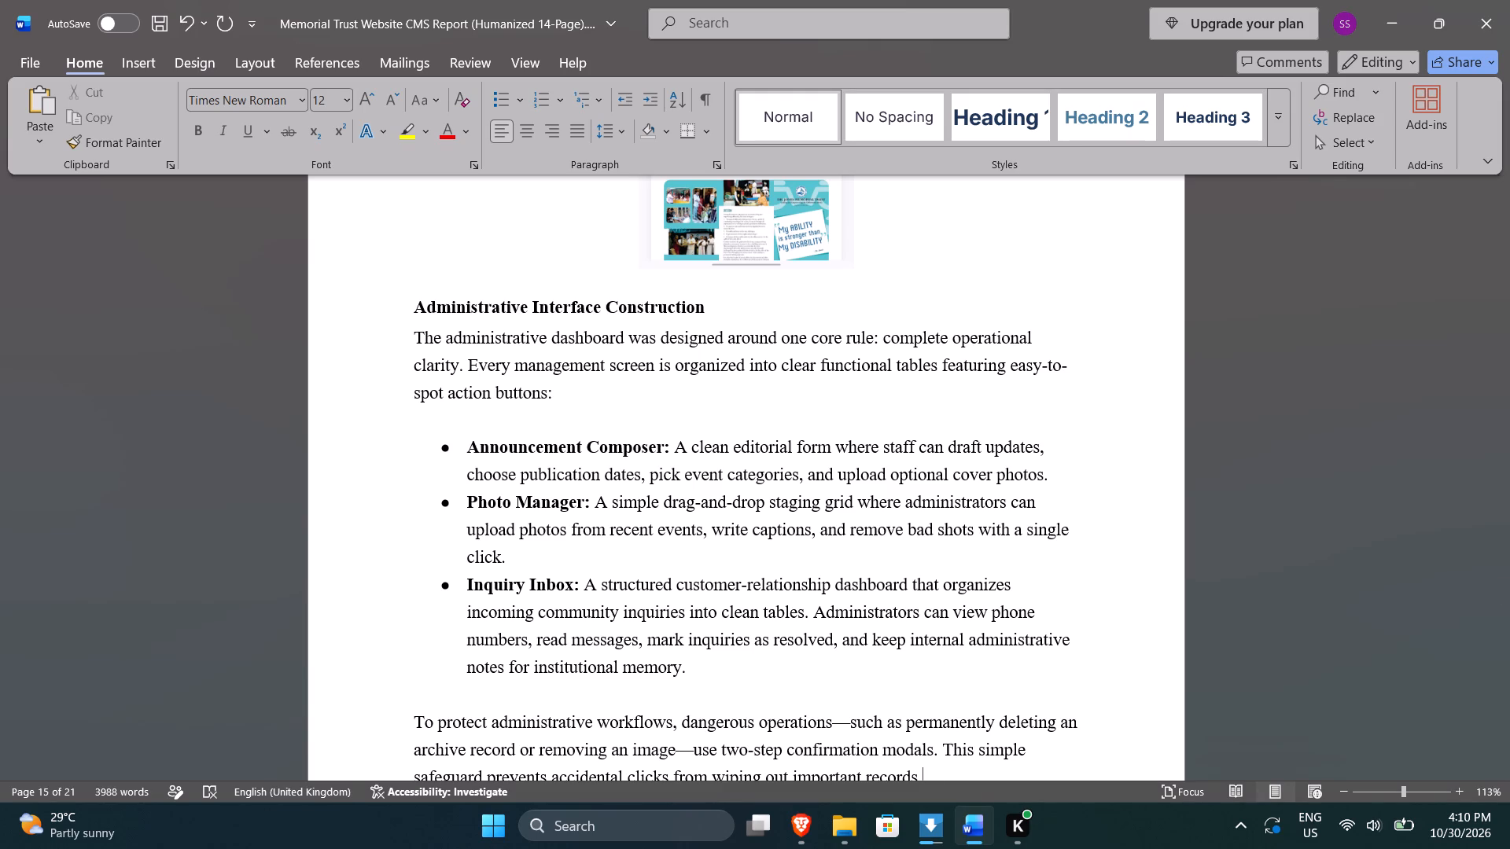
pyautogui.scroll(-9, 583, 462)
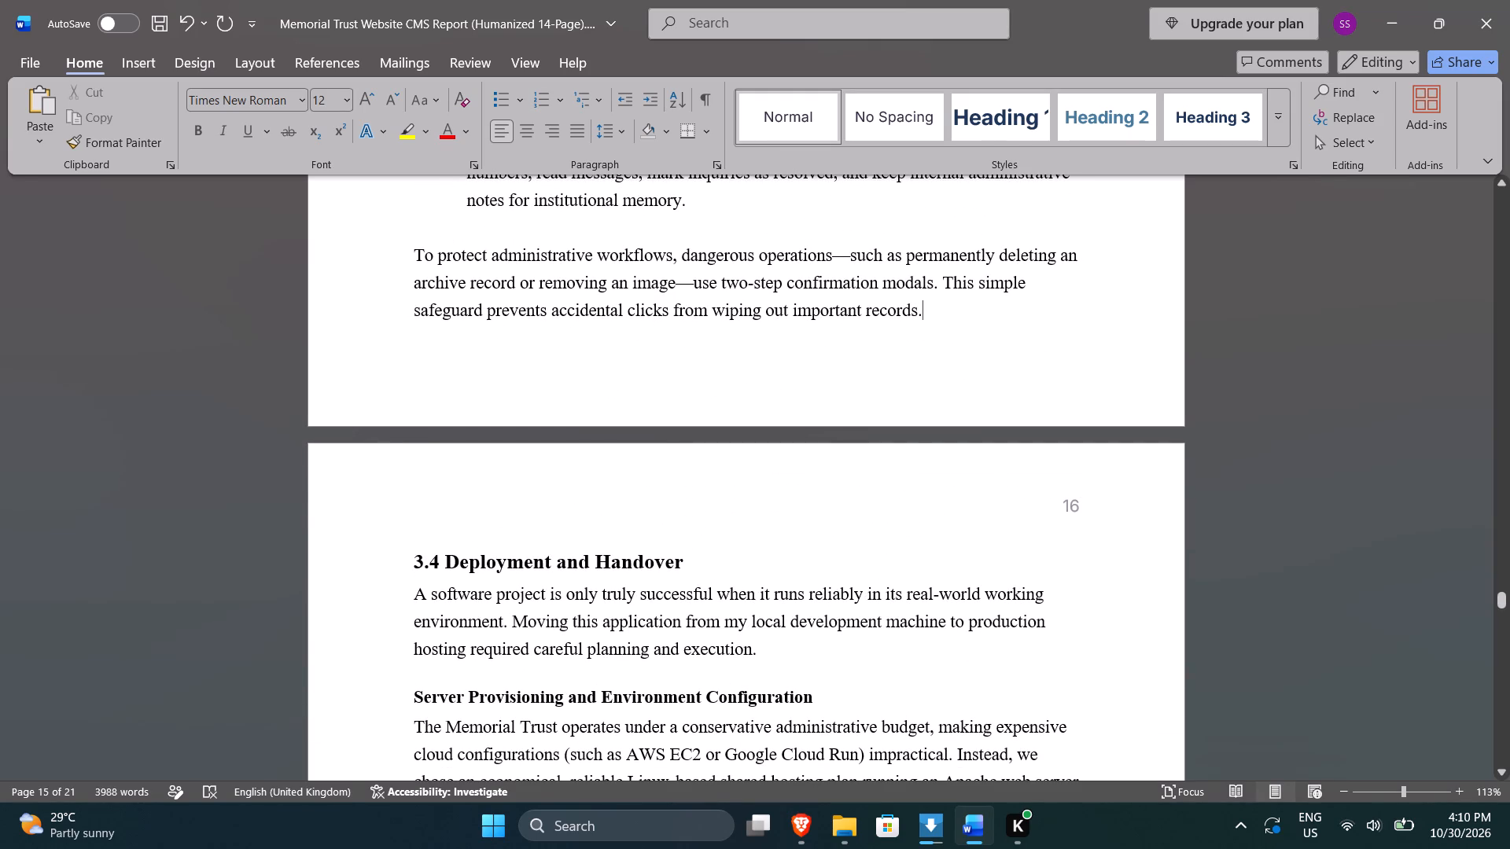
pyautogui.press('Return')
# Switch to the website admin in Brave and examine the Gallery page's editor at different zoom levels.
pyautogui.hotkey('alt', 'Tab')
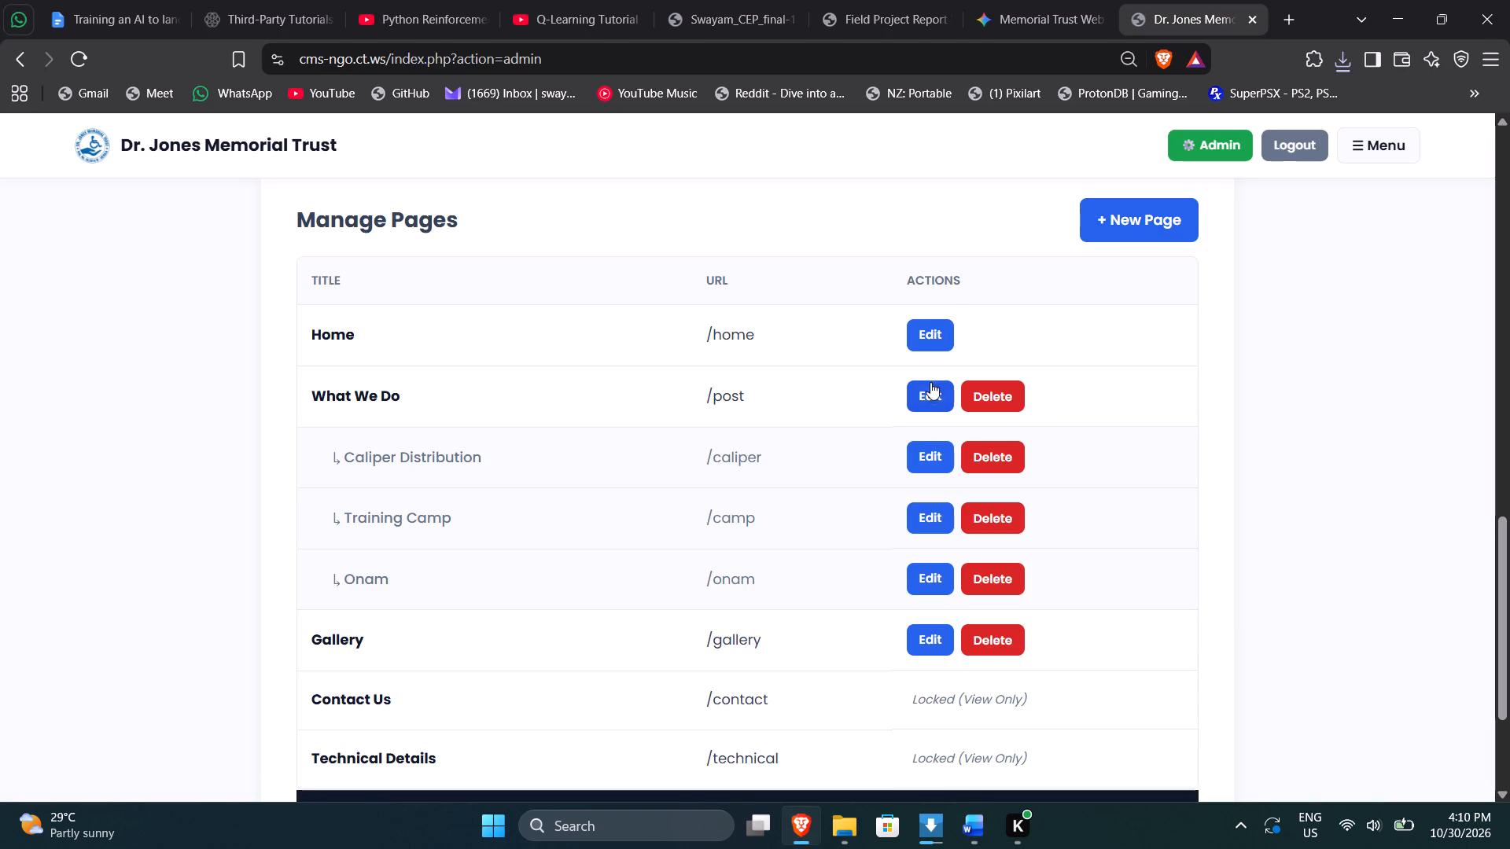
pyautogui.scroll(-2, 928, 391)
pyautogui.click(924, 443)
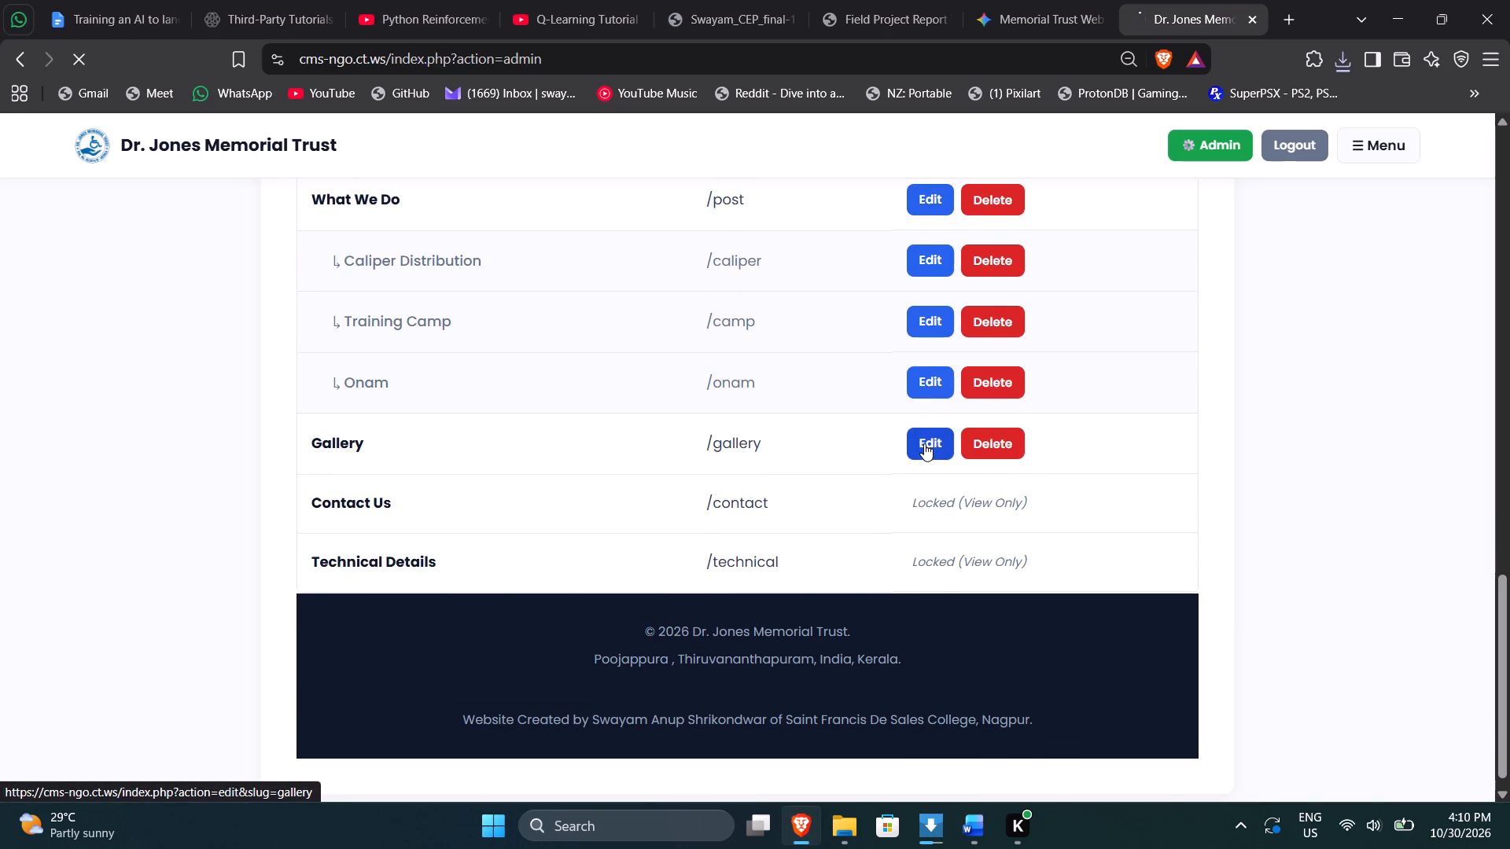
pyautogui.scroll(-1, 1042, 465)
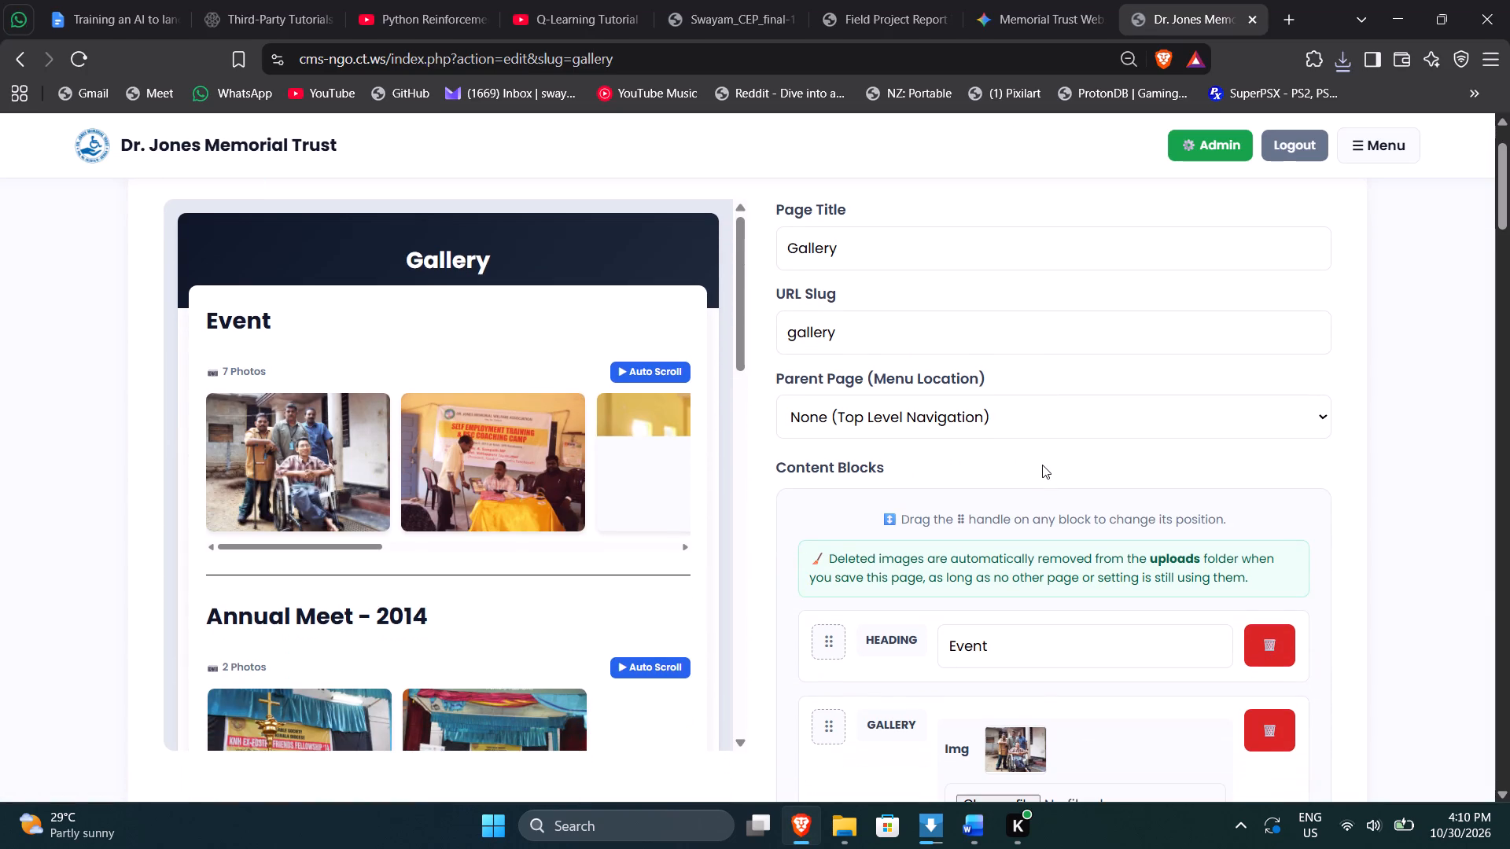
pyautogui.keyDown('ctrl'); pyautogui.scroll(-5, 1042, 465); pyautogui.keyUp('ctrl')
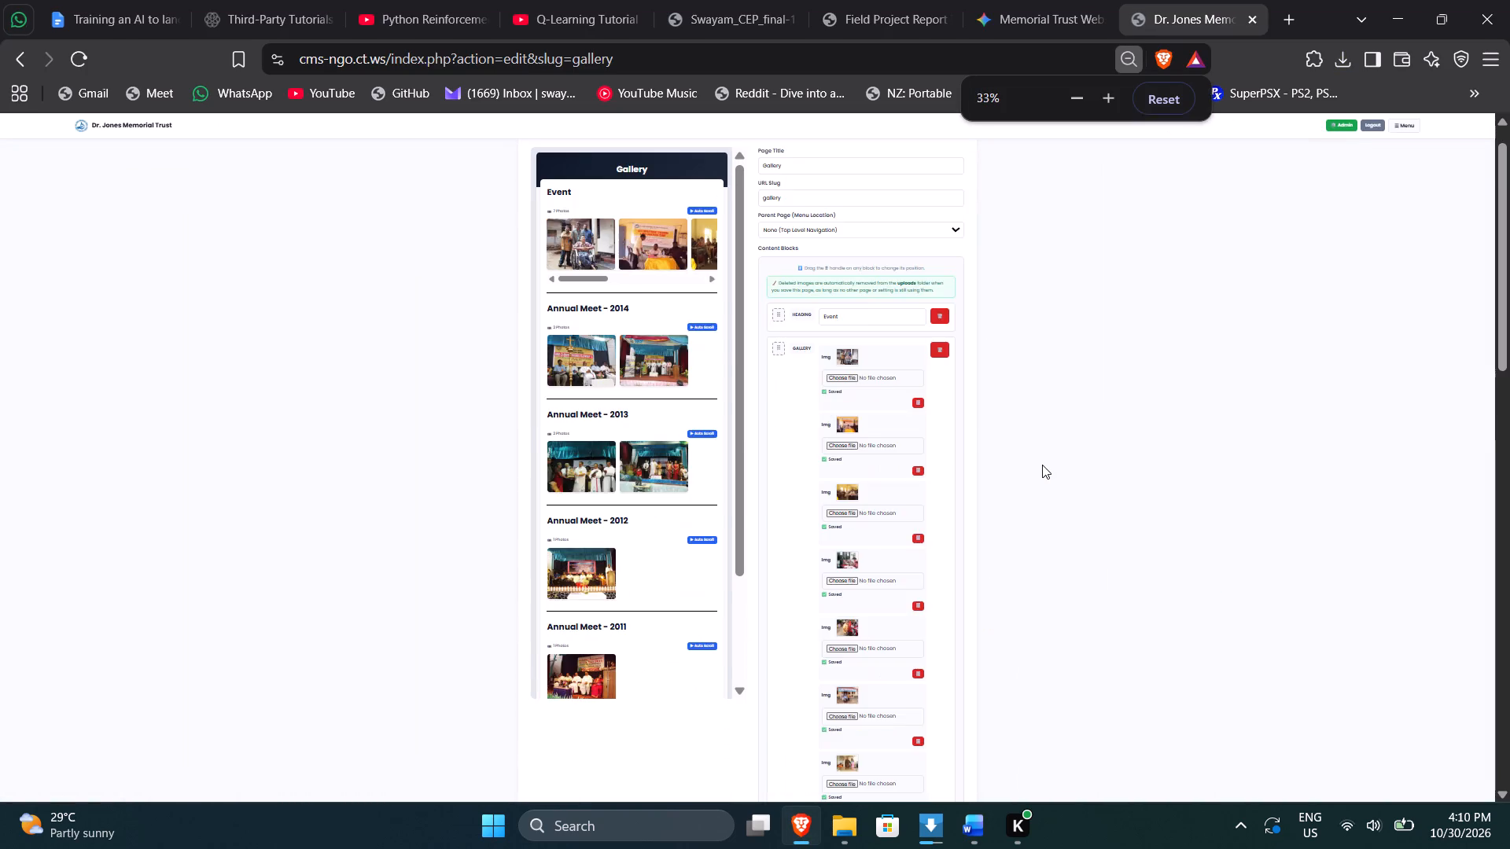
pyautogui.keyDown('ctrl'); pyautogui.scroll(-3, 1042, 465); pyautogui.keyUp('ctrl')
pyautogui.keyDown('ctrl'); pyautogui.scroll(4, 1043, 464); pyautogui.keyUp('ctrl')
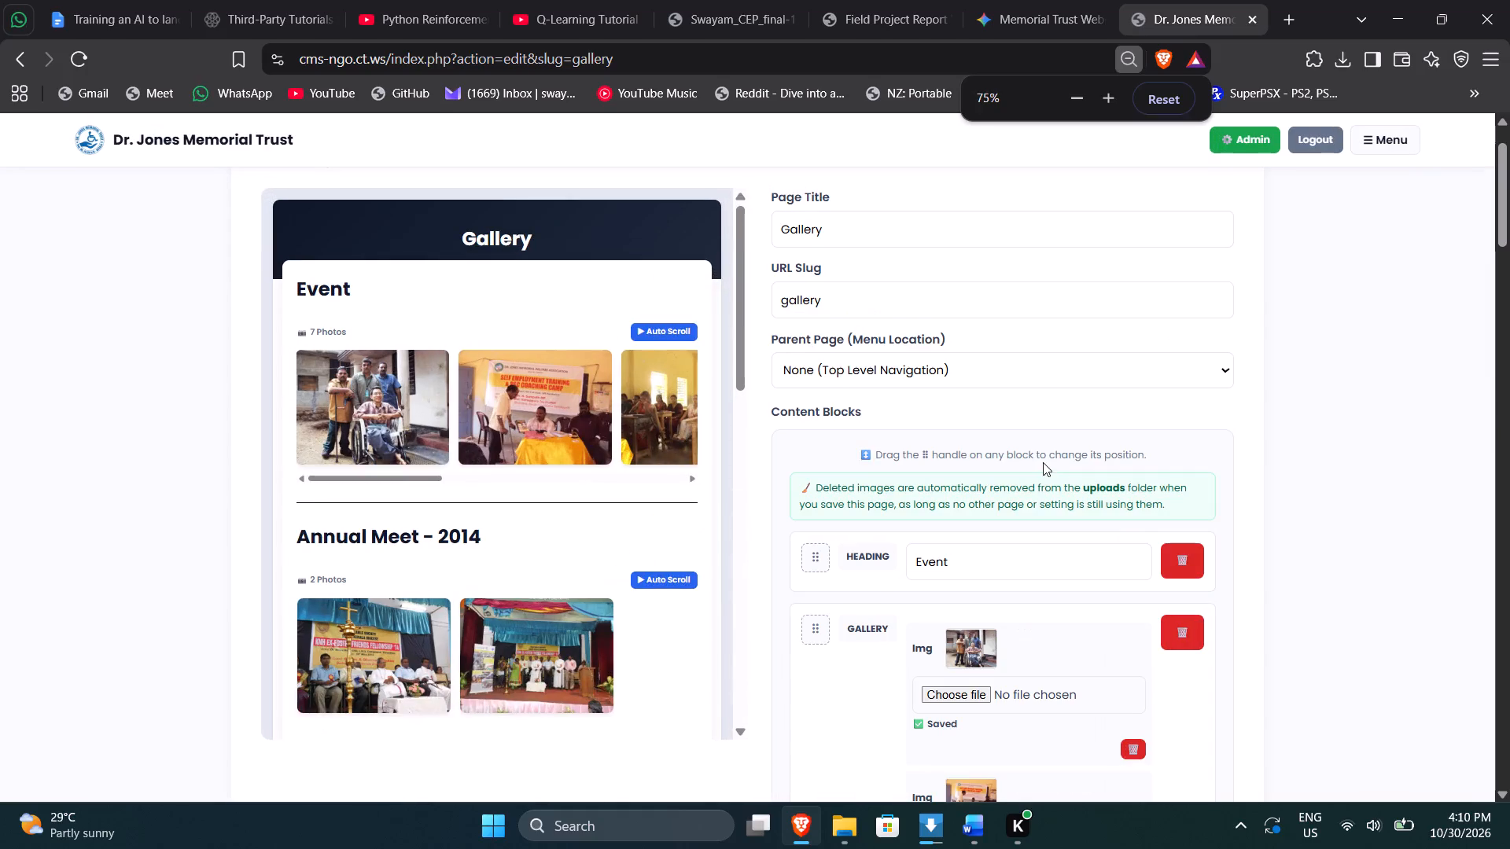
pyautogui.click(1175, 86)
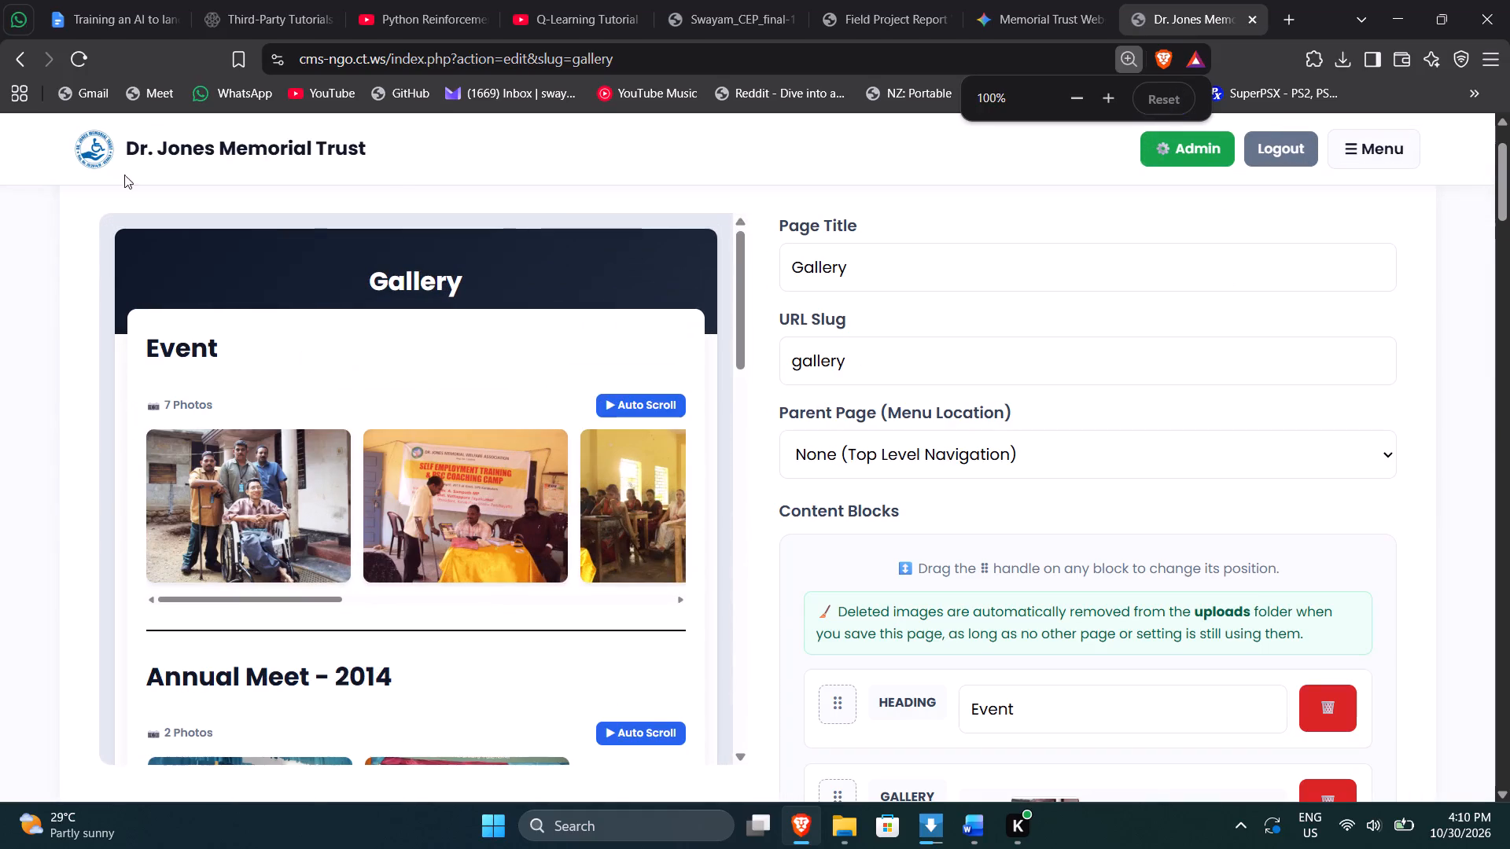
pyautogui.click(1354, 144)
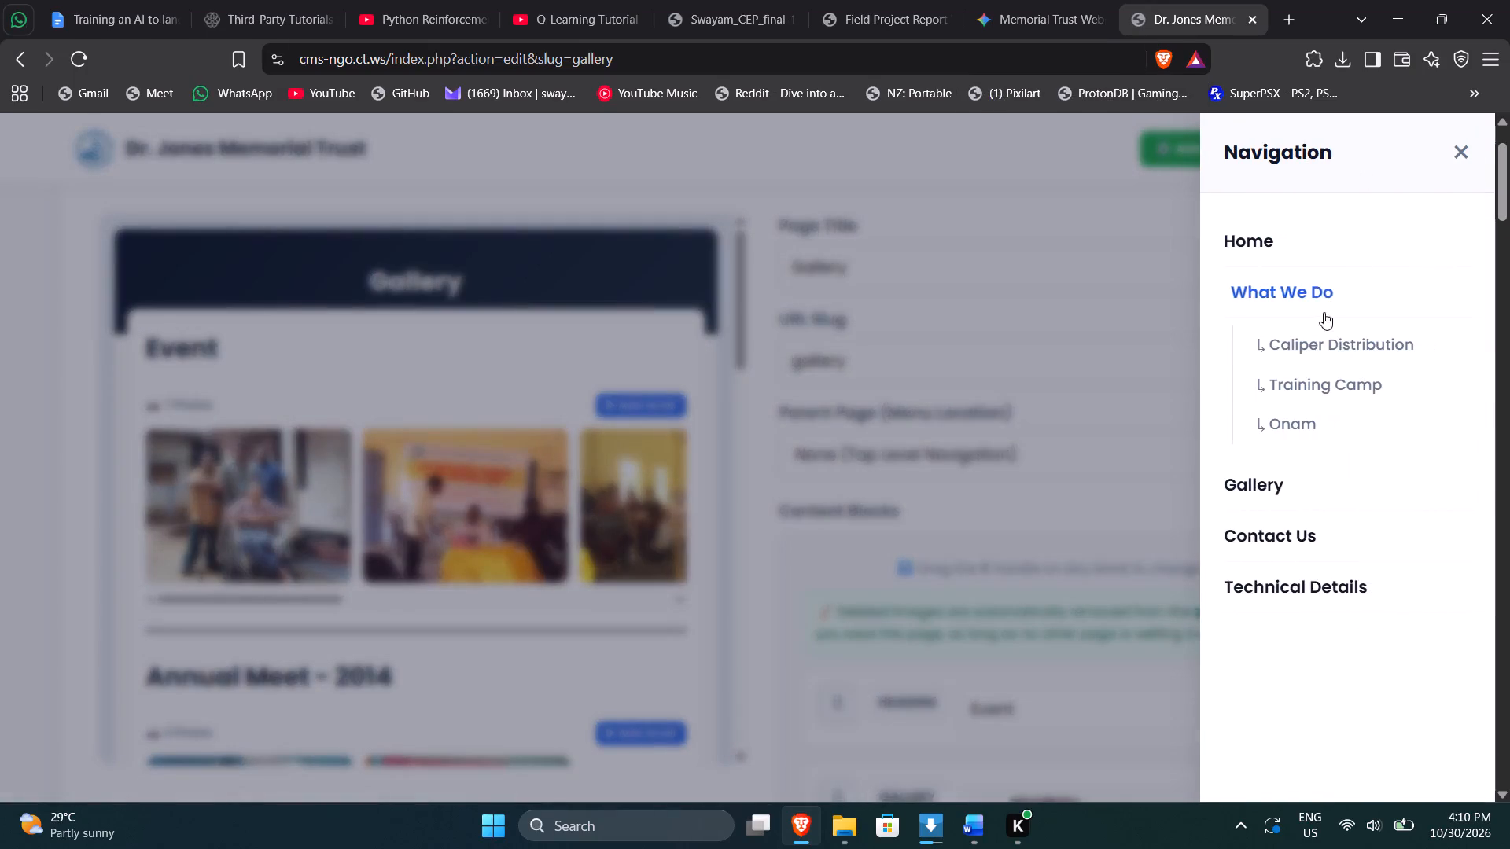
pyautogui.click(1447, 167)
pyautogui.click(1453, 158)
# Open the Home page's editor from the admin dashboard and capture a screenshot of its preview and content-block buttons.
pyautogui.click(1184, 139)
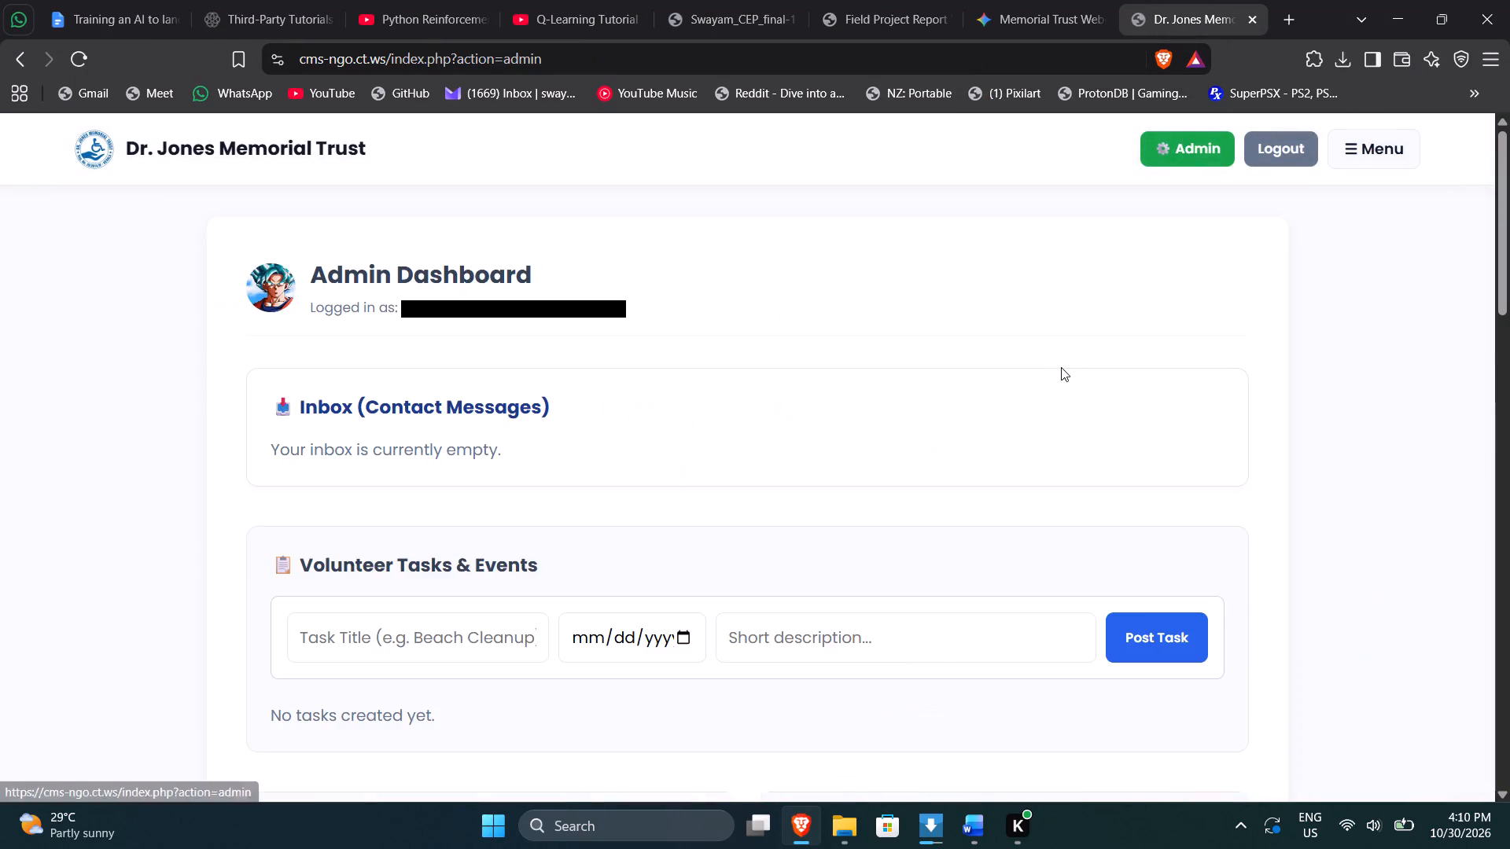
pyautogui.scroll(-16, 1052, 369)
pyautogui.click(959, 244)
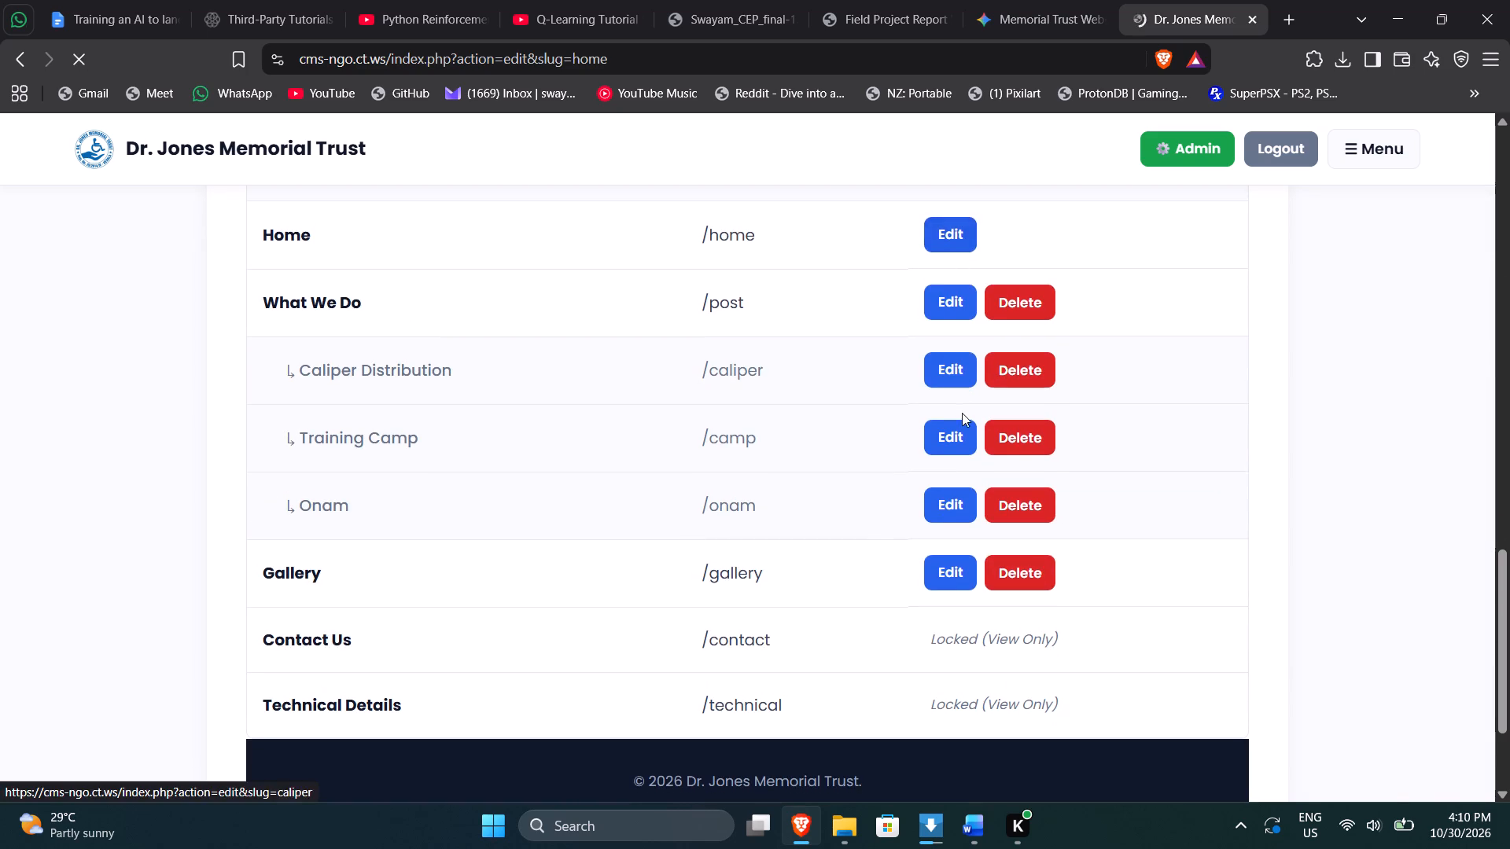
pyautogui.scroll(-1, 962, 412)
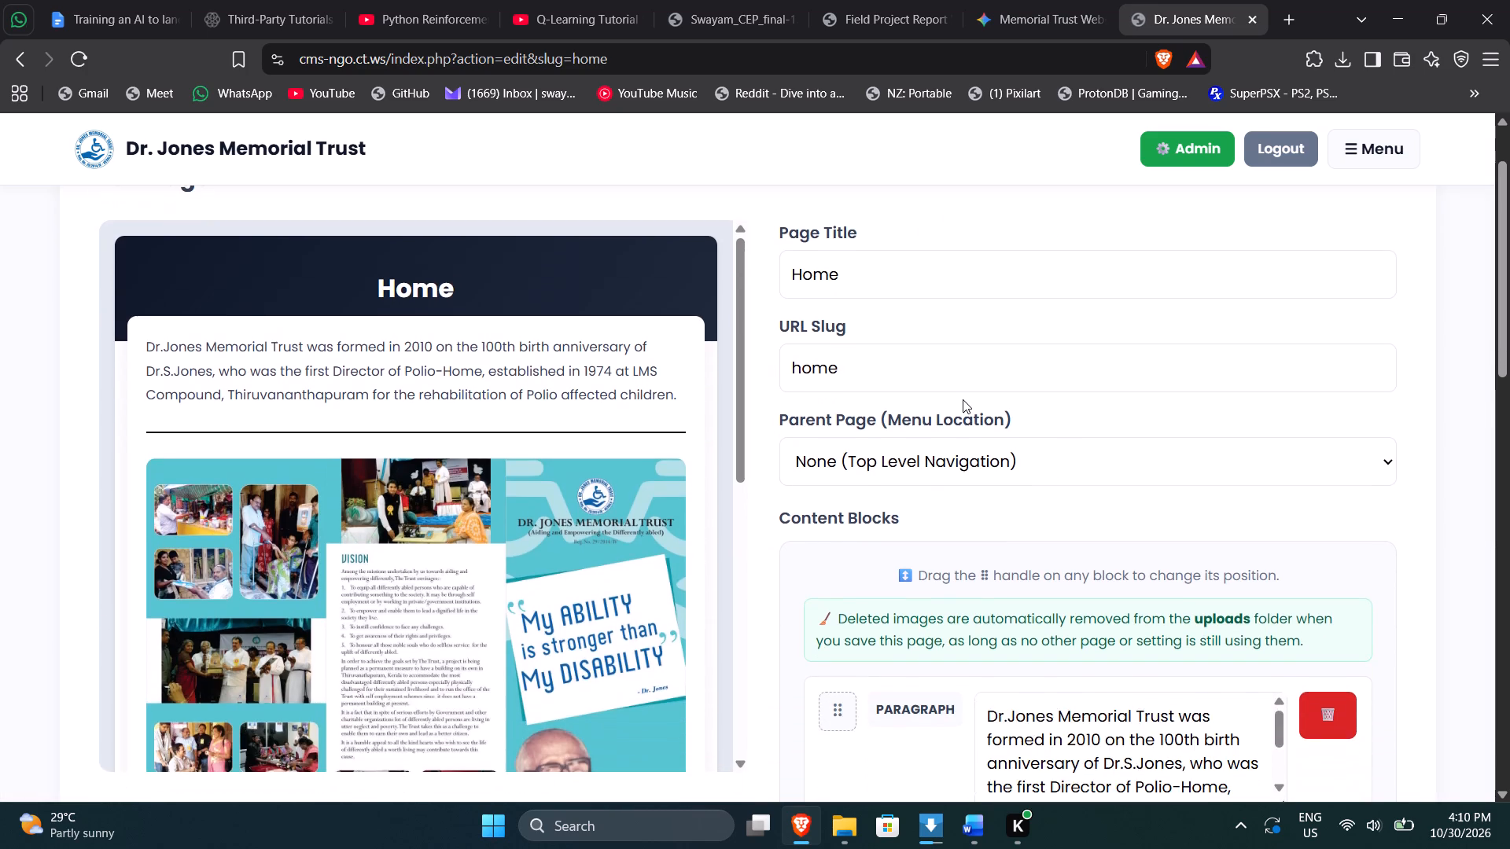
pyautogui.keyDown('ctrl'); pyautogui.scroll(-3, 963, 399); pyautogui.keyUp('ctrl')
pyautogui.scroll(-5, 963, 399)
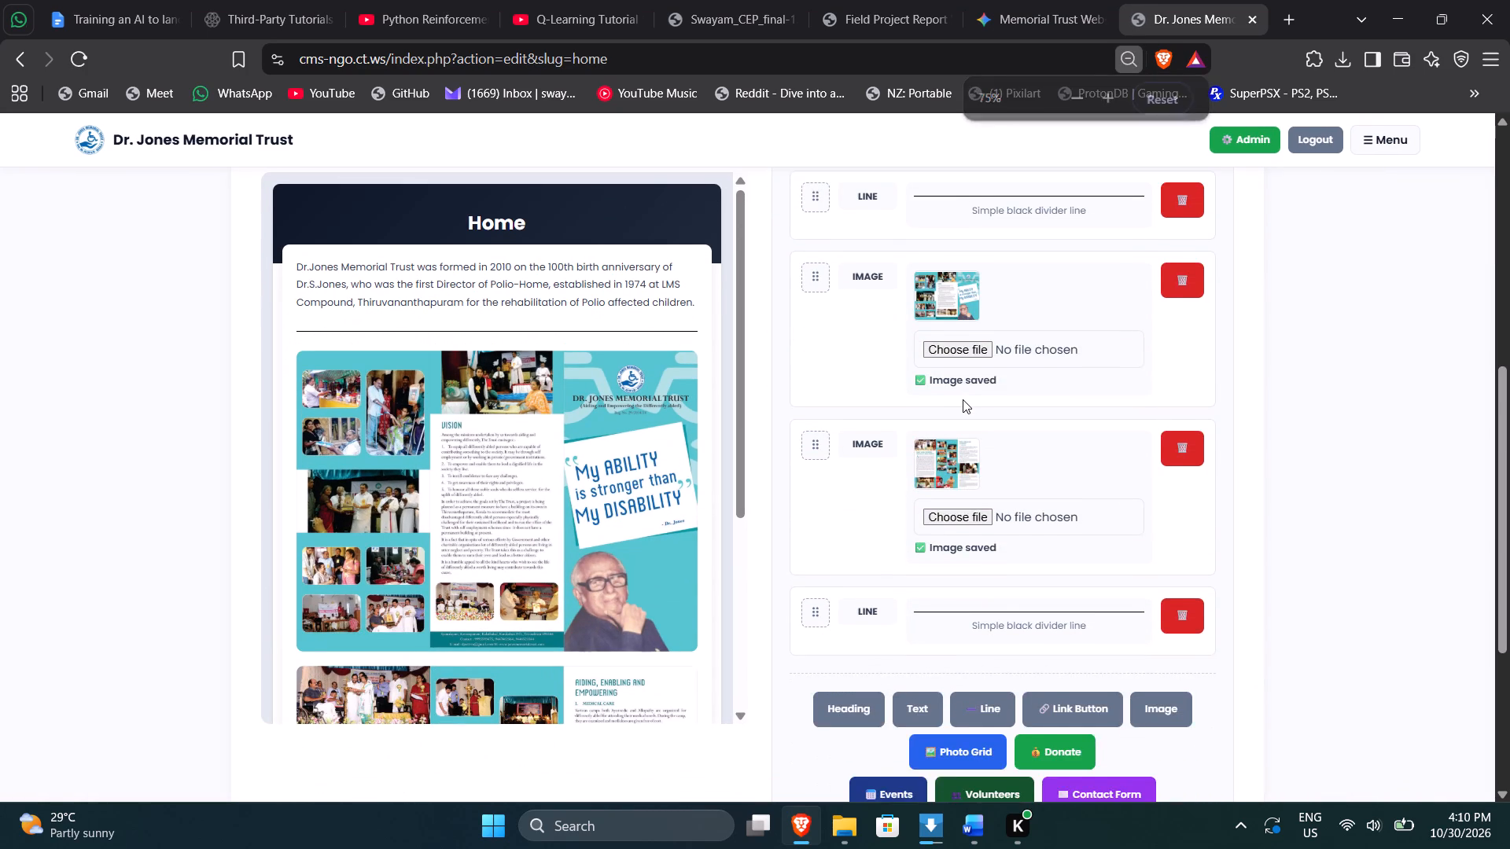
pyautogui.scroll(-2, 963, 399)
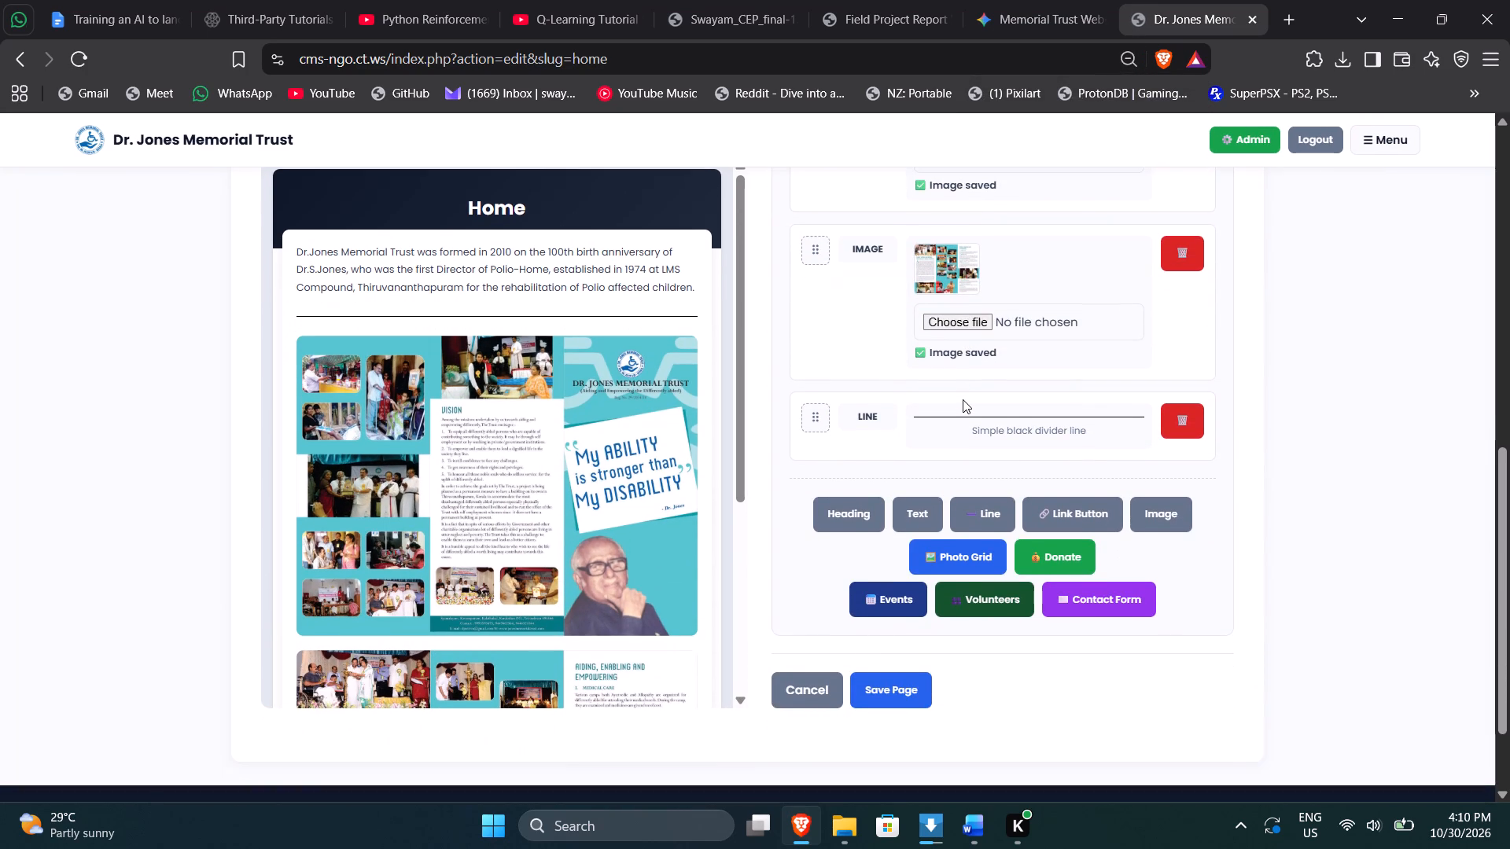
pyautogui.press('Print')
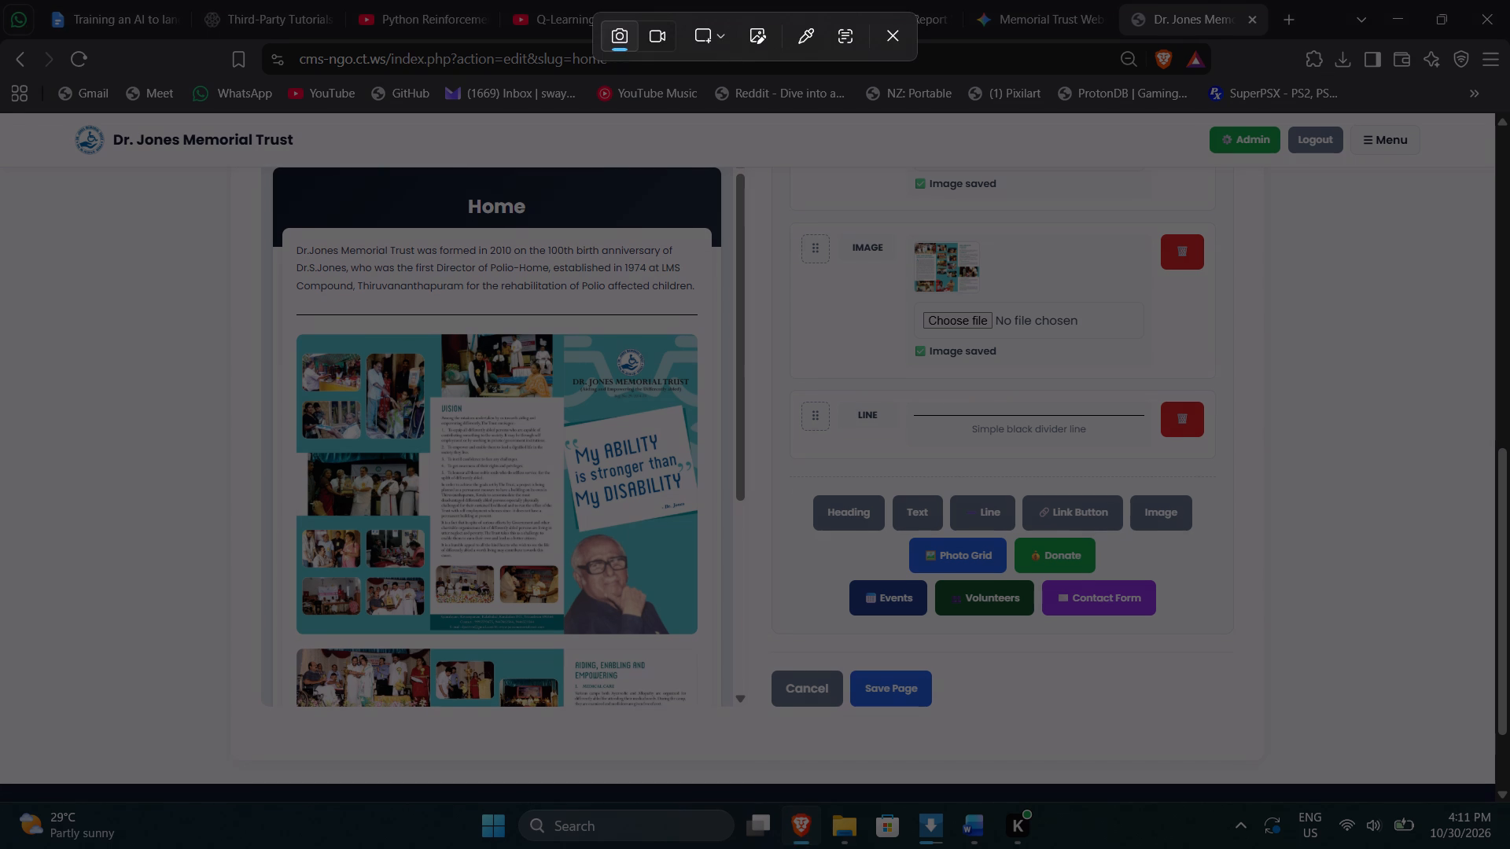
pyautogui.moveTo(0, 111); pyautogui.dragTo(1509, 748)
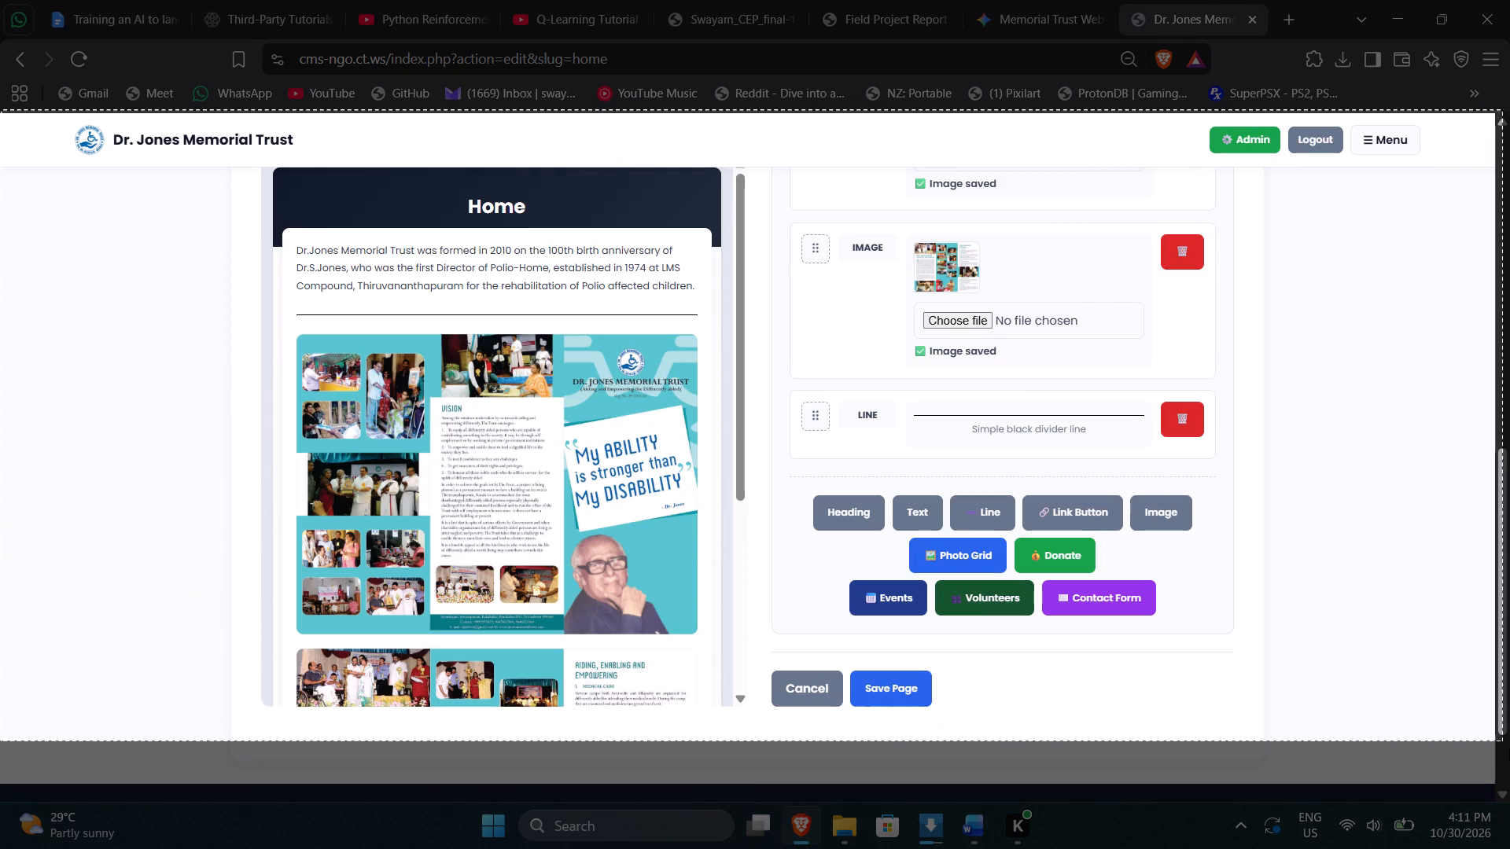
pyautogui.moveTo(1509, 748); pyautogui.dragTo(1509, 793)
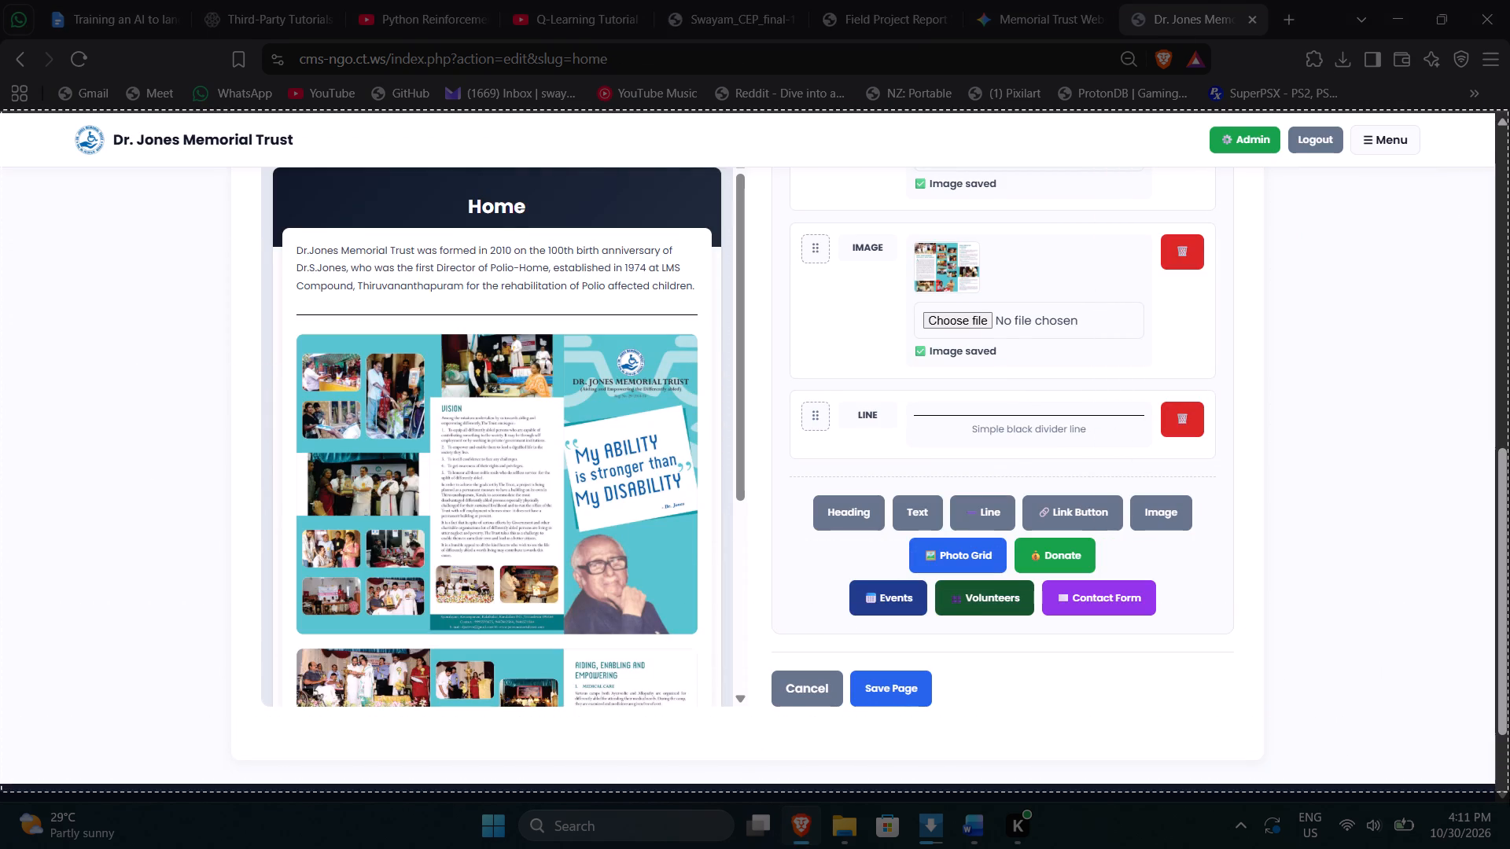
pyautogui.moveTo(1509, 793); pyautogui.dragTo(1509, 800)
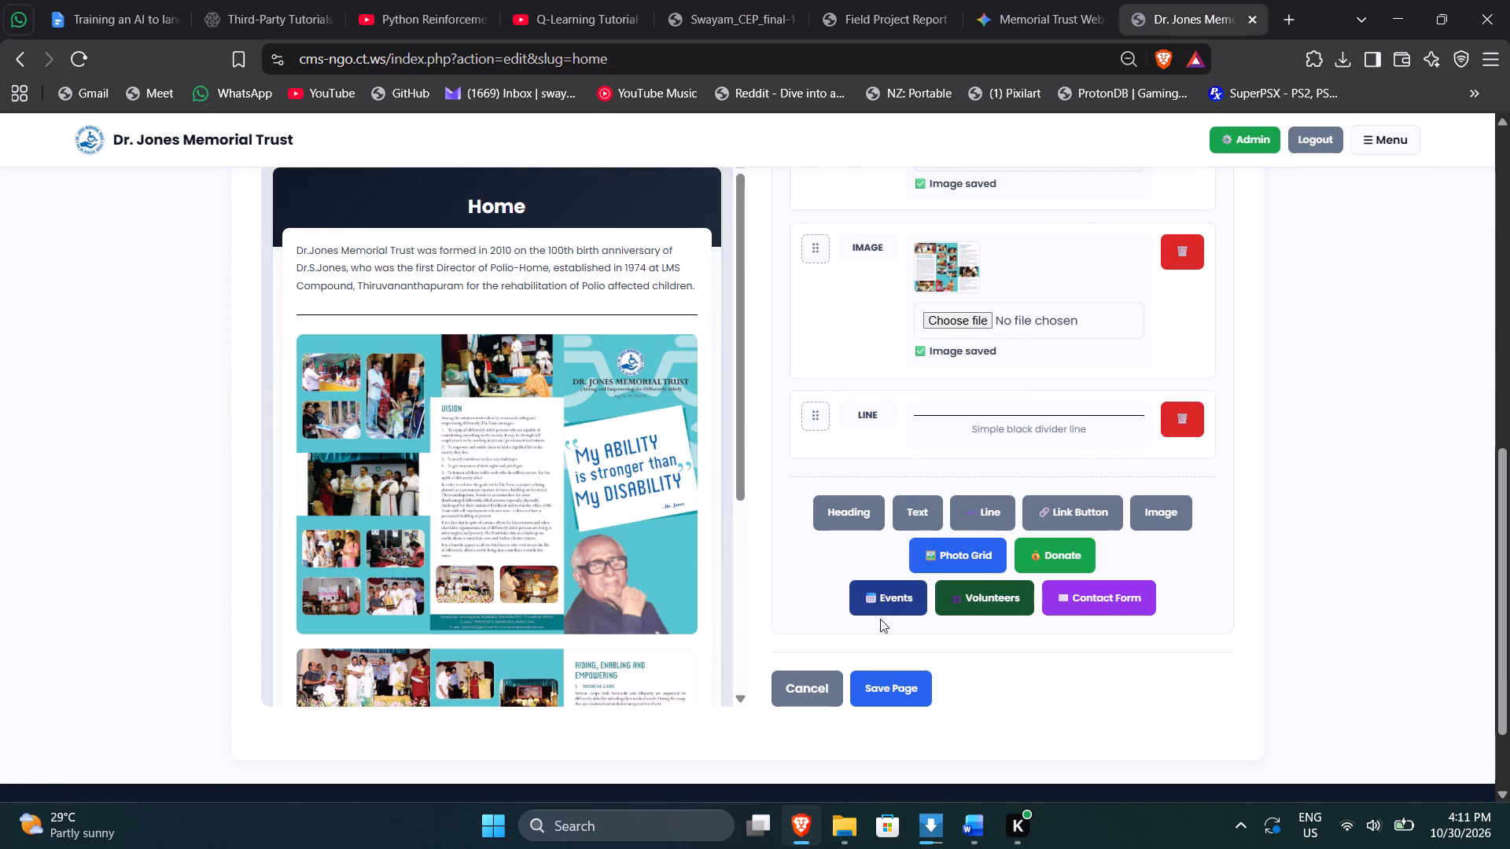
# Return to the Word report and paste the page editor screenshot on the empty line above "3.4 Deployment and Handover".
pyautogui.hotkey('alt', 'Tab')
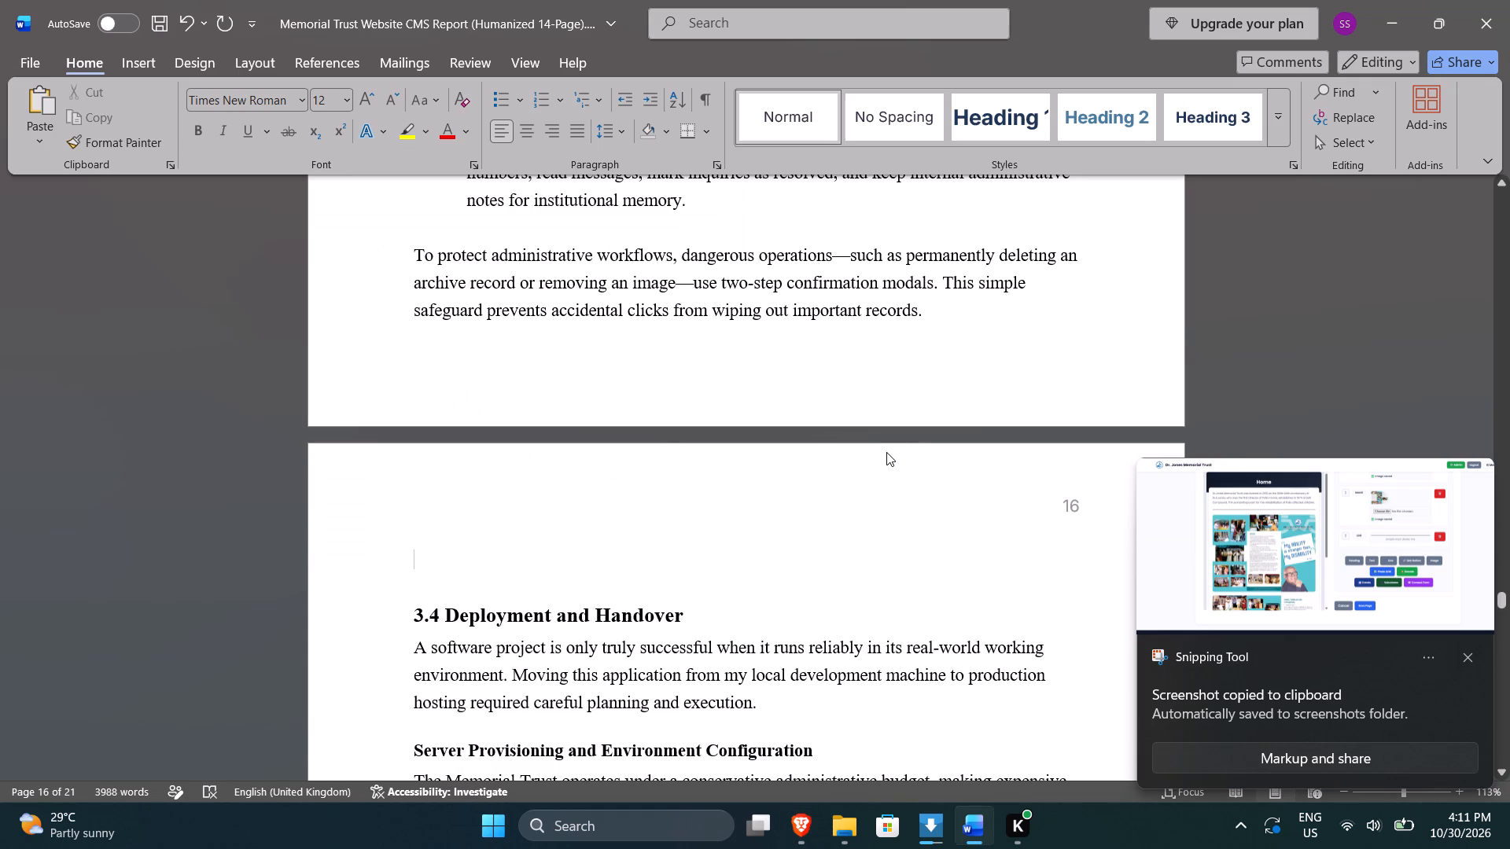
pyautogui.hotkey('ctrl', 'v')
# Delete the terminal view and FTP client photo placeholder above "User Acceptance Testing (UAT) and Administrative Handover" on page 17.
pyautogui.scroll(-10, 858, 599)
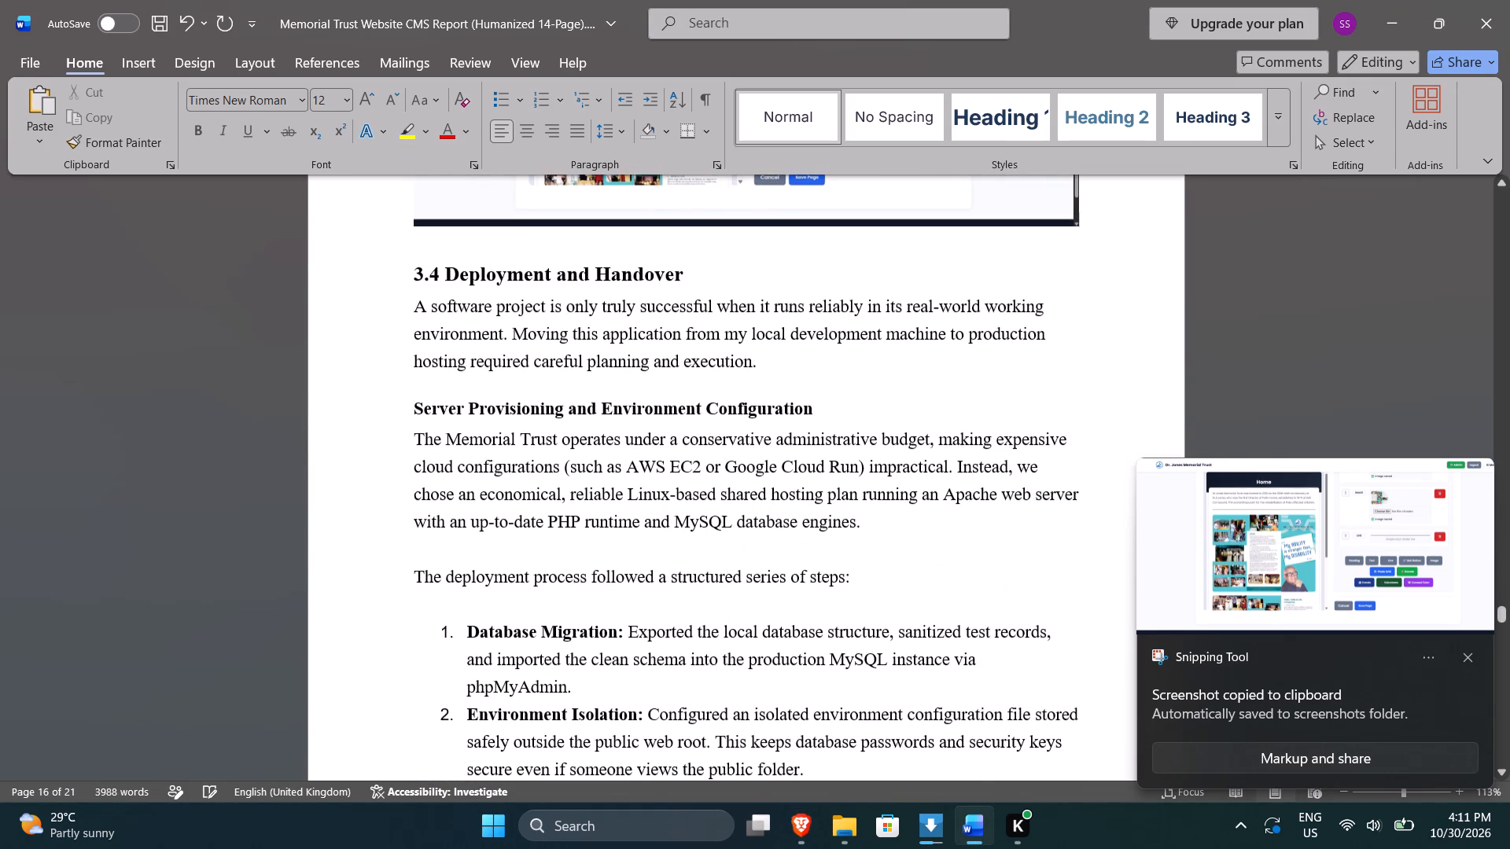
pyautogui.scroll(-9, 860, 601)
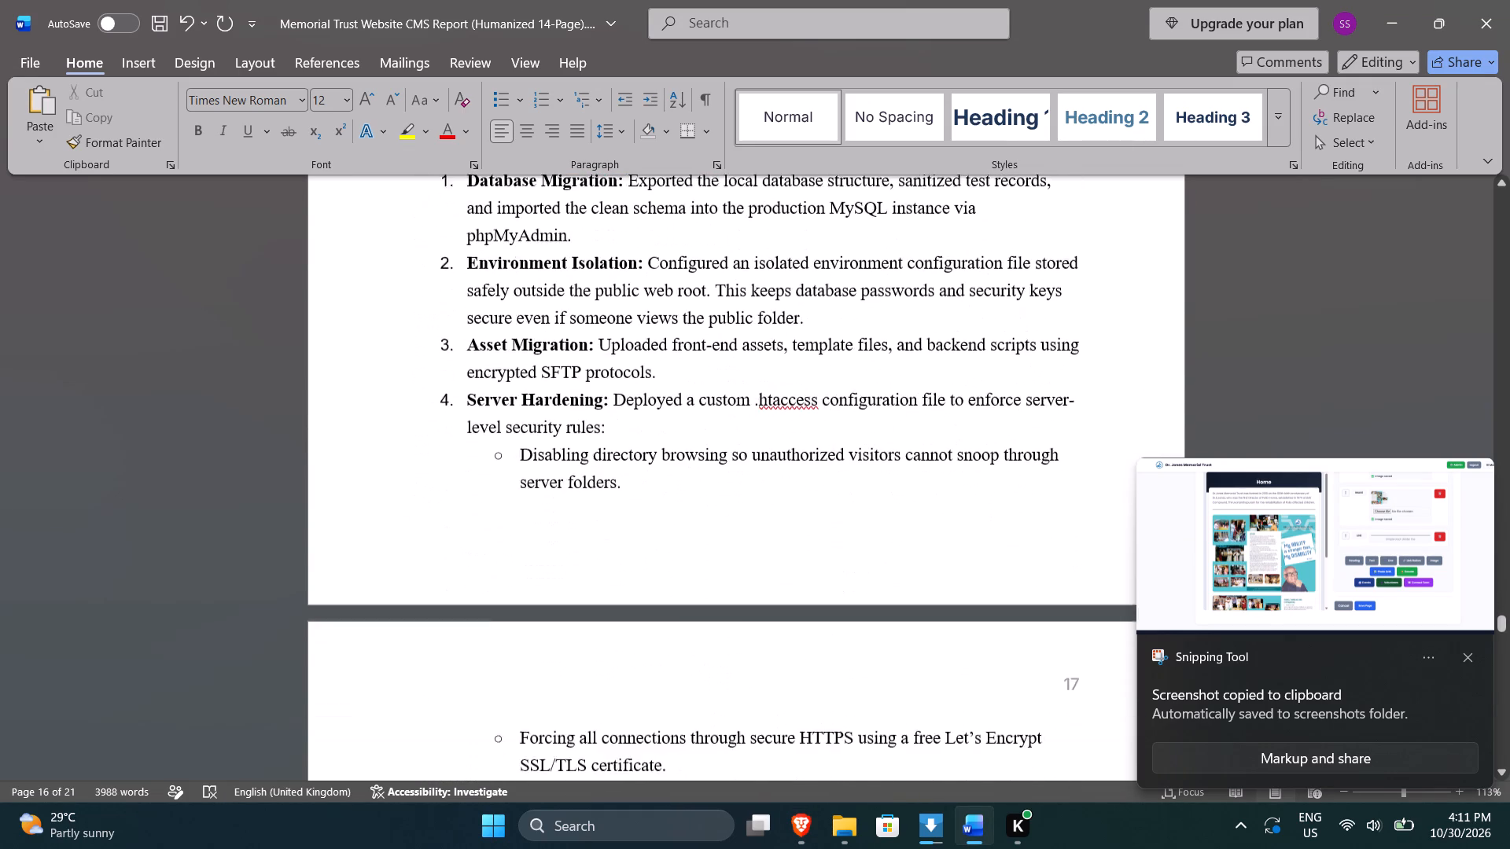
pyautogui.scroll(-7, 860, 601)
pyautogui.moveTo(1032, 551); pyautogui.dragTo(1024, 554)
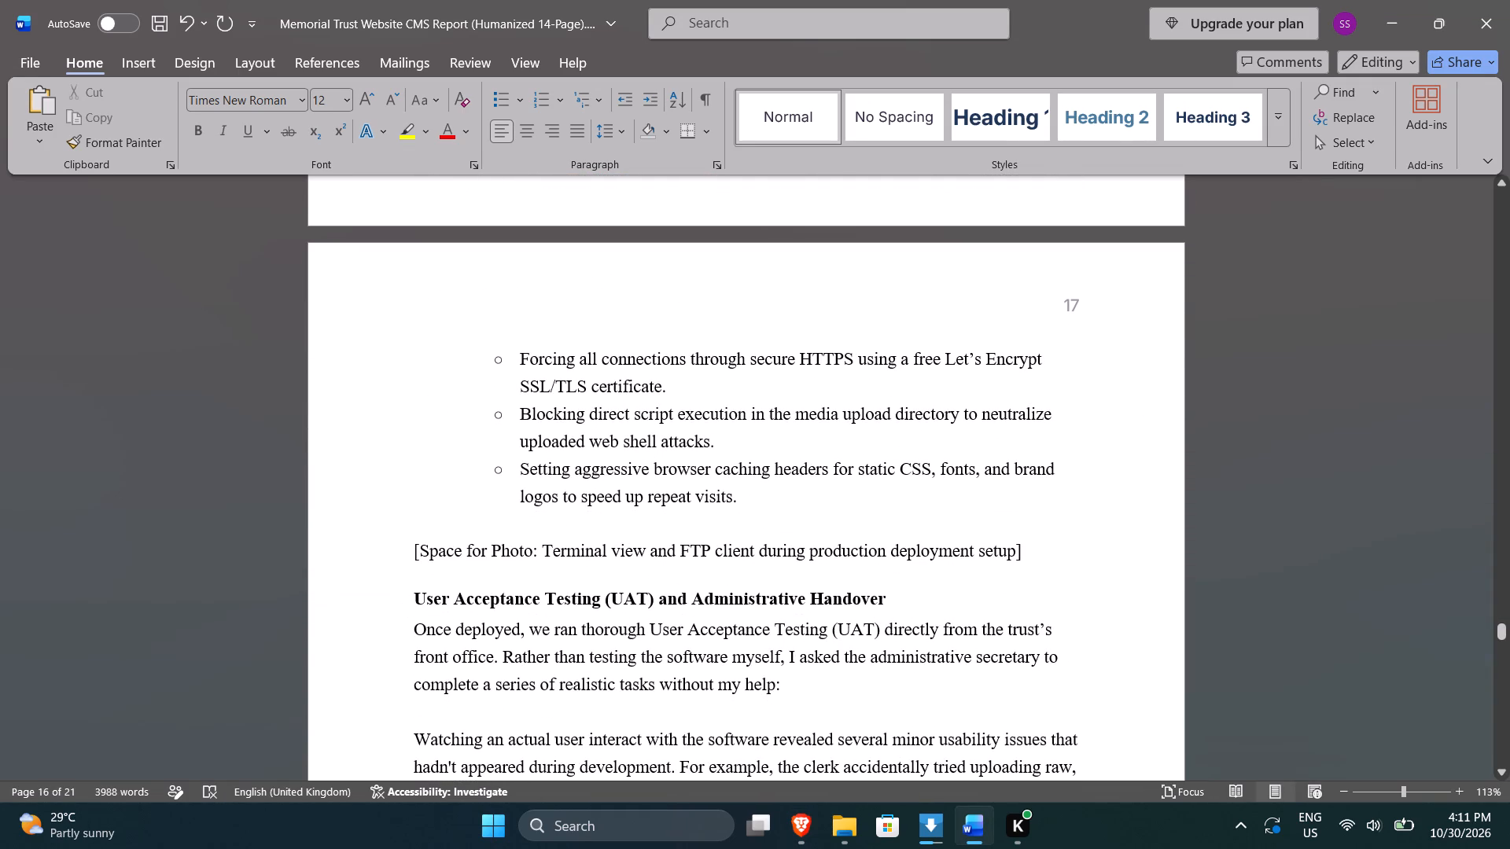
pyautogui.moveTo(1024, 554); pyautogui.dragTo(385, 557)
pyautogui.press('BackSpace')
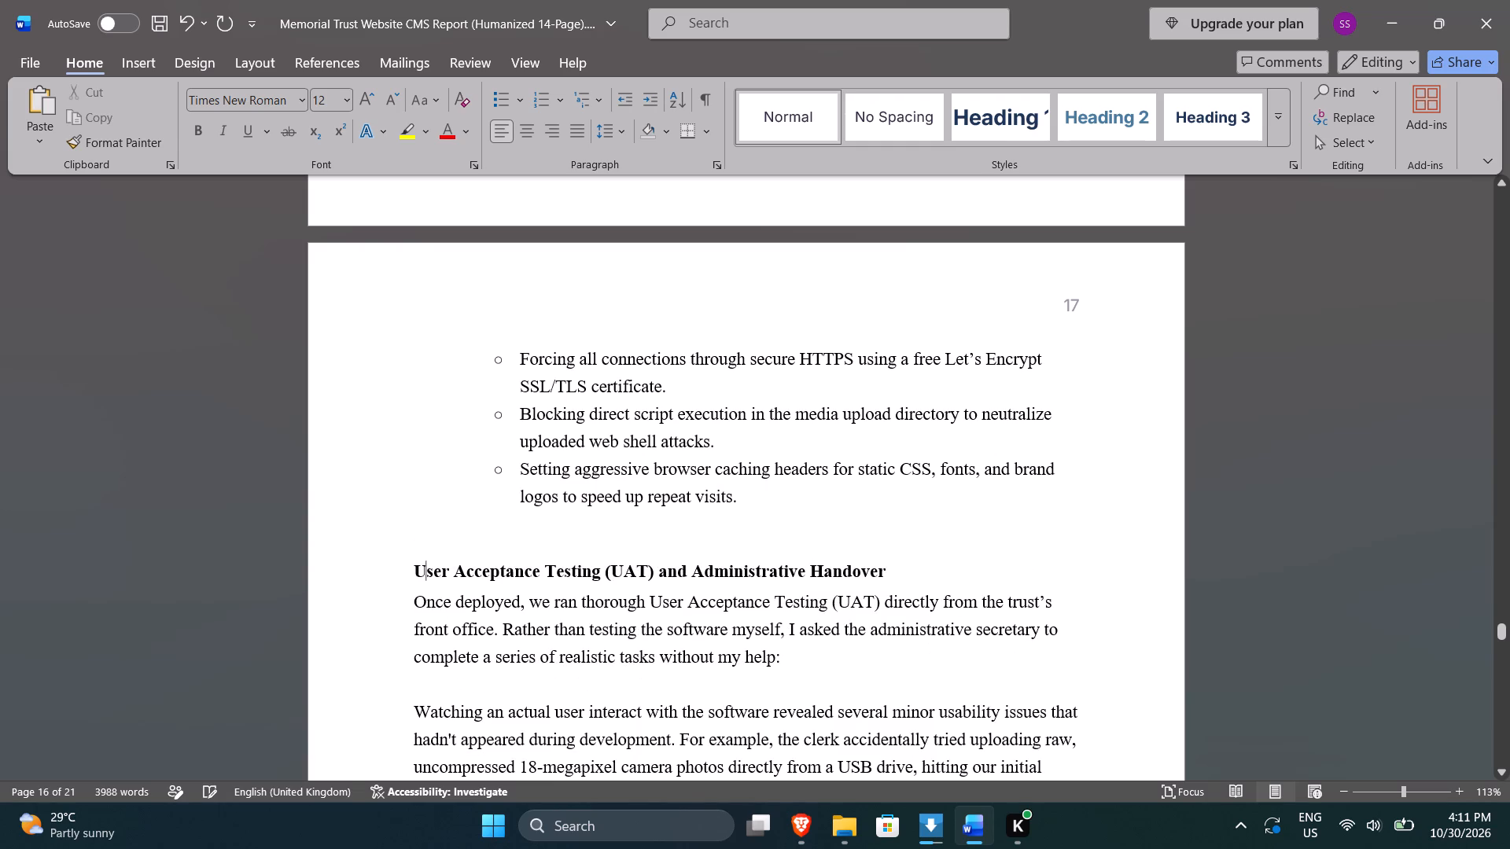
# Delete the photo placeholder about the administrative clerk operating the CMS during training, at the end of section 3.4.
pyautogui.scroll(-9, 385, 557)
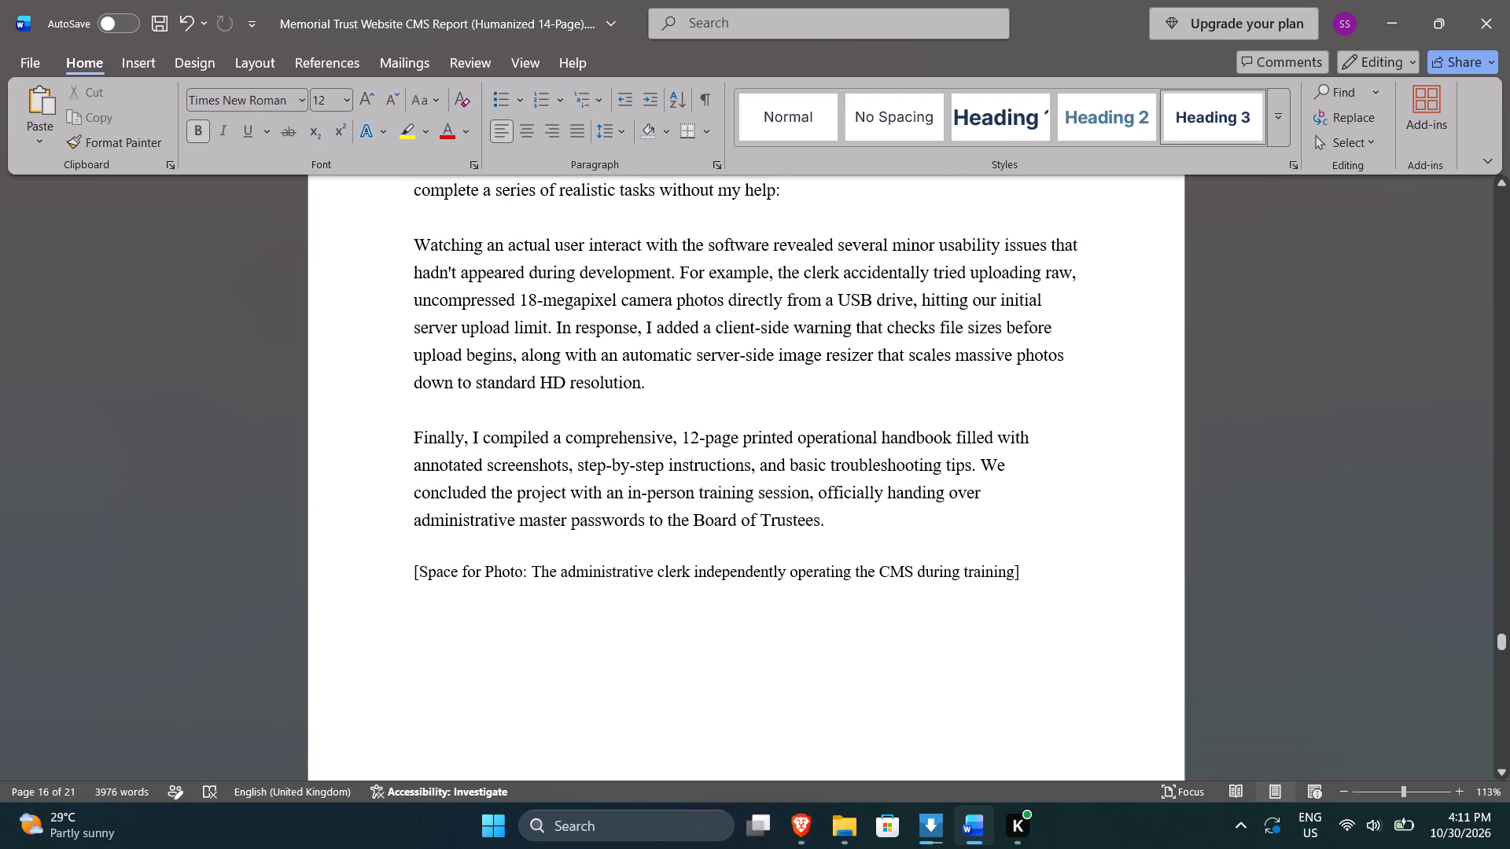
pyautogui.moveTo(1028, 566); pyautogui.dragTo(360, 582)
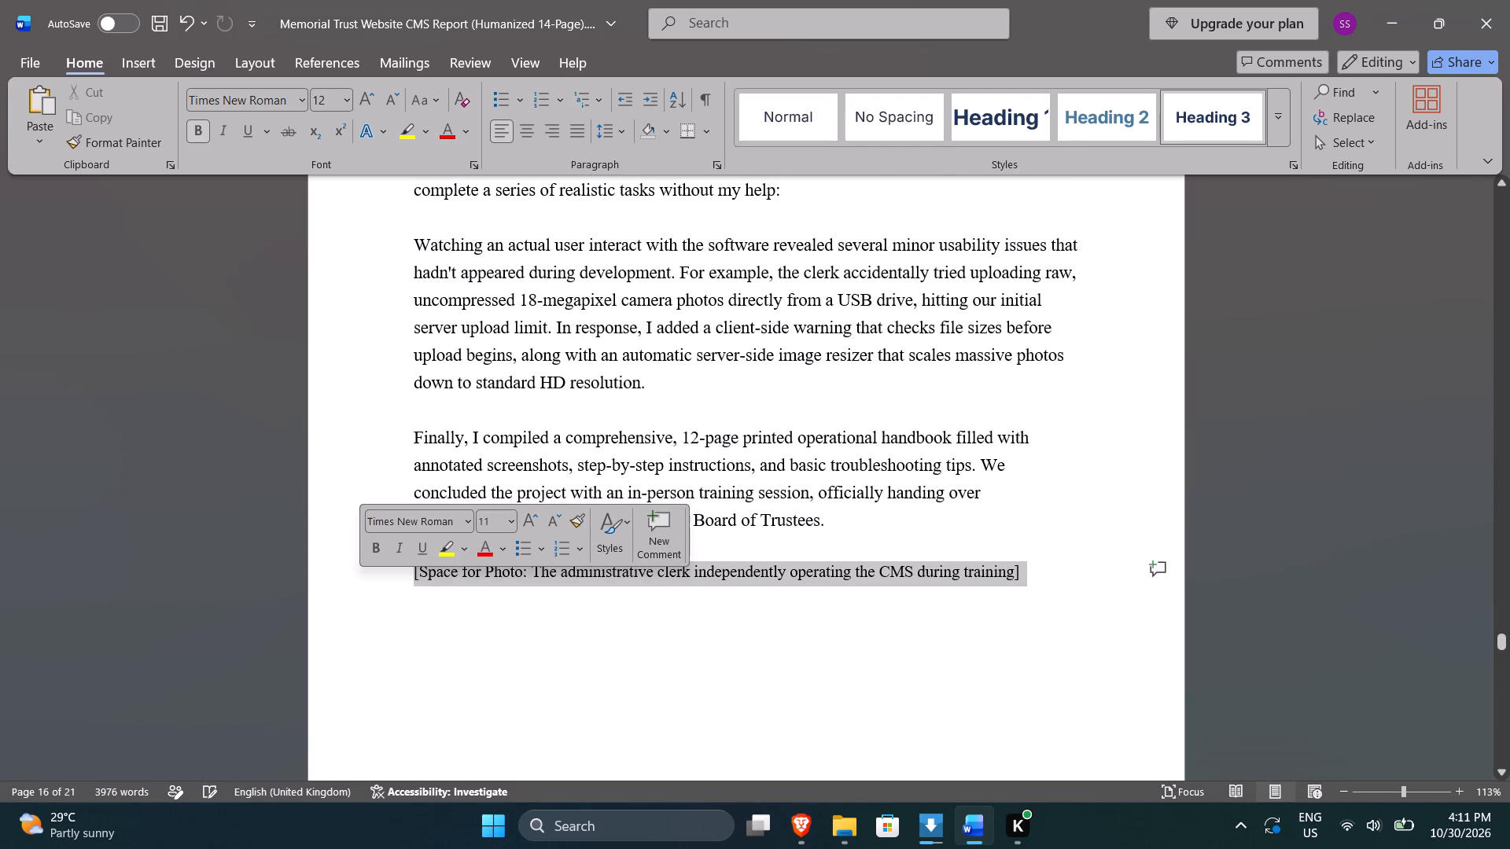
pyautogui.press('BackSpace')
# Remove the blank lines above the "4. LIMITATION & RECOMMENDATIONS" heading on page 18.
pyautogui.scroll(-4, 357, 589)
pyautogui.scroll(-10, 444, 600)
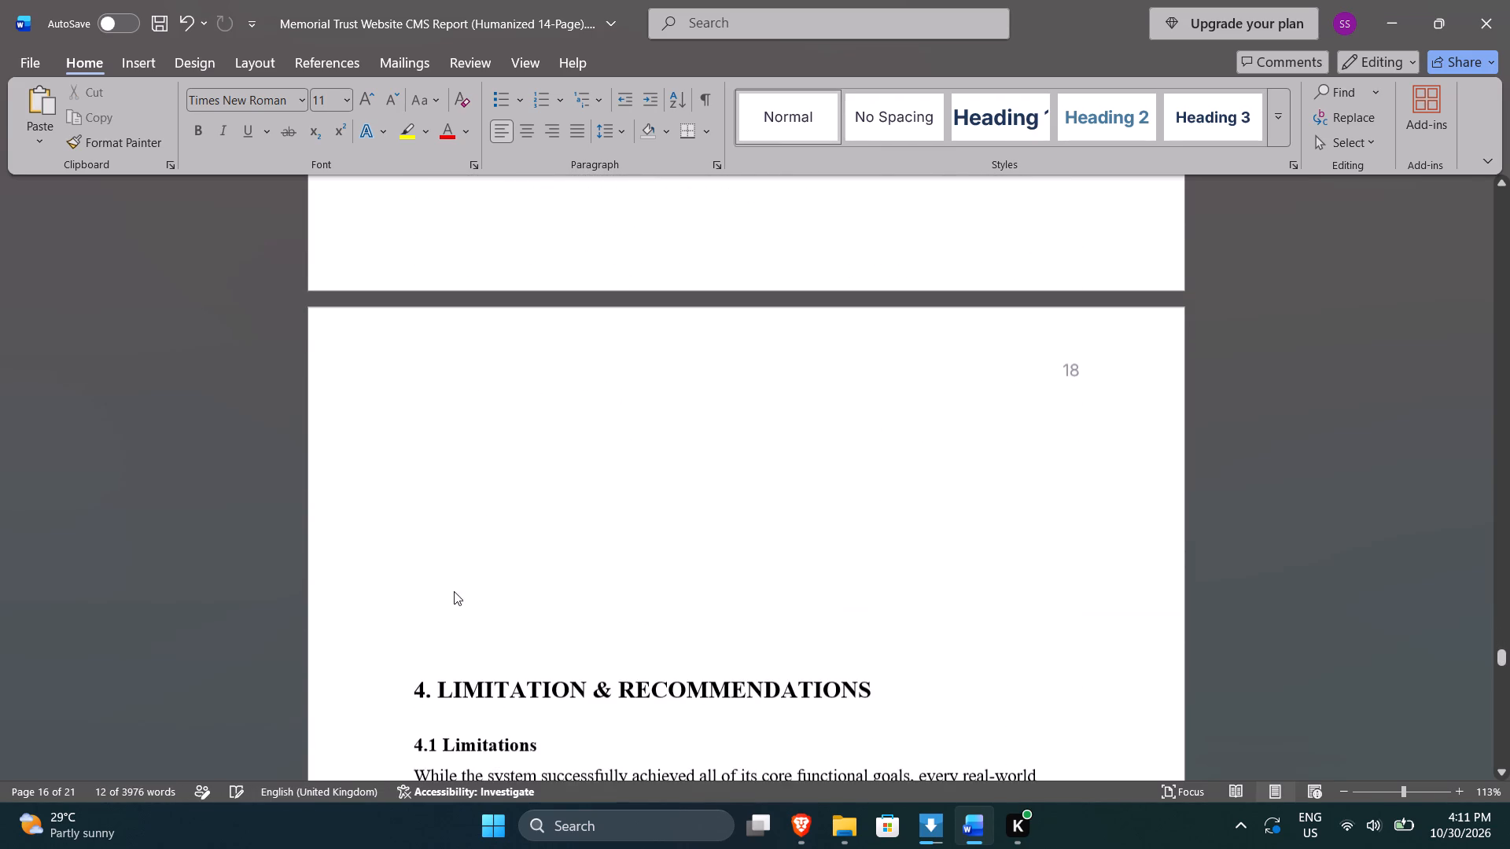
pyautogui.click(495, 655)
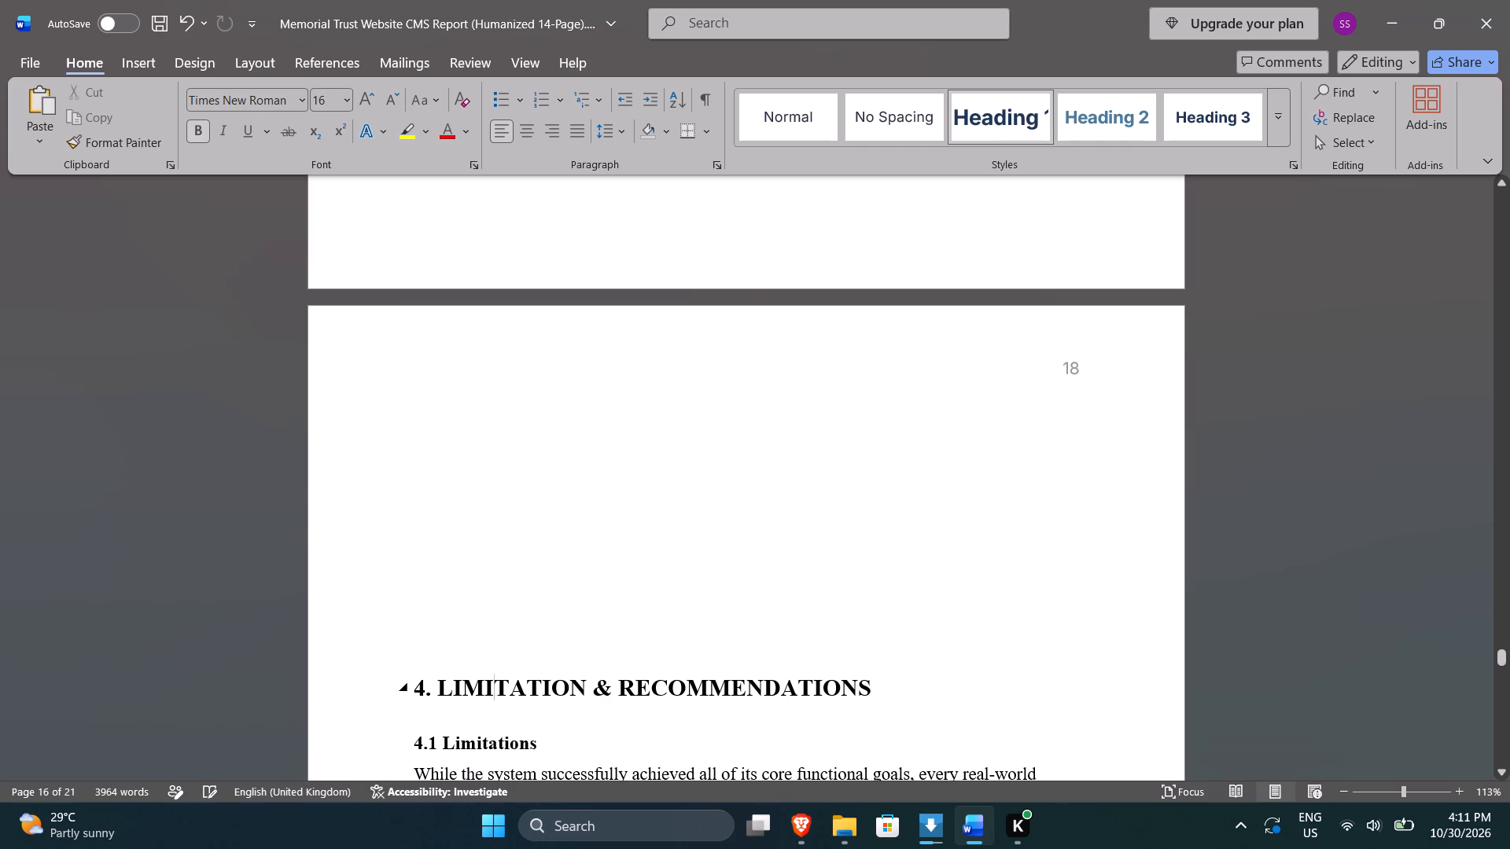
pyautogui.press('Up')
pyautogui.press('BackSpace')
pyautogui.press('BackSpace')
pyautogui.press('BackSpace')
pyautogui.press('BackSpace')
pyautogui.press('BackSpace')
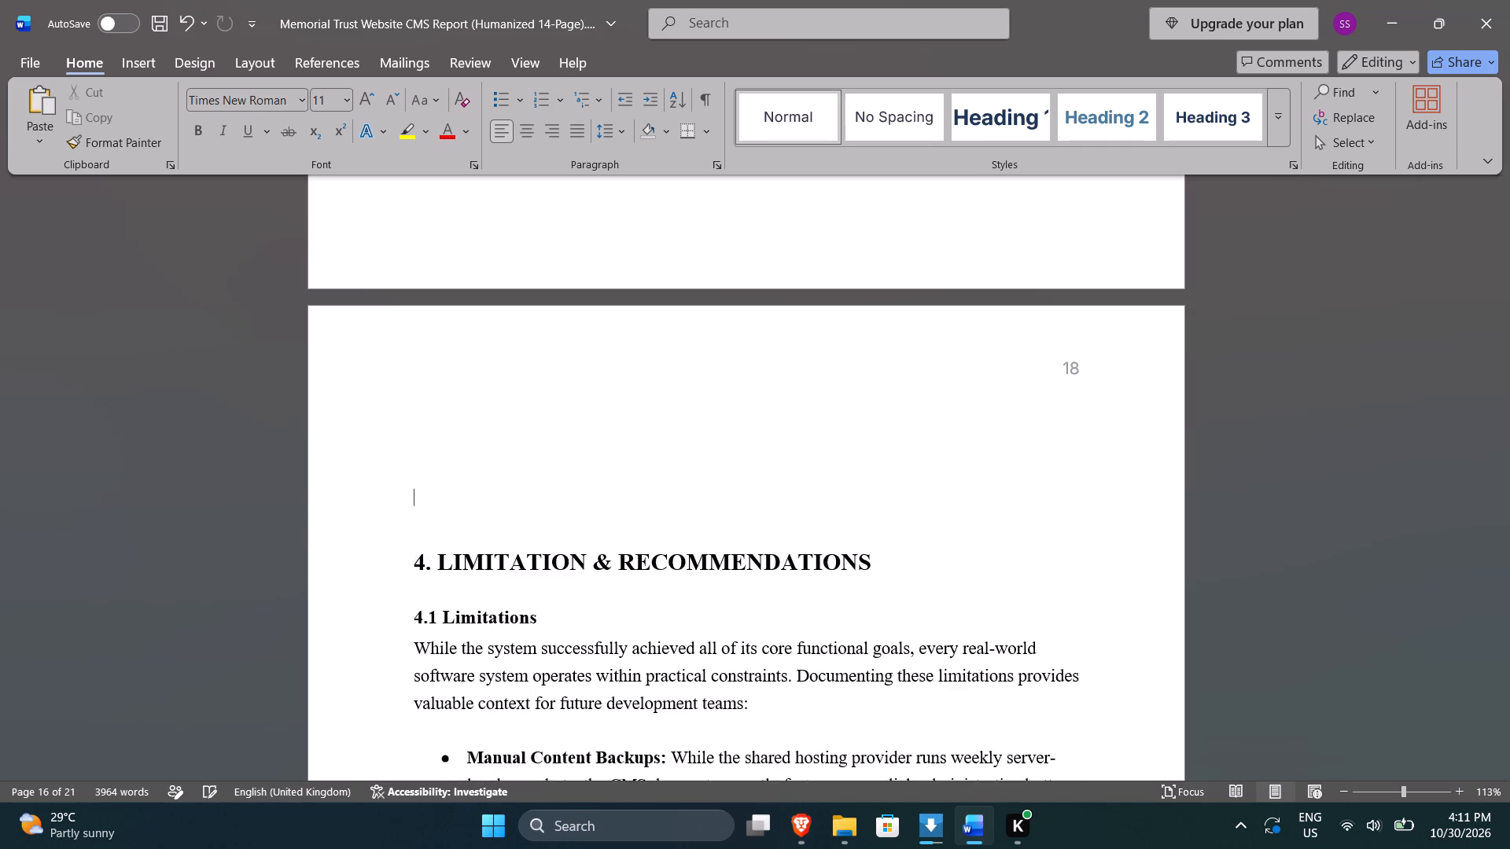
pyautogui.press('BackSpace')
pyautogui.press('BackSpace')
pyautogui.press('BackSpace')
pyautogui.press('BackSpace')
# Delete the photo placeholder about edge-case testing logs above "4.2 Recommendations".
pyautogui.scroll(-4, 496, 656)
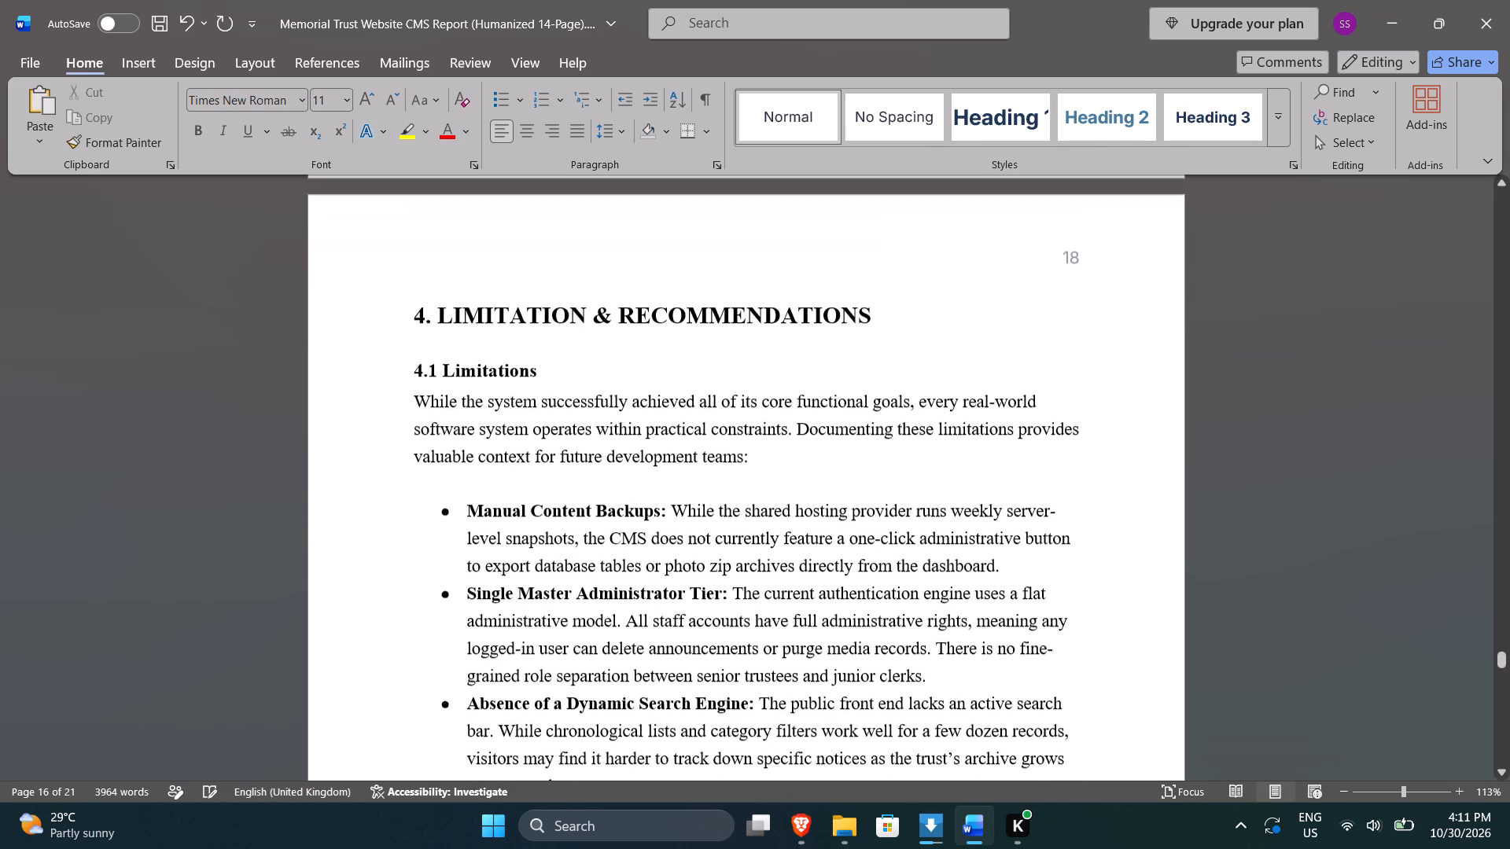
pyautogui.scroll(-8, 496, 656)
pyautogui.moveTo(1014, 466); pyautogui.dragTo(470, 474)
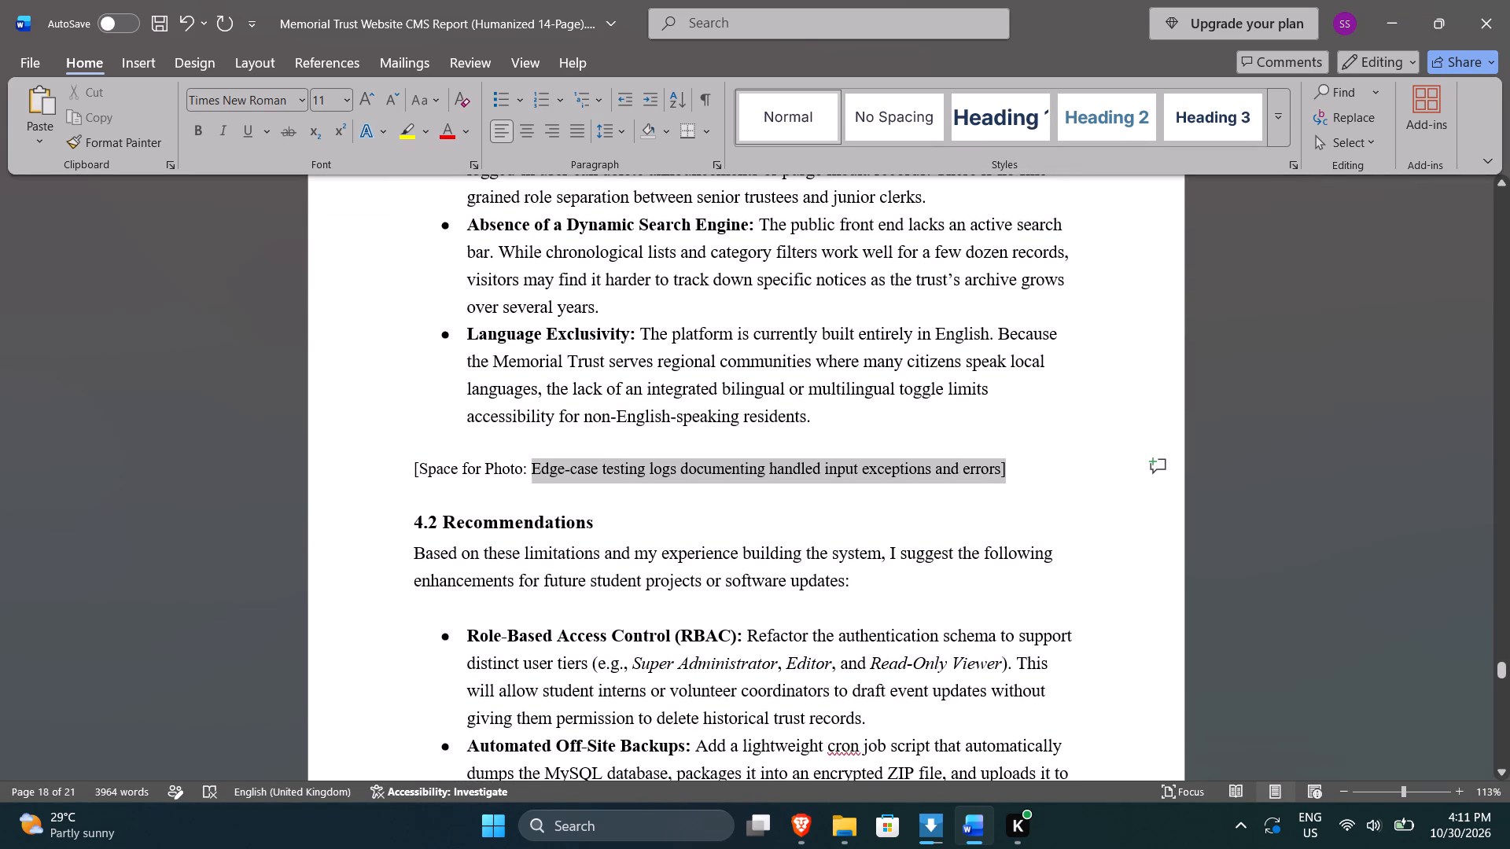
pyautogui.moveTo(470, 474); pyautogui.dragTo(389, 474)
pyautogui.press('BackSpace')
# Check the remaining pages from section 4.2 through the Conclusion and Bibliography for leftover placeholders and layout problems.
pyautogui.scroll(-6, 568, 512)
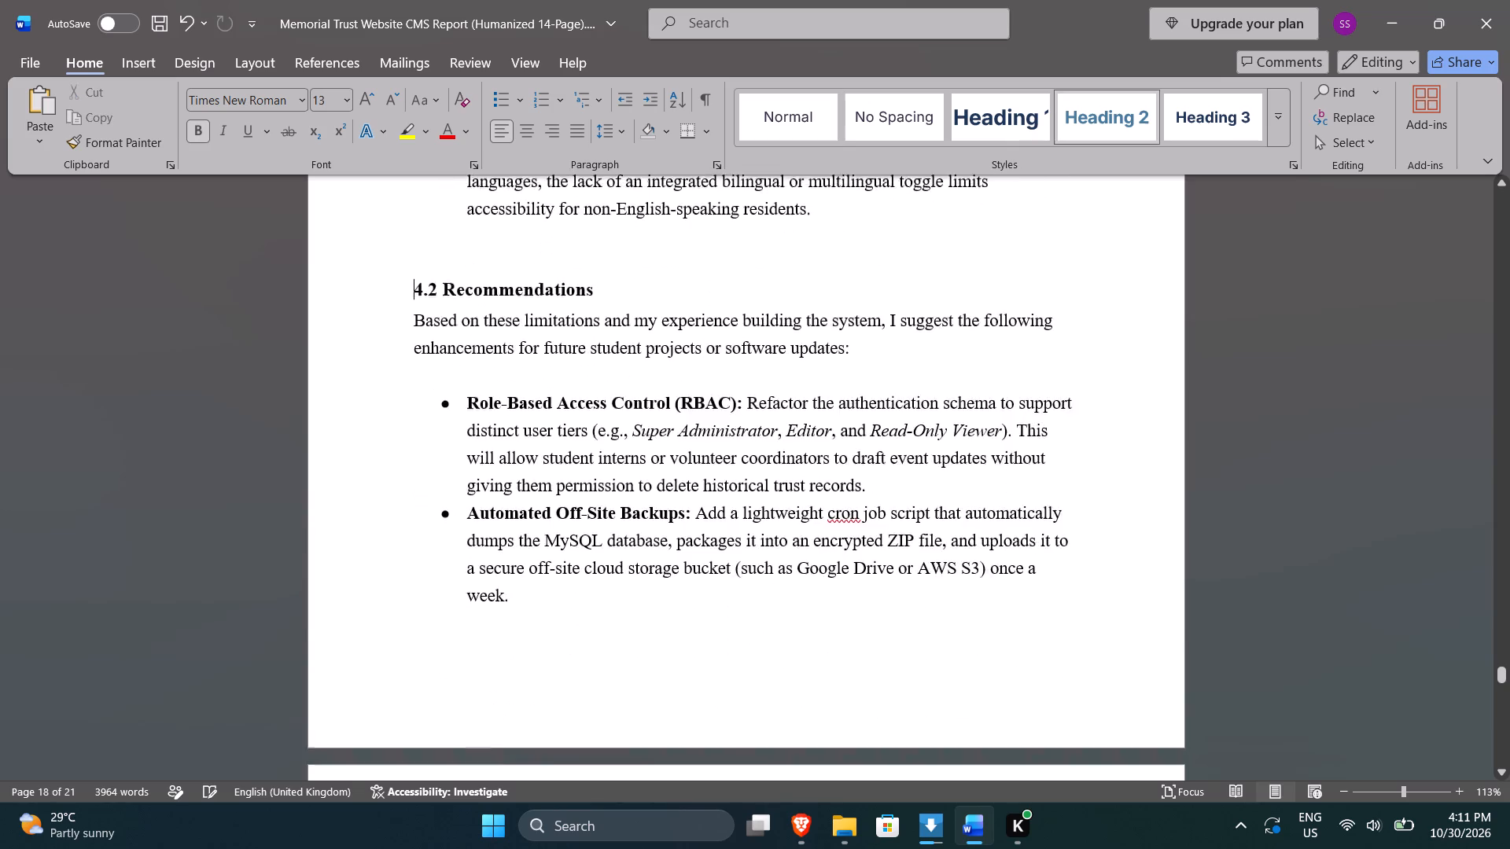
pyautogui.scroll(-8, 588, 510)
pyautogui.scroll(-19, 593, 507)
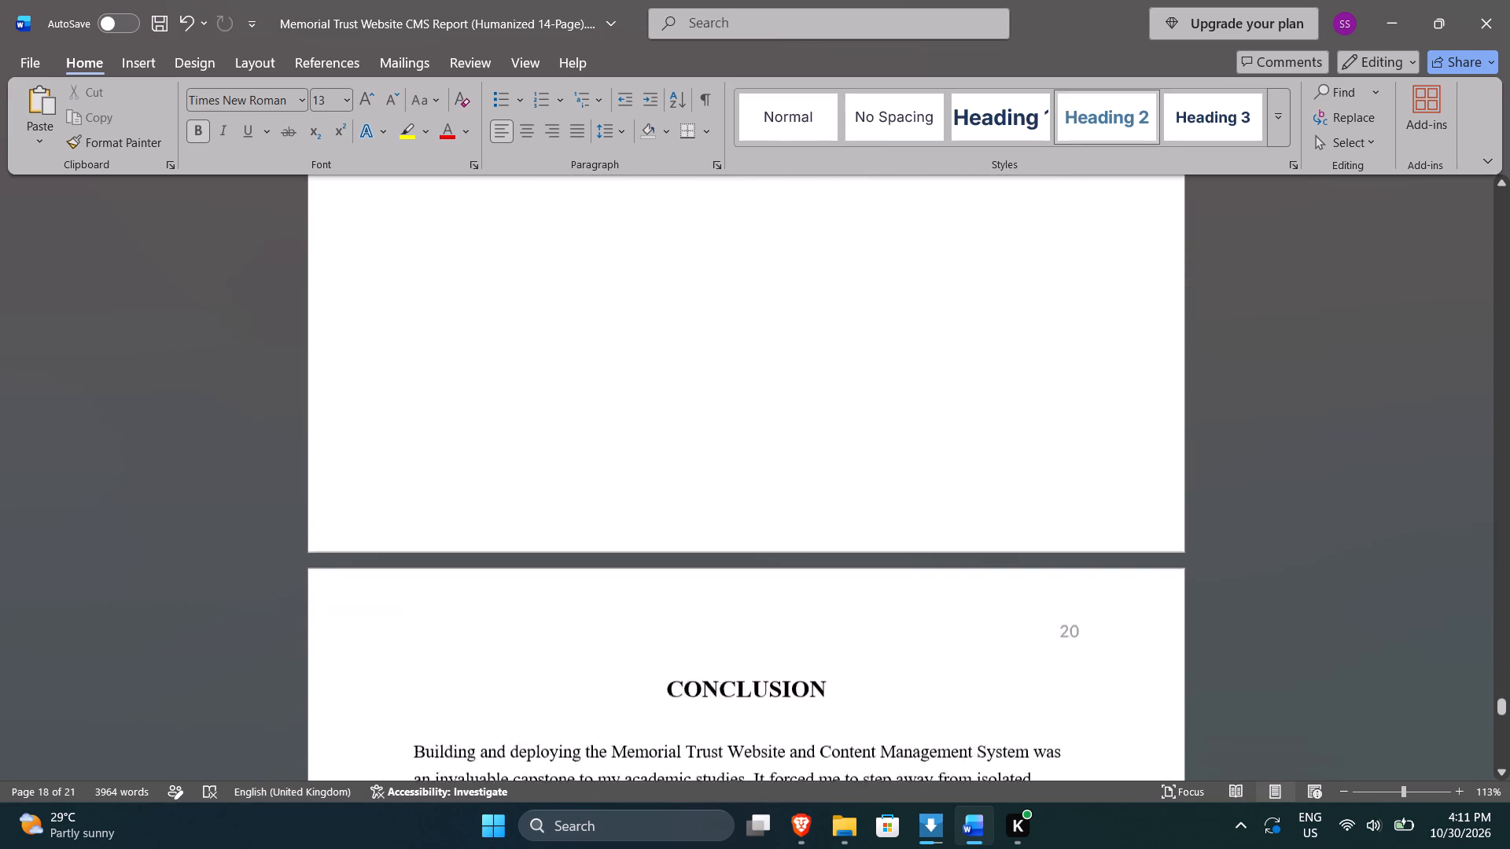
pyautogui.scroll(-2, 573, 589)
pyautogui.scroll(-20, 562, 589)
pyautogui.scroll(-1, 562, 589)
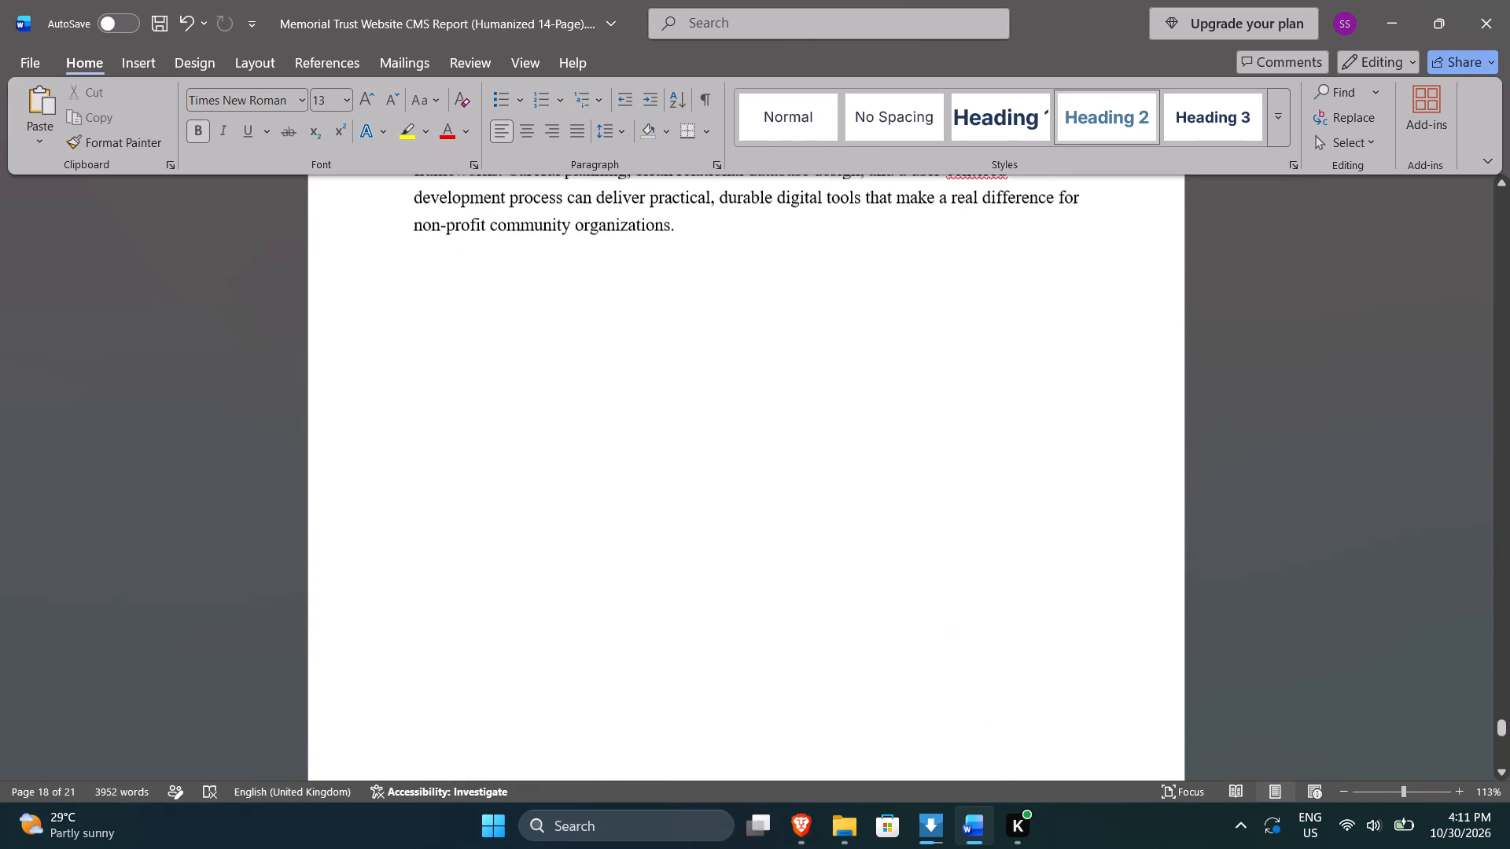
pyautogui.scroll(-14, 560, 585)
pyautogui.keyDown('ctrl'); pyautogui.scroll(-11, 564, 585); pyautogui.keyUp('ctrl')
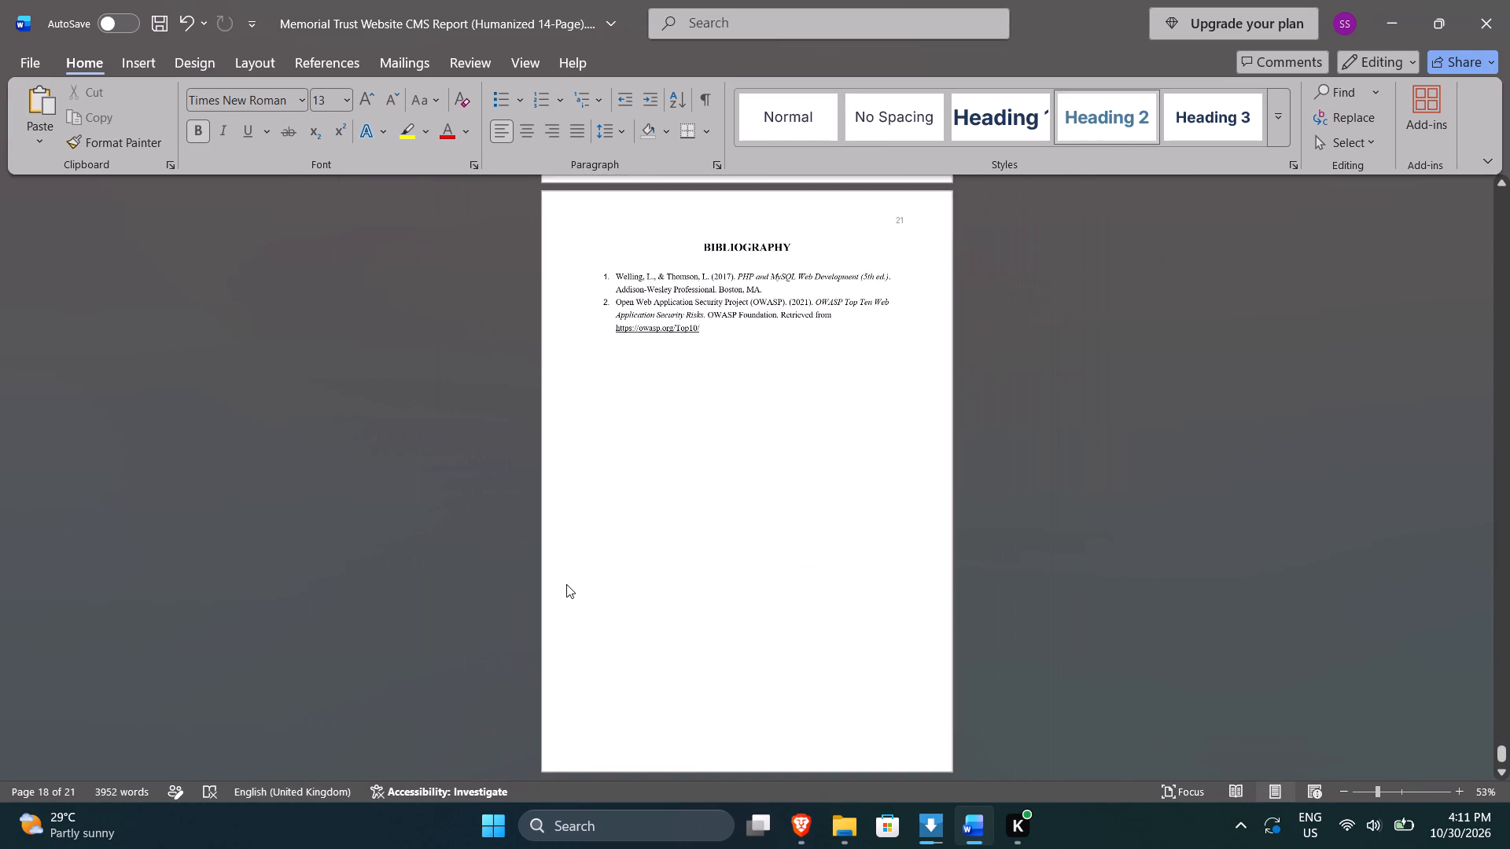
pyautogui.scroll(7, 566, 584)
# Review the report from the certificate page through the table of contents and Introduction to the start of section 2.
pyautogui.moveTo(1508, 733); pyautogui.dragTo(1504, 155)
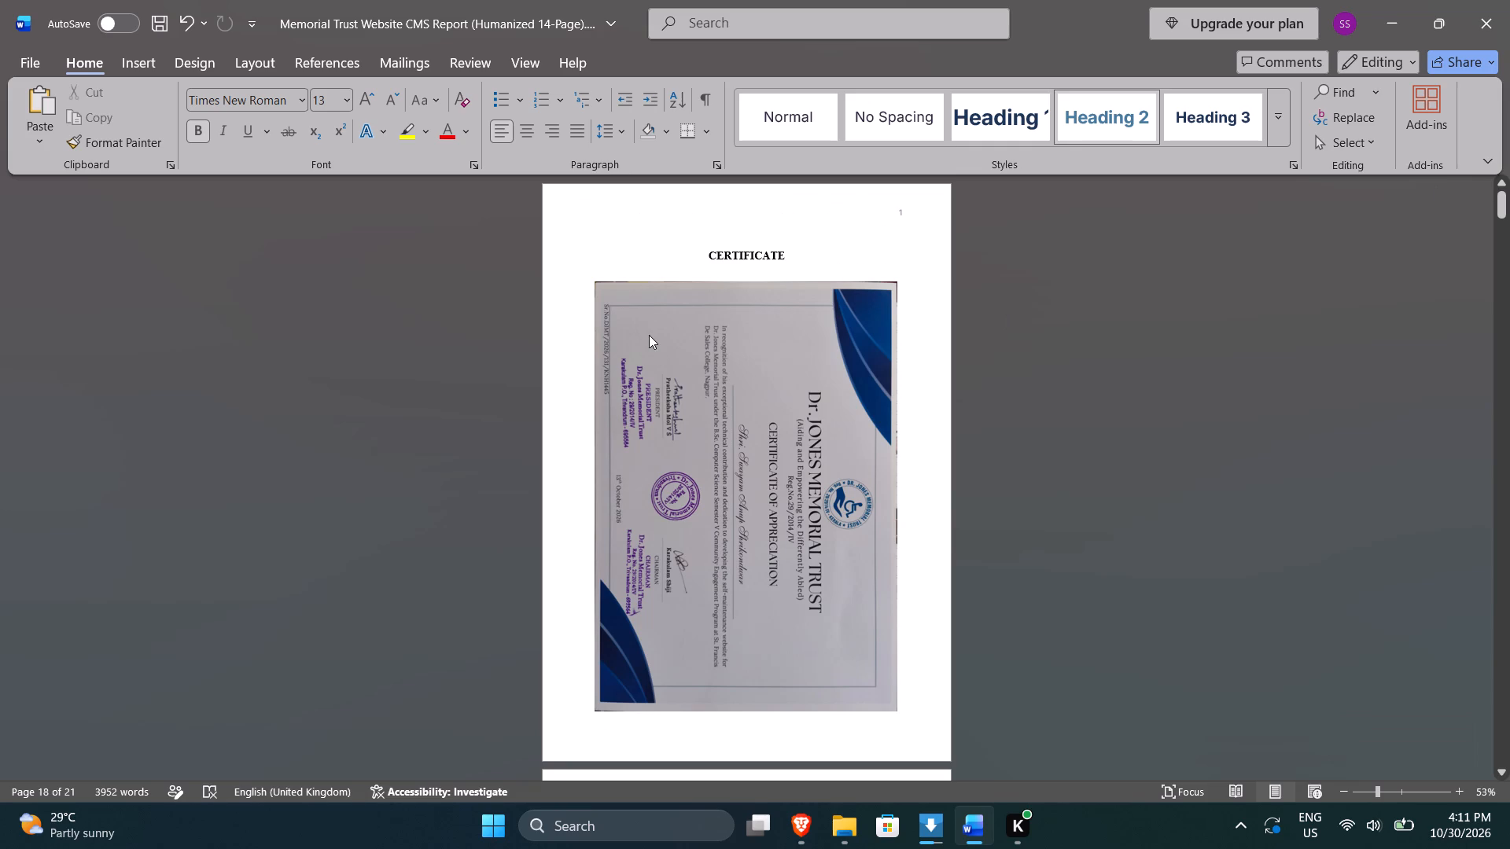
pyautogui.scroll(-20, 743, 413)
pyautogui.scroll(-11, 743, 413)
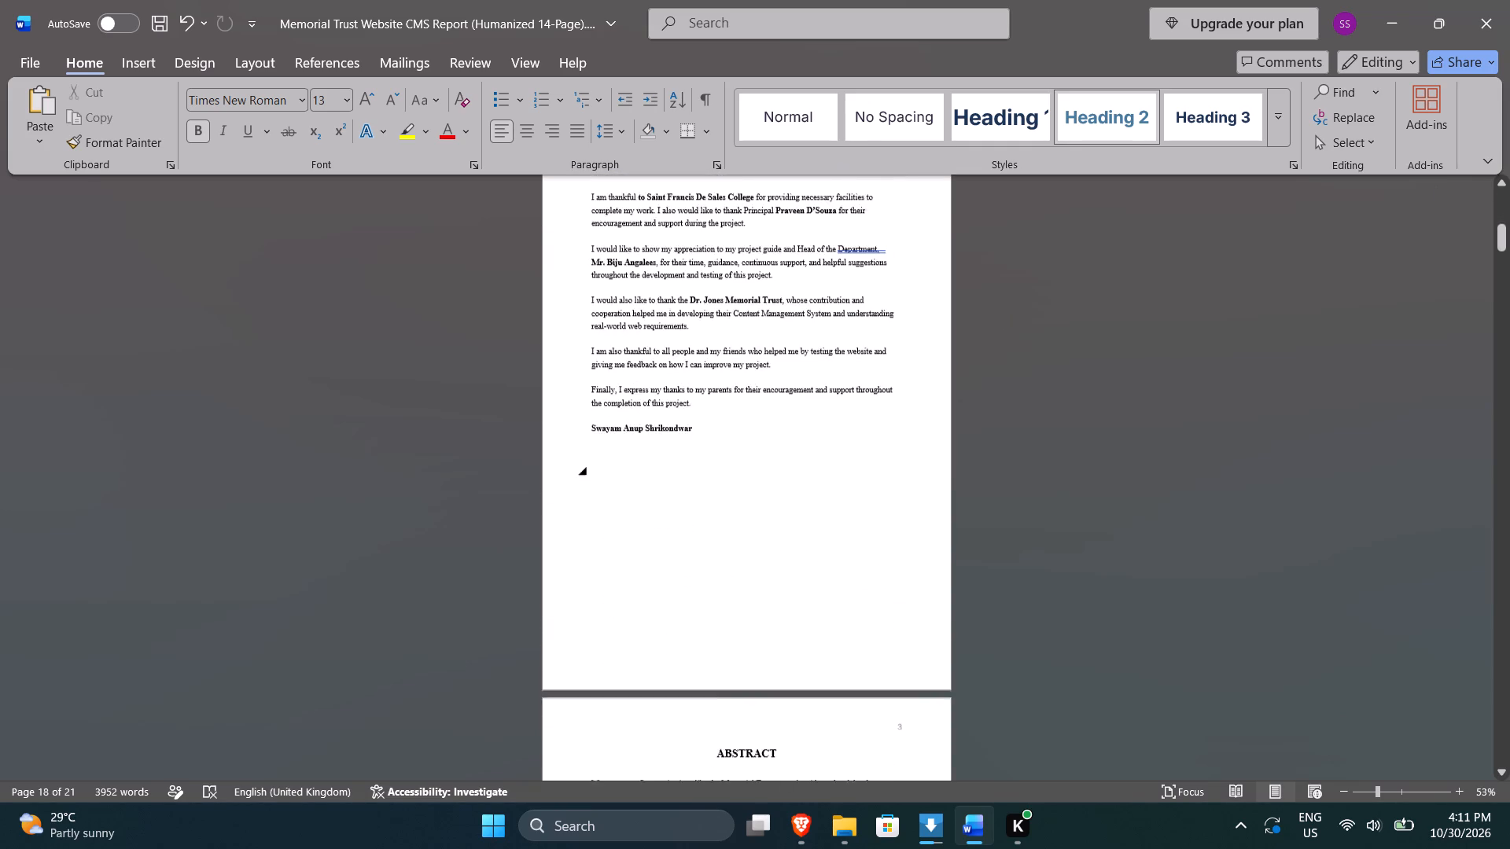
pyautogui.scroll(-18, 752, 430)
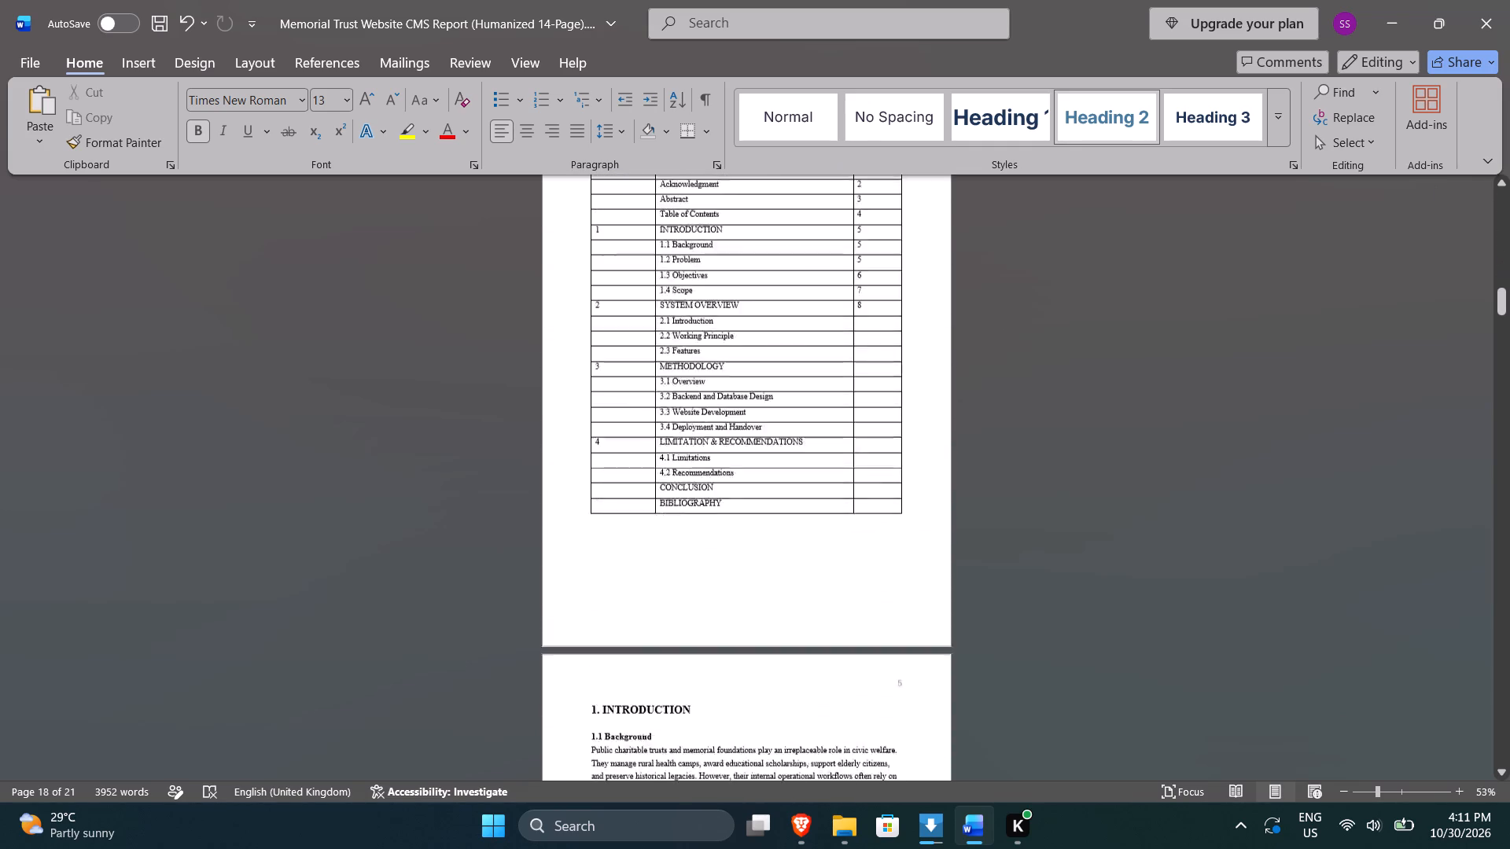
pyautogui.scroll(-5, 768, 421)
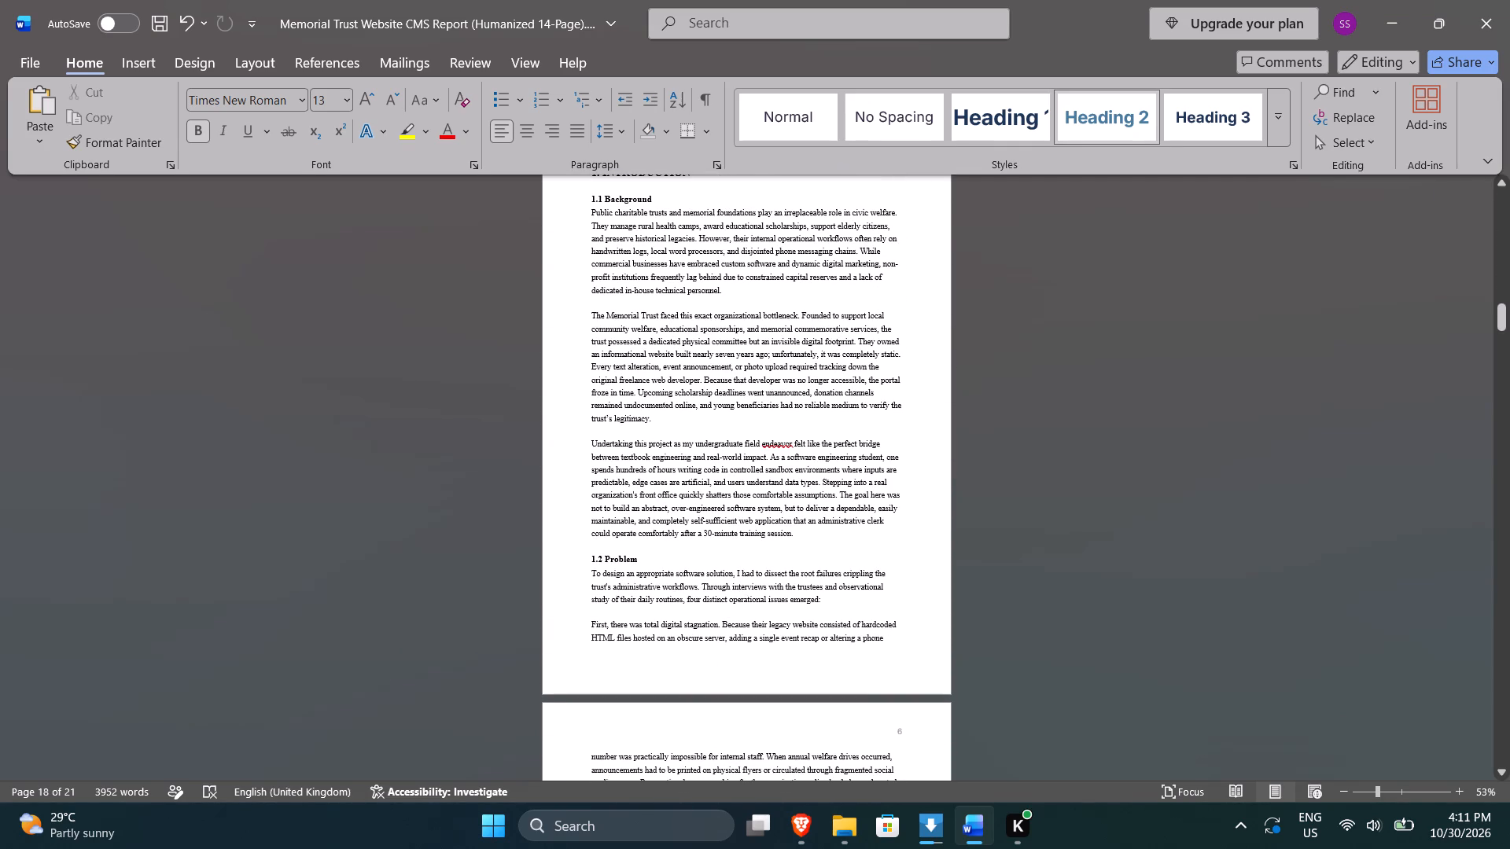
pyautogui.keyDown('ctrl'); pyautogui.scroll(4, 793, 422); pyautogui.keyUp('ctrl')
pyautogui.scroll(-12, 793, 422)
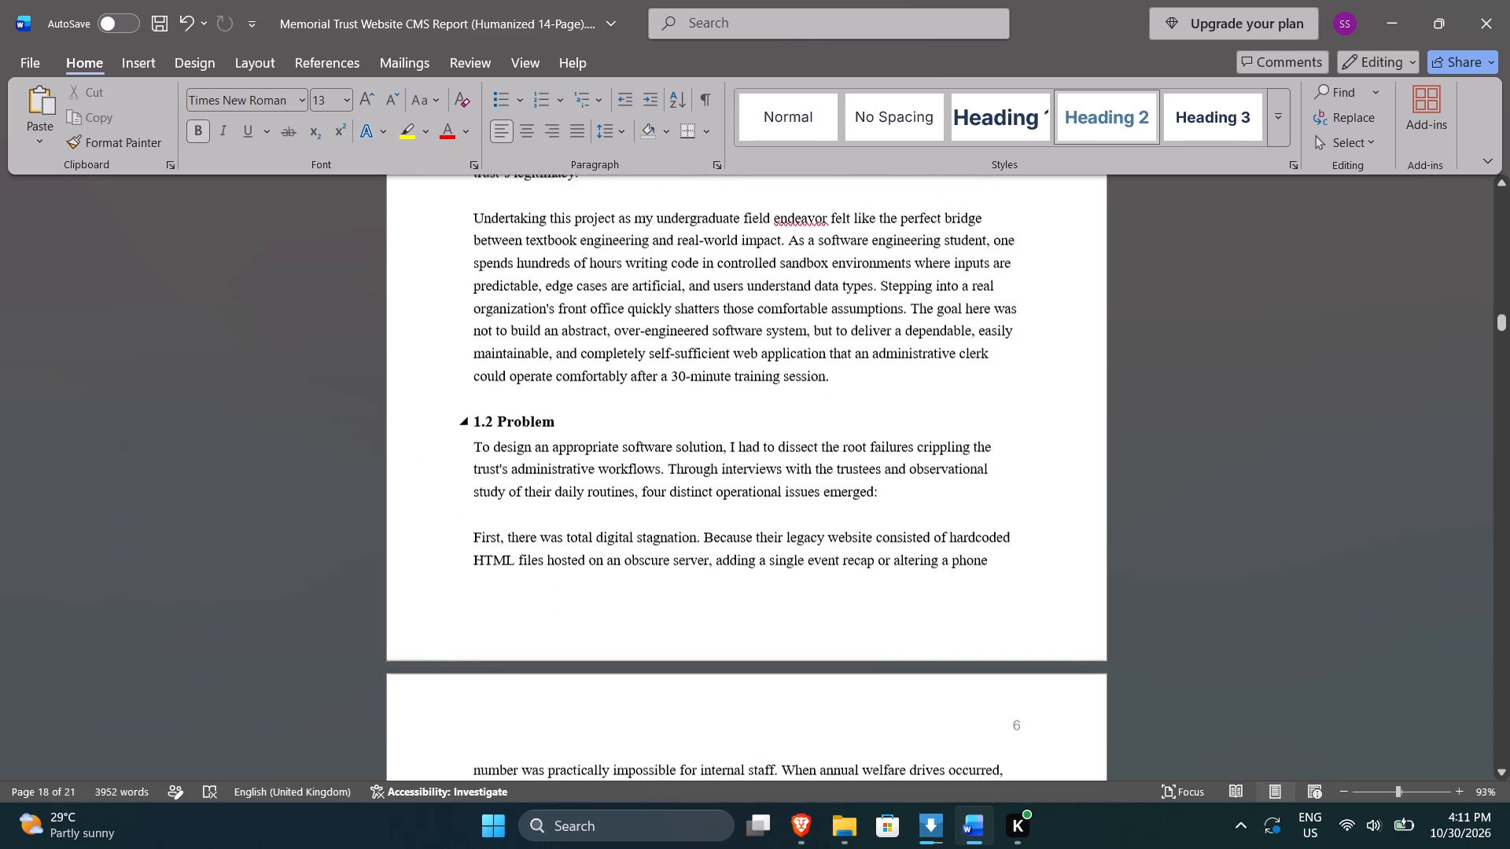
pyautogui.scroll(-13, 793, 423)
pyautogui.scroll(-13, 794, 422)
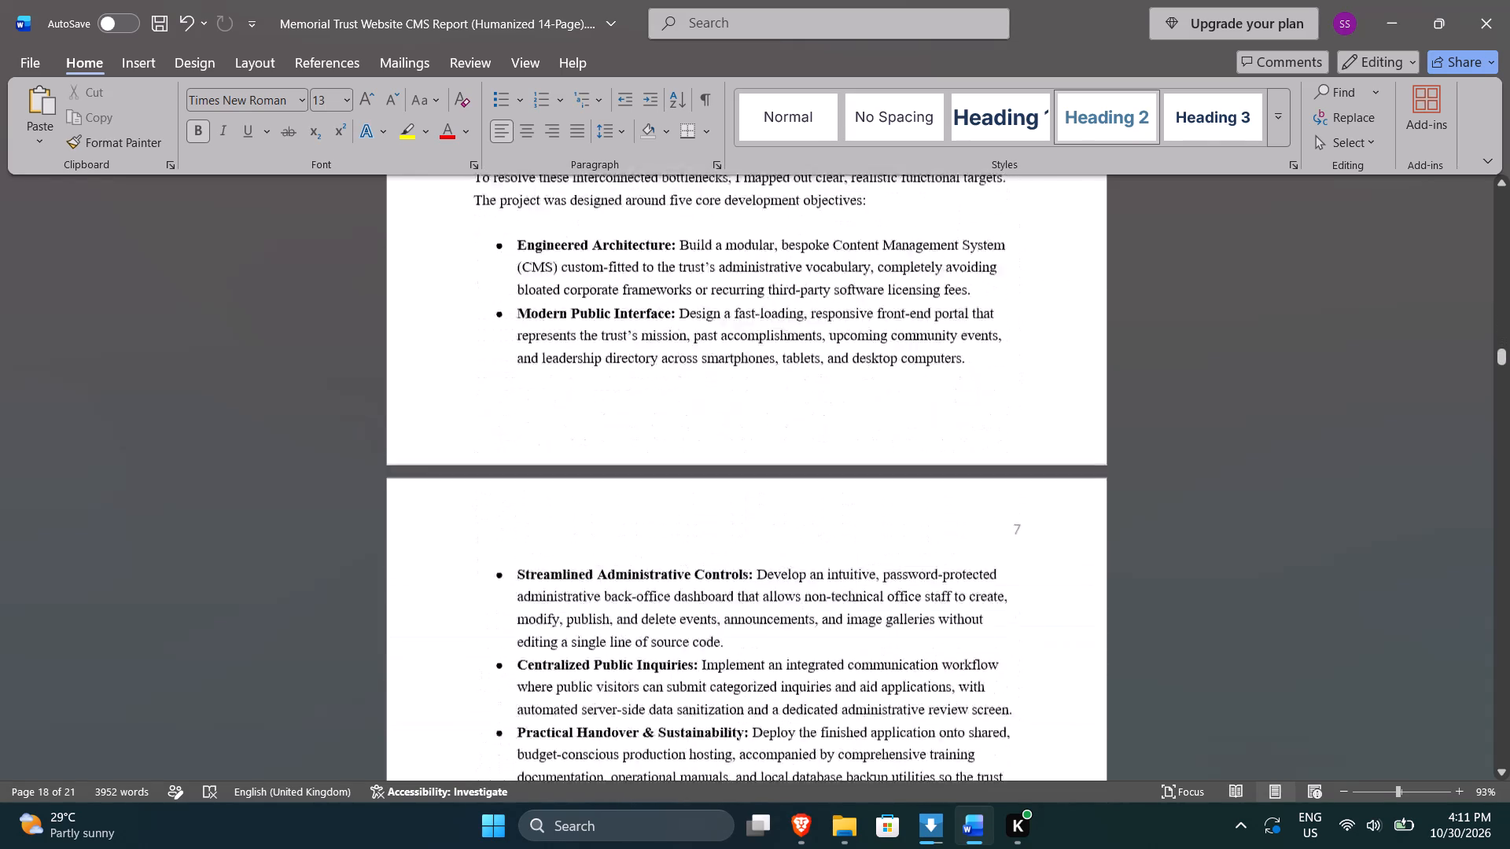
pyautogui.scroll(-20, 799, 419)
pyautogui.scroll(-8, 799, 419)
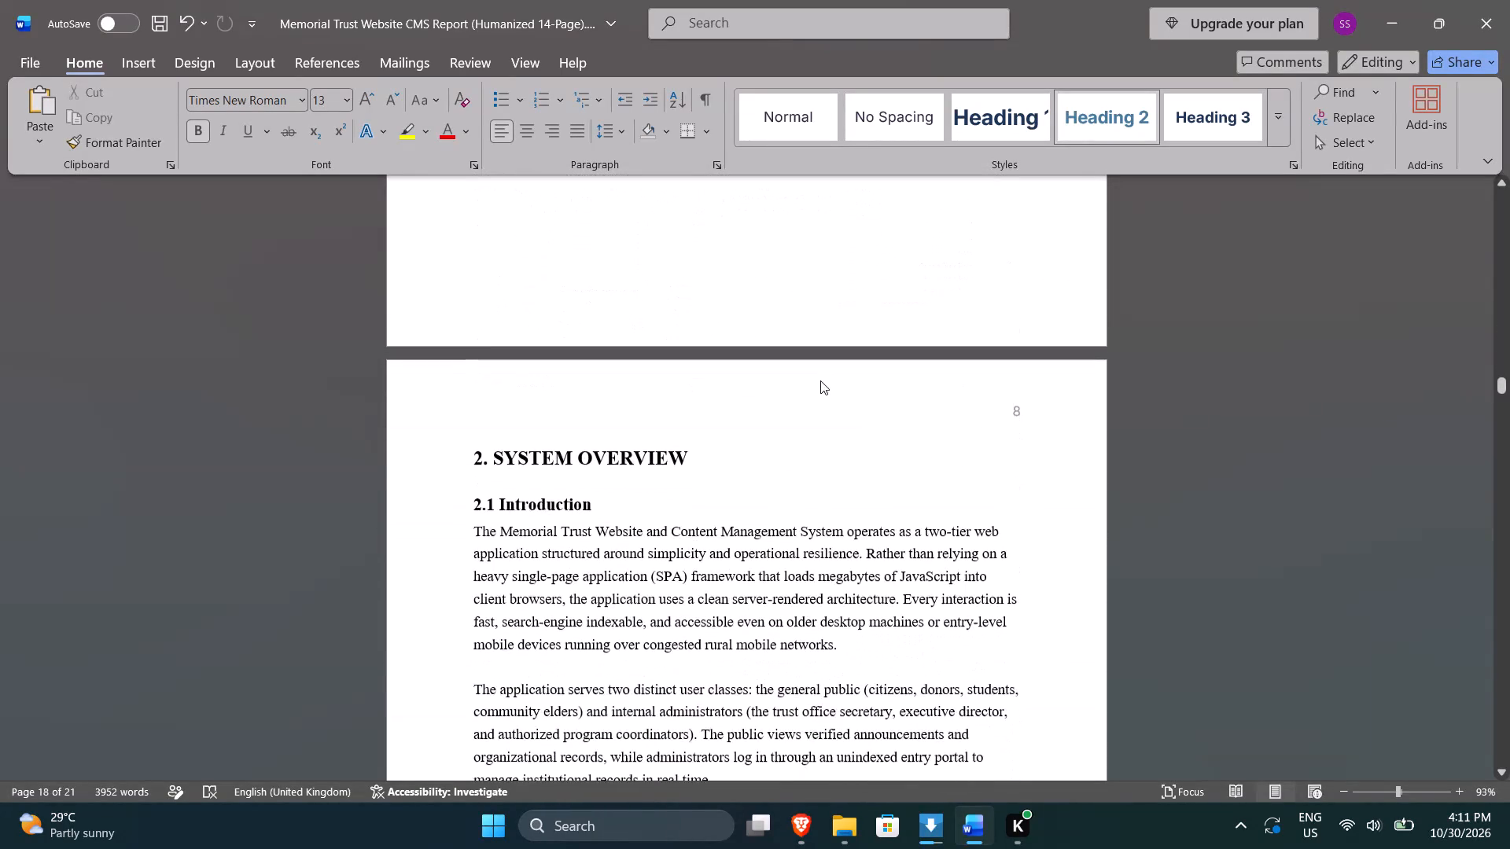
# Delete the photo placeholder about the high-level architectural flowchart above "2.3 Features" on page 9.
pyautogui.scroll(-12, 819, 378)
pyautogui.scroll(-11, 816, 387)
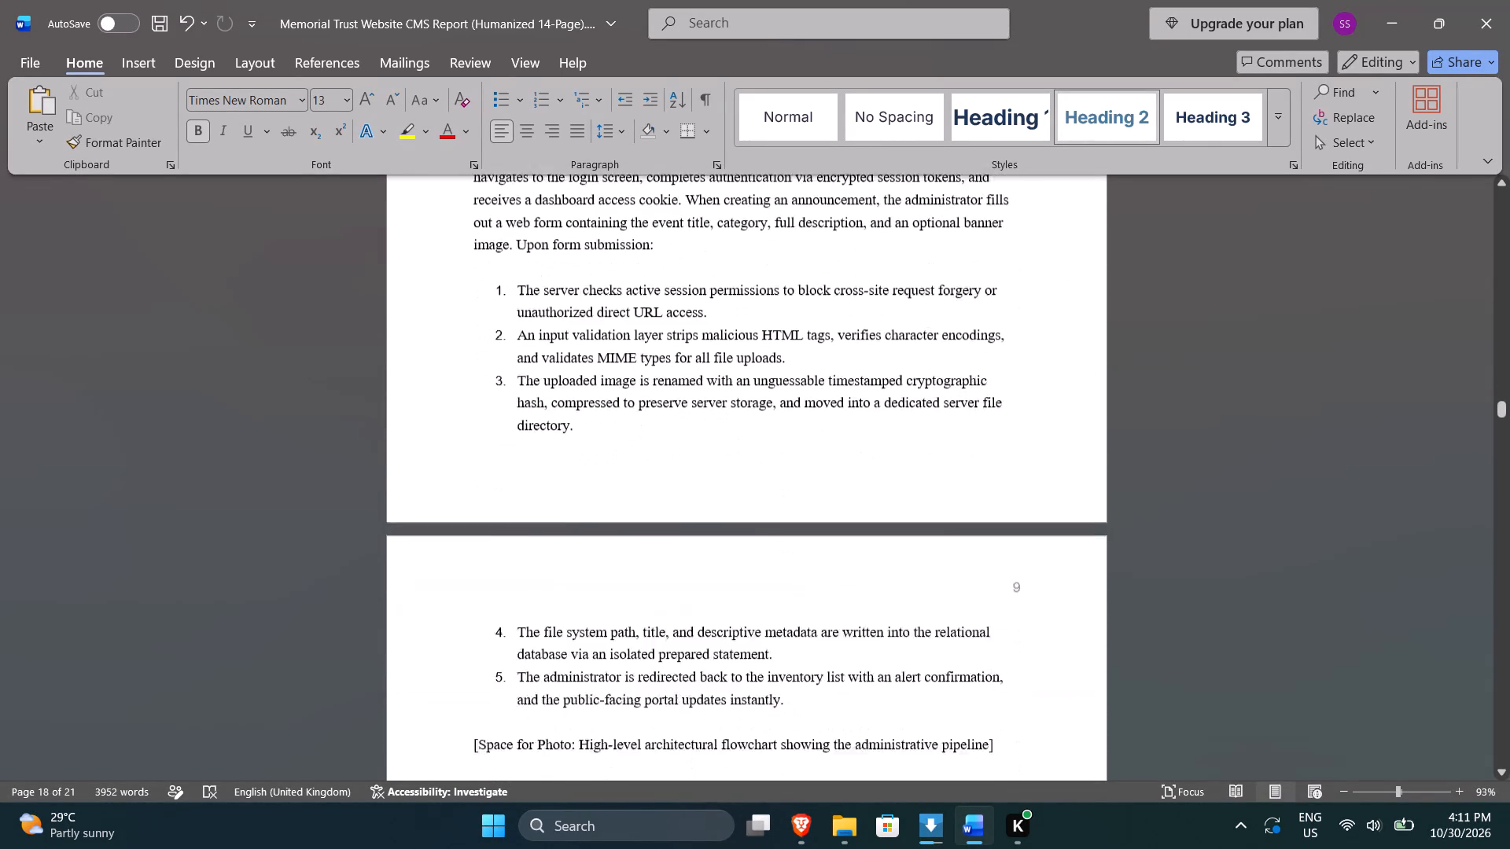
pyautogui.scroll(-6, 806, 394)
pyautogui.moveTo(995, 366); pyautogui.dragTo(512, 366)
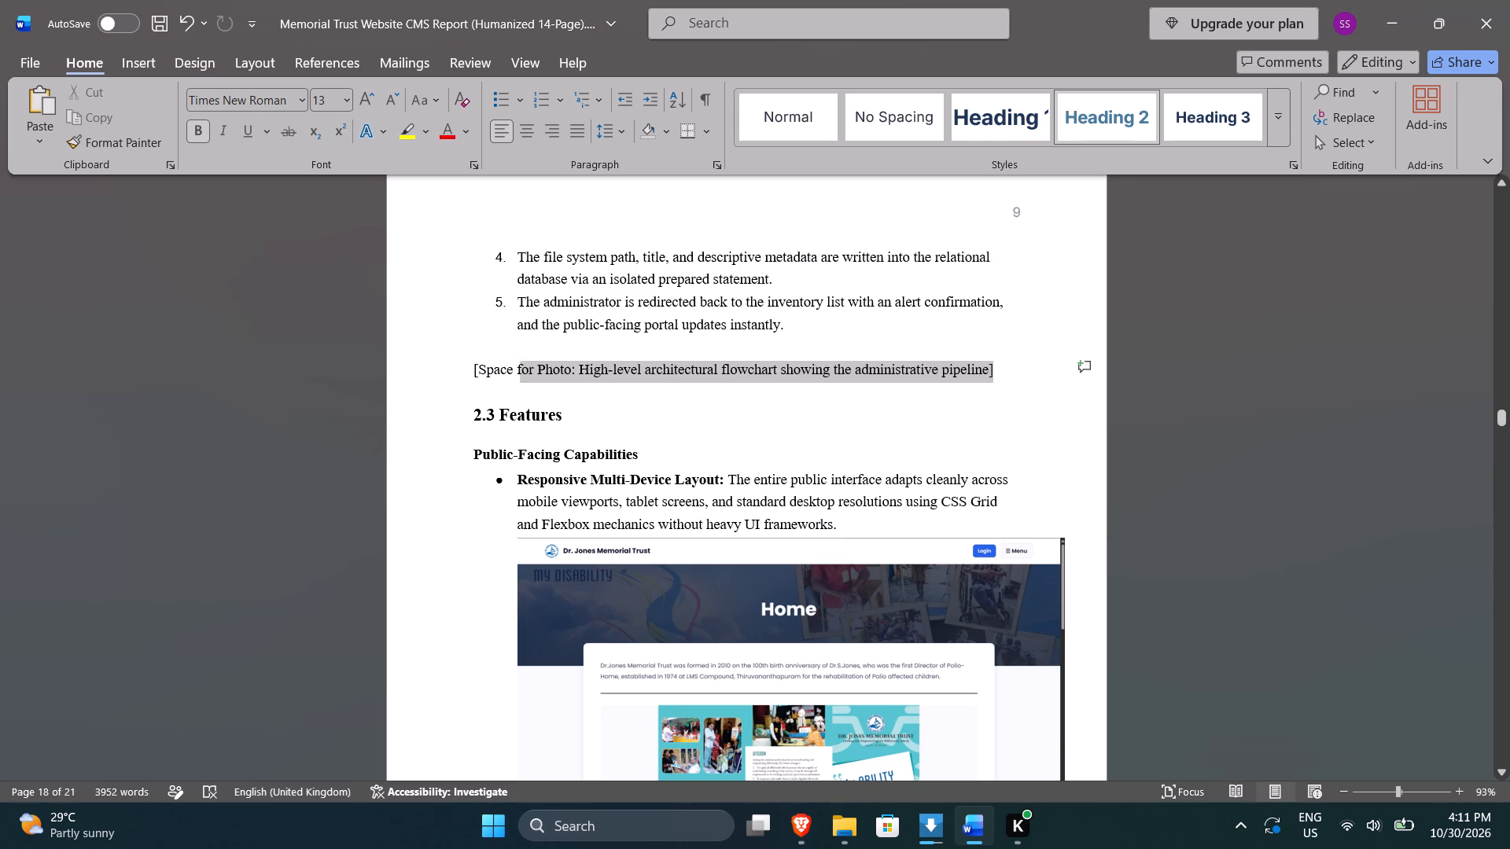
pyautogui.moveTo(512, 366); pyautogui.dragTo(464, 367)
pyautogui.press('BackSpace')
# Move the Manage Pages screenshot slightly lower on page 11, leaving a gap beneath the Site Appearance screenshot.
pyautogui.scroll(-12, 539, 413)
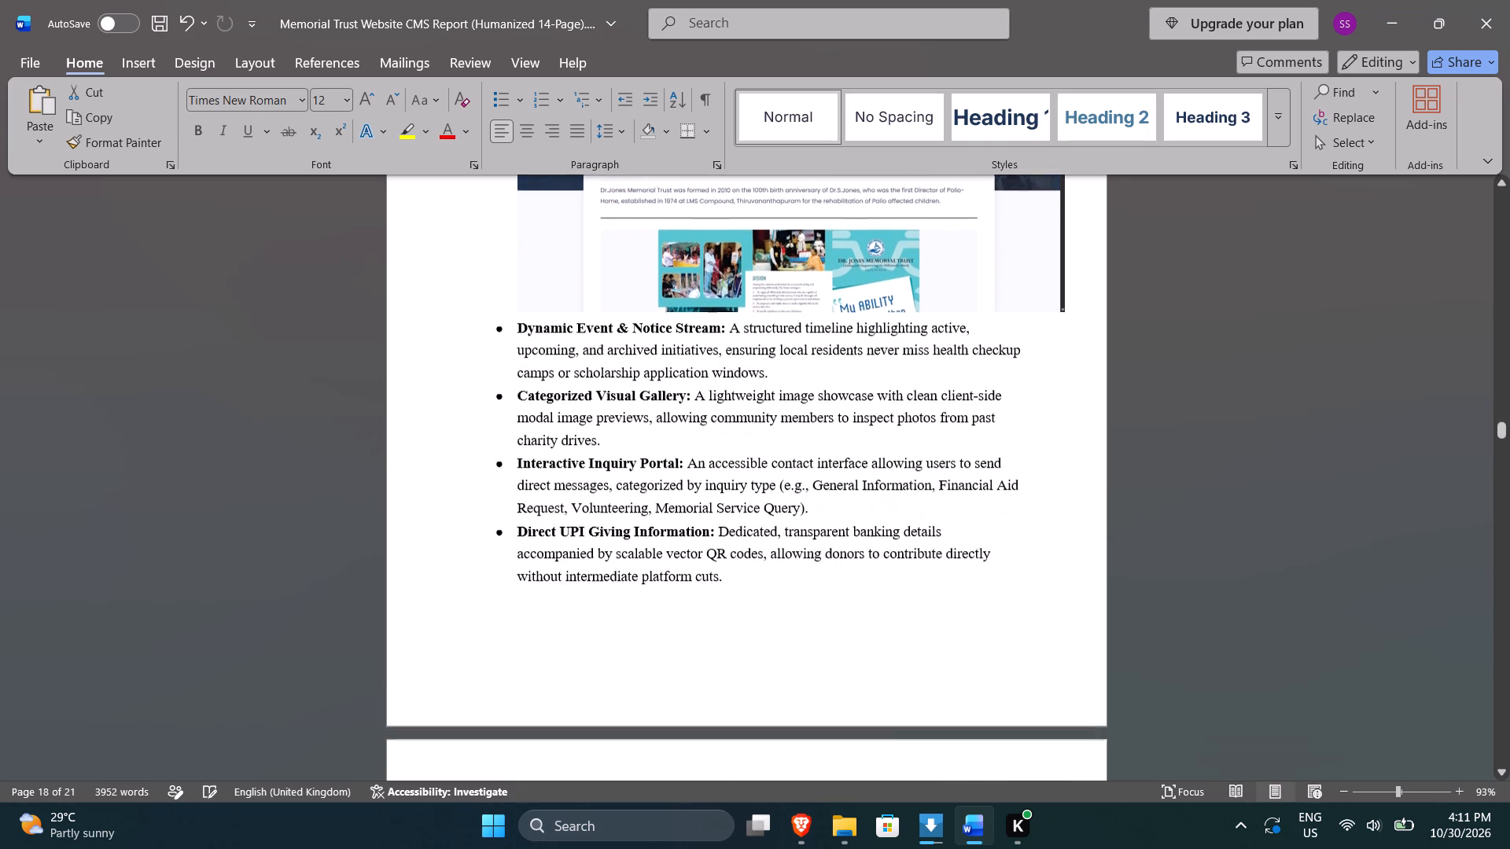
pyautogui.scroll(-17, 669, 447)
pyautogui.scroll(-10, 669, 447)
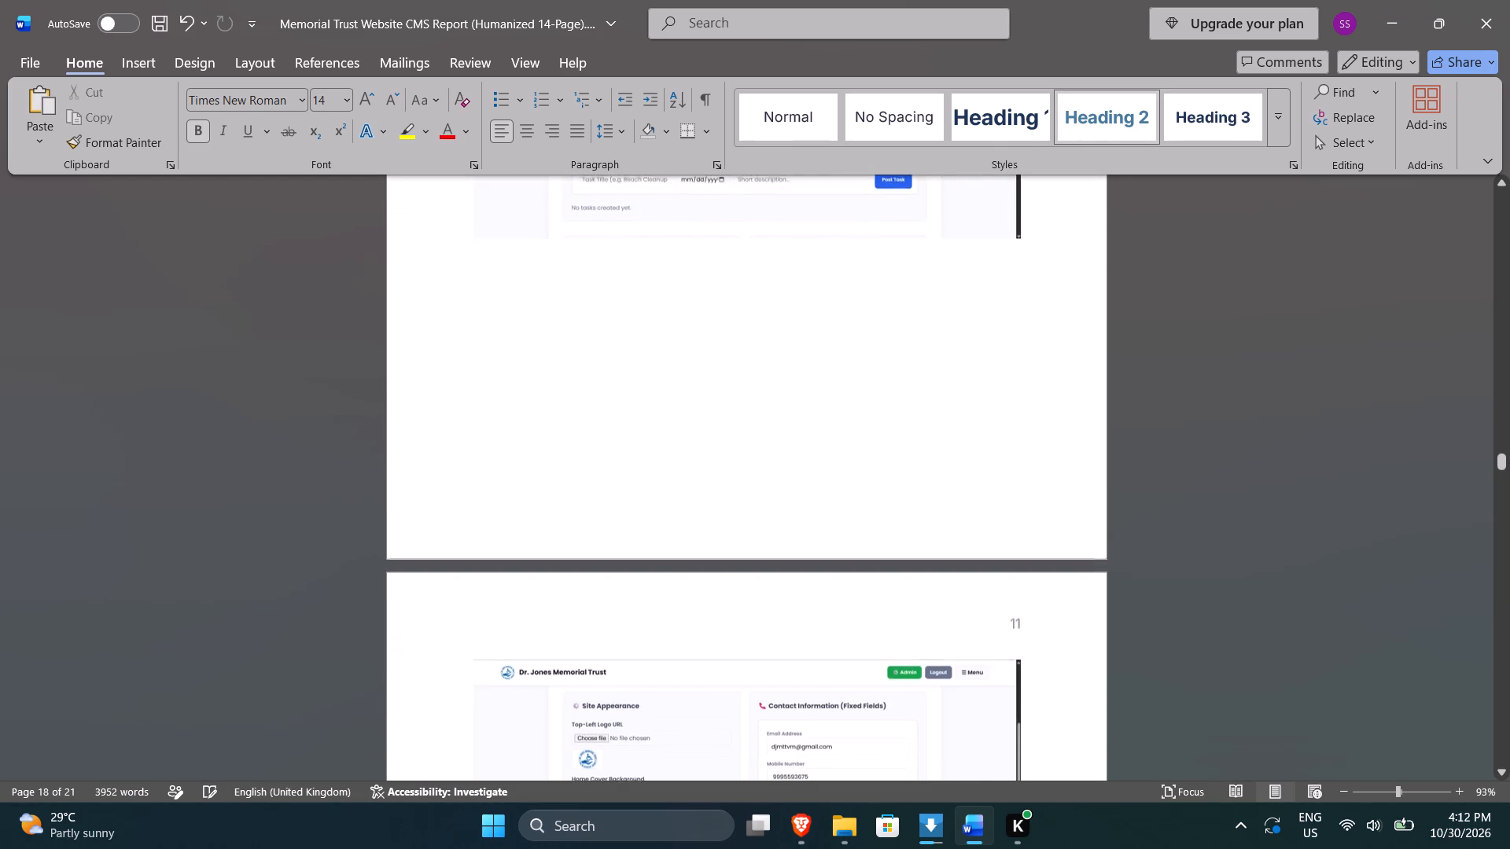
pyautogui.scroll(-20, 669, 447)
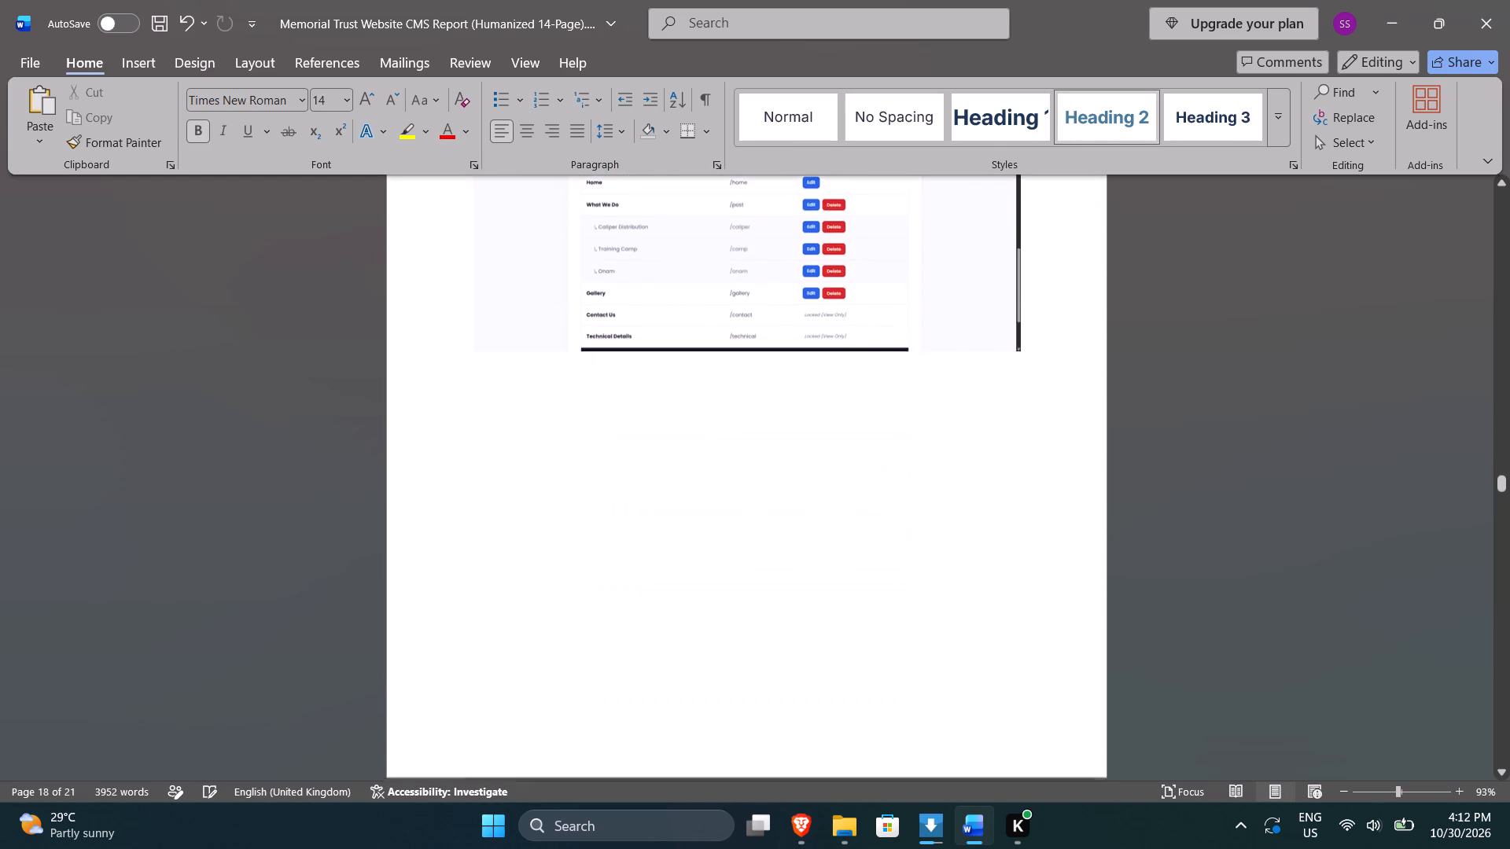
pyautogui.scroll(3, 685, 478)
pyautogui.moveTo(677, 340); pyautogui.dragTo(683, 389)
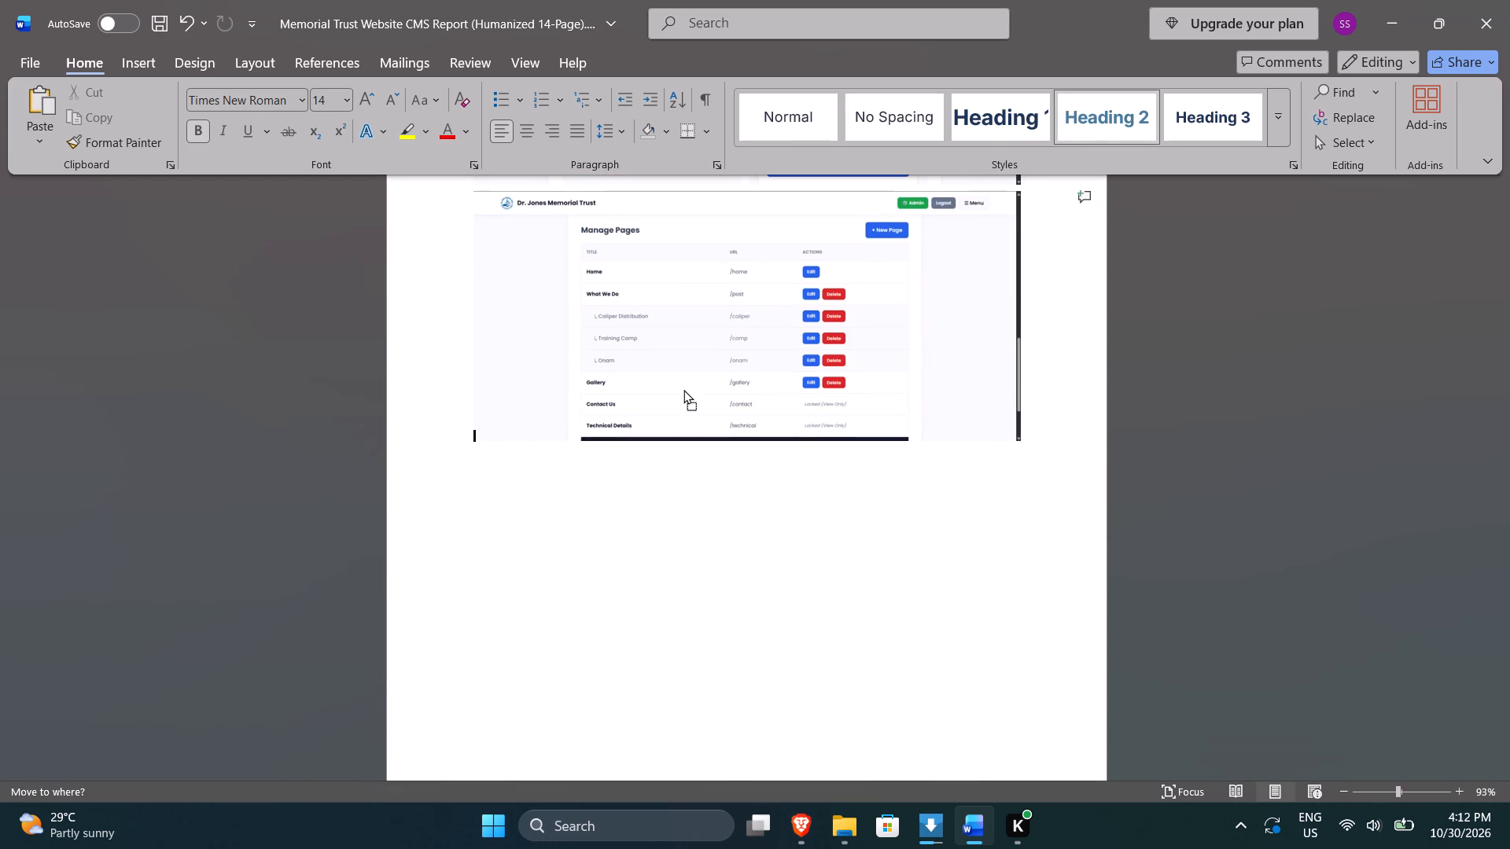
pyautogui.moveTo(683, 389); pyautogui.dragTo(684, 393)
pyautogui.moveTo(684, 386); pyautogui.dragTo(677, 480)
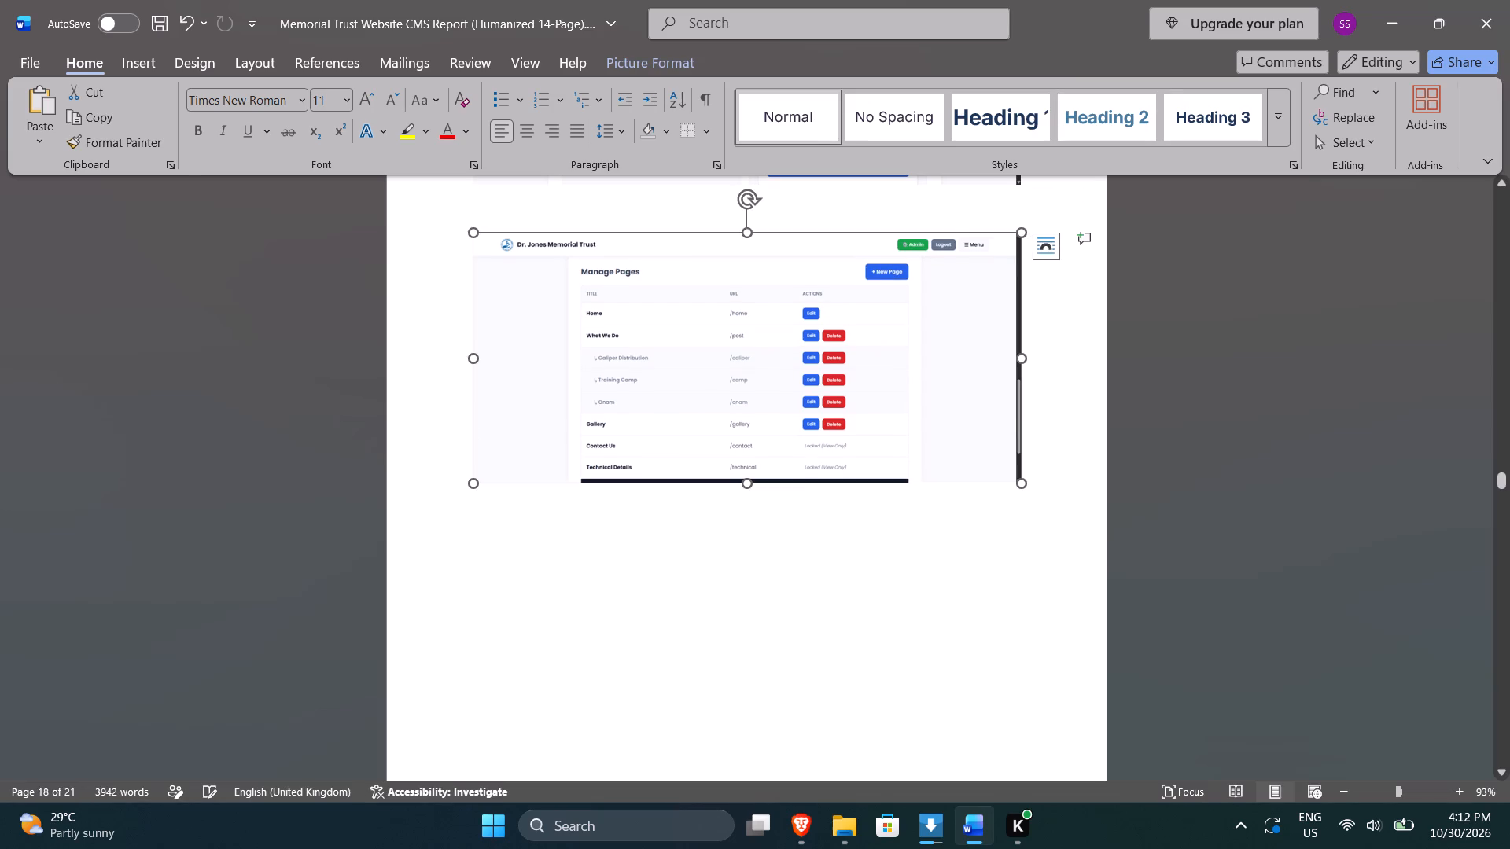
pyautogui.moveTo(700, 389); pyautogui.dragTo(691, 516)
pyautogui.scroll(4, 691, 515)
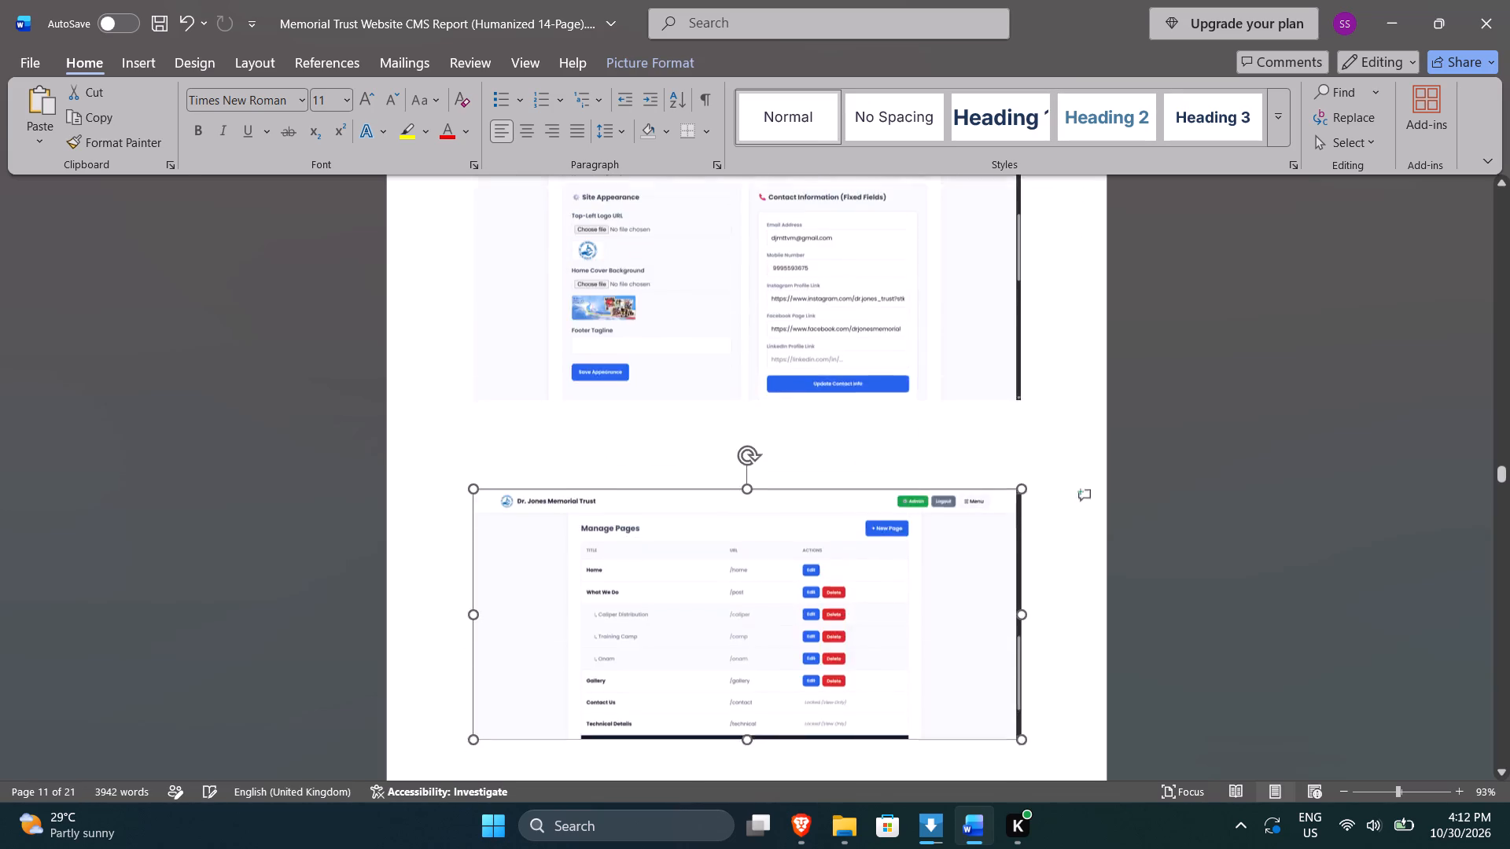
pyautogui.scroll(18, 691, 514)
pyautogui.scroll(-17, 691, 514)
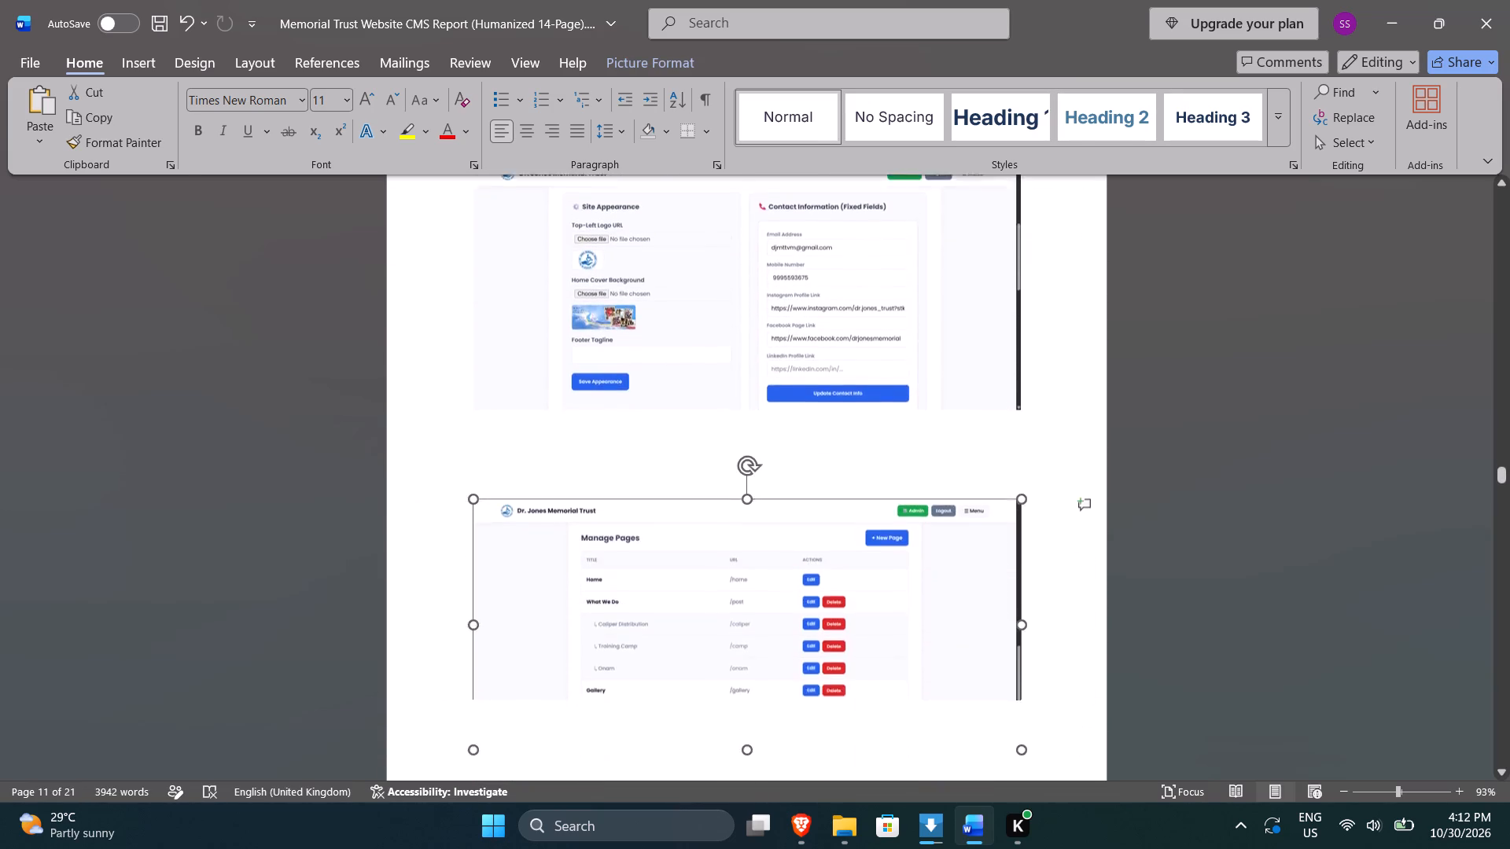
# Delete the photo placeholder about the student working in the field office and its empty line above "3.2 Backend and Database Design".
pyautogui.scroll(-16, 700, 507)
pyautogui.scroll(-7, 704, 502)
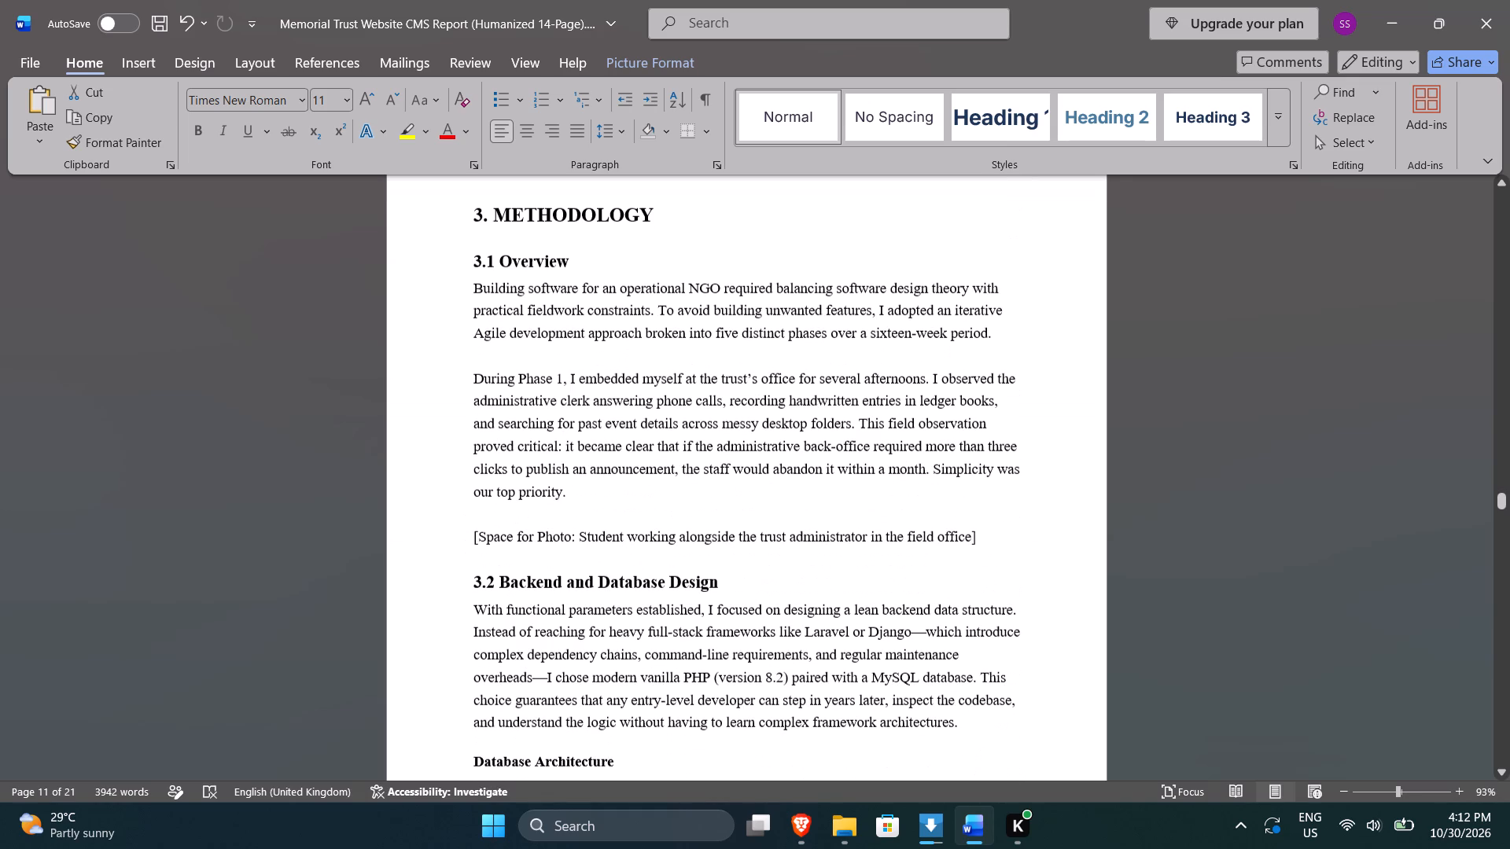
pyautogui.moveTo(991, 533); pyautogui.dragTo(452, 547)
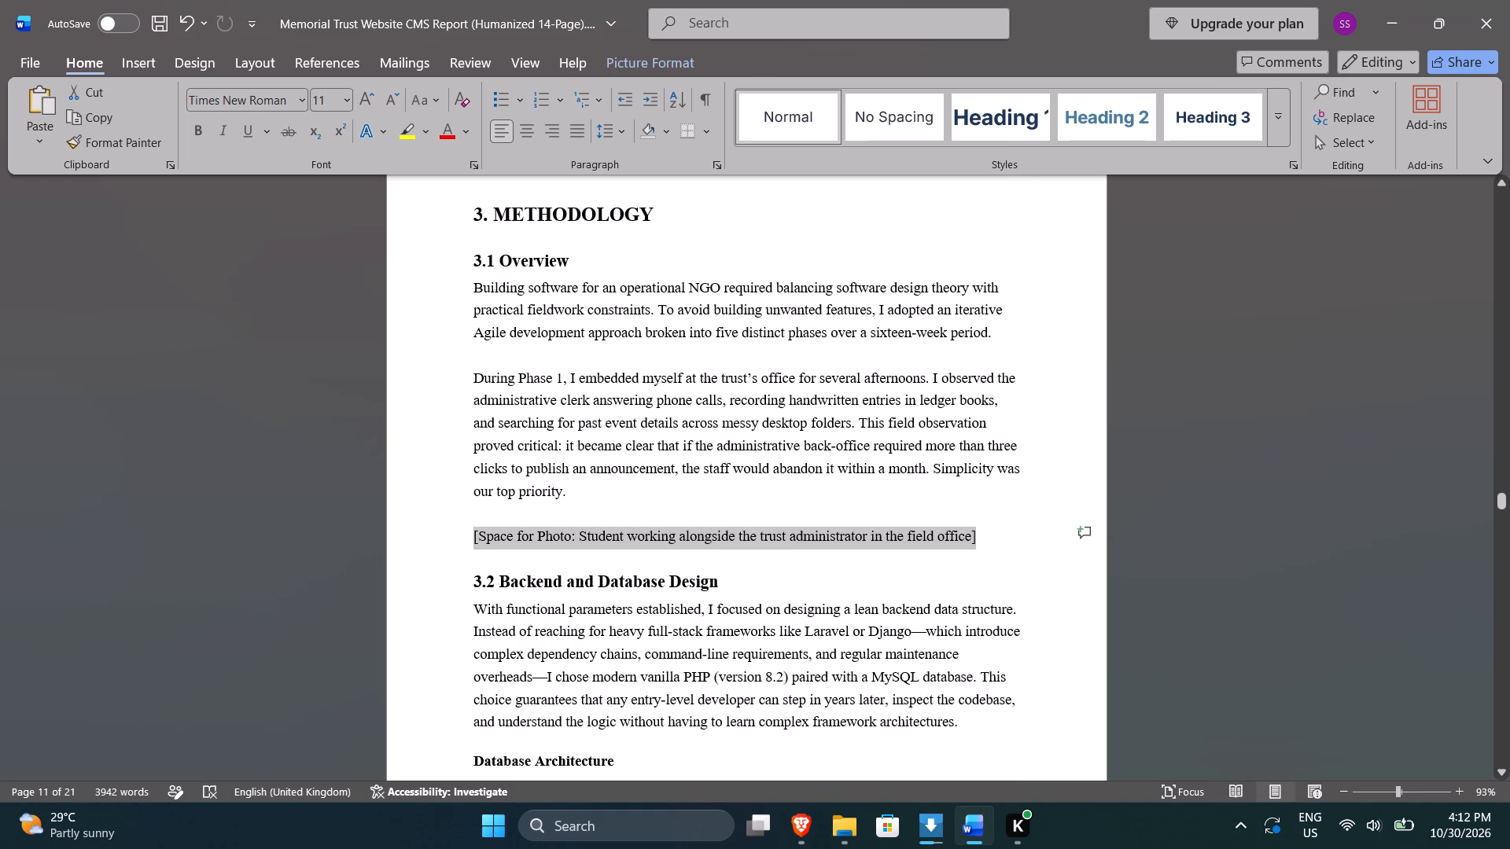
pyautogui.moveTo(452, 547); pyautogui.dragTo(459, 543)
pyautogui.press('BackSpace')
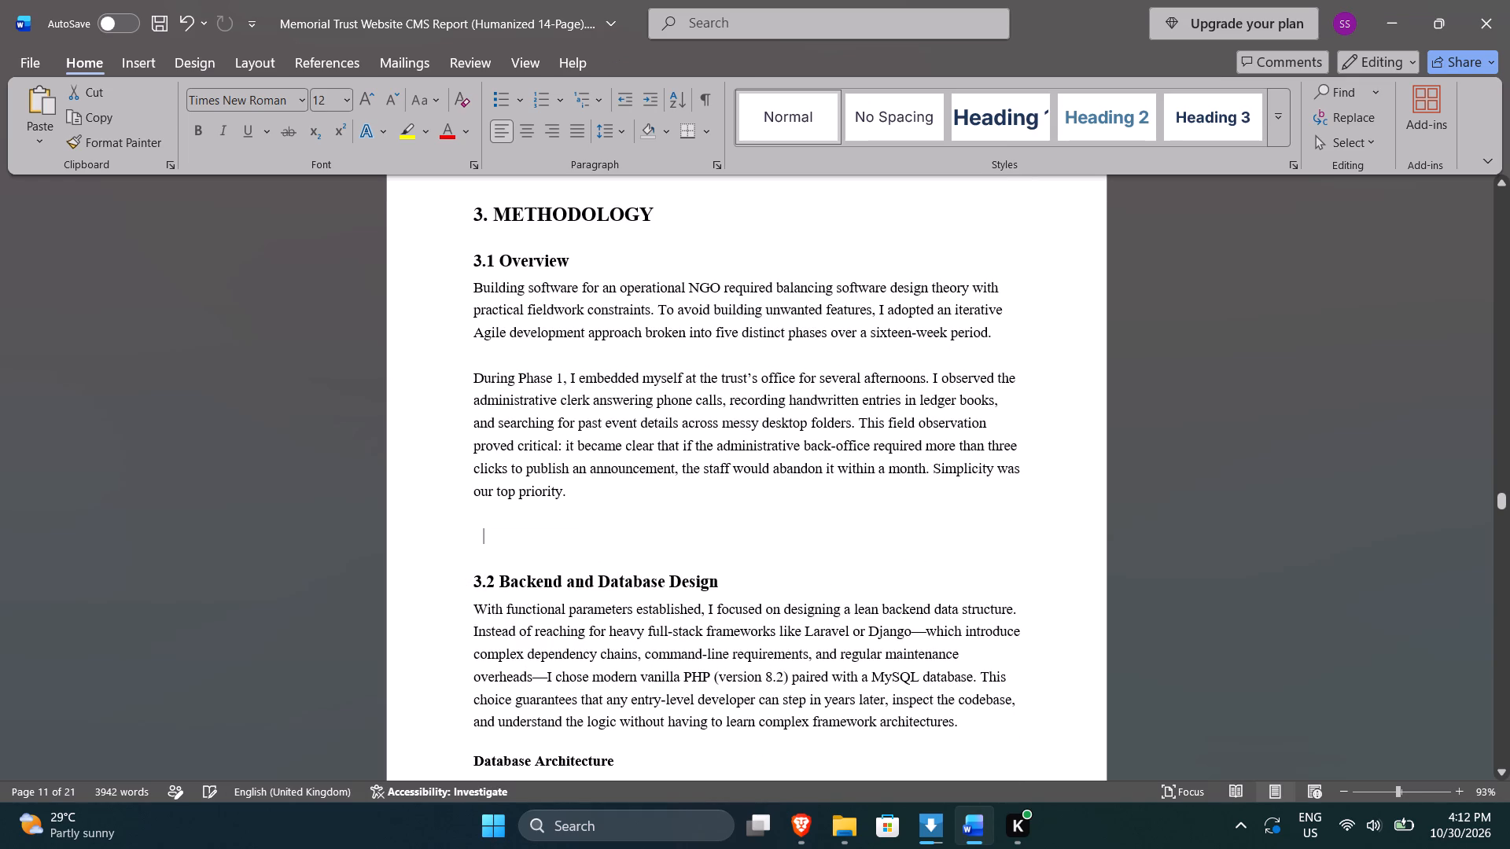
pyautogui.press('BackSpace')
pyautogui.press('BackSpace')
# Review the pages from section 3.2 through section 4.2 for leftover placeholders and layout problems.
pyautogui.scroll(-6, 572, 570)
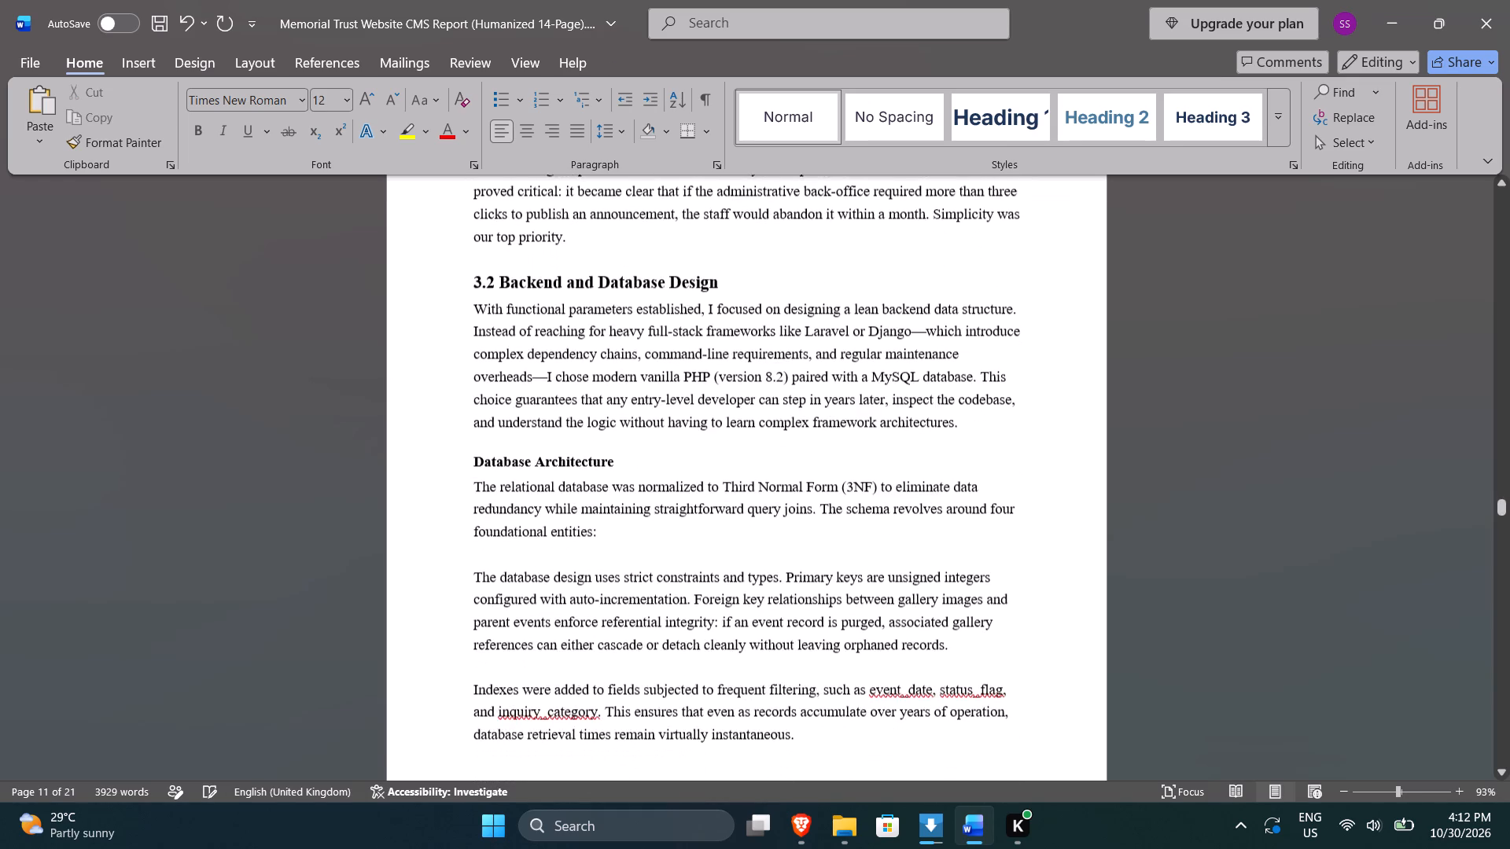
pyautogui.scroll(-20, 630, 582)
pyautogui.scroll(-4, 631, 582)
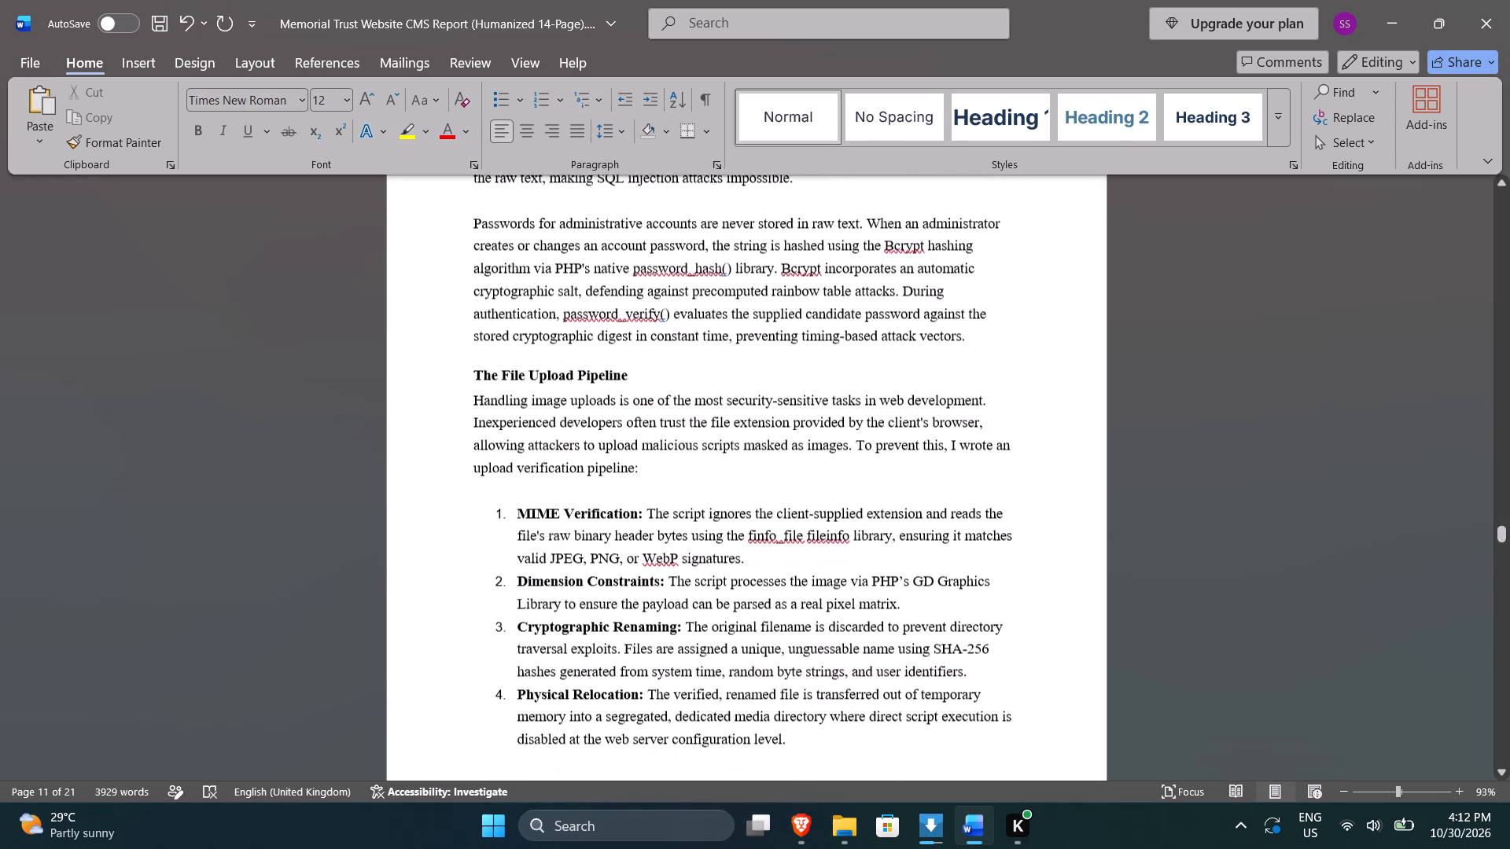
pyautogui.scroll(-16, 631, 582)
pyautogui.scroll(-12, 632, 583)
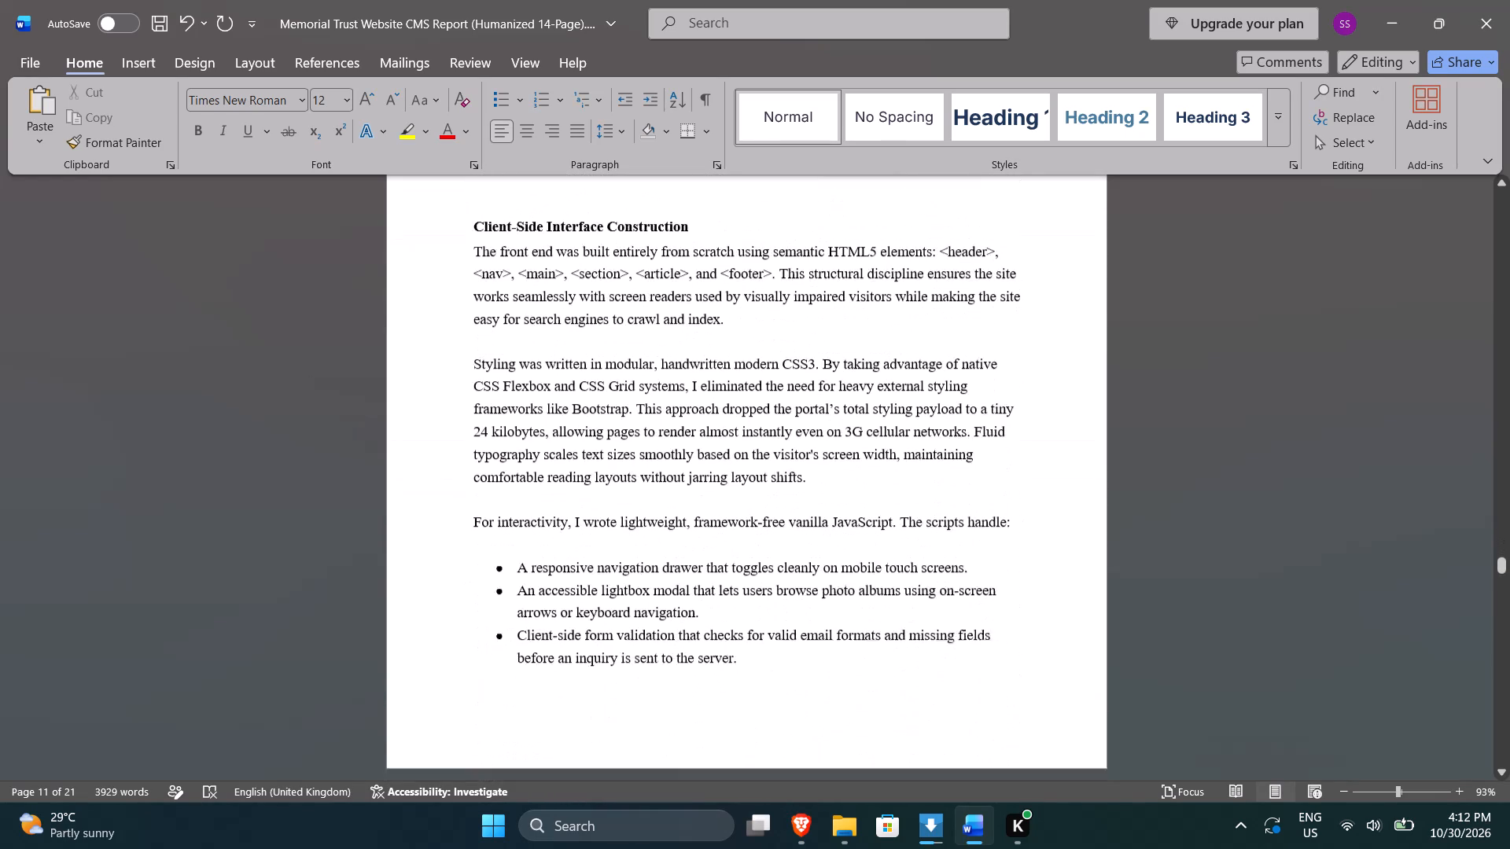
pyautogui.scroll(-12, 632, 583)
pyautogui.scroll(-10, 633, 585)
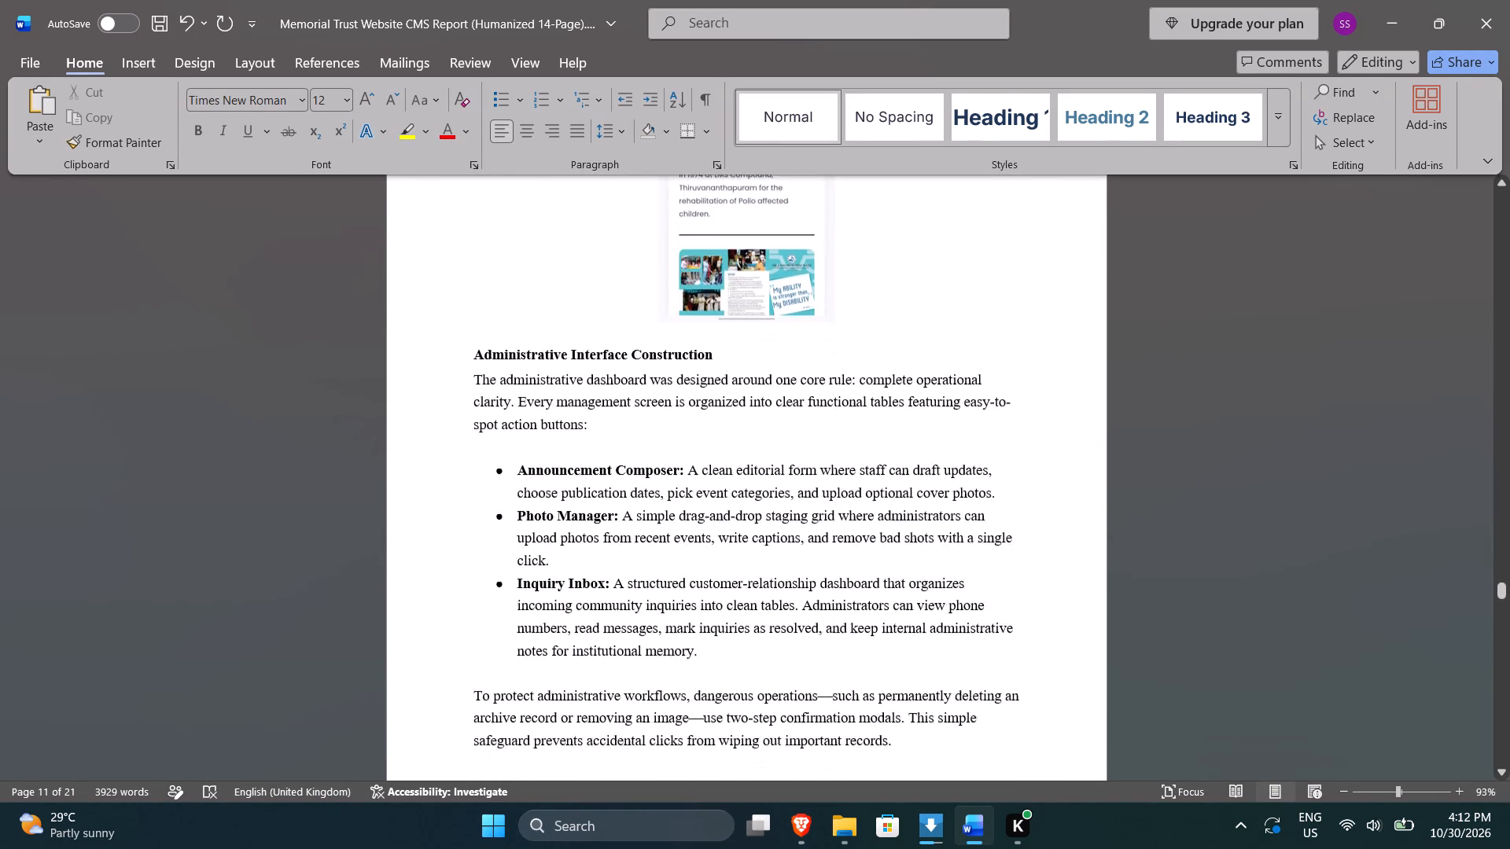
pyautogui.scroll(-17, 633, 585)
pyautogui.scroll(-11, 633, 586)
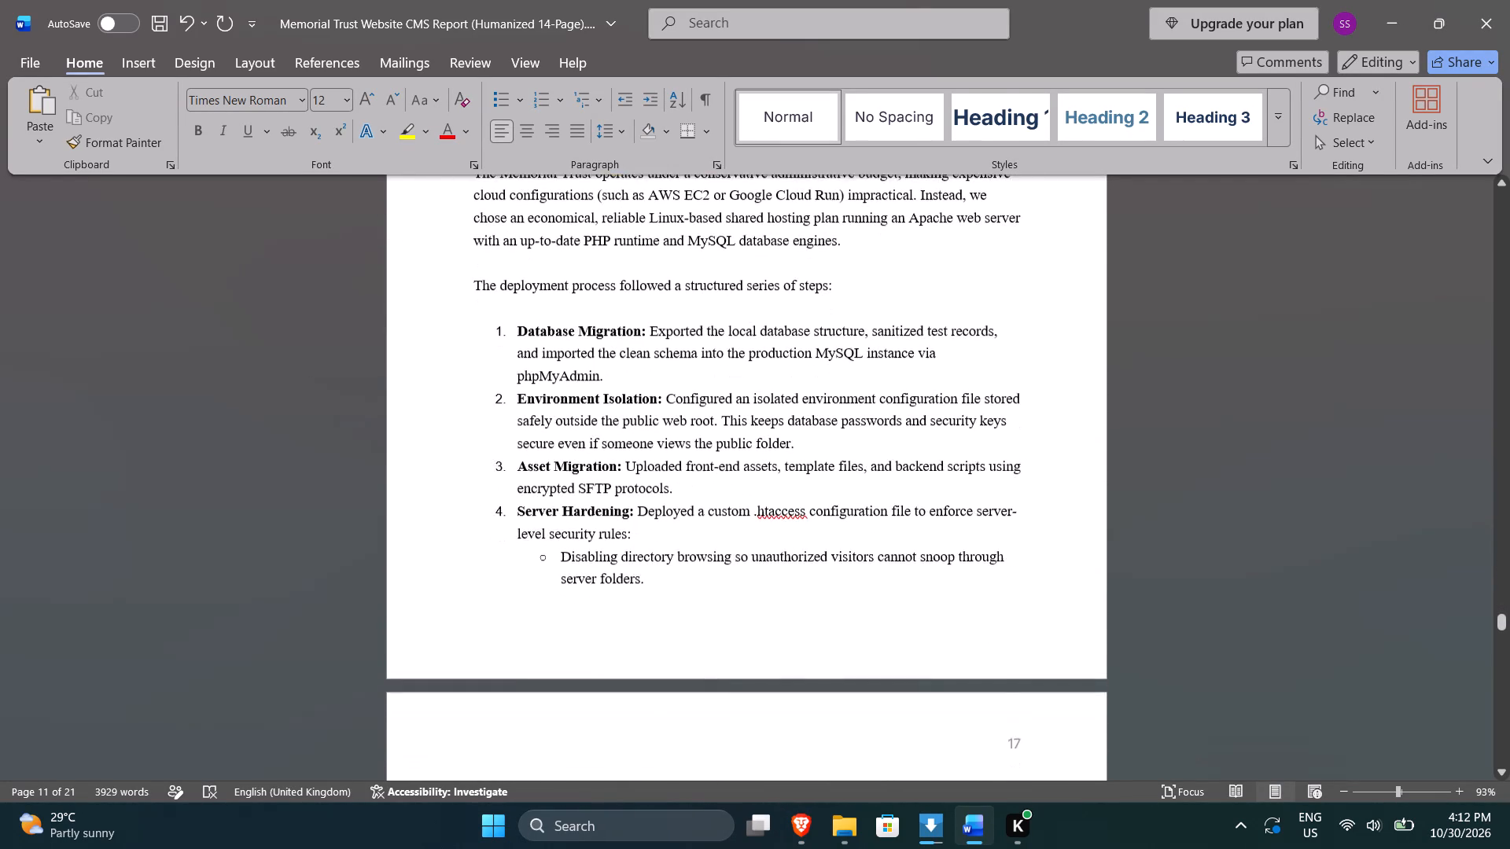
pyautogui.scroll(-20, 633, 586)
pyautogui.scroll(-8, 633, 586)
pyautogui.scroll(1, 630, 586)
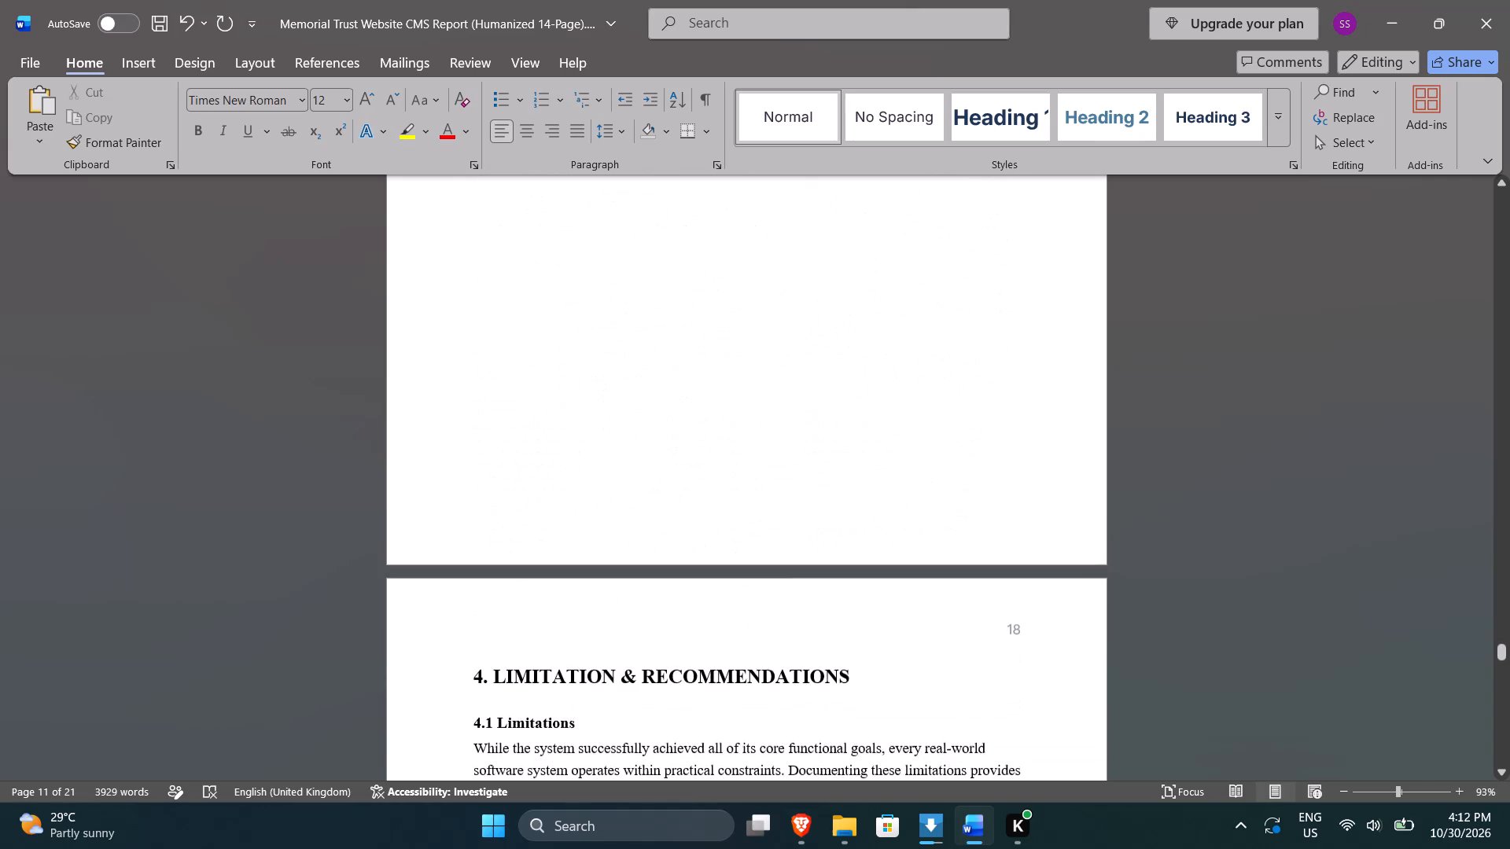
pyautogui.scroll(-11, 630, 586)
pyautogui.scroll(-20, 627, 580)
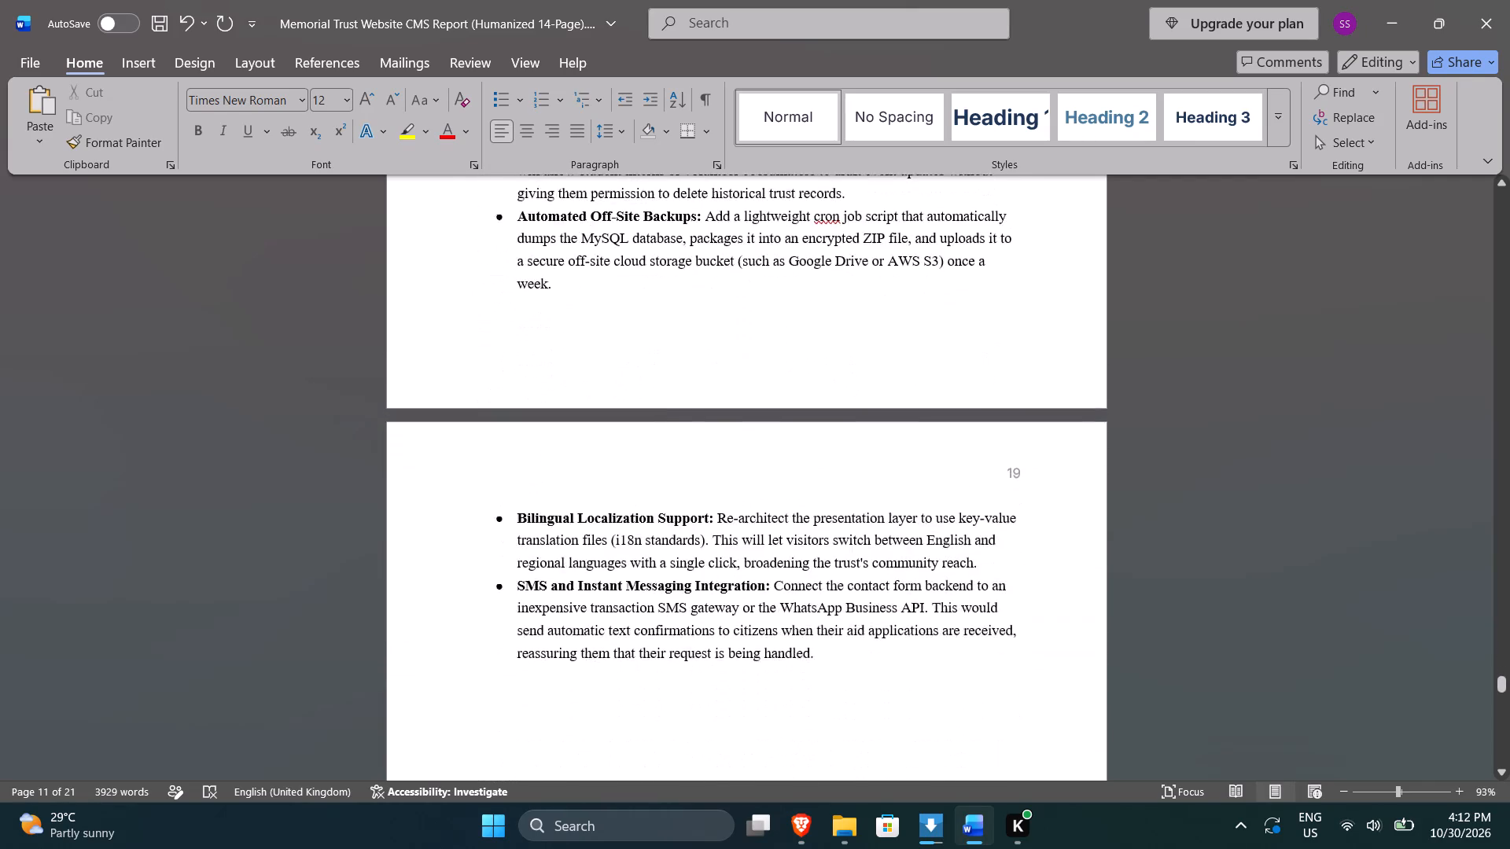
# Check the closing pages up to the Conclusion, return to the Certificate page, and save the report.
pyautogui.scroll(-12, 624, 547)
pyautogui.scroll(2, 627, 552)
pyautogui.scroll(-13, 628, 553)
pyautogui.scroll(6, 628, 549)
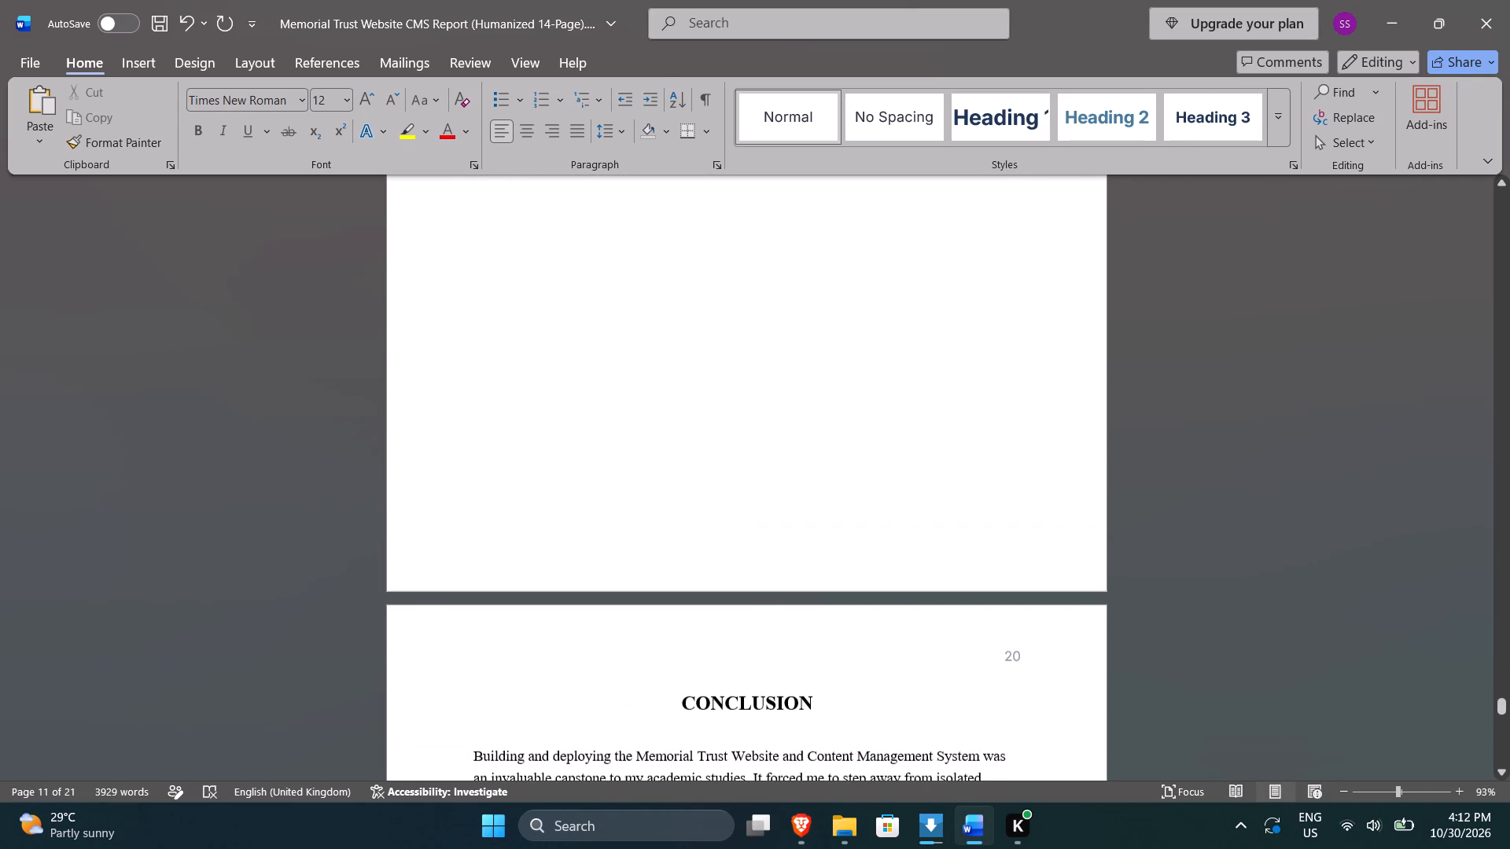
pyautogui.moveTo(1504, 693); pyautogui.dragTo(1508, 730)
pyautogui.moveTo(1504, 689); pyautogui.dragTo(1495, 167)
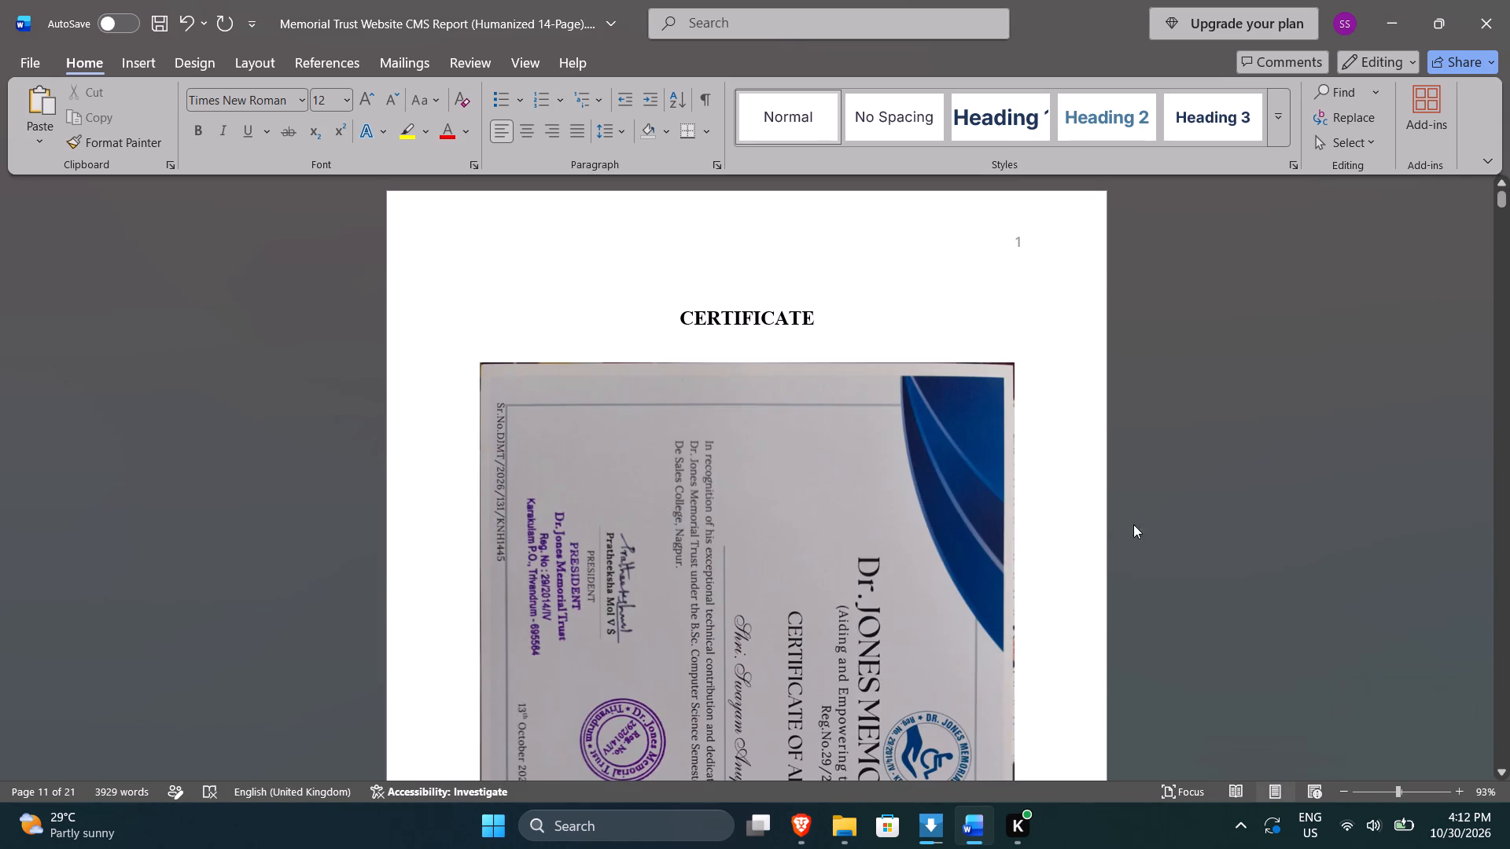
pyautogui.click(736, 280)
pyautogui.press('Up')
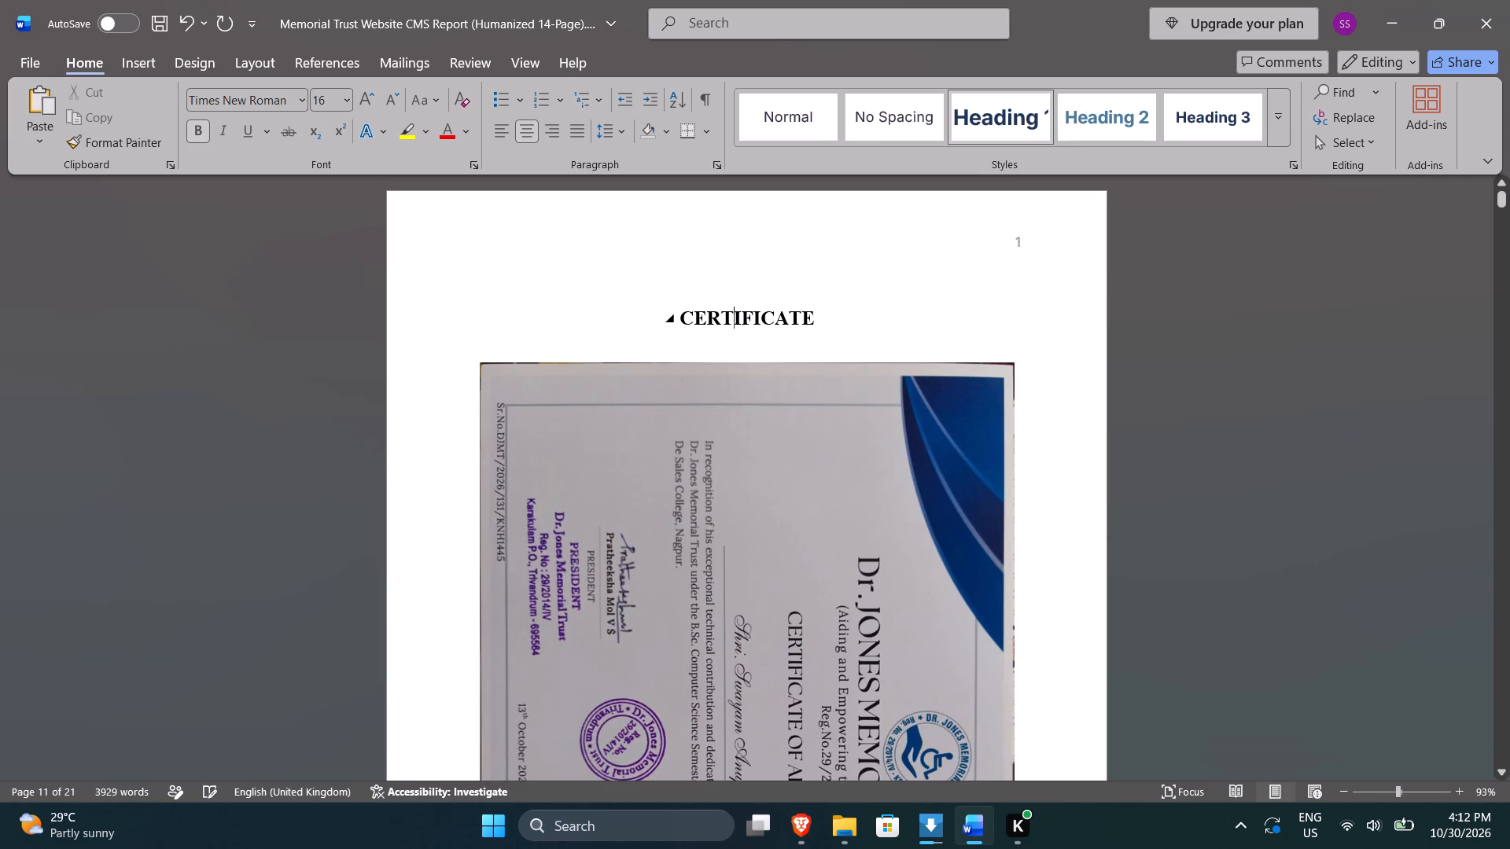
pyautogui.press('Up')
pyautogui.press('Up')
pyautogui.press('Up')
pyautogui.hotkey('ctrl', 's')
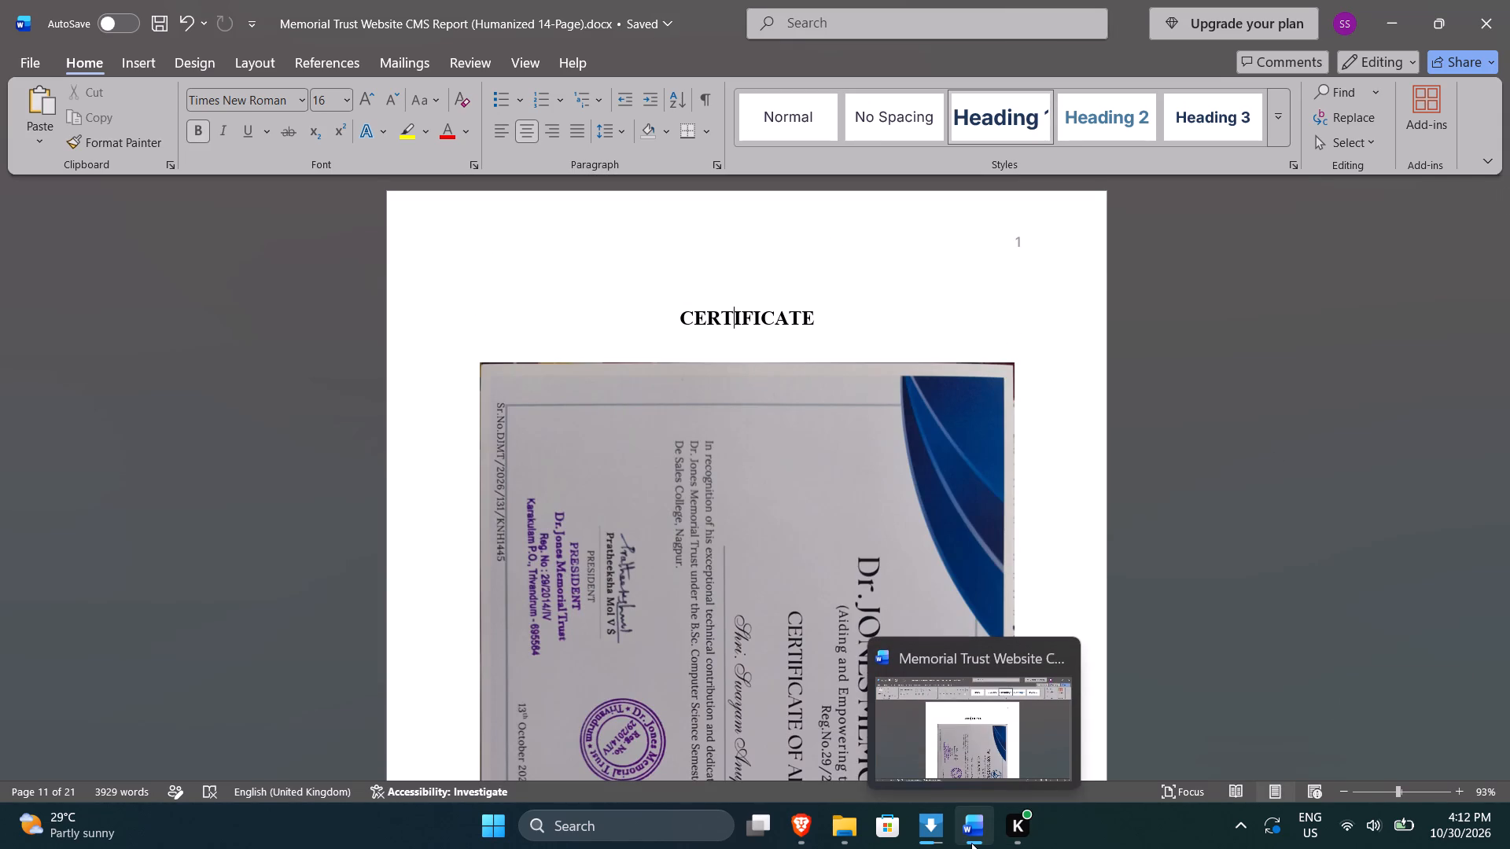
# Switch to Brave and close the Dr. Jones Memorial Trust page editor tab.
pyautogui.click(811, 819)
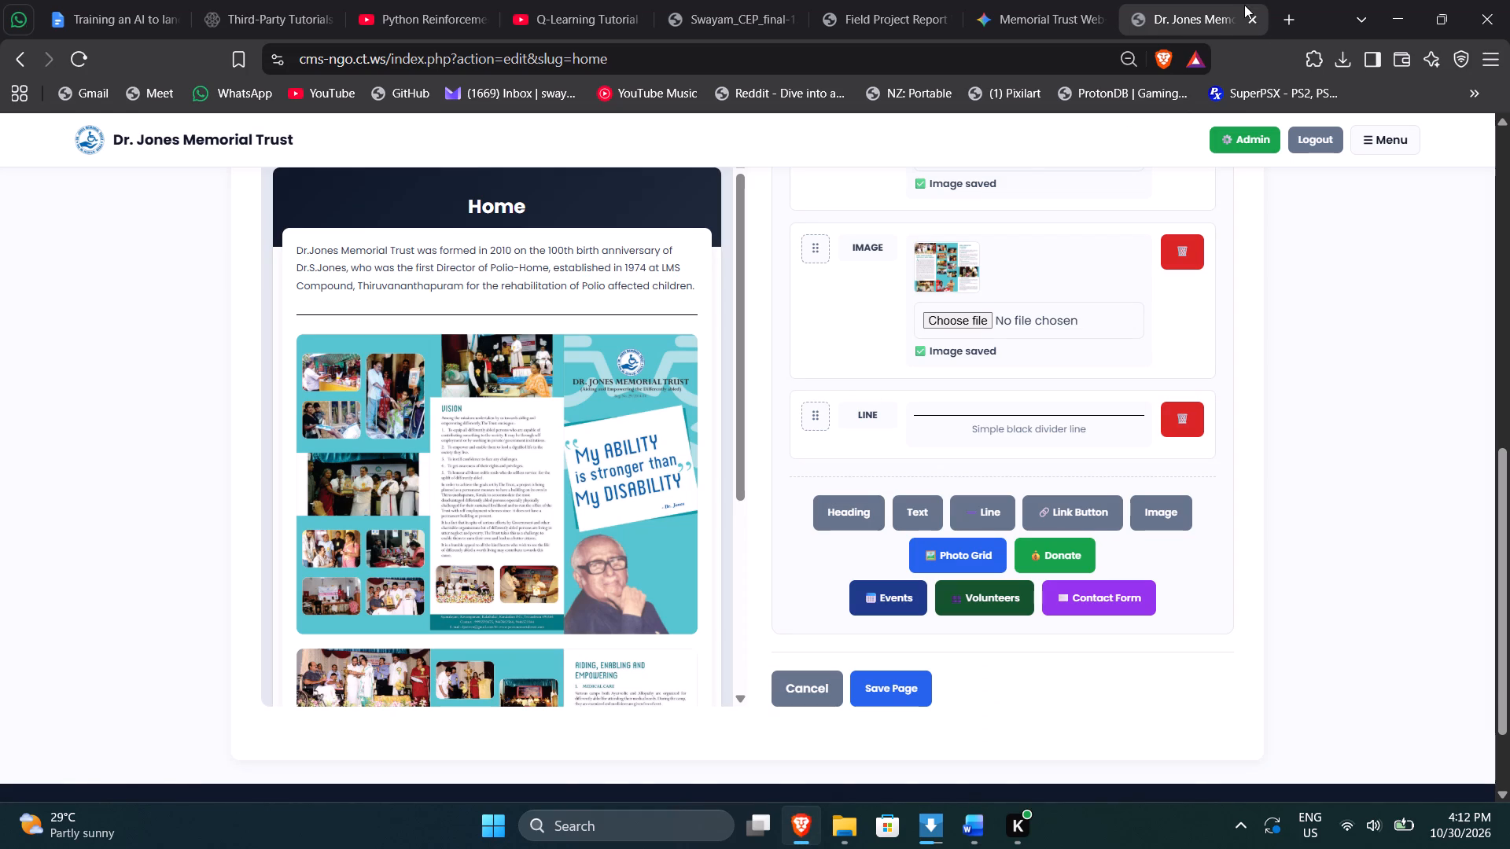
pyautogui.click(1245, 17)
pyautogui.click(1254, 17)
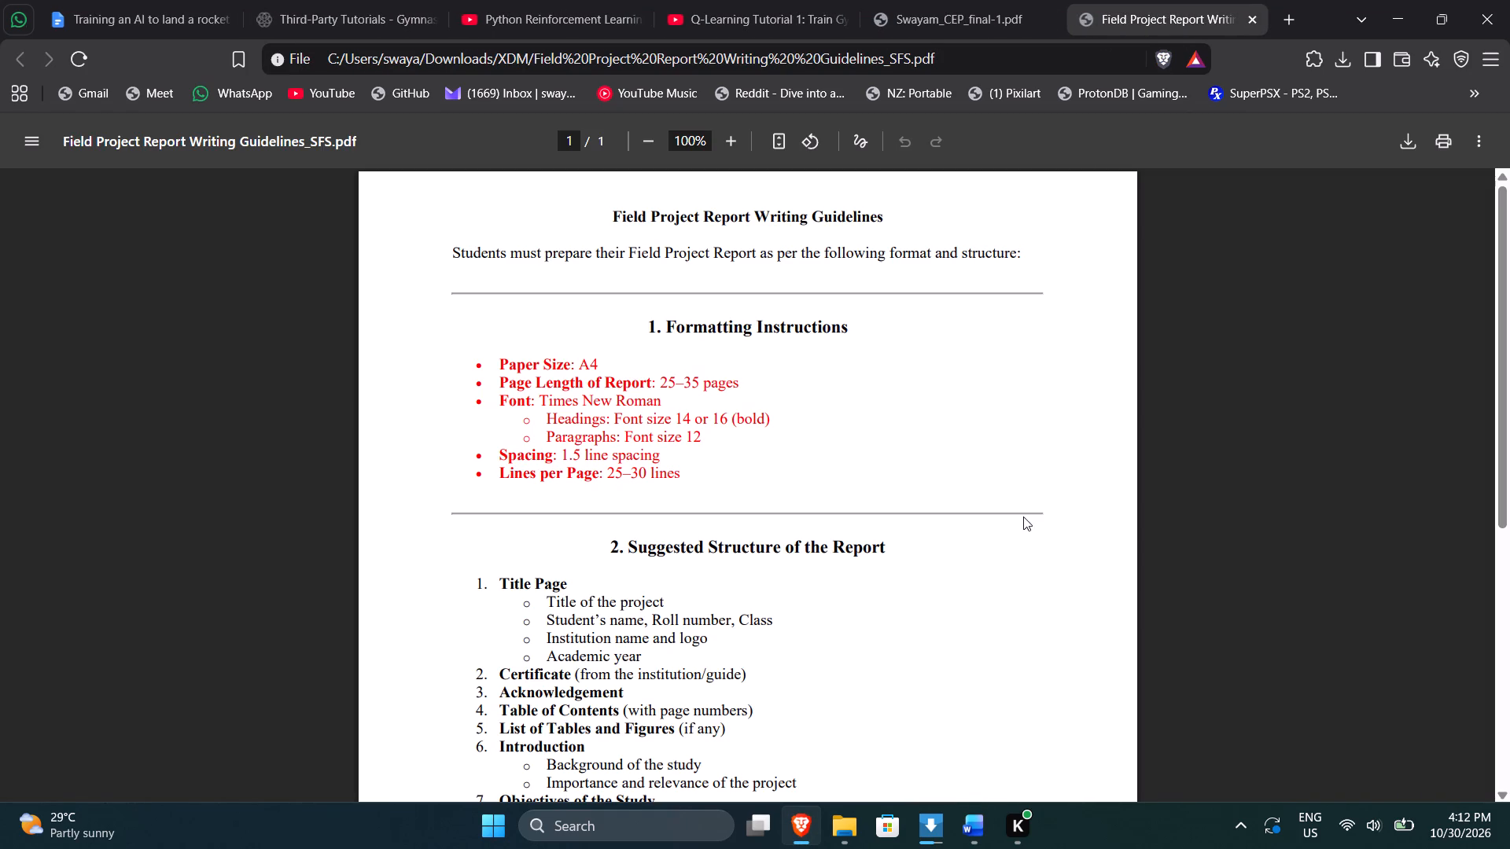
# Read the formatting instructions and suggested structure in the Field Project Report Writing Guidelines PDF, and close it.
pyautogui.scroll(-3, 682, 656)
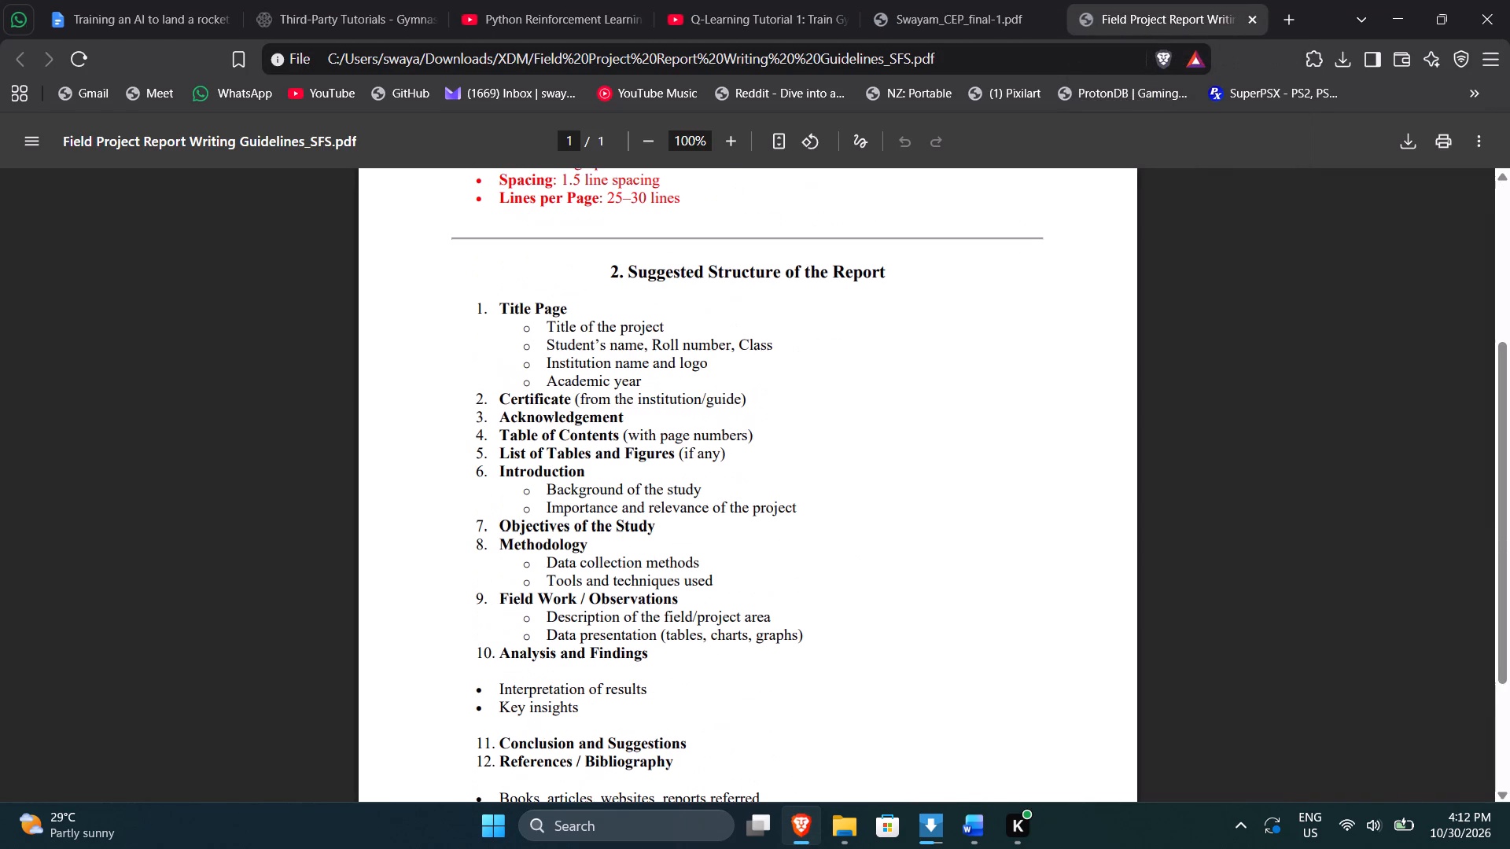
pyautogui.scroll(-1, 683, 656)
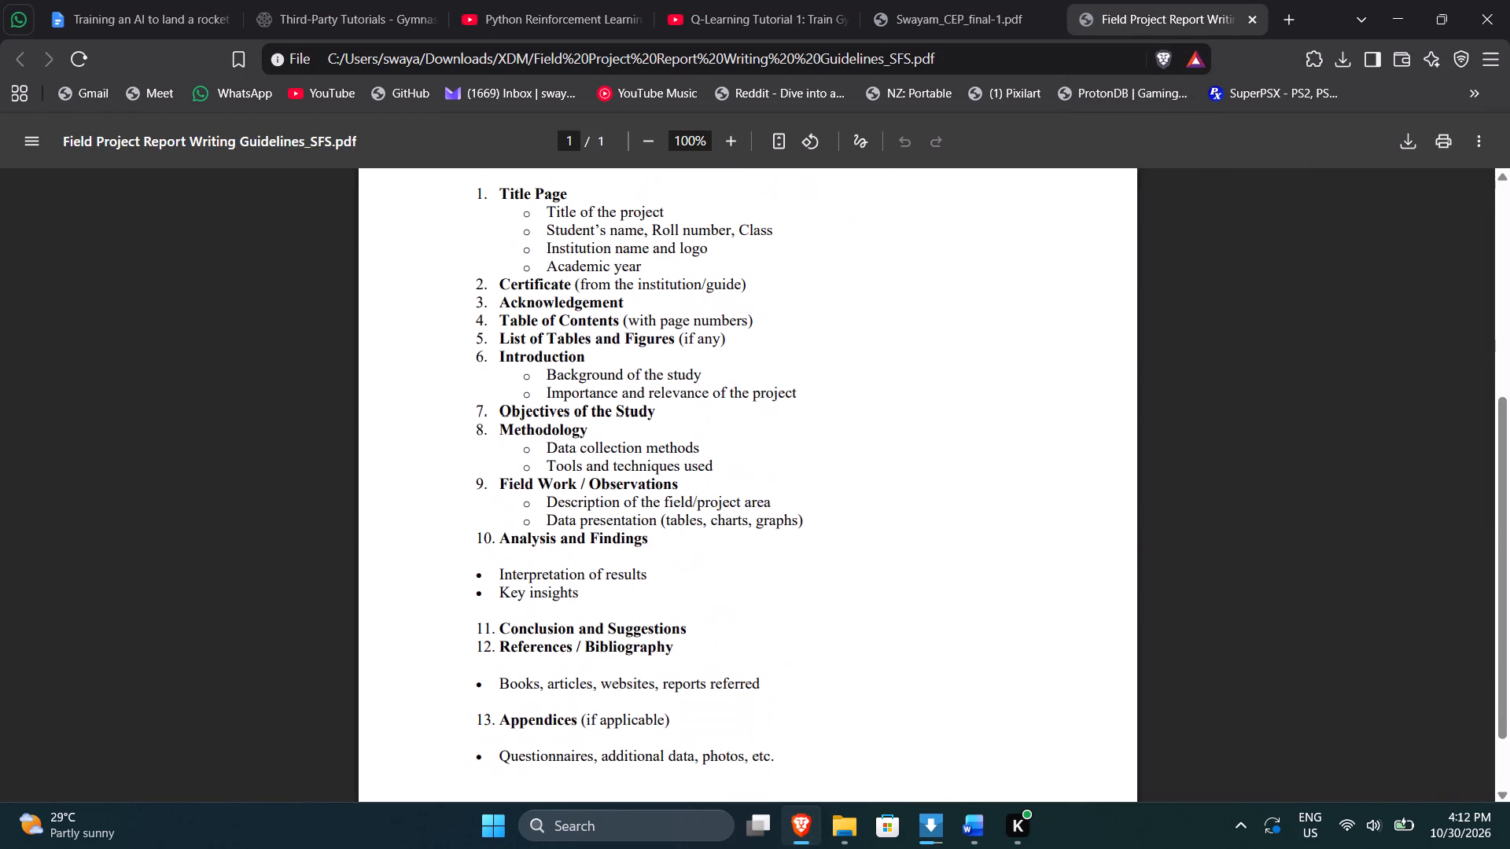
pyautogui.scroll(-4, 687, 653)
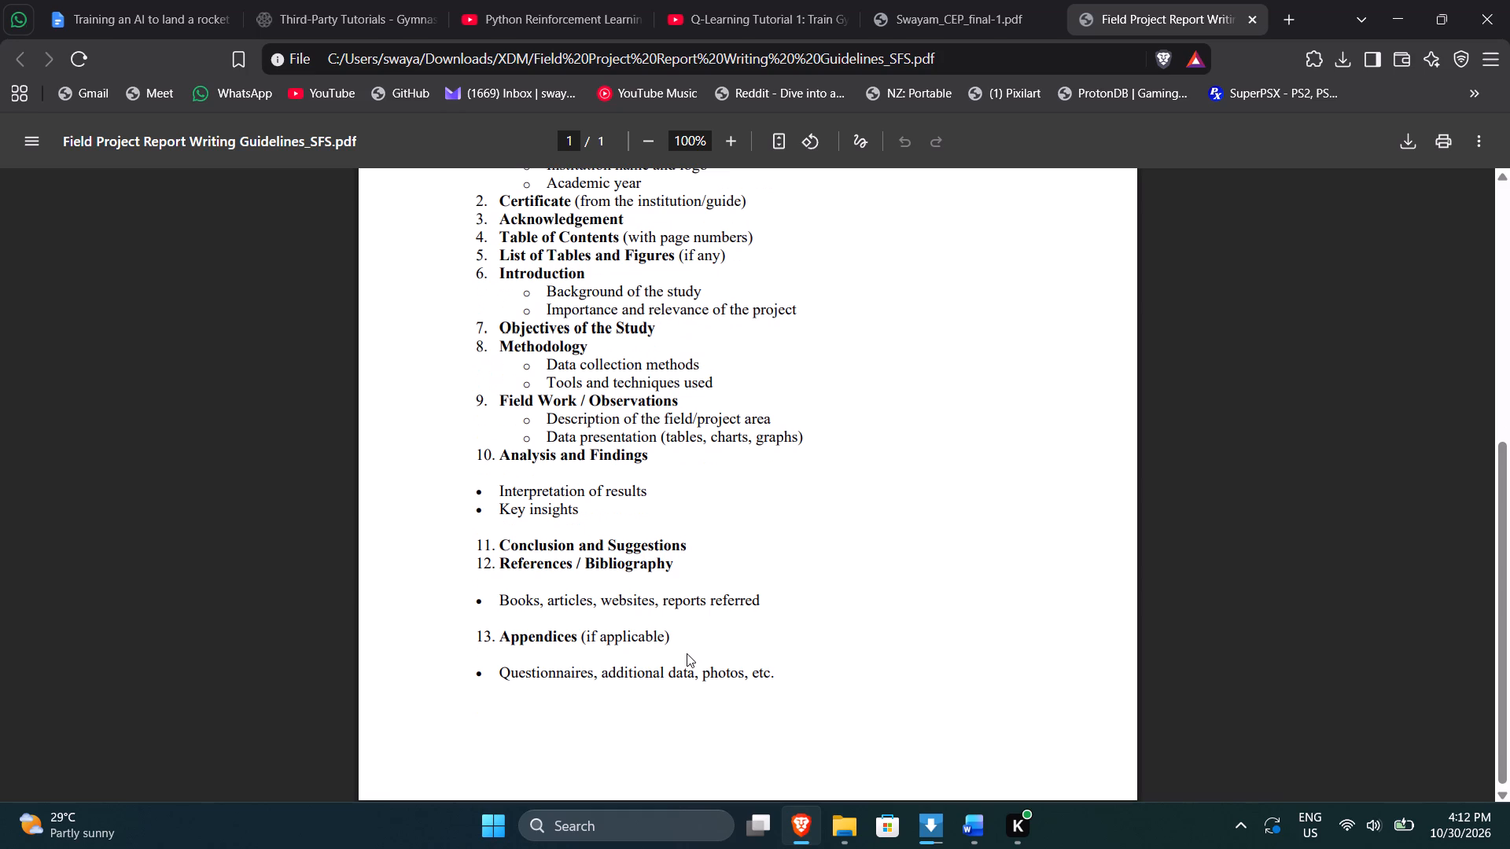
pyautogui.scroll(3, 687, 653)
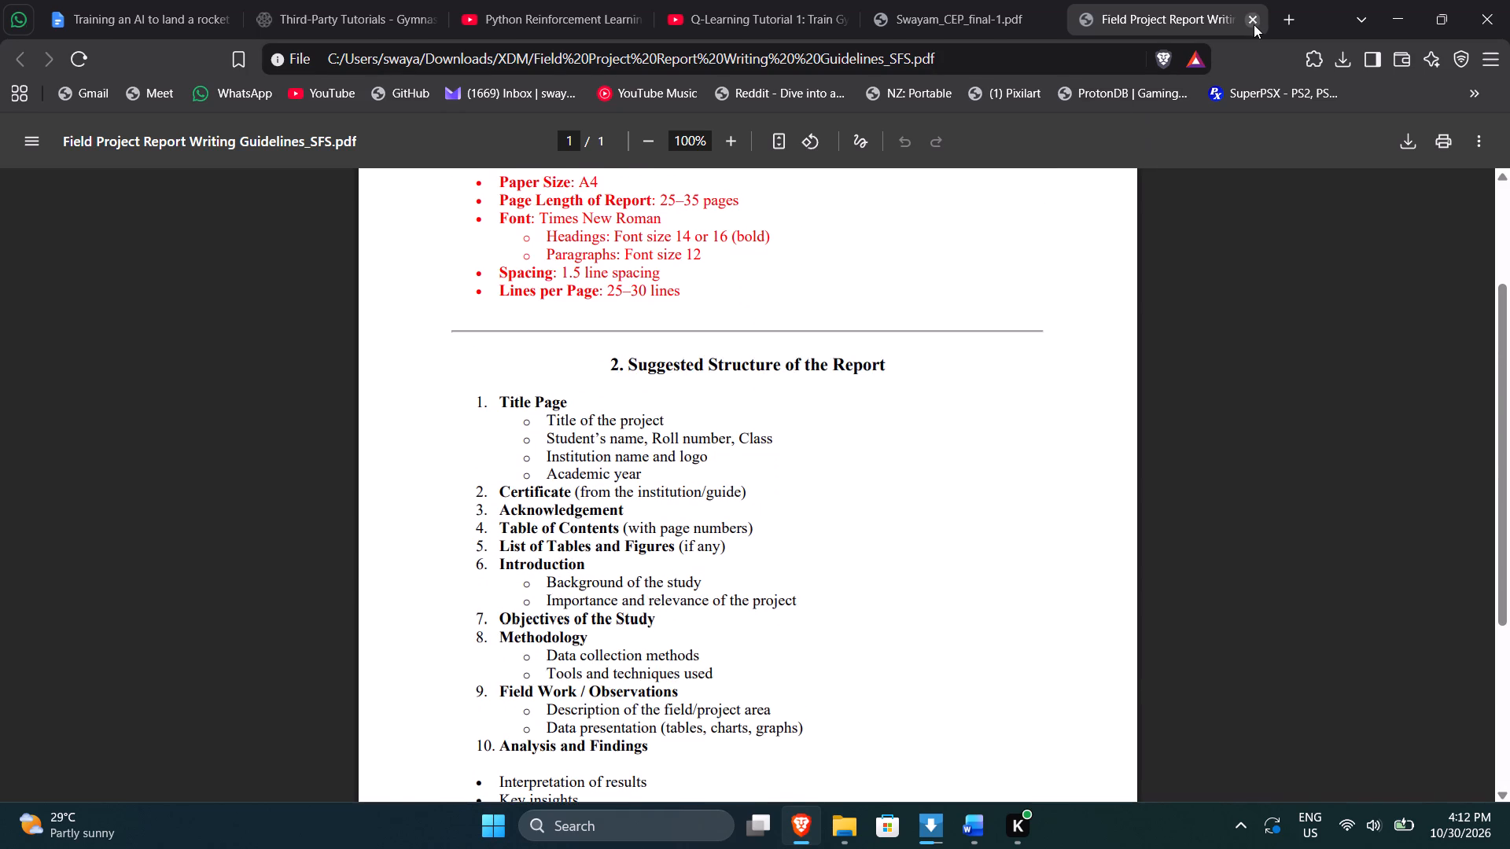
pyautogui.click(1259, 24)
# Examine the earlier project report PDF from its table of contents back to the NGO certificate page.
pyautogui.scroll(5, 1066, 515)
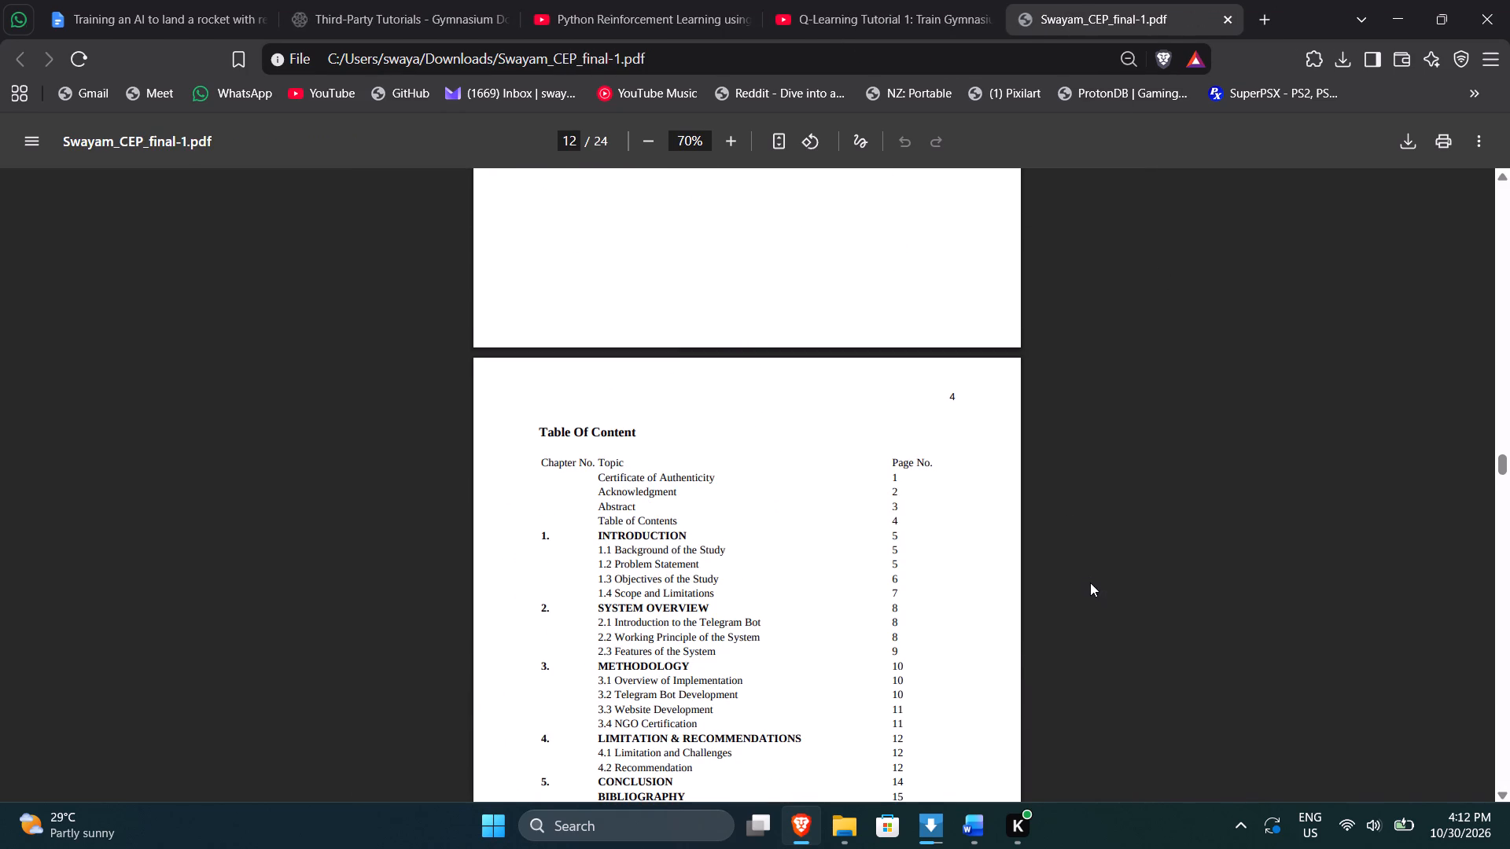
pyautogui.scroll(10, 1091, 583)
pyautogui.scroll(13, 1094, 585)
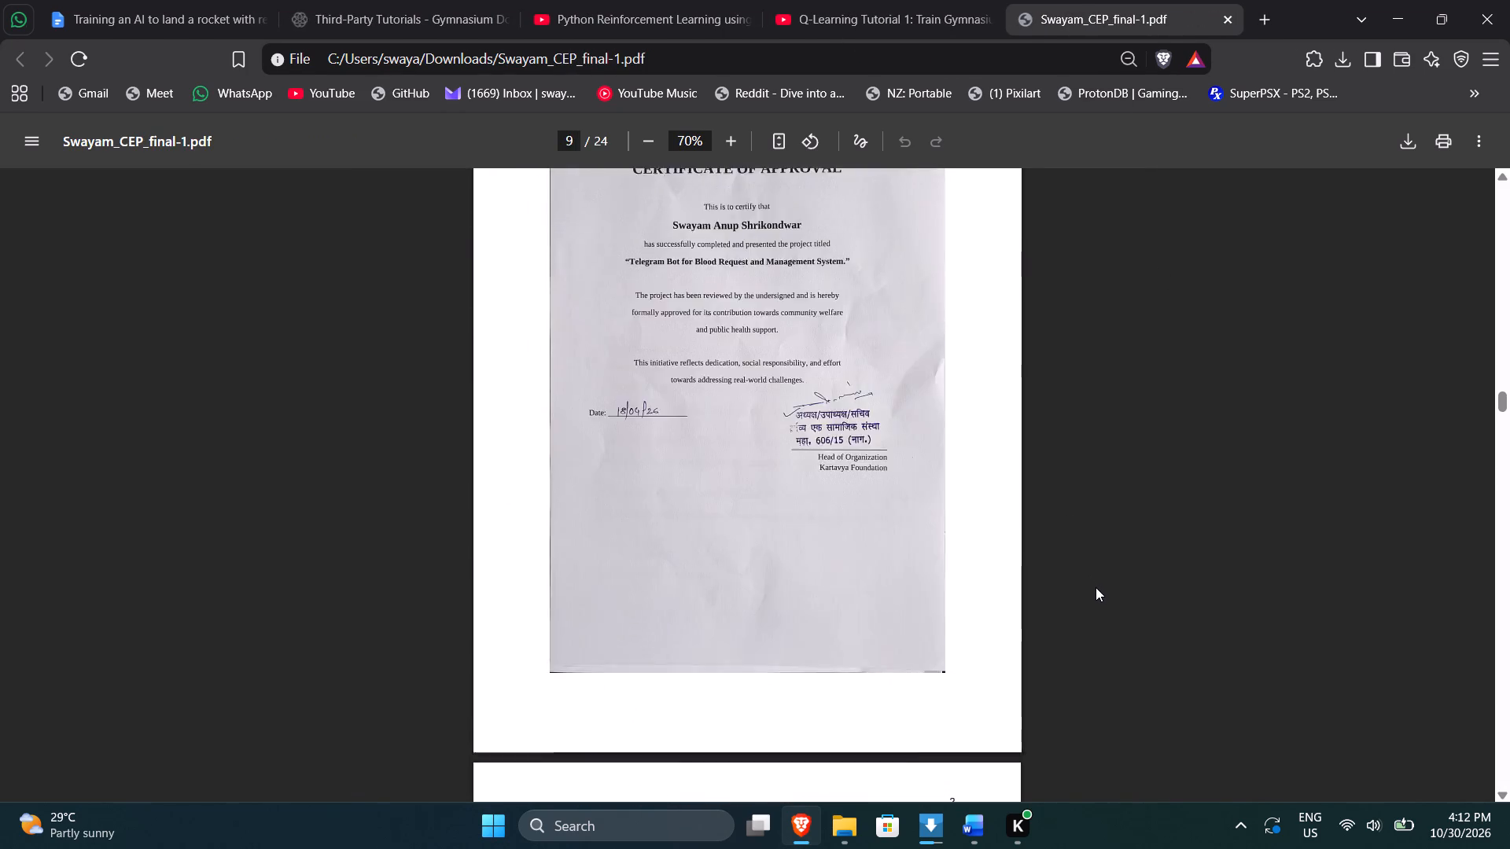
pyautogui.scroll(6, 1096, 587)
pyautogui.scroll(-4, 1065, 649)
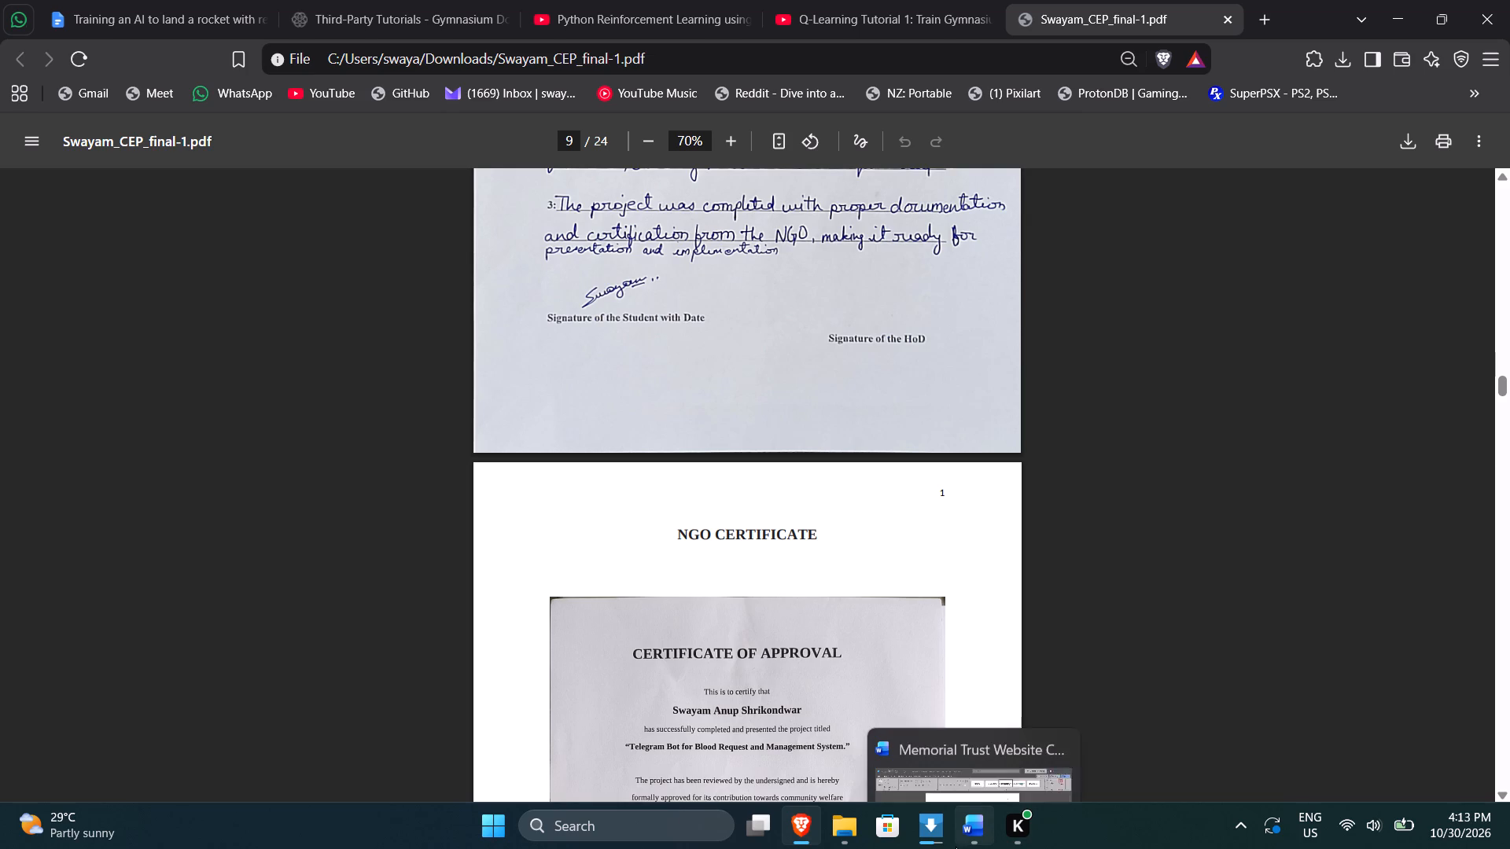
# Return to the Word report and check the contents table's page numbers against sections 1.1 through 1.4.
pyautogui.click(963, 844)
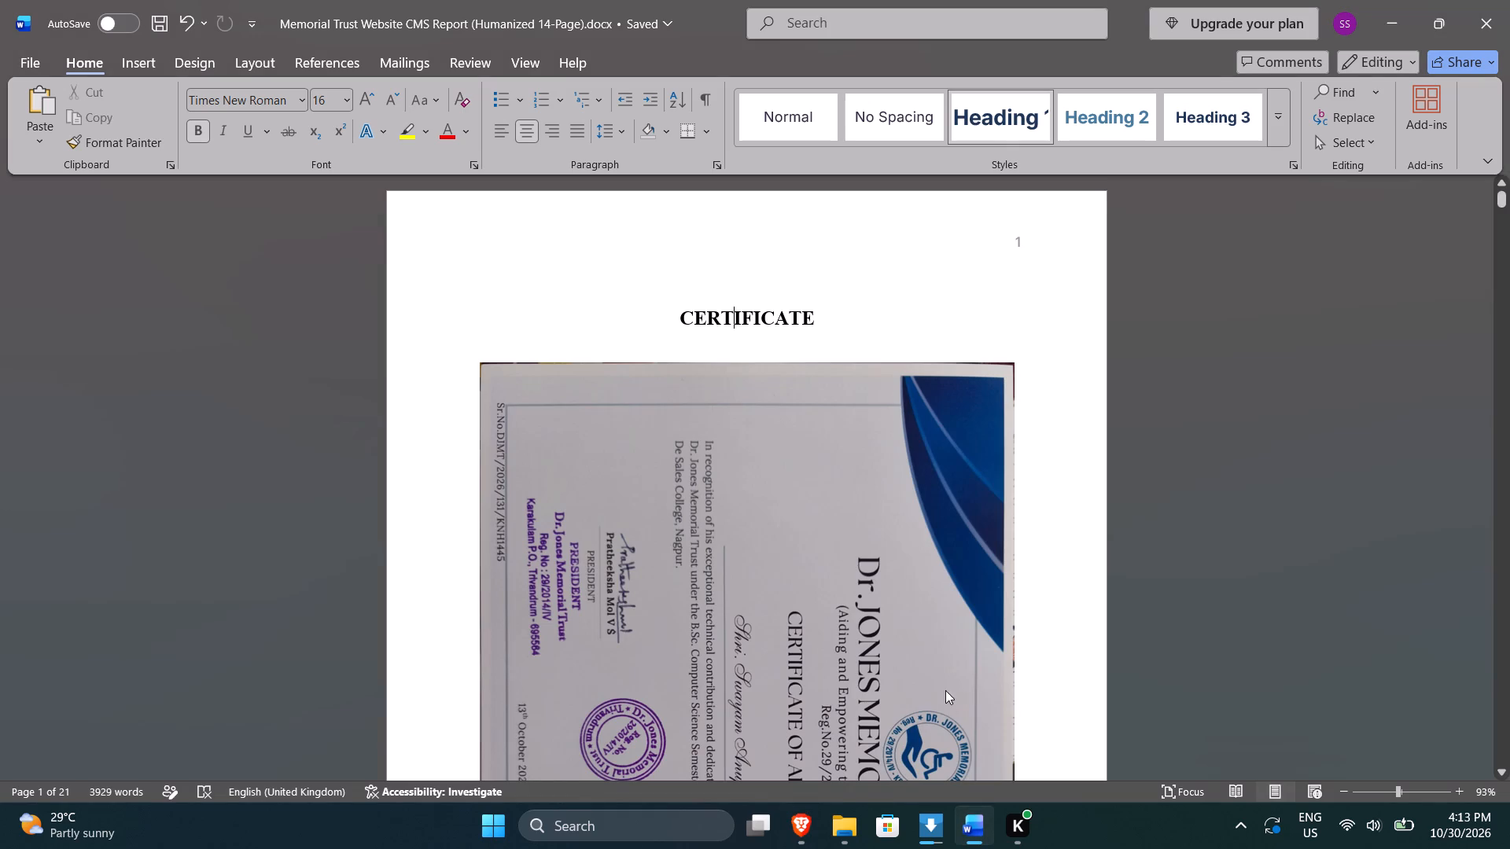
pyautogui.scroll(-20, 945, 690)
pyautogui.scroll(-18, 945, 690)
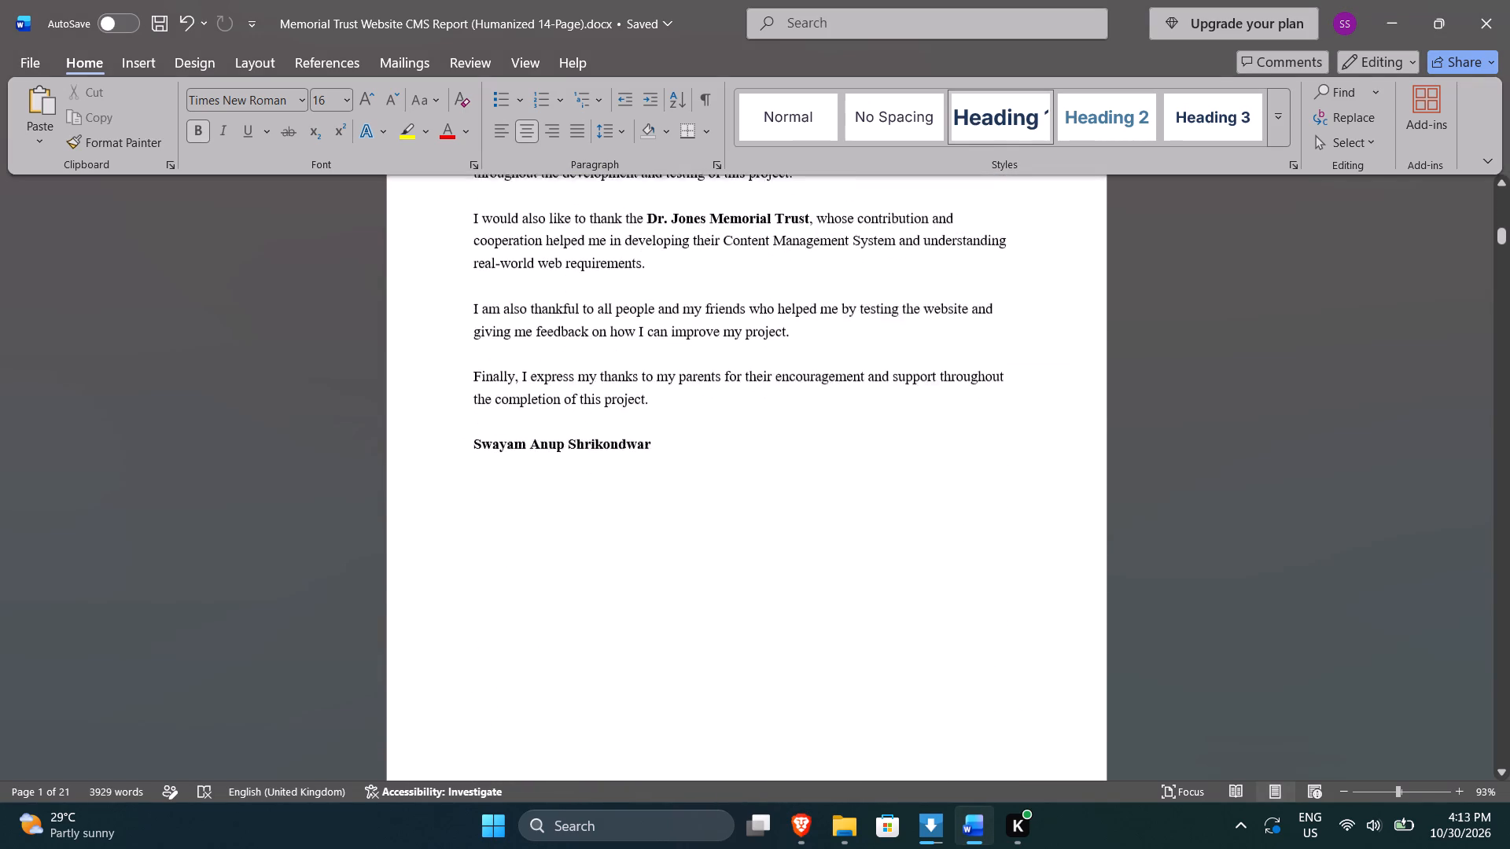
pyautogui.scroll(-20, 938, 614)
pyautogui.scroll(-12, 938, 614)
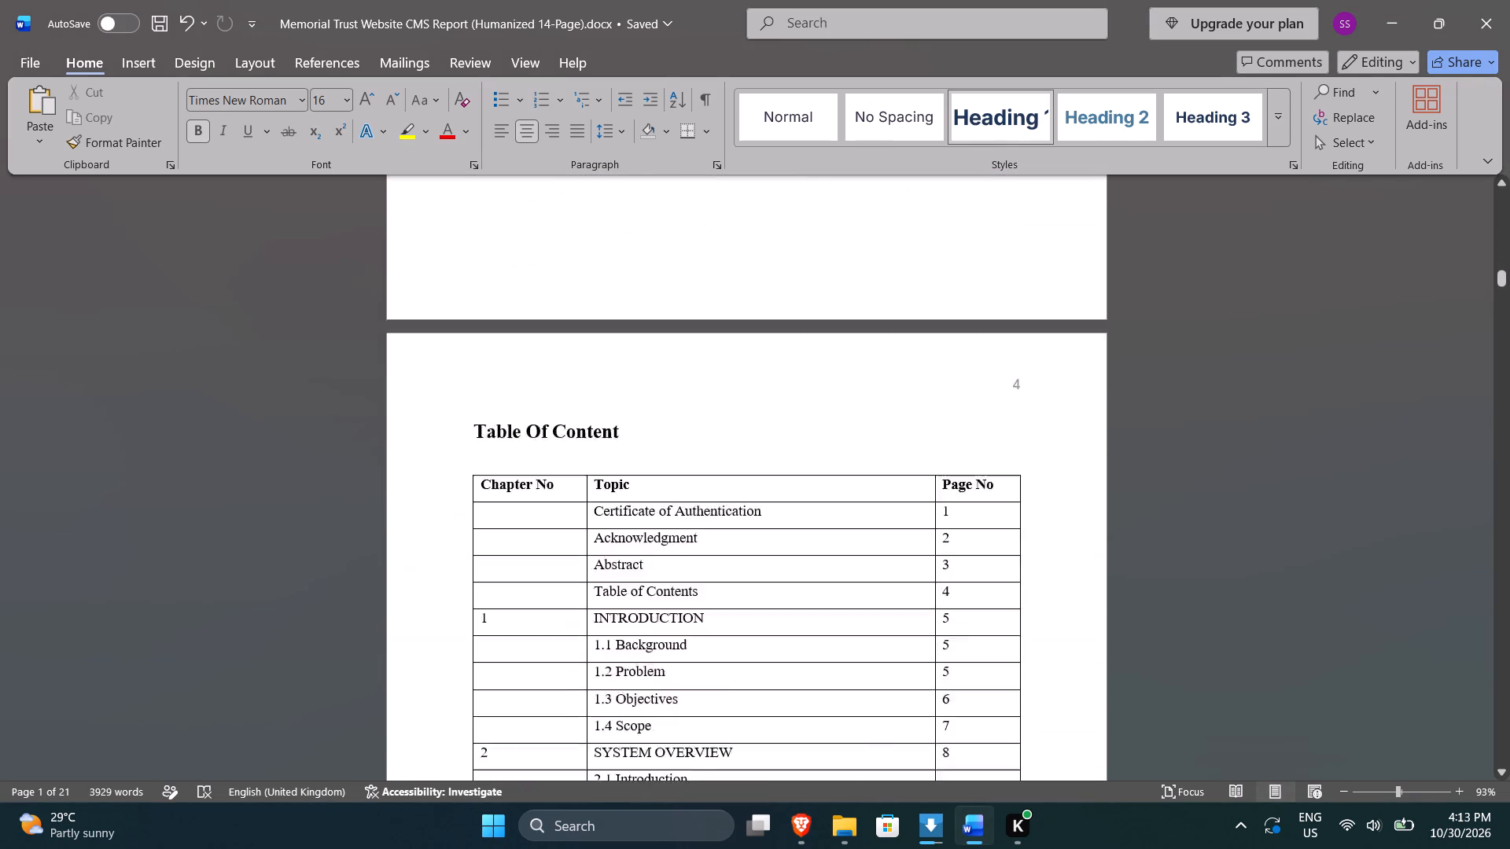
pyautogui.scroll(-6, 928, 652)
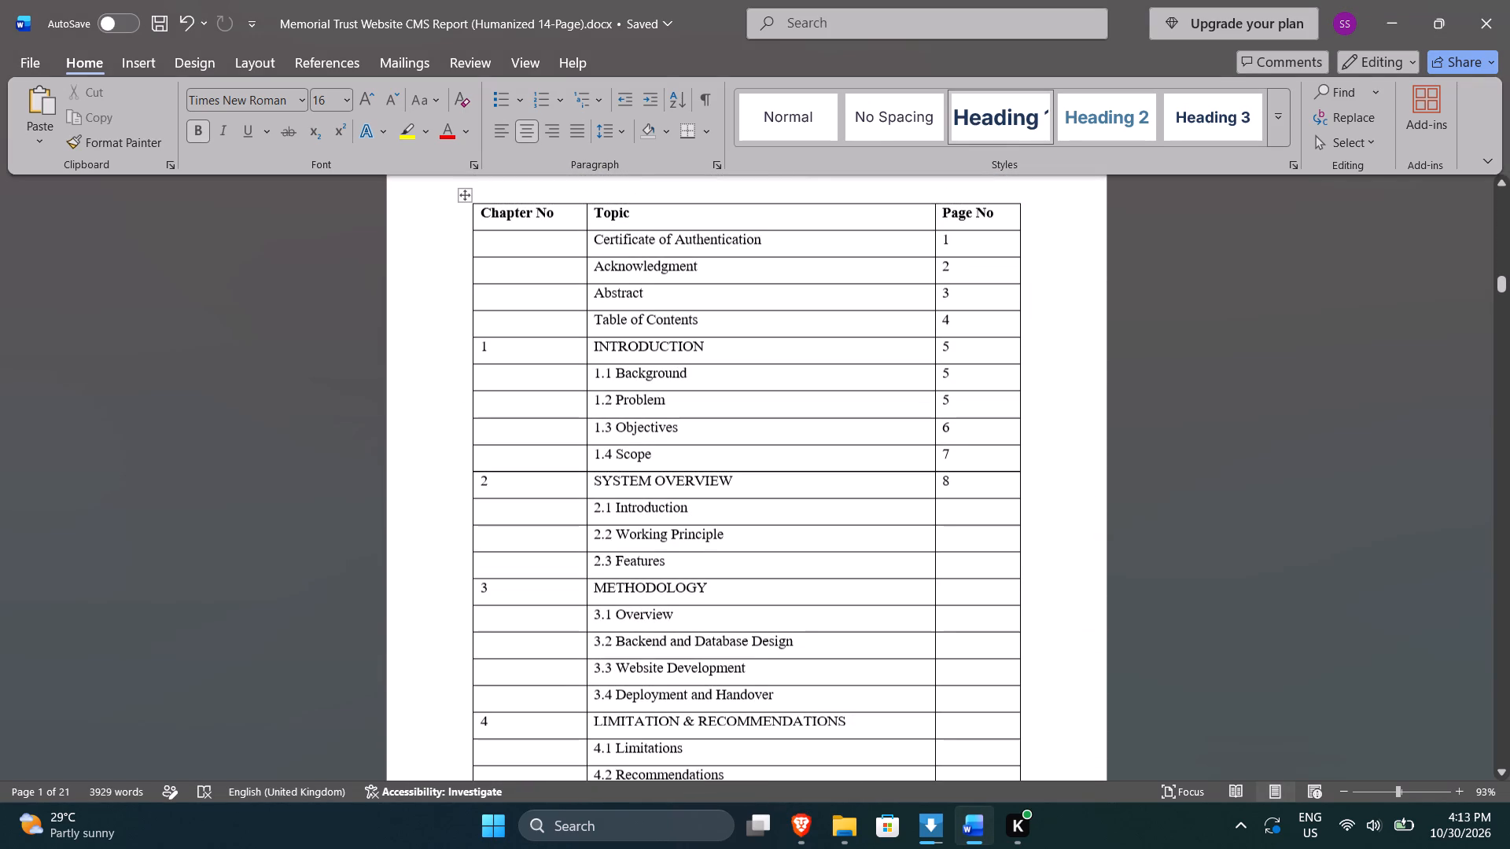
pyautogui.scroll(-18, 958, 710)
pyautogui.scroll(-6, 943, 729)
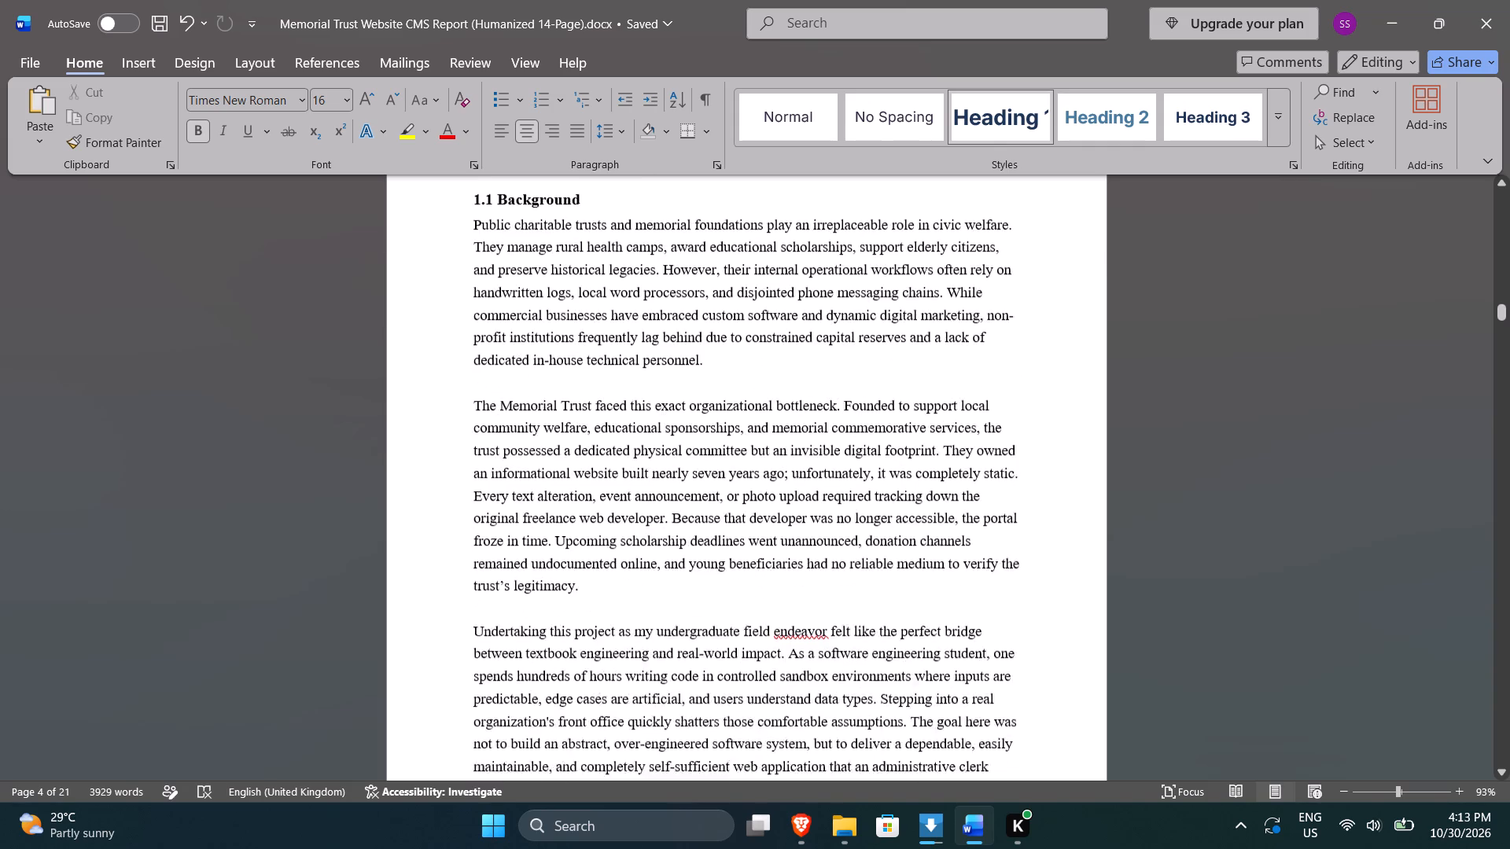
pyautogui.scroll(-18, 942, 729)
pyautogui.scroll(-6, 943, 723)
pyautogui.scroll(-20, 943, 723)
pyautogui.scroll(-1, 943, 723)
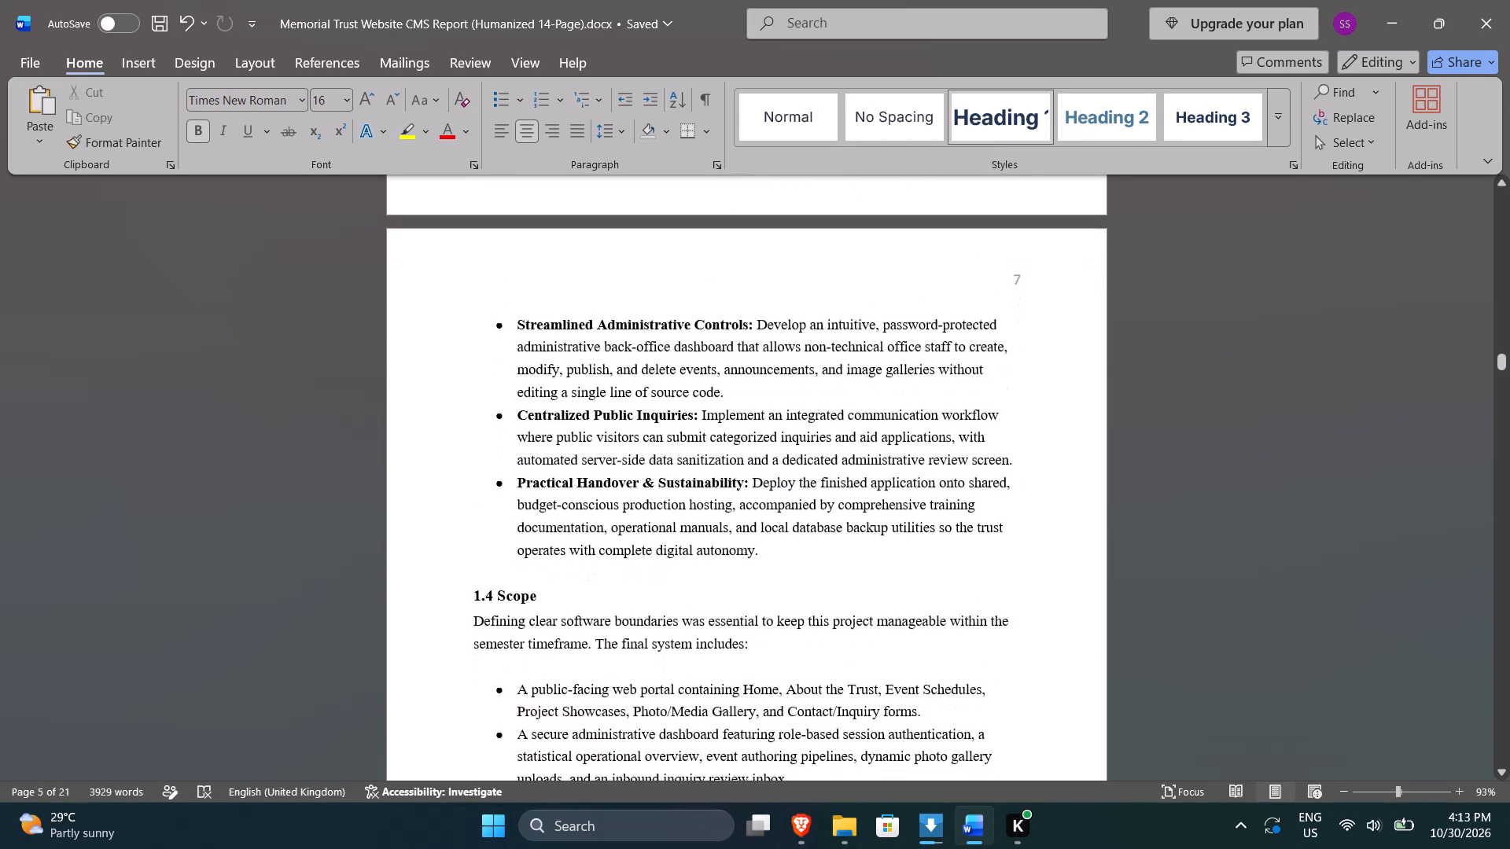
pyautogui.scroll(-4, 952, 733)
pyautogui.scroll(1, 960, 727)
pyautogui.scroll(-8, 960, 727)
pyautogui.scroll(10, 947, 719)
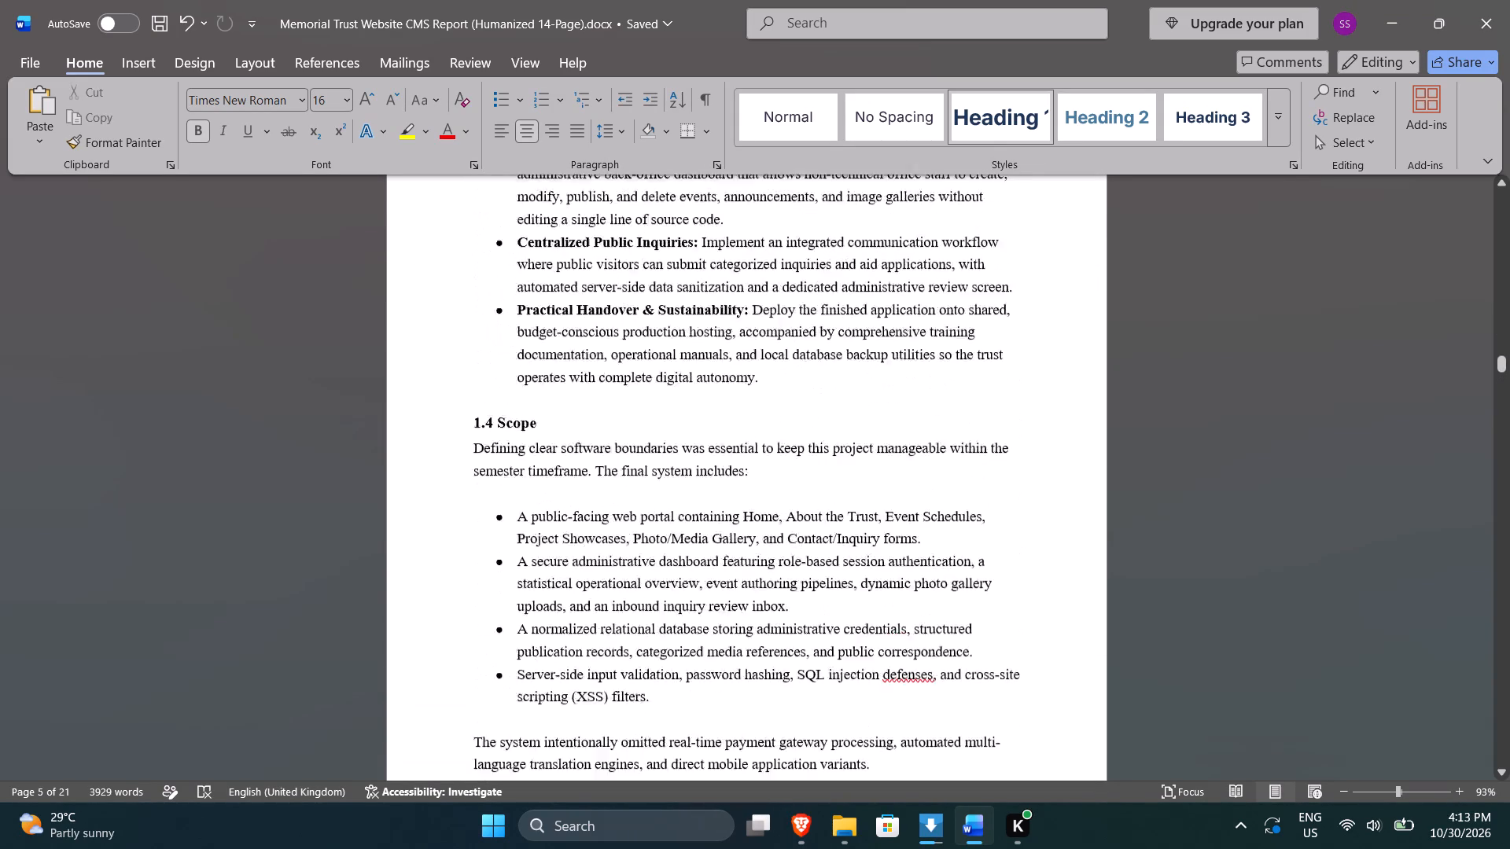
pyautogui.scroll(1, 945, 719)
pyautogui.moveTo(1502, 367); pyautogui.dragTo(1503, 299)
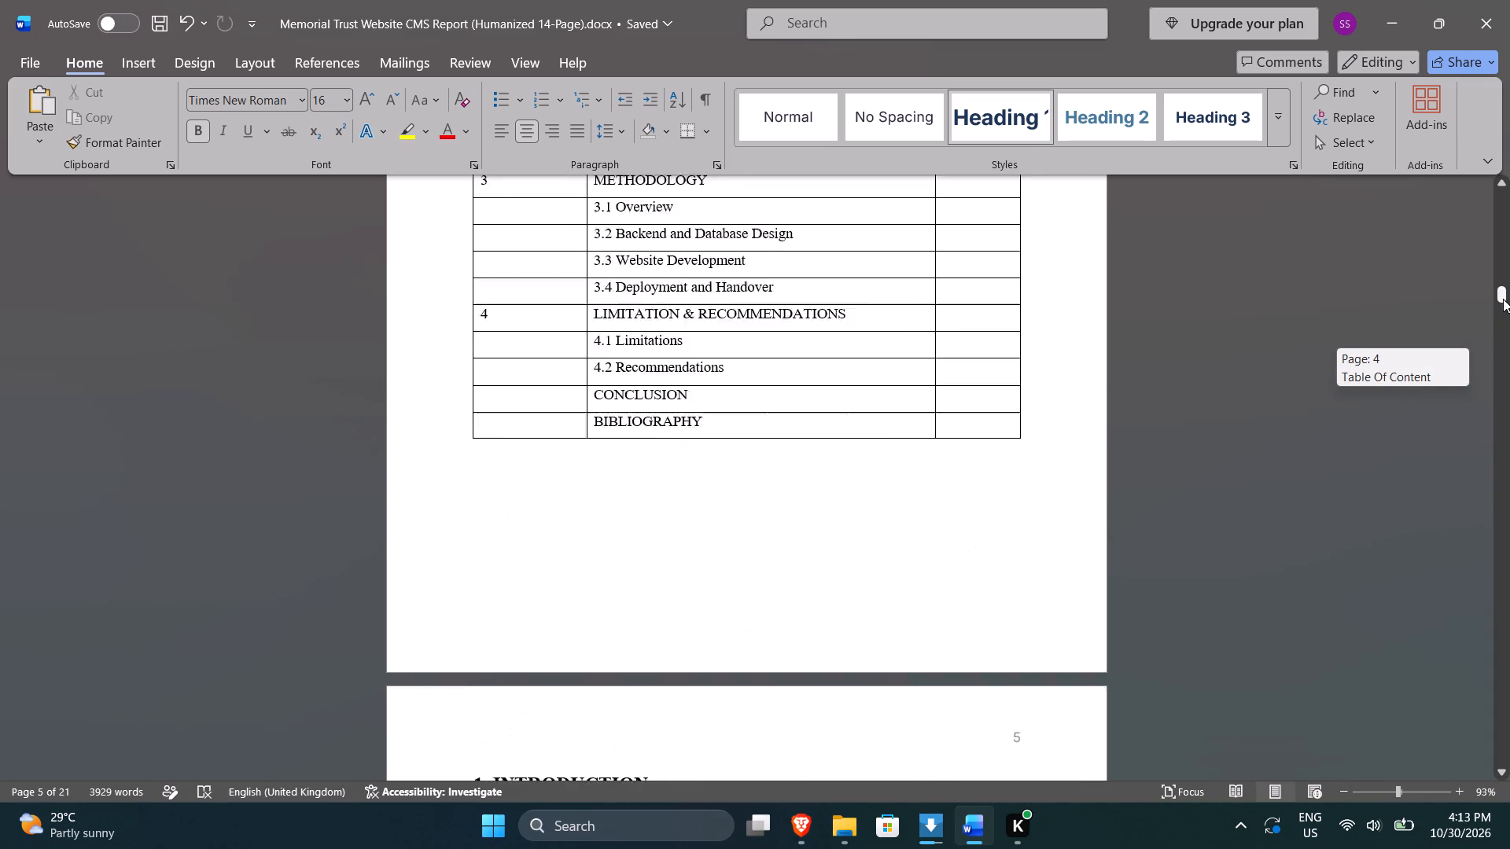
pyautogui.moveTo(1503, 299); pyautogui.dragTo(1505, 291)
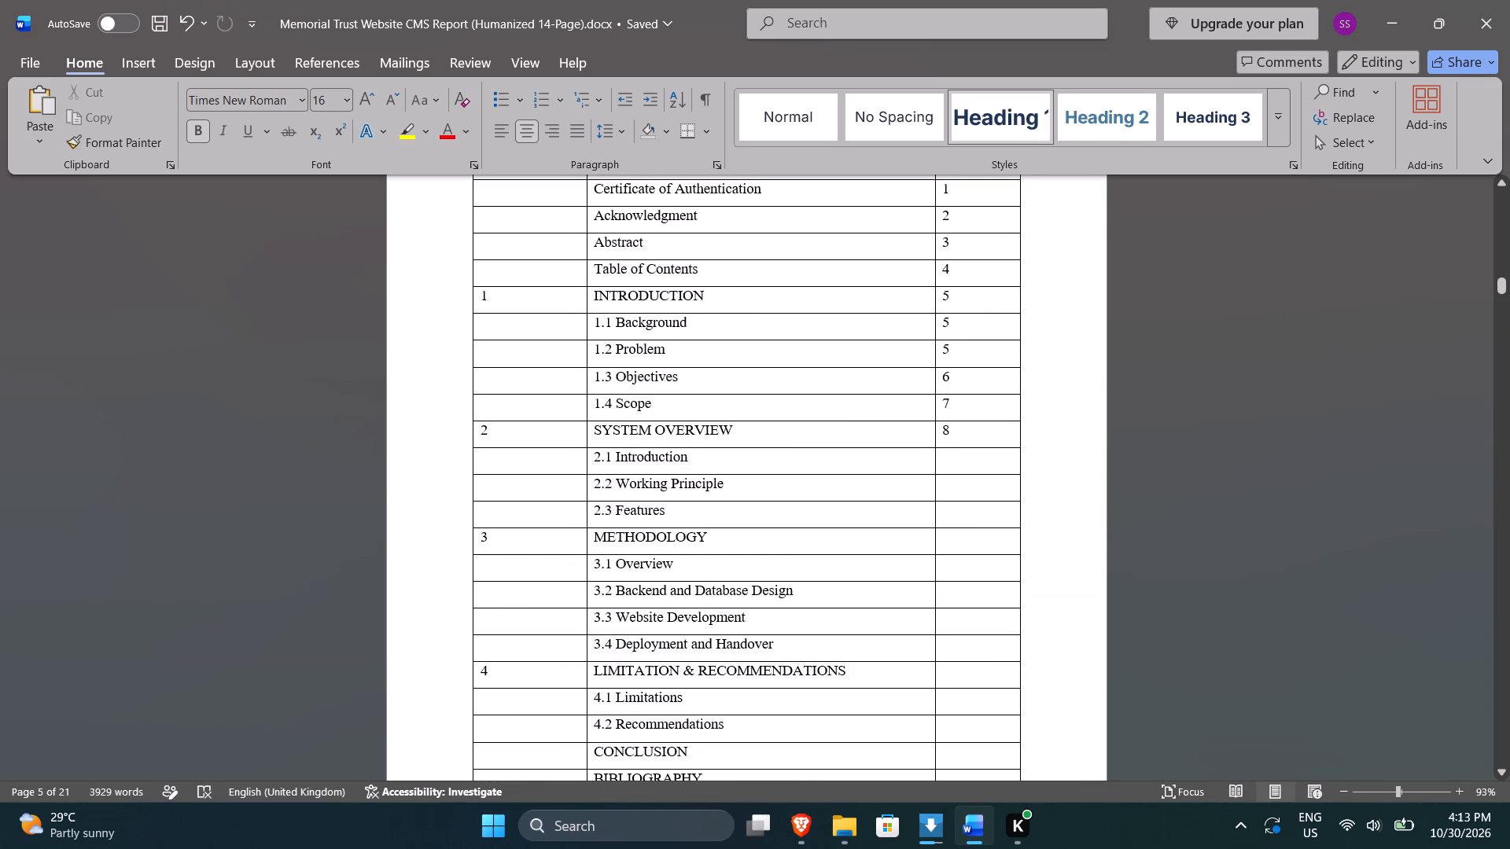
# In the table of contents, enter page 8 for 2.1 Introduction and 2.2 Working Principle, and page 9 for 2.3 Features.
pyautogui.scroll(-11, 978, 527)
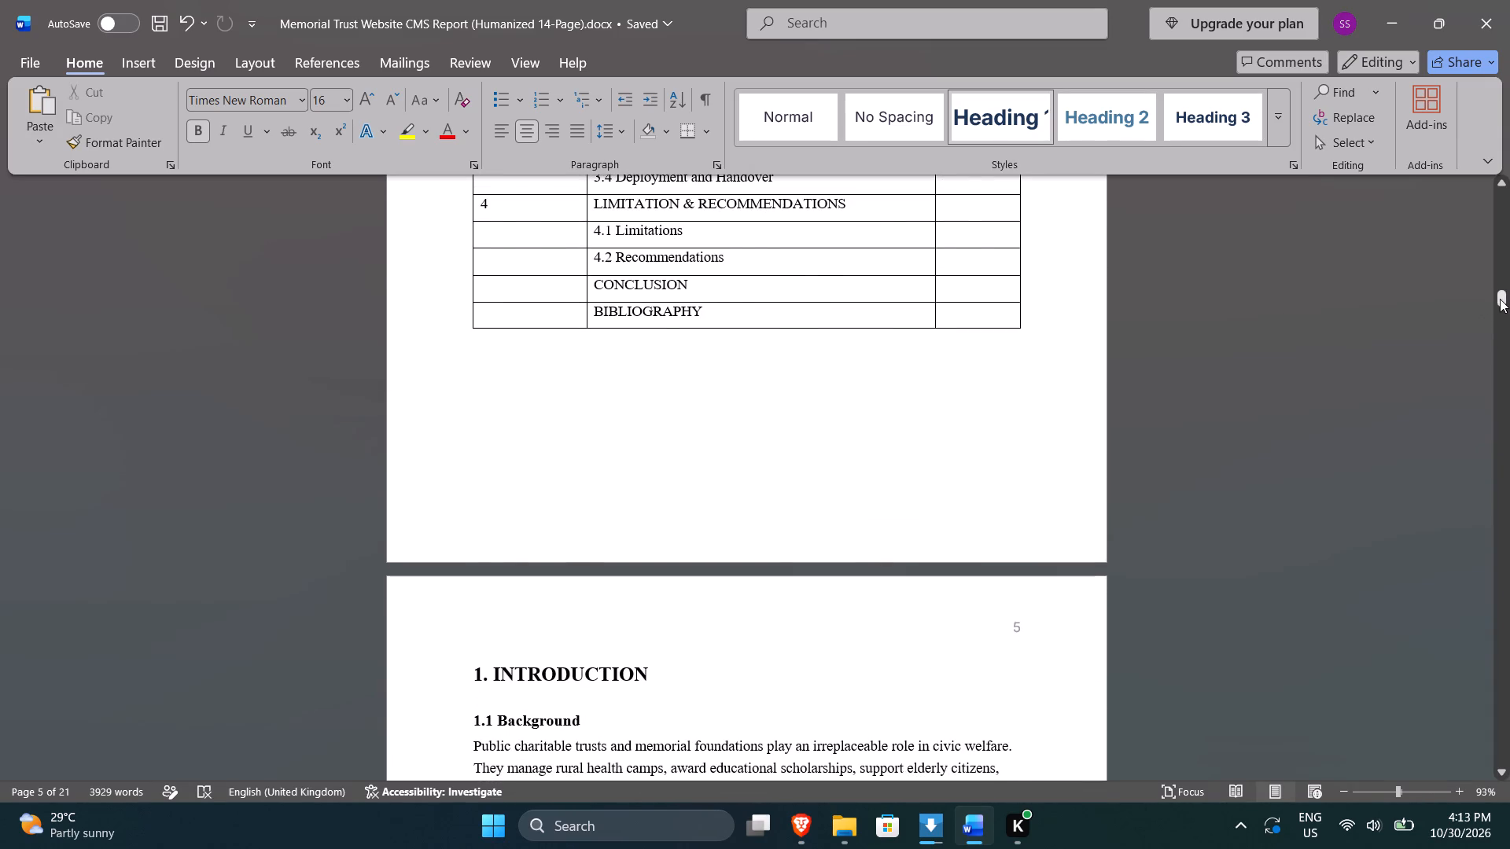
pyautogui.moveTo(1500, 299); pyautogui.dragTo(1506, 391)
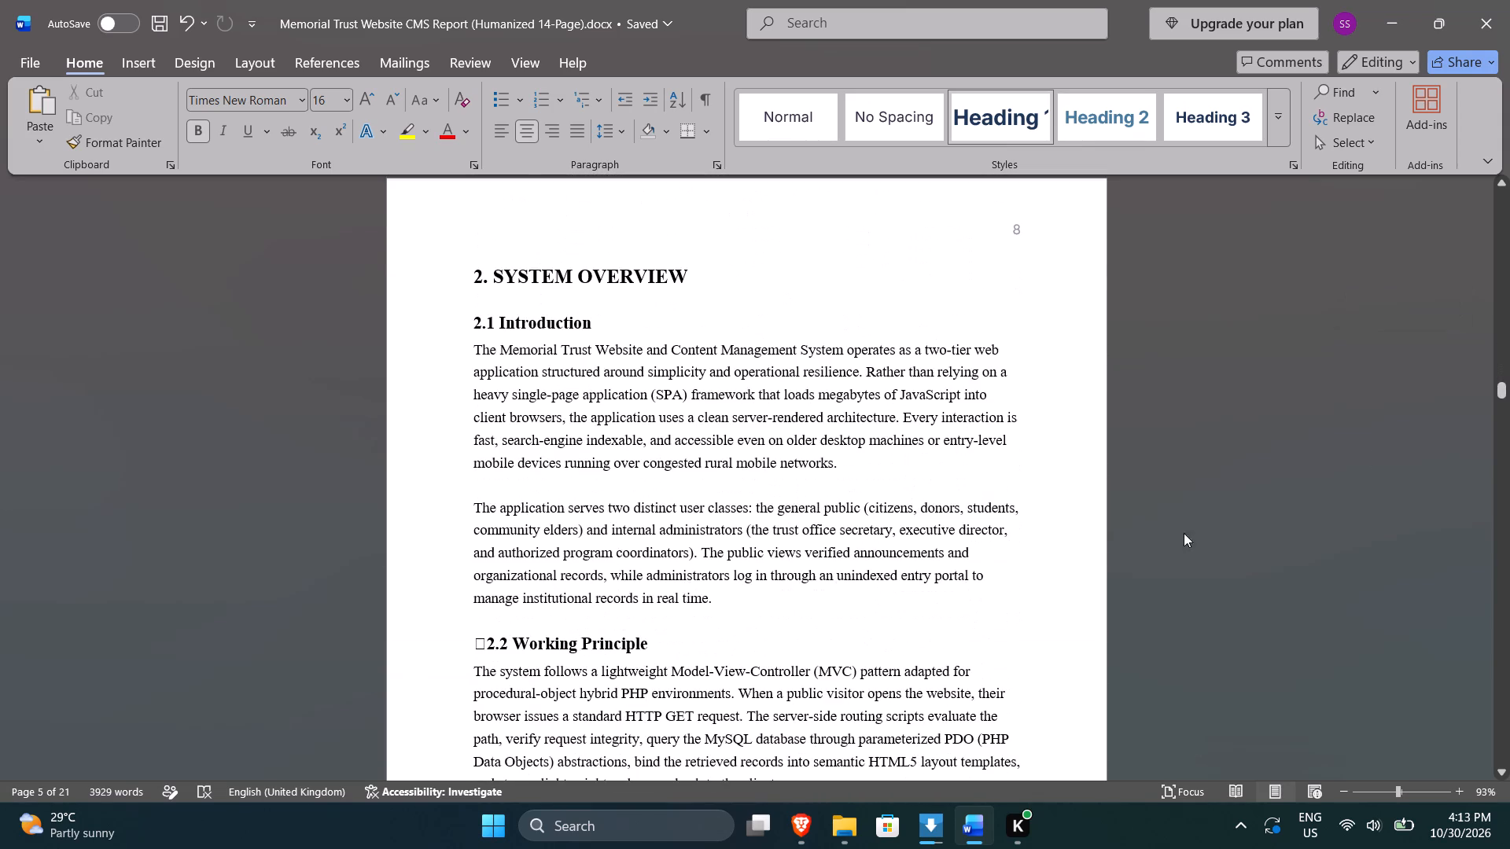
pyautogui.scroll(-19, 1004, 603)
pyautogui.scroll(-3, 1007, 559)
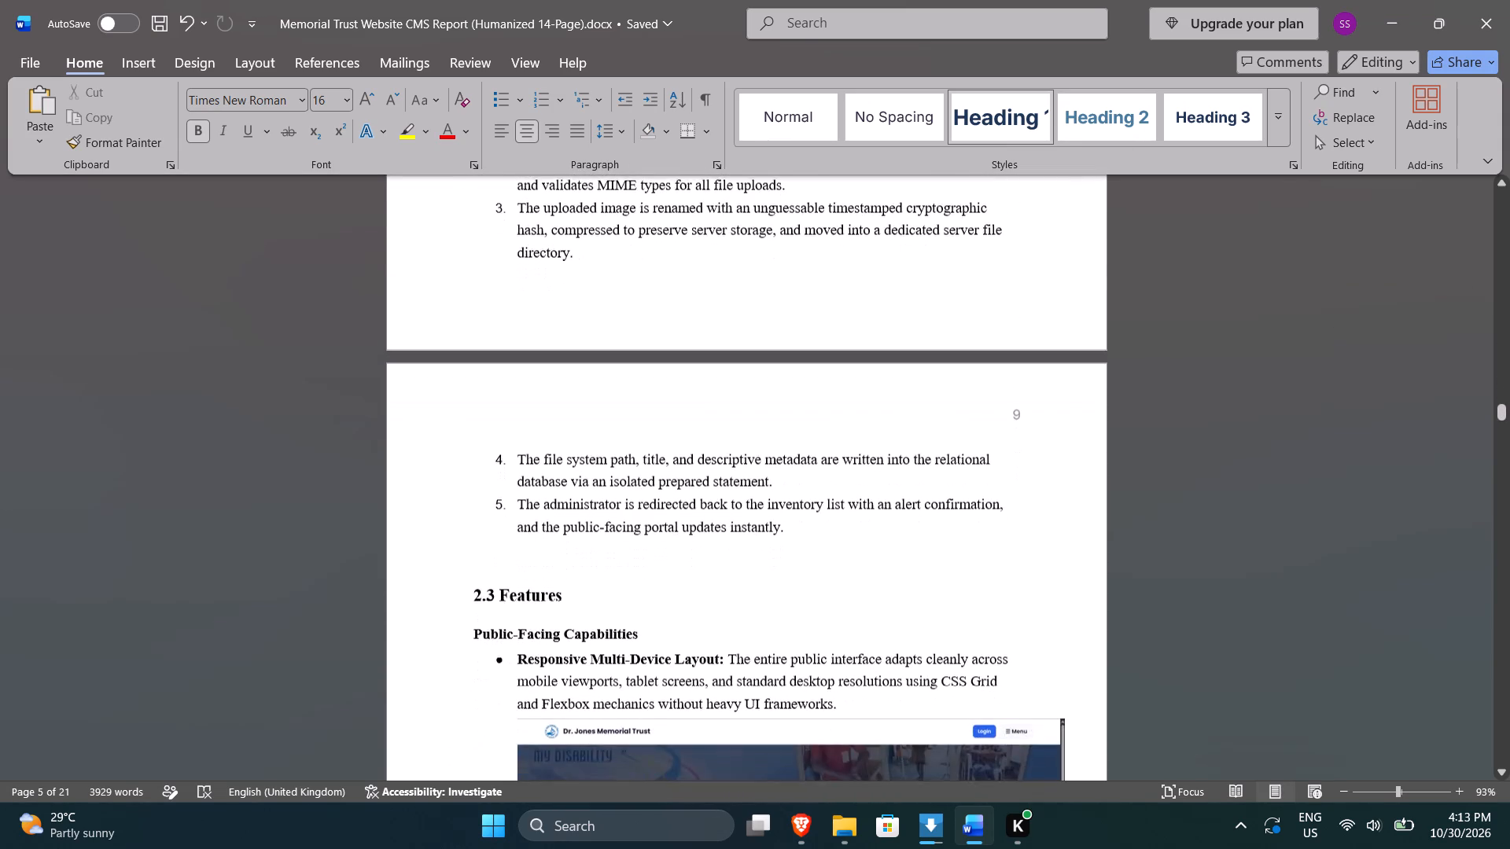
pyautogui.scroll(-6, 1007, 559)
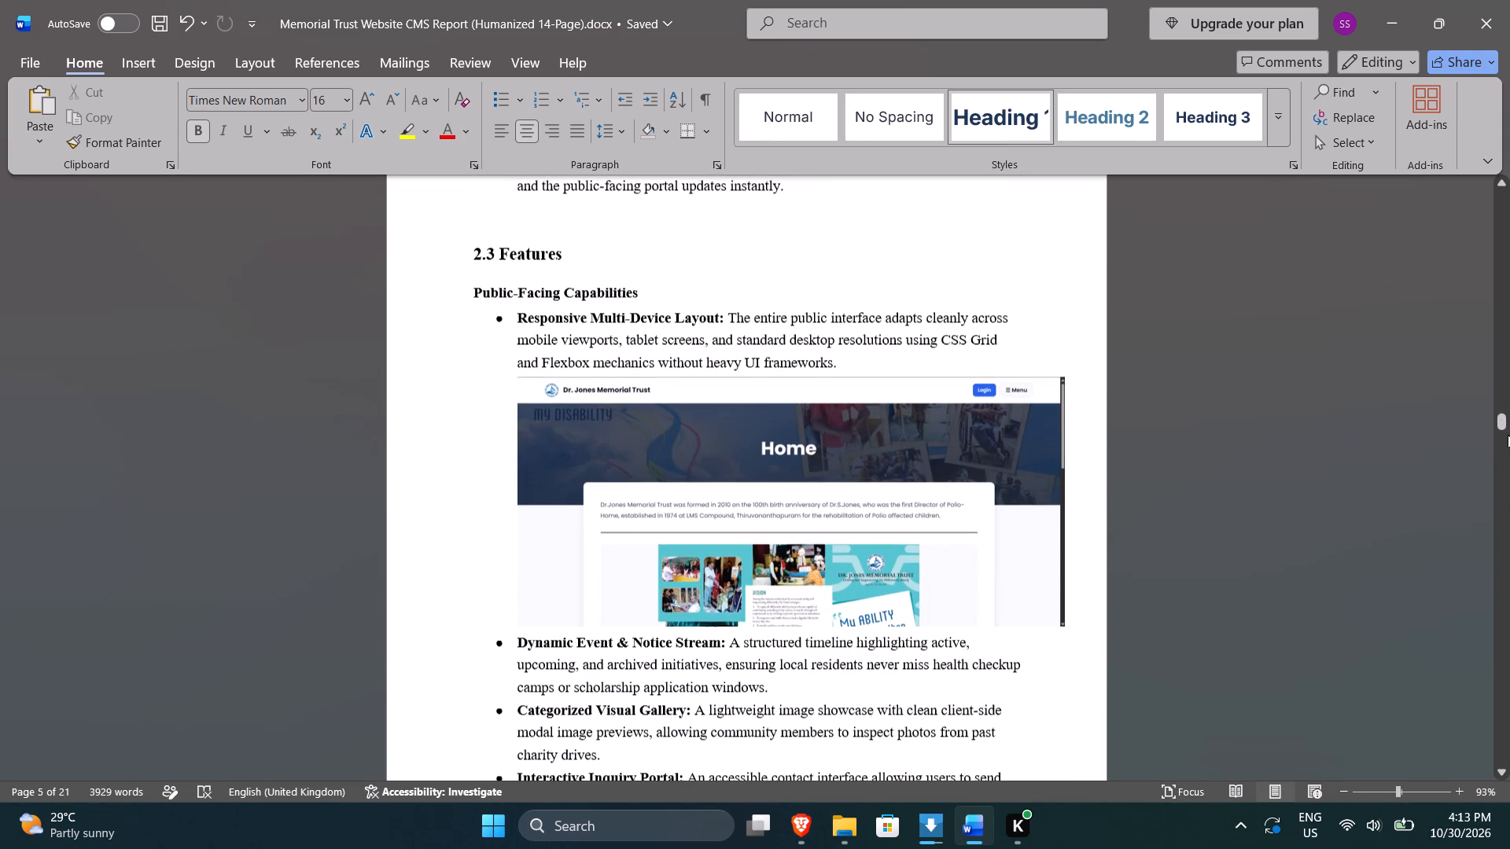
pyautogui.moveTo(1505, 428); pyautogui.dragTo(1509, 459)
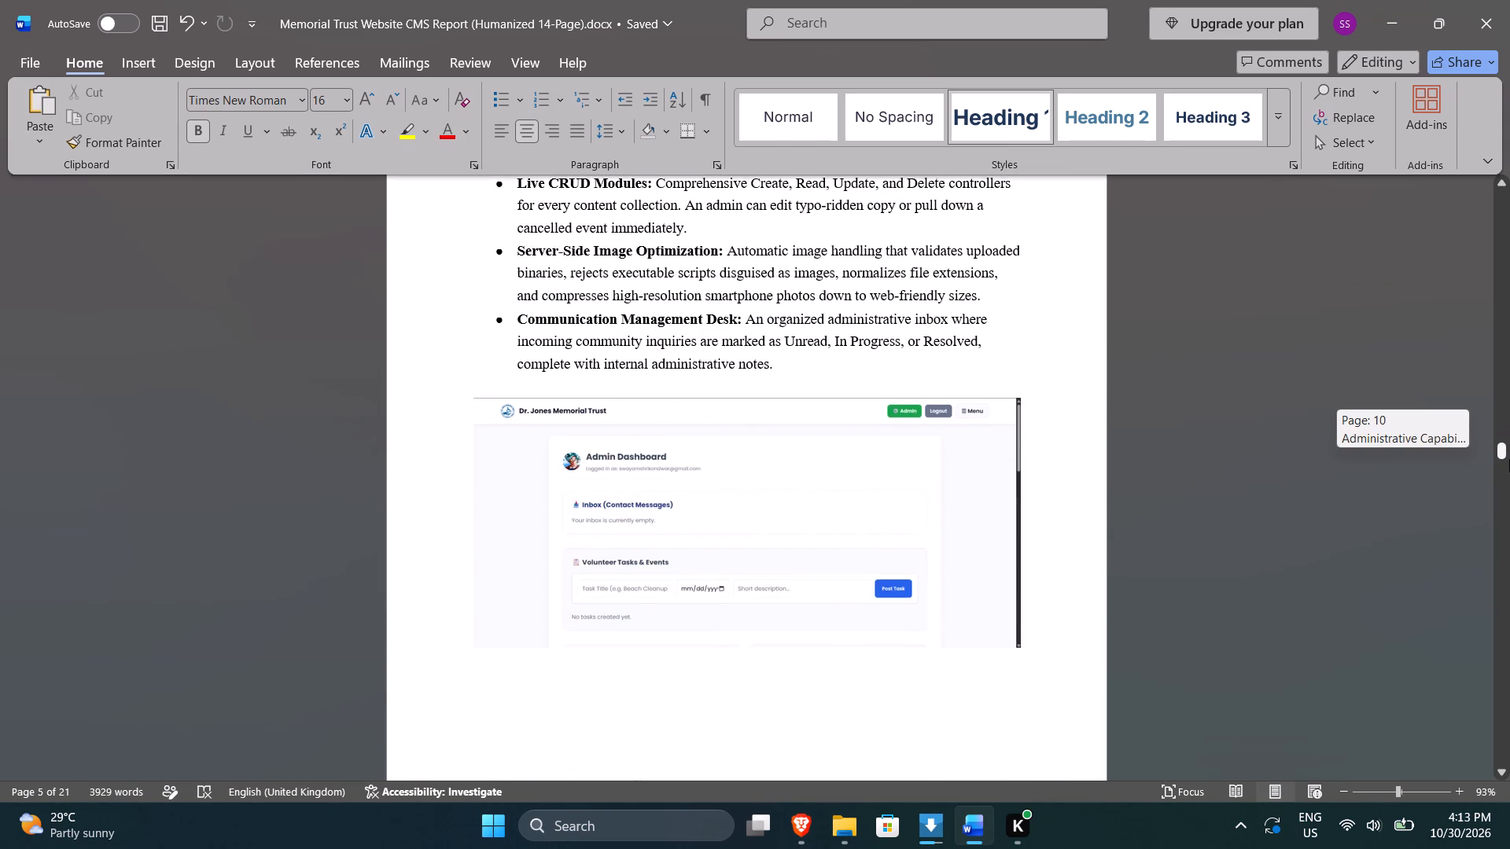
pyautogui.moveTo(1509, 459); pyautogui.dragTo(1505, 466)
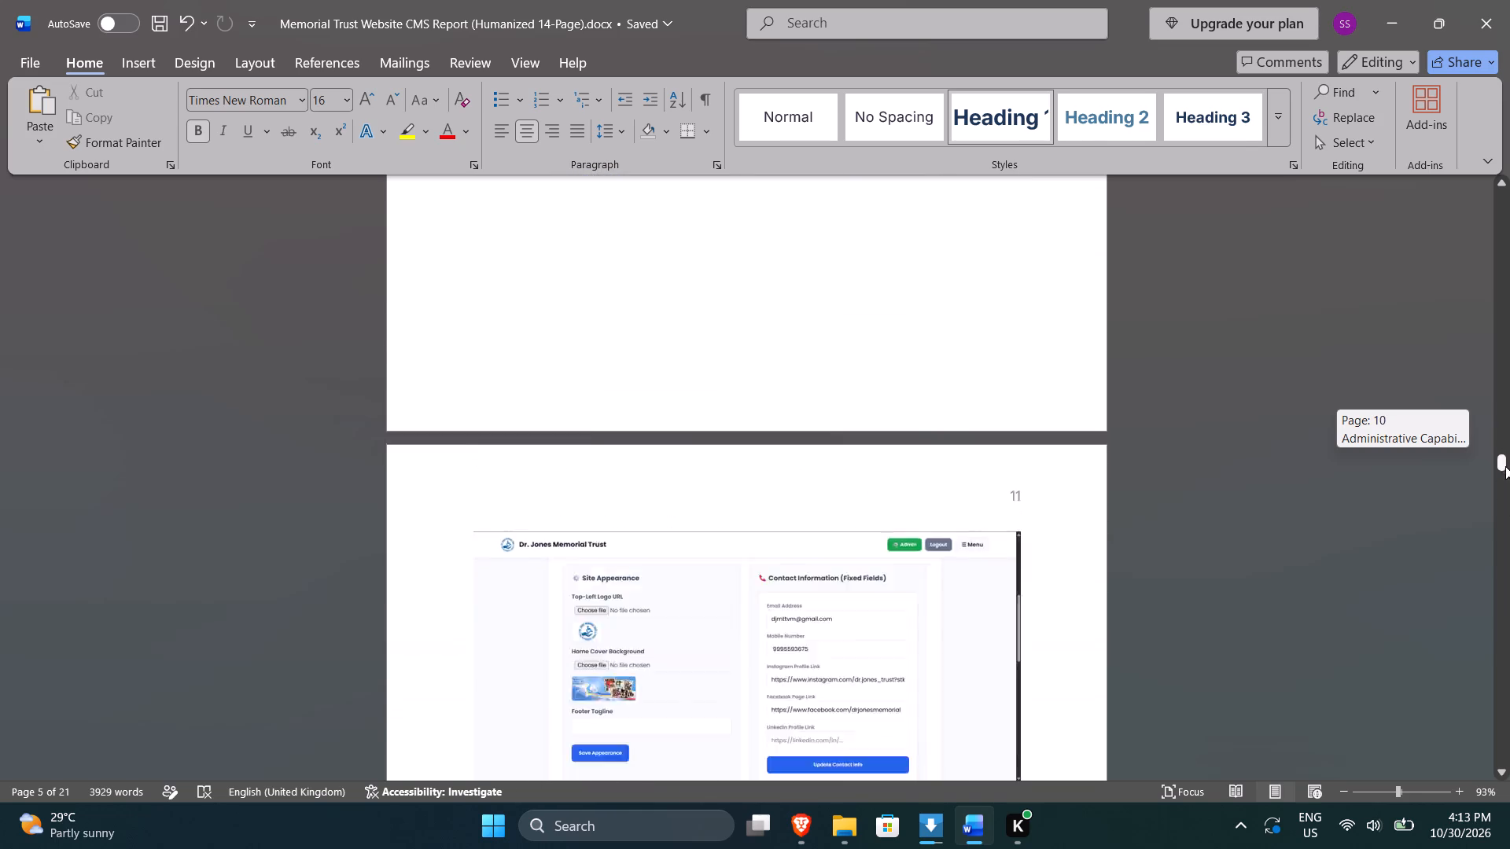
pyautogui.moveTo(1505, 466); pyautogui.dragTo(1490, 317)
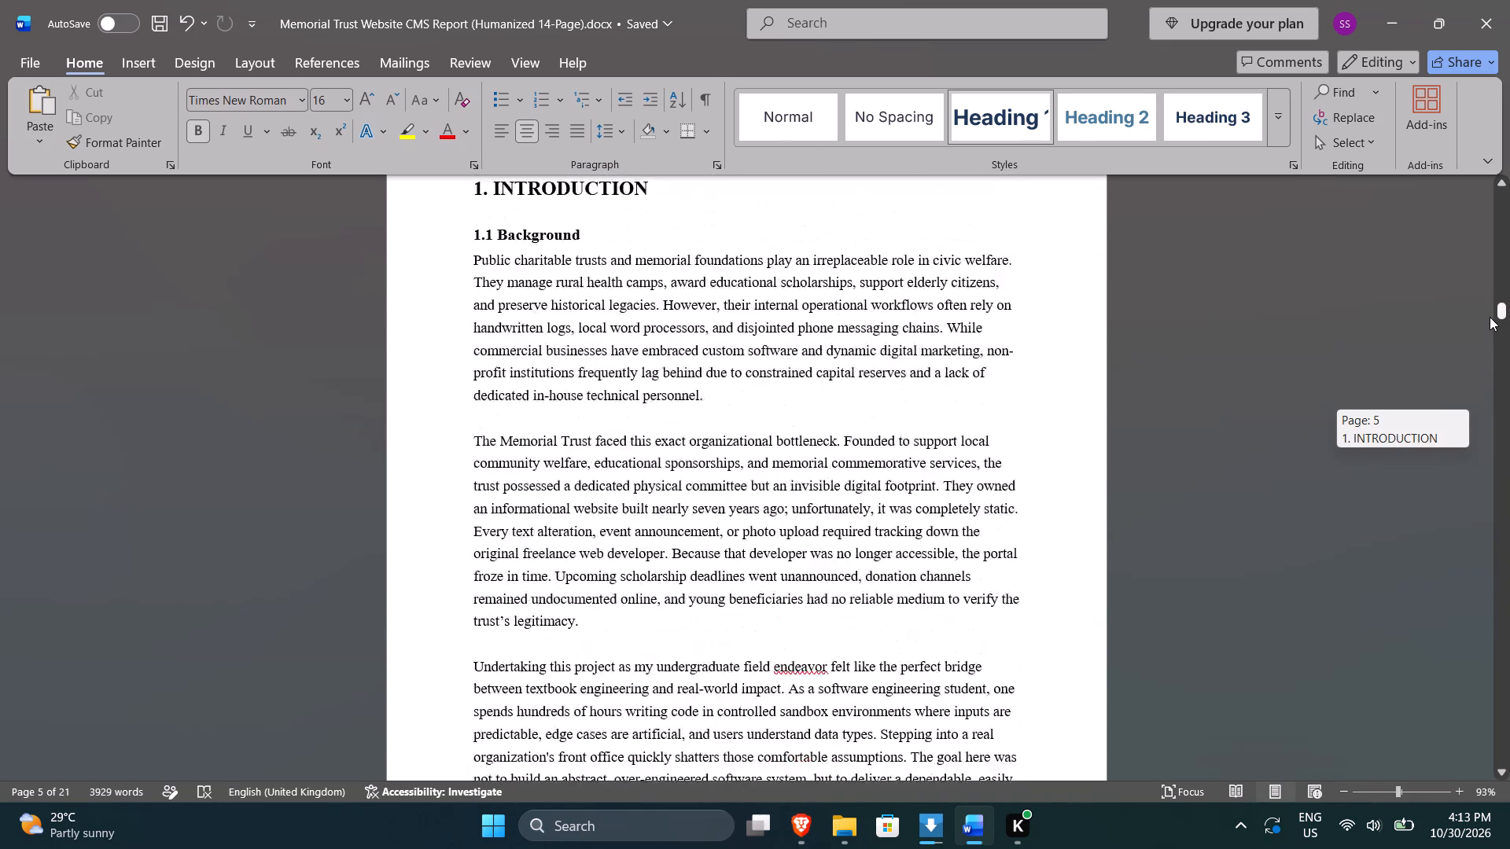
pyautogui.moveTo(1490, 317); pyautogui.dragTo(1490, 292)
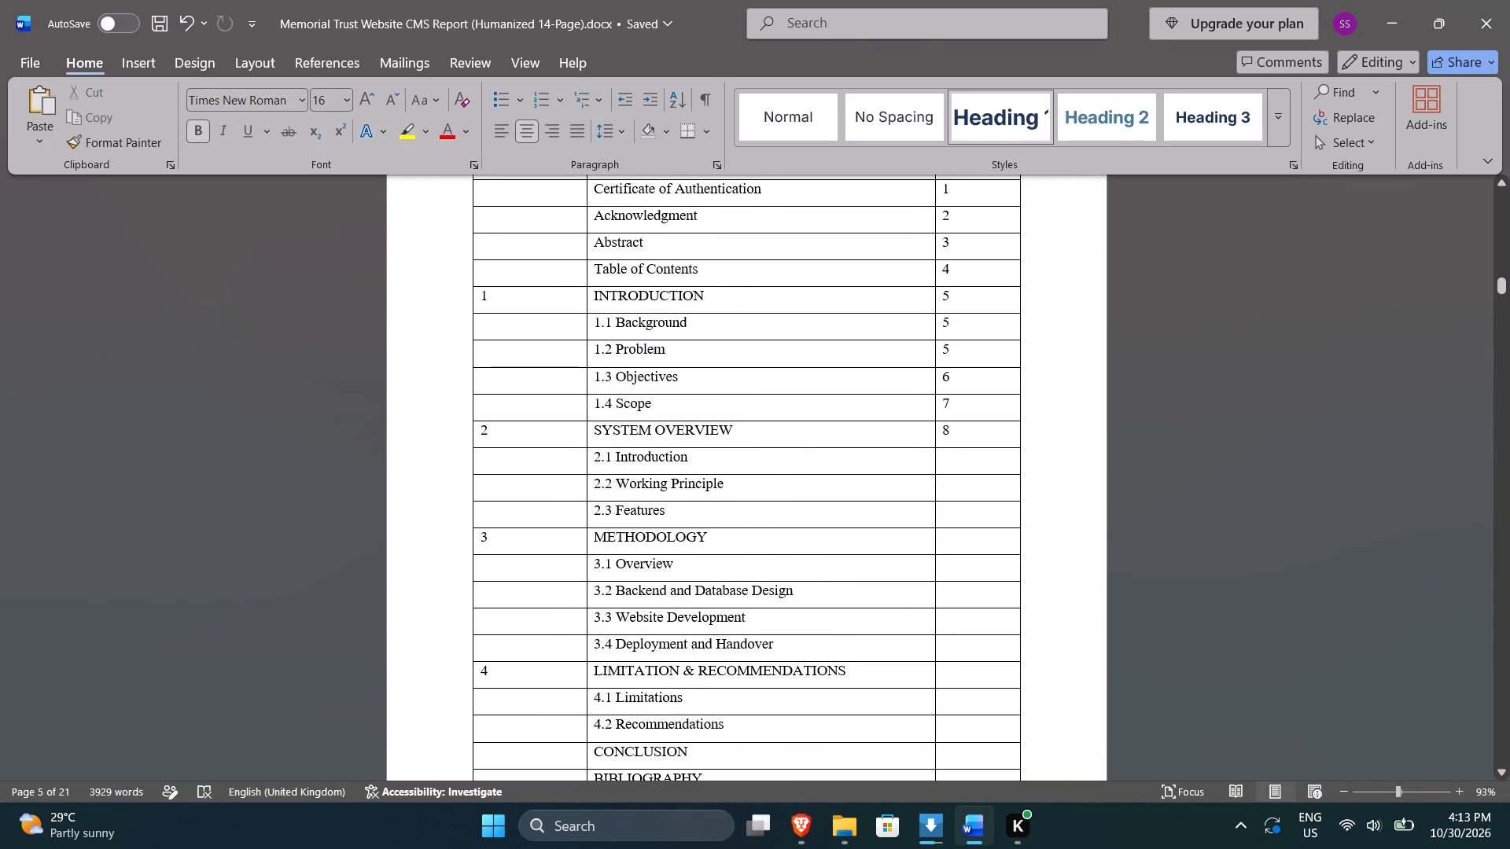
pyautogui.click(961, 465)
pyautogui.press('8')
pyautogui.press('Down')
pyautogui.press('8')
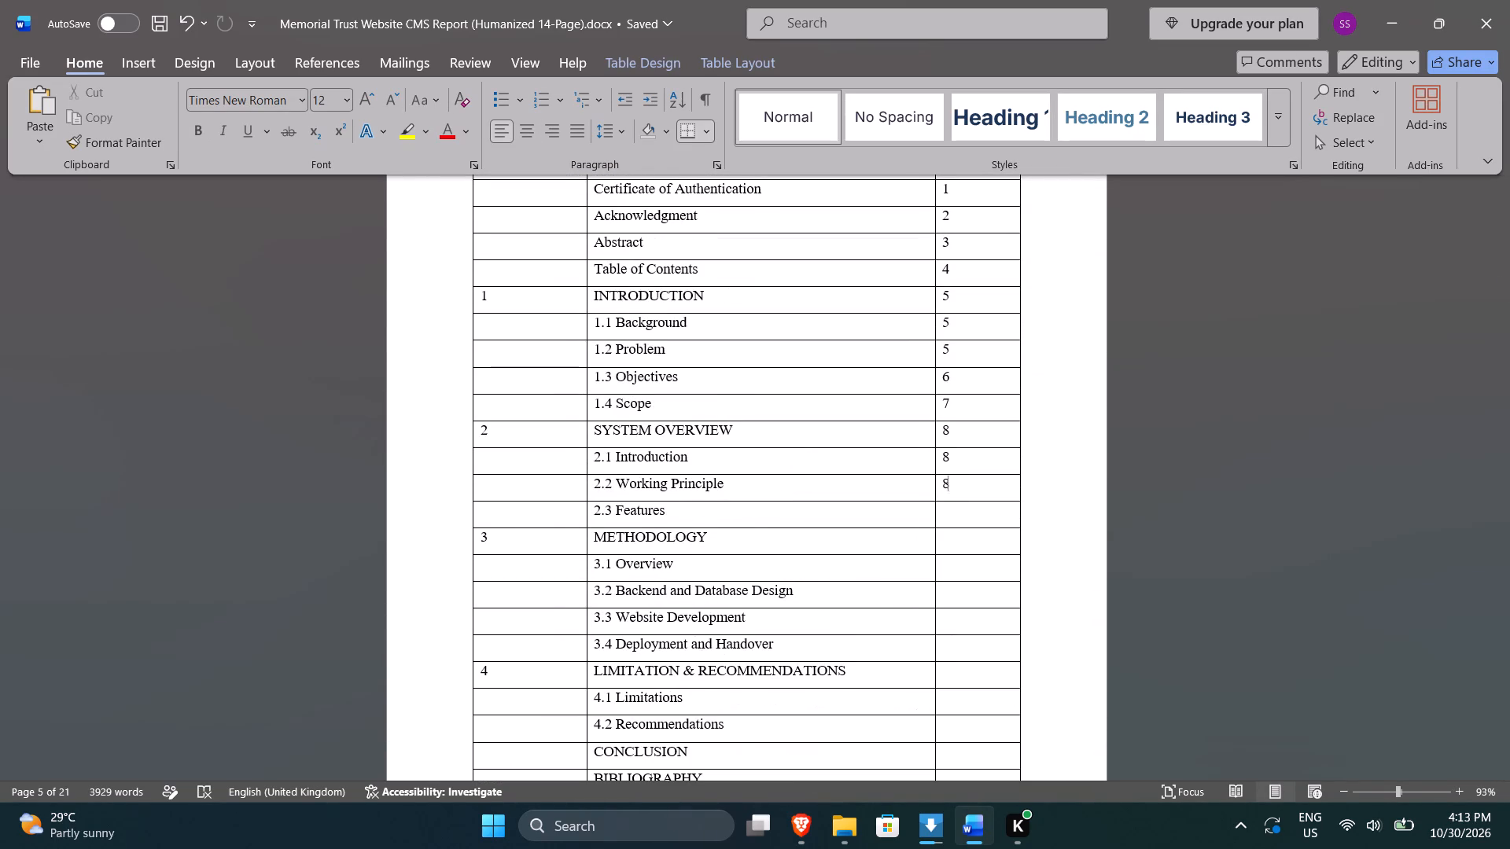
pyautogui.press('Down')
pyautogui.press('9')
# Look up the pages on which Methodology and sections 3.1 through 3.4 start, and return to the table of contents.
pyautogui.press('Down')
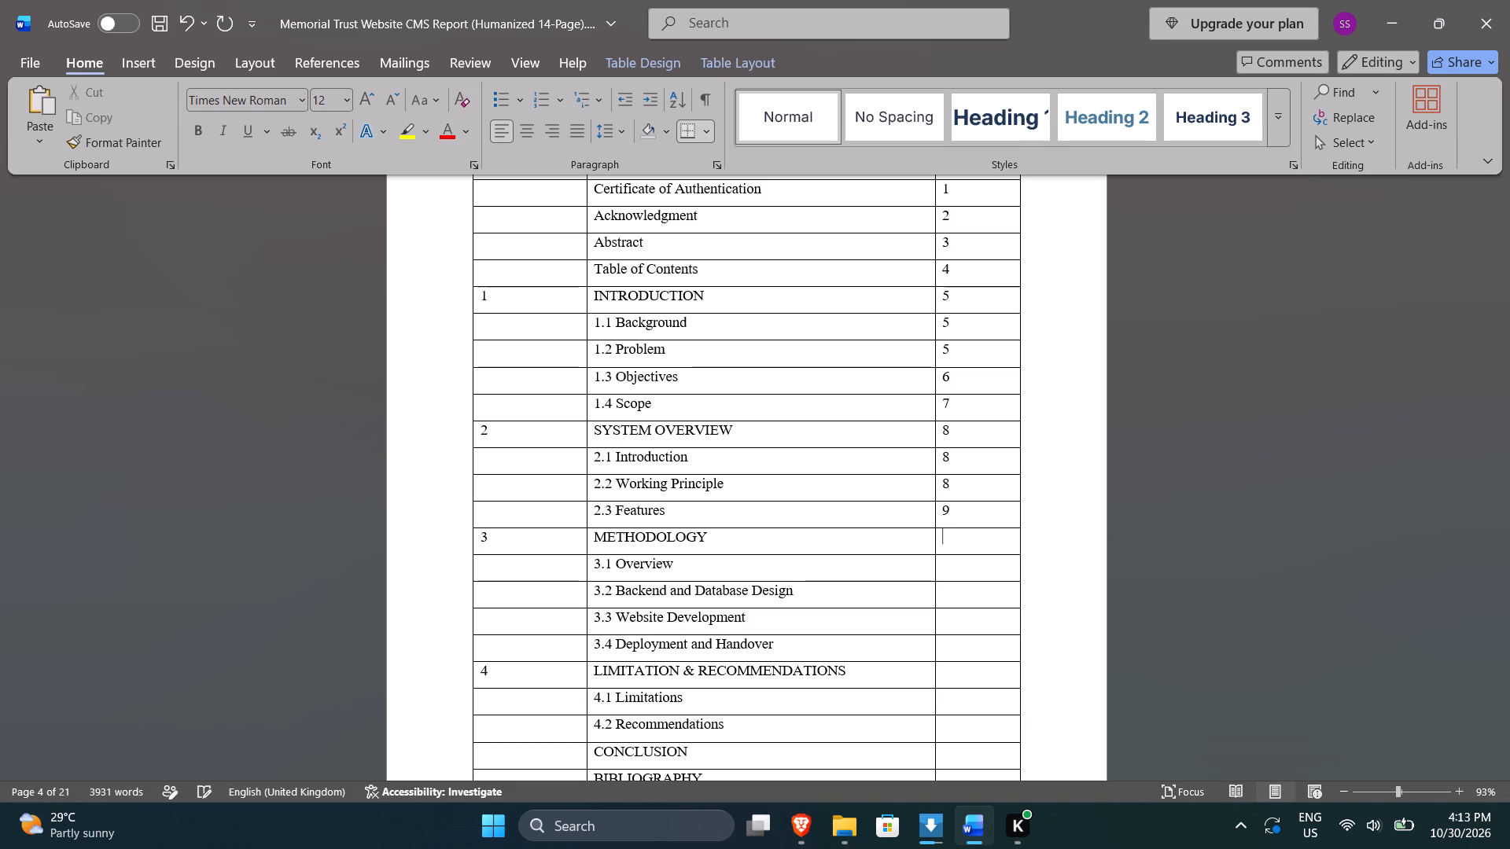
pyautogui.moveTo(1508, 289); pyautogui.dragTo(1470, 472)
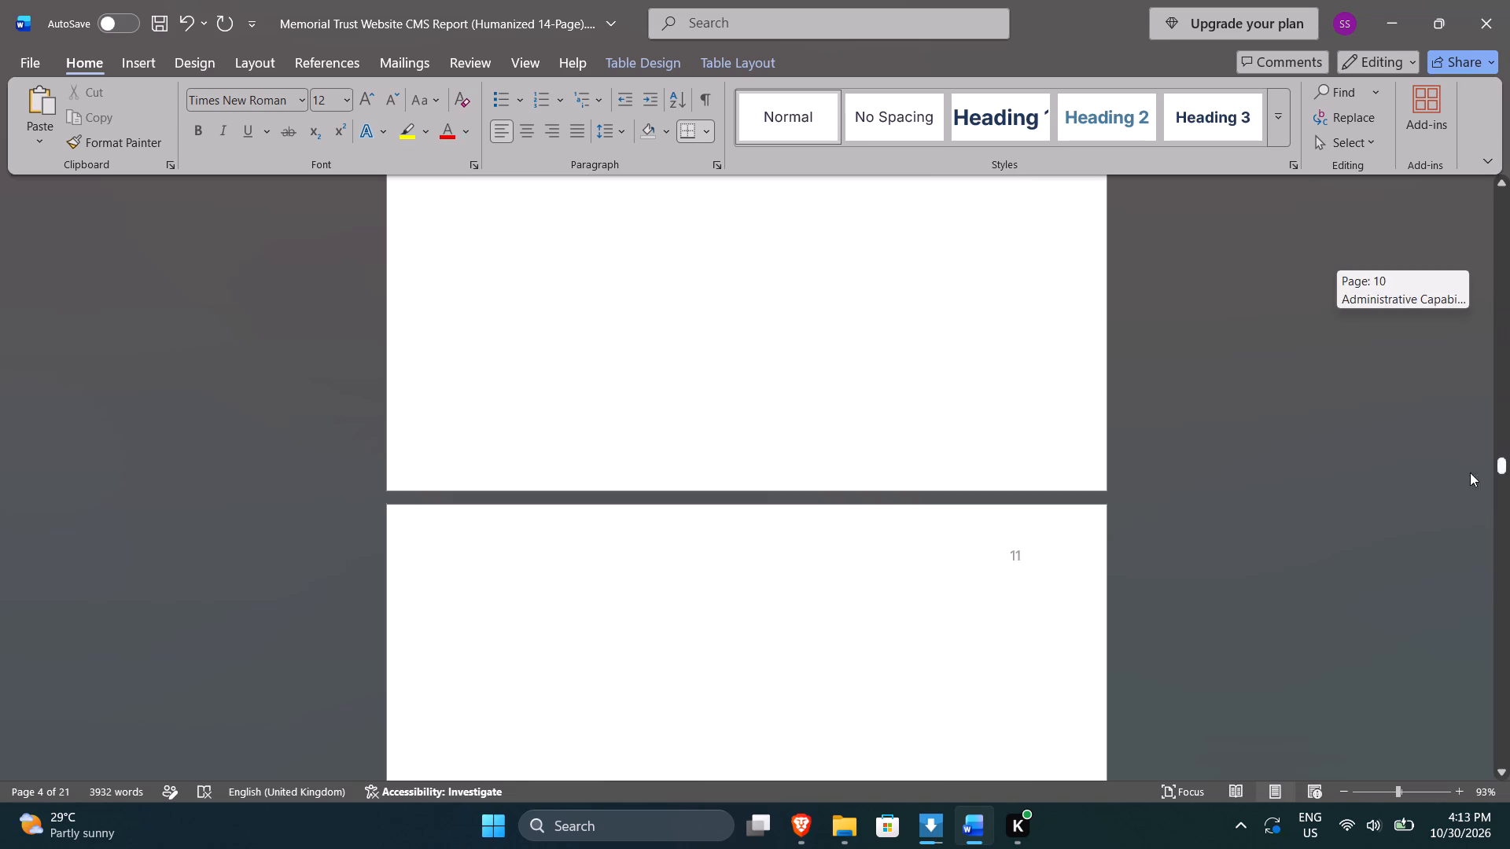
pyautogui.moveTo(1470, 472); pyautogui.dragTo(1472, 501)
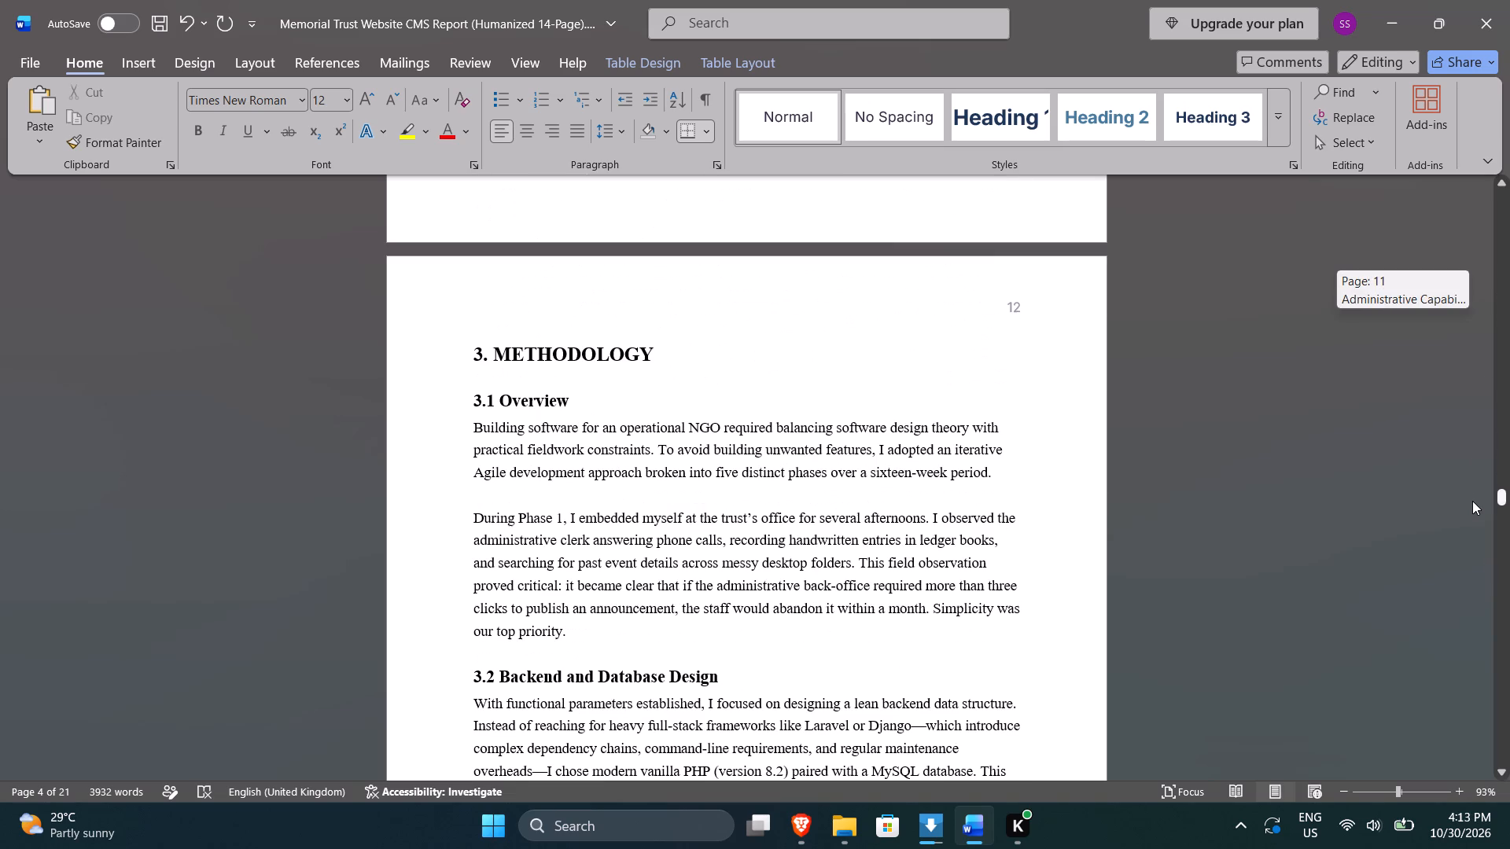
pyautogui.moveTo(1472, 501); pyautogui.dragTo(1476, 516)
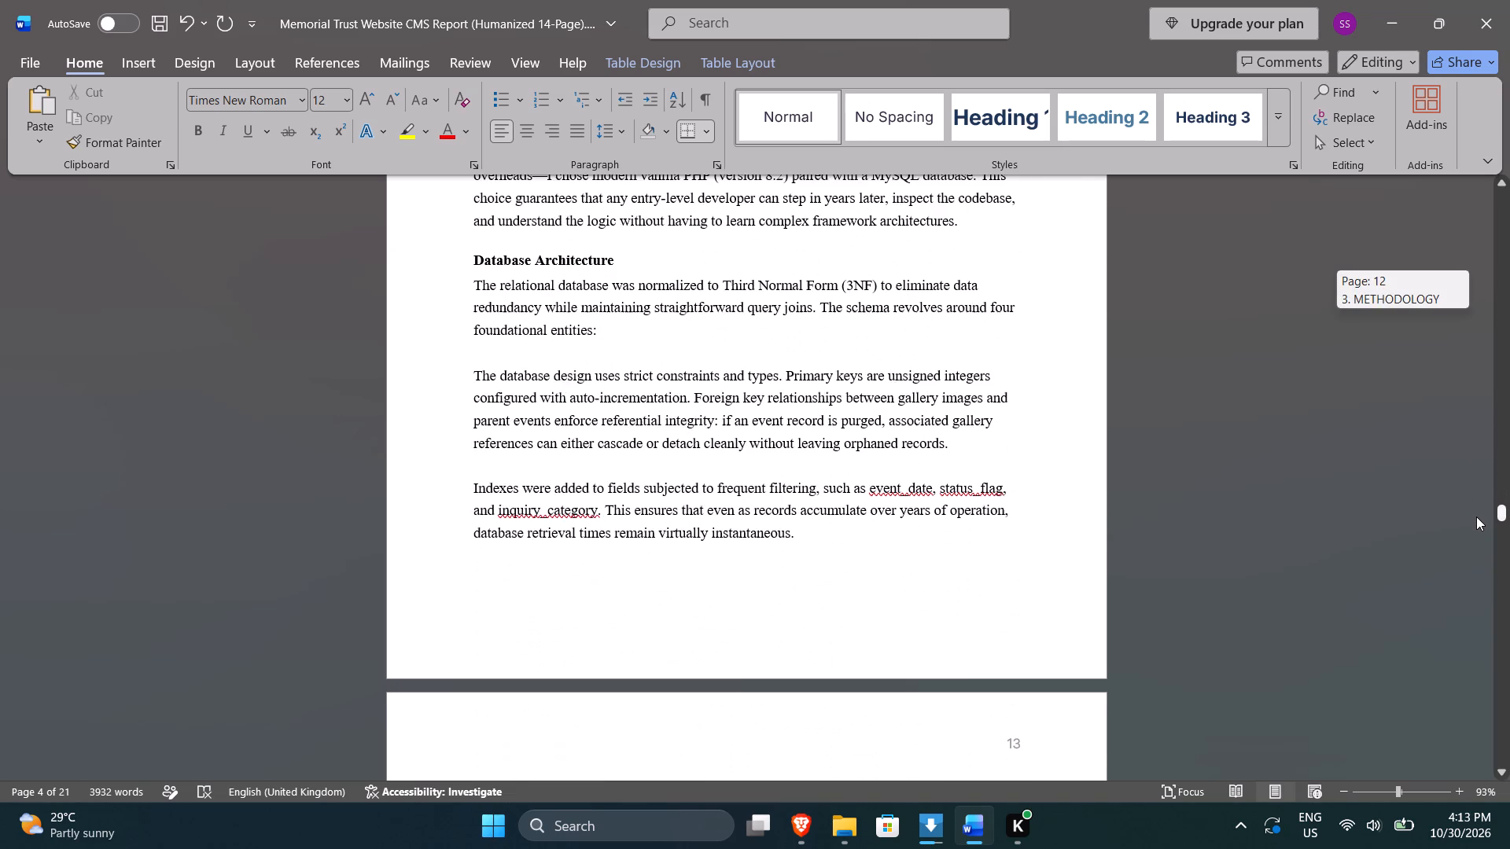
pyautogui.moveTo(1476, 516); pyautogui.dragTo(1477, 553)
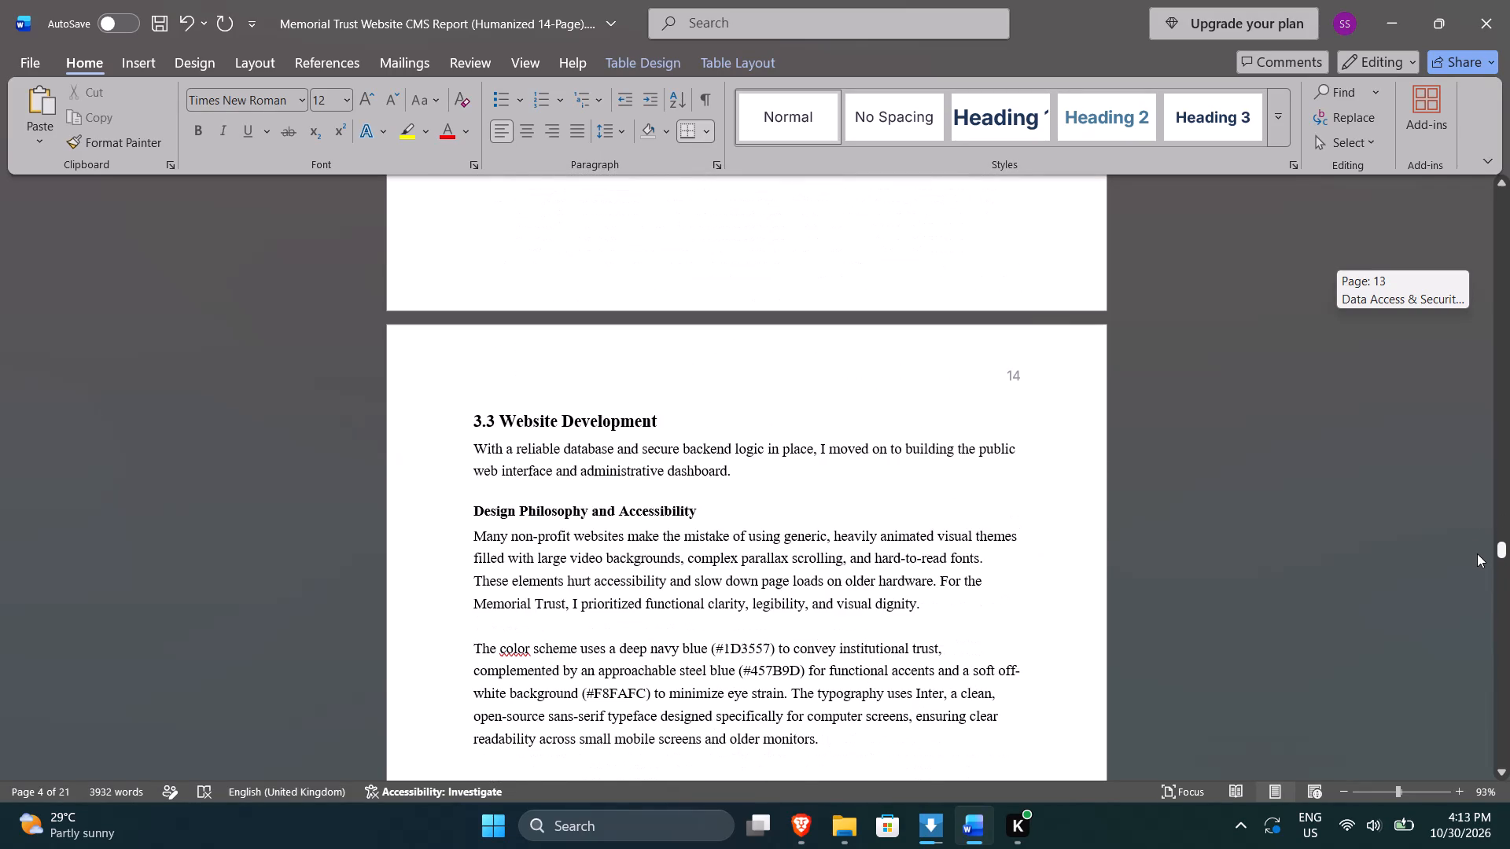
pyautogui.moveTo(1477, 553); pyautogui.dragTo(1480, 604)
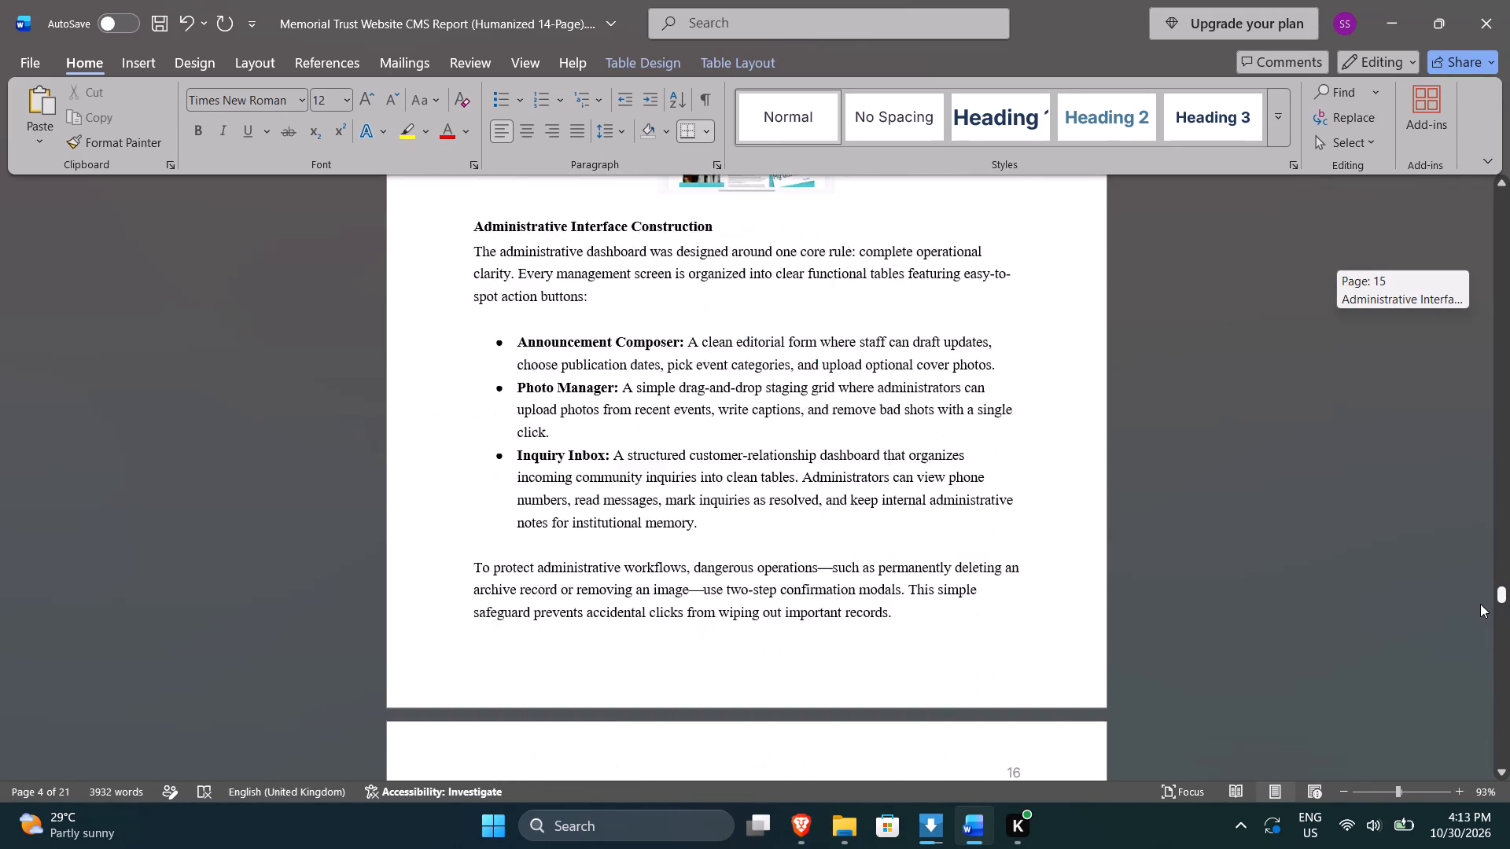
pyautogui.moveTo(1480, 604); pyautogui.dragTo(1481, 627)
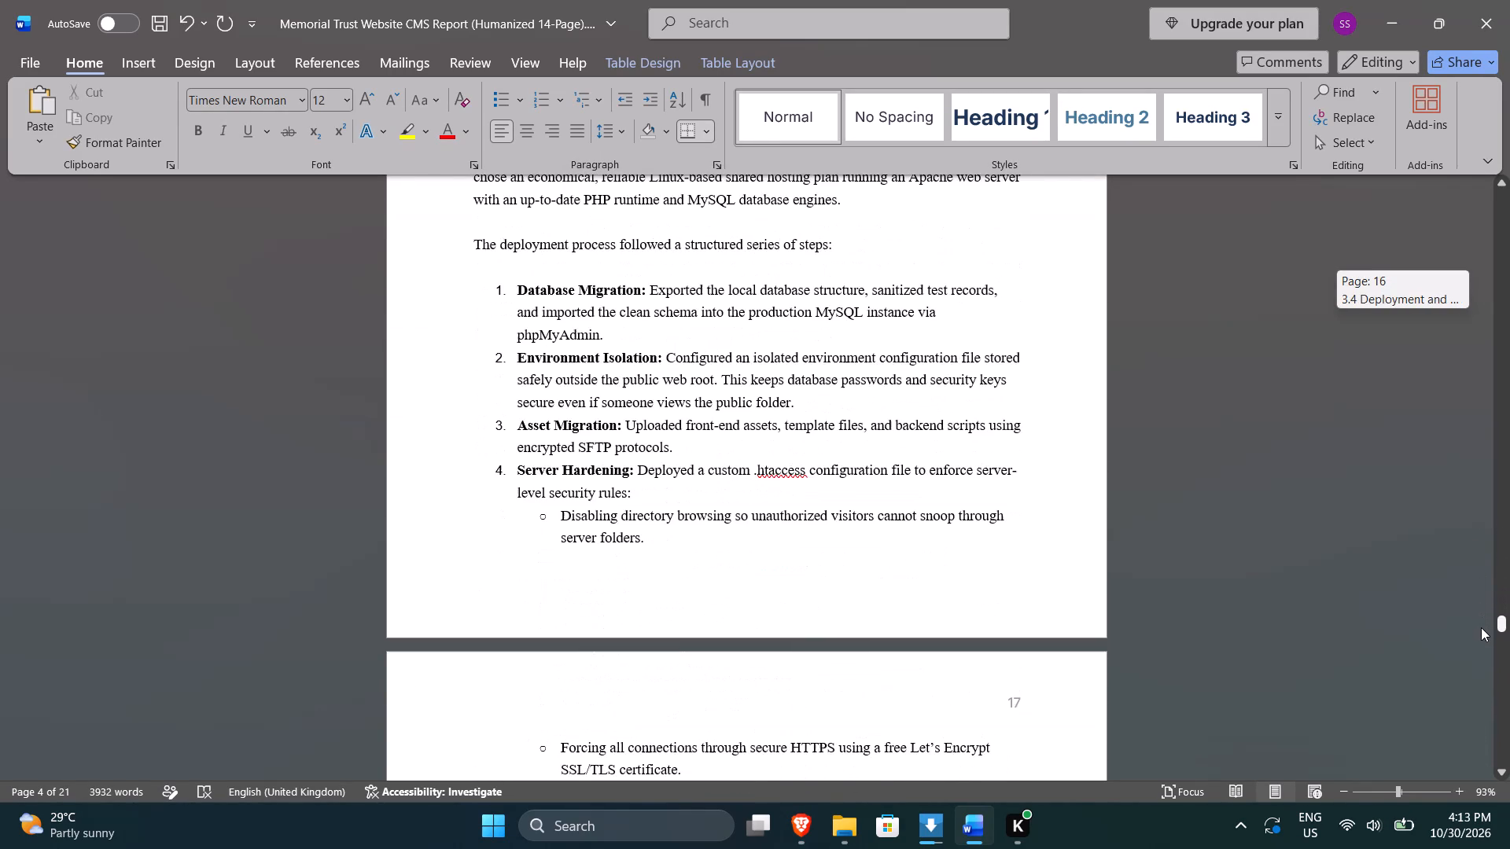
pyautogui.moveTo(1481, 627); pyautogui.dragTo(1482, 562)
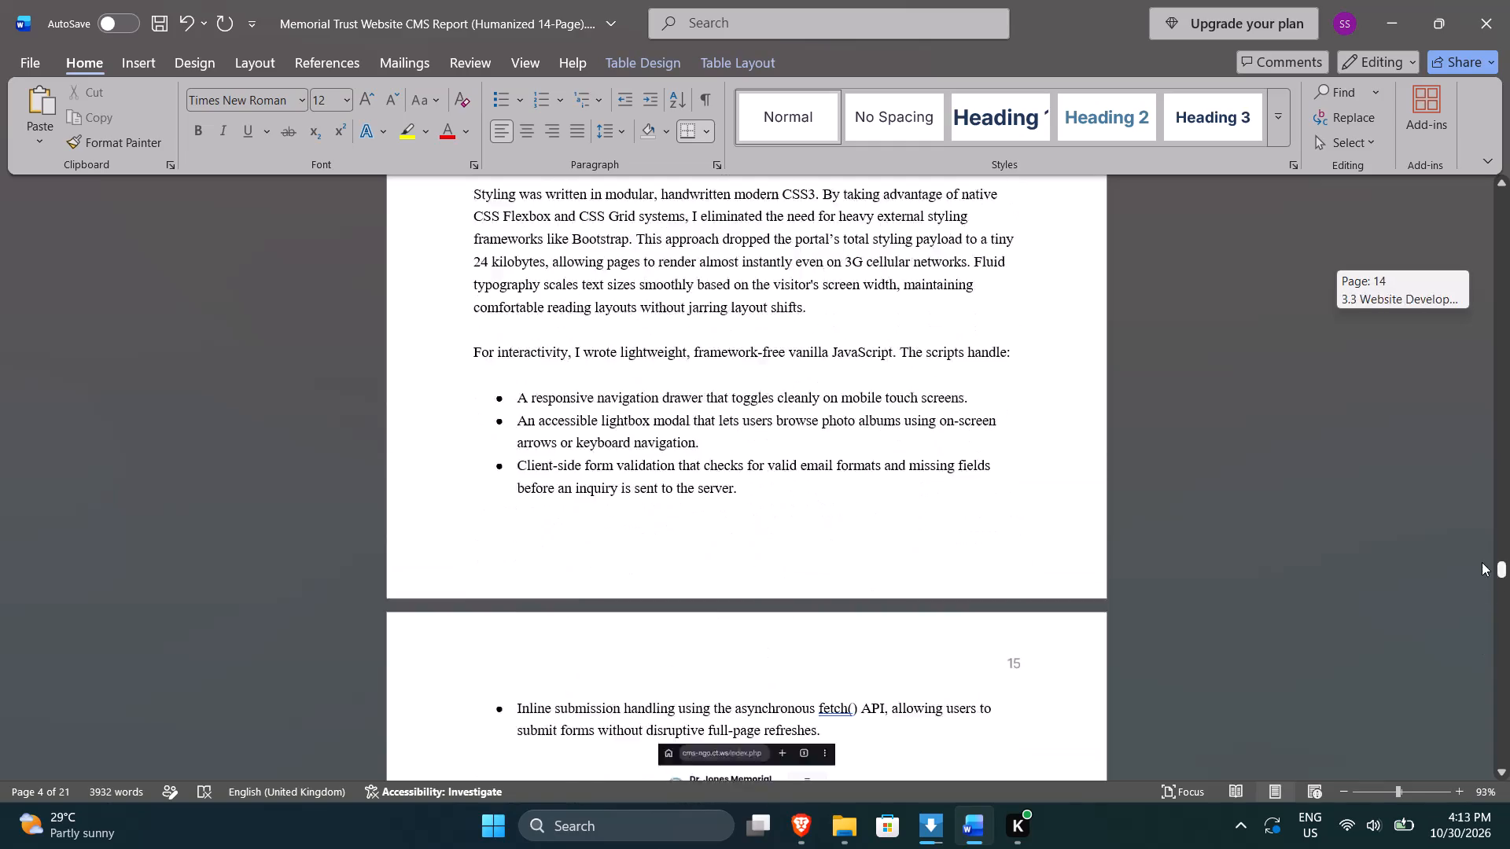
pyautogui.moveTo(1482, 562); pyautogui.dragTo(1495, 303)
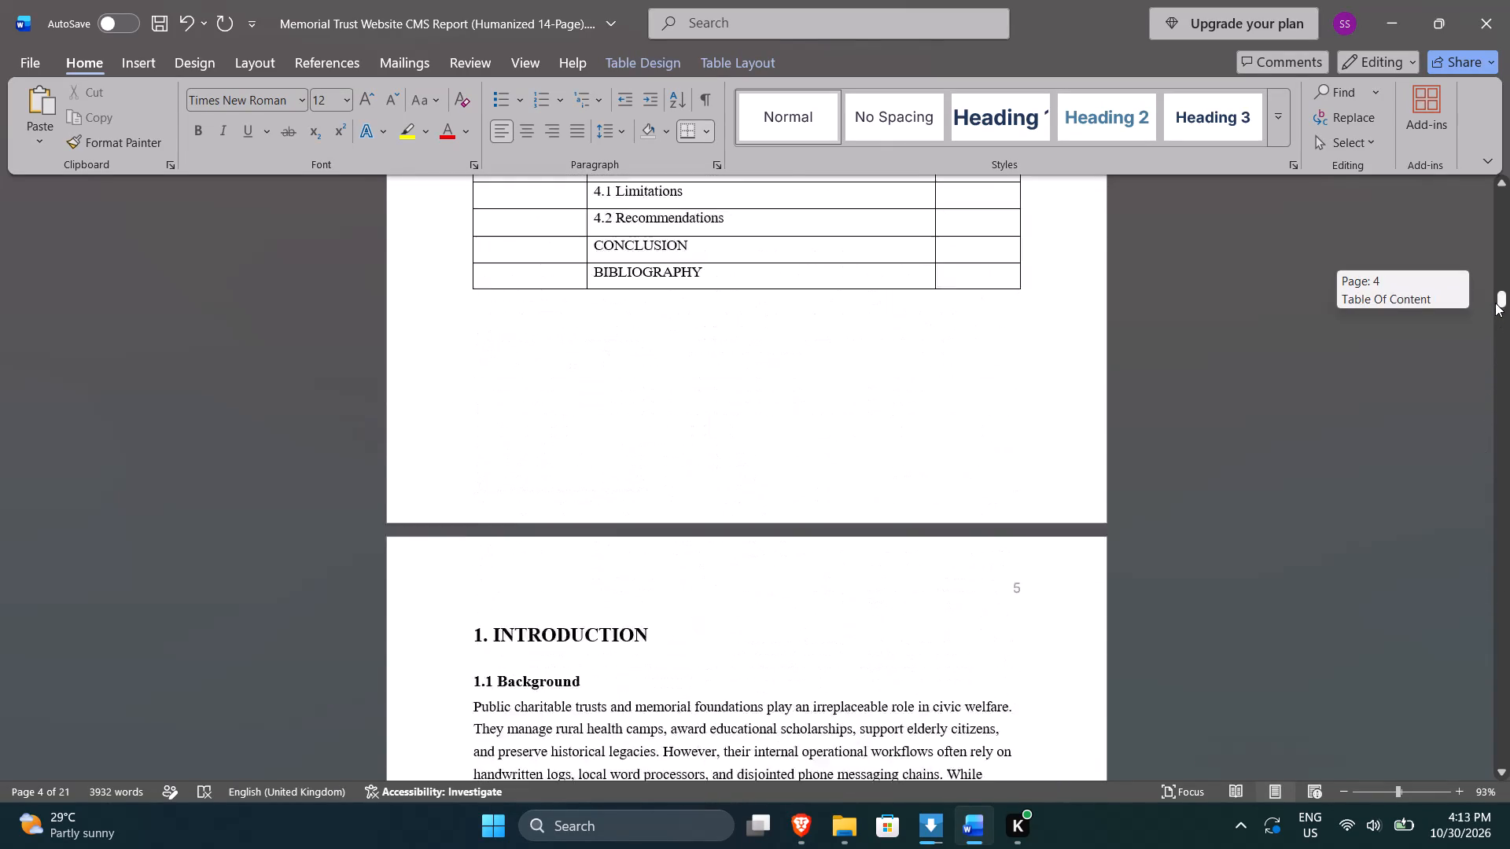
pyautogui.moveTo(1495, 303); pyautogui.dragTo(1494, 301)
pyautogui.scroll(6, 960, 375)
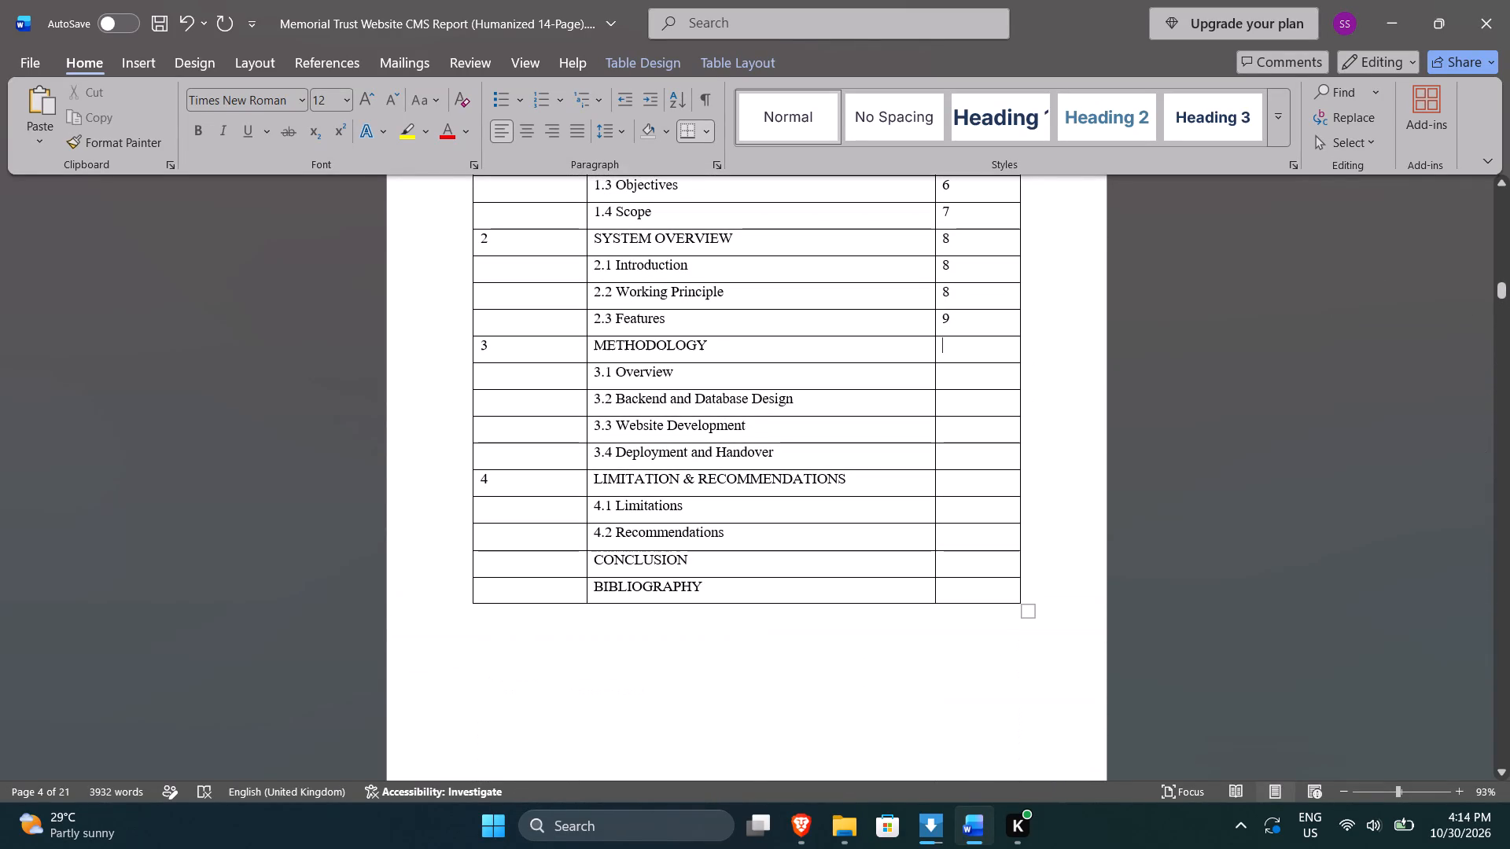
# In the table of contents, enter page 12 for Methodology, 3.1 and 3.2, page 14 for 3.3, and page 16 for 3.4.
pyautogui.write('12')
pyautogui.press('Down')
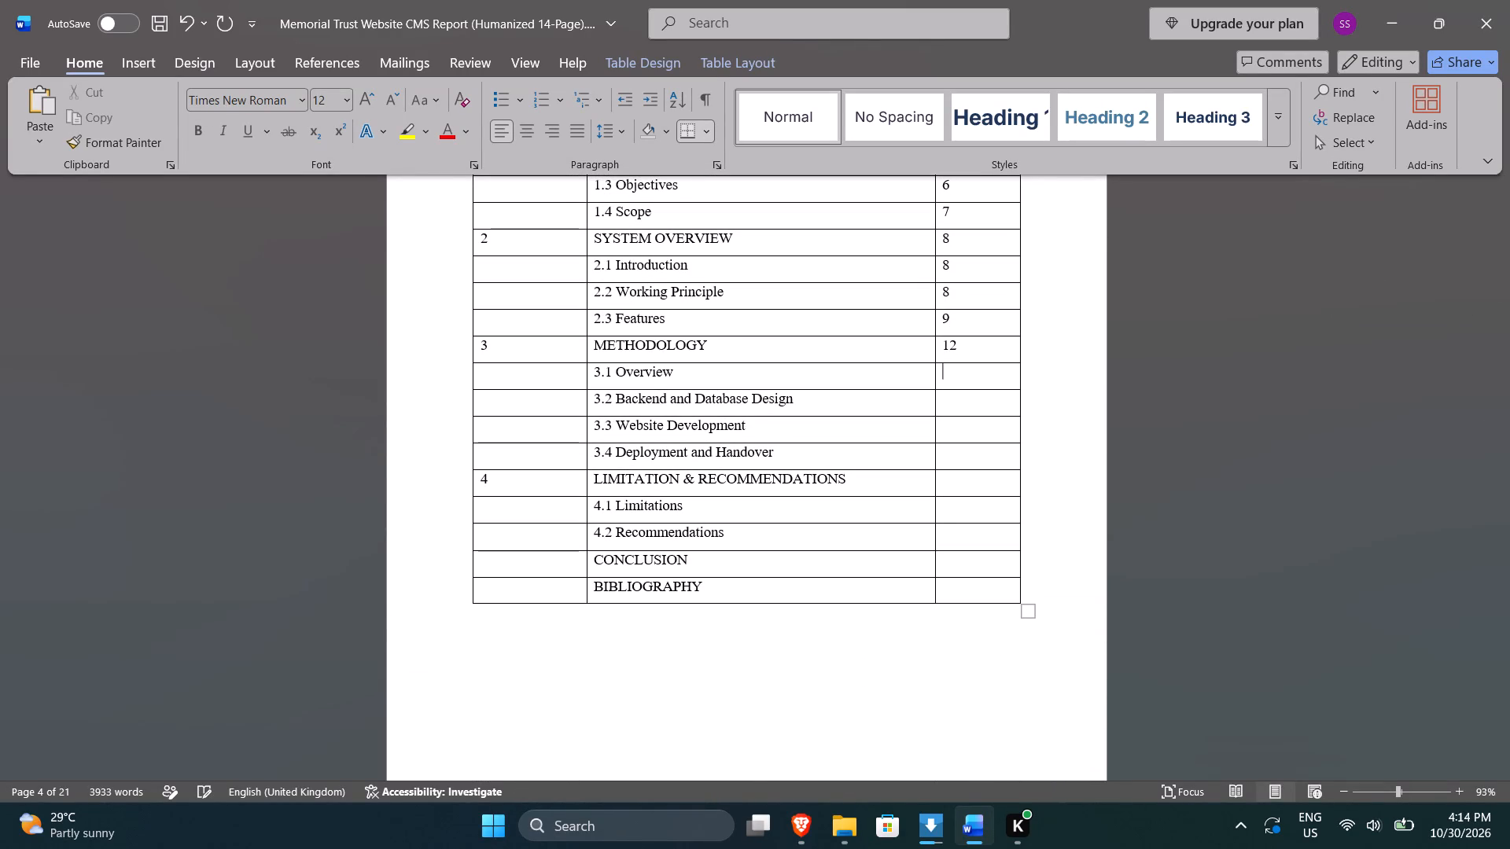
pyautogui.write('12')
pyautogui.press('Down')
pyautogui.write('12')
pyautogui.press('Down')
pyautogui.write('14')
pyautogui.press('Down')
pyautogui.write('16')
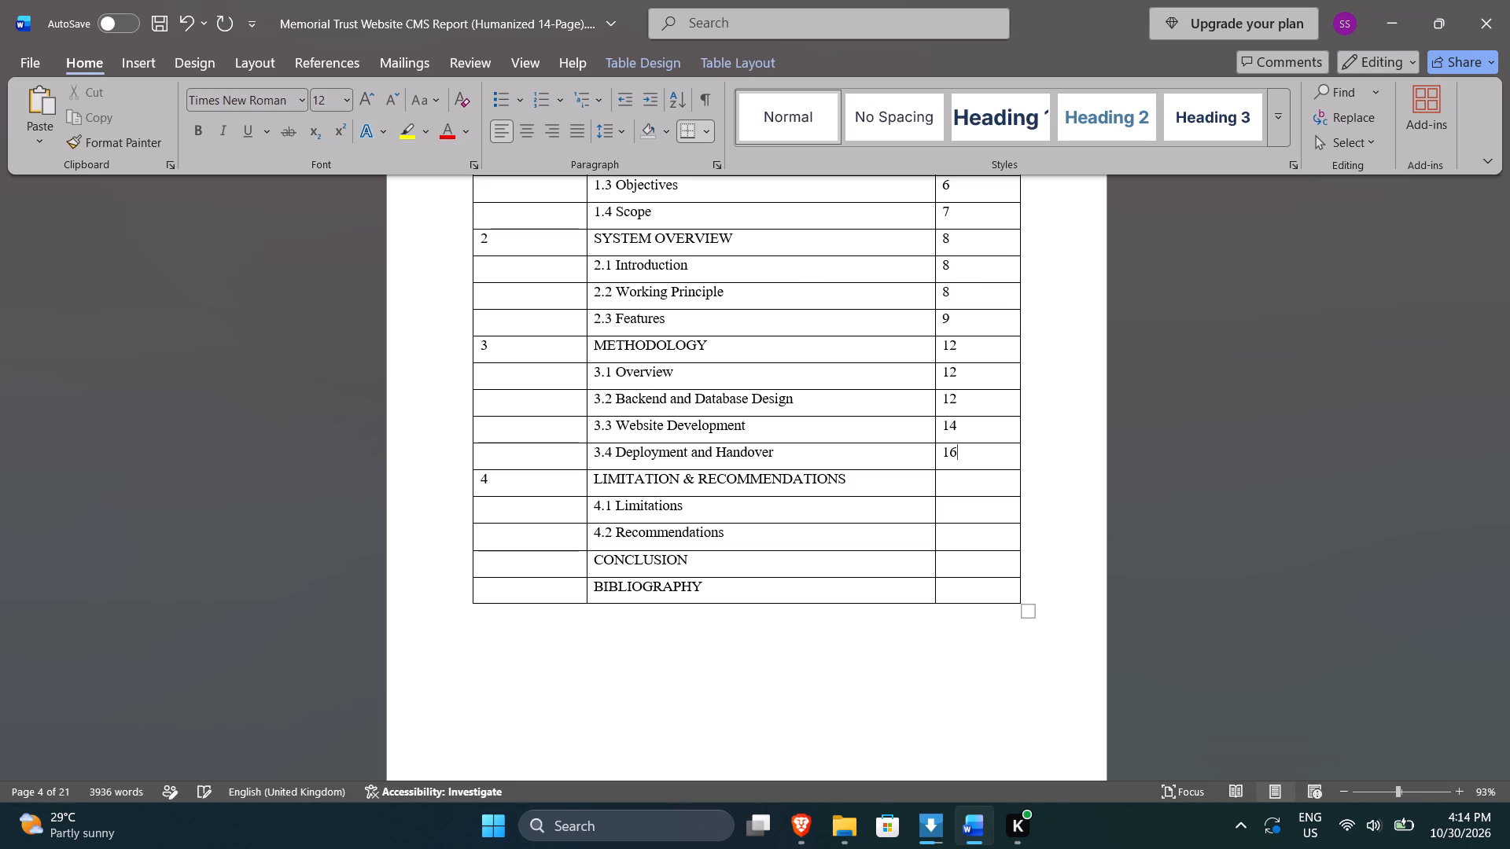
# Look up the starting pages of chapter 4, its sections, the Conclusion and the Bibliography, and return to the table of contents.
pyautogui.scroll(-19, 967, 363)
pyautogui.scroll(-2, 969, 390)
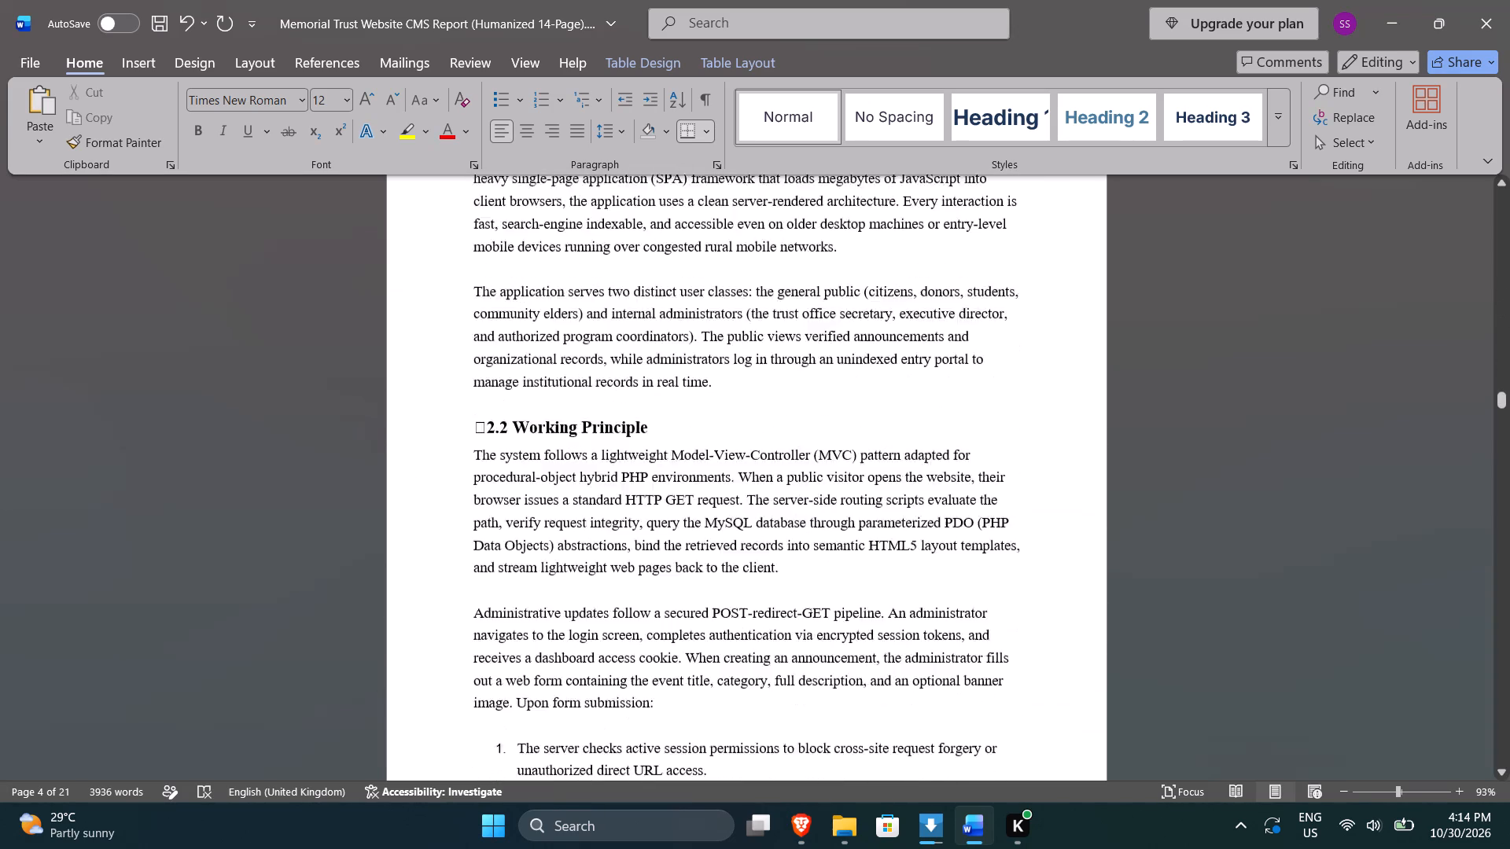
pyautogui.scroll(-12, 969, 390)
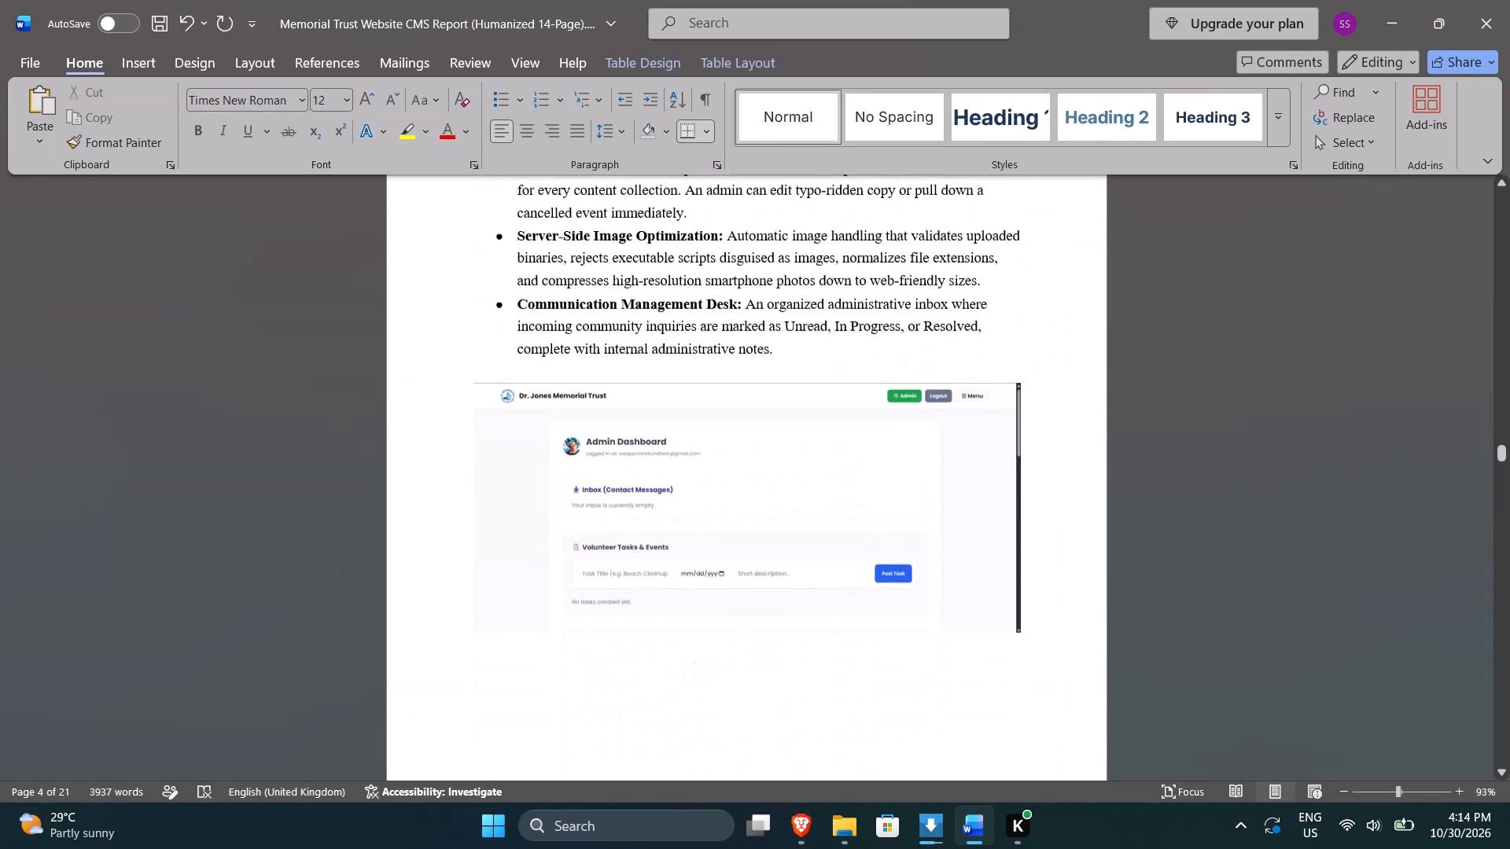
pyautogui.scroll(-9, 969, 390)
pyautogui.scroll(2, 969, 390)
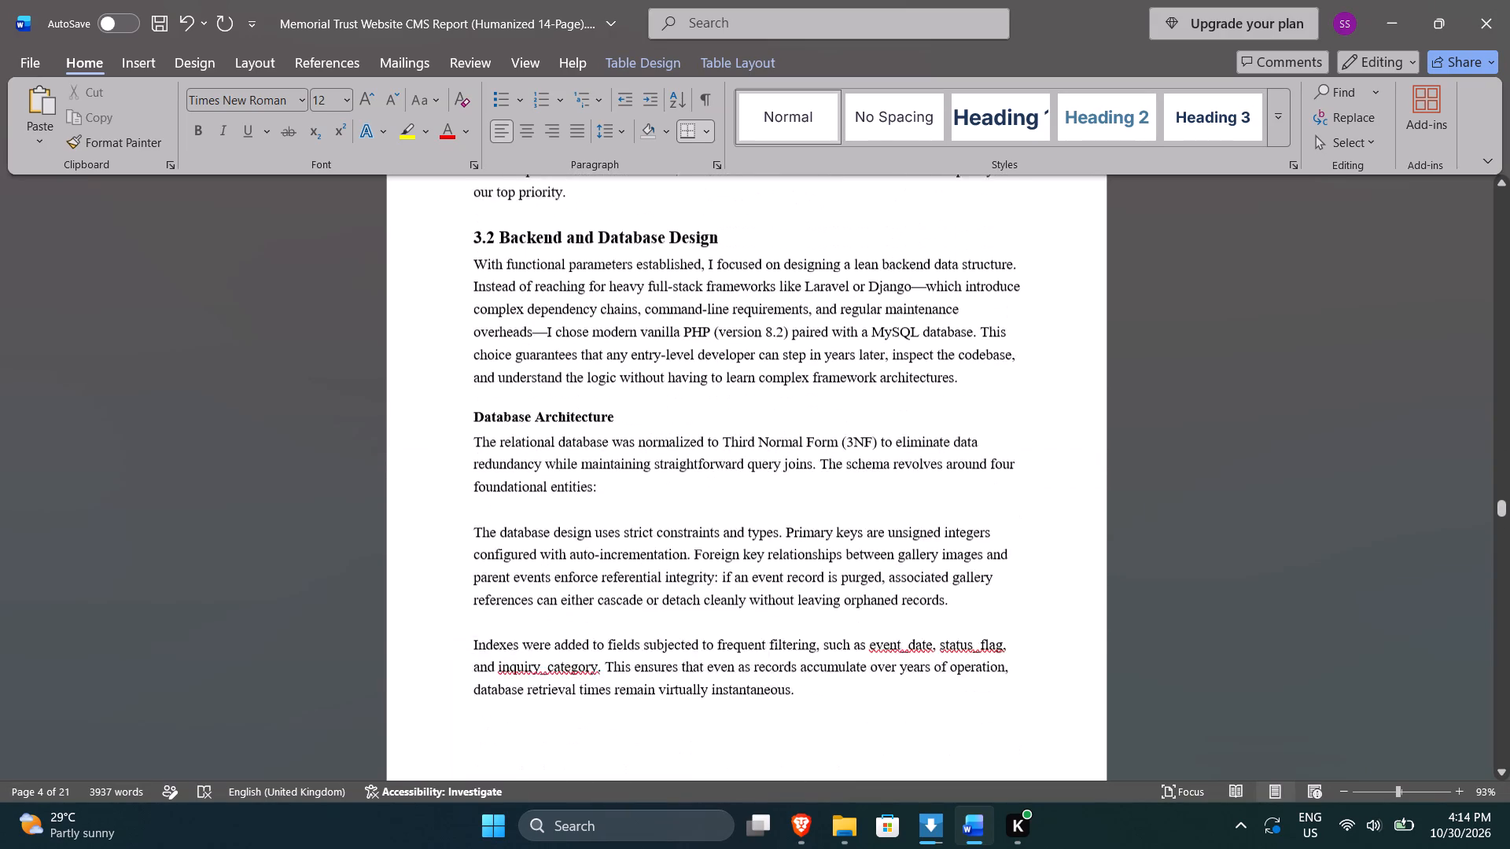
pyautogui.scroll(2, 969, 390)
pyautogui.scroll(-2, 969, 390)
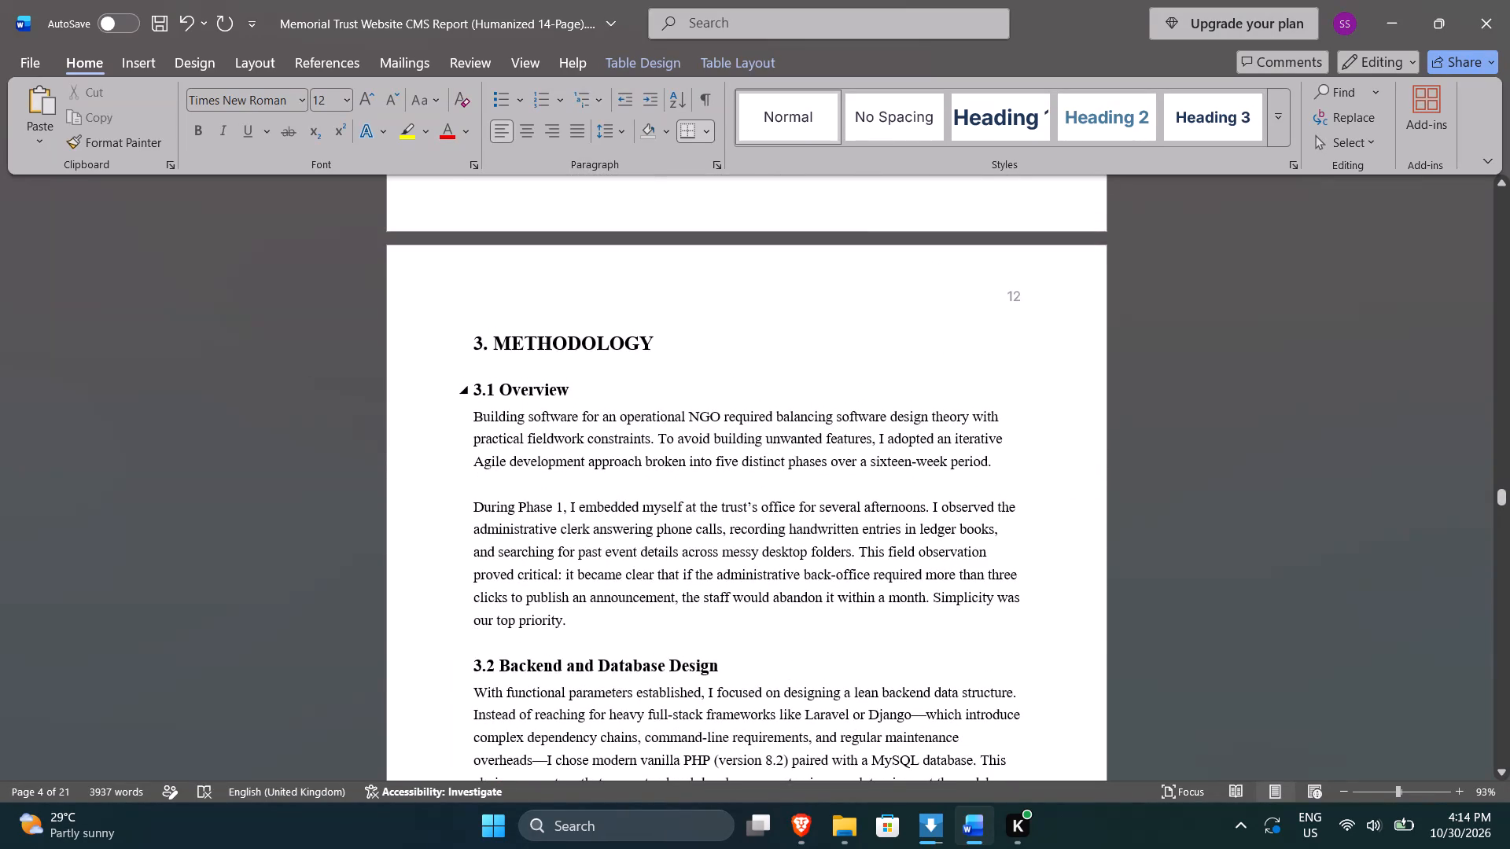
pyautogui.scroll(-5, 969, 390)
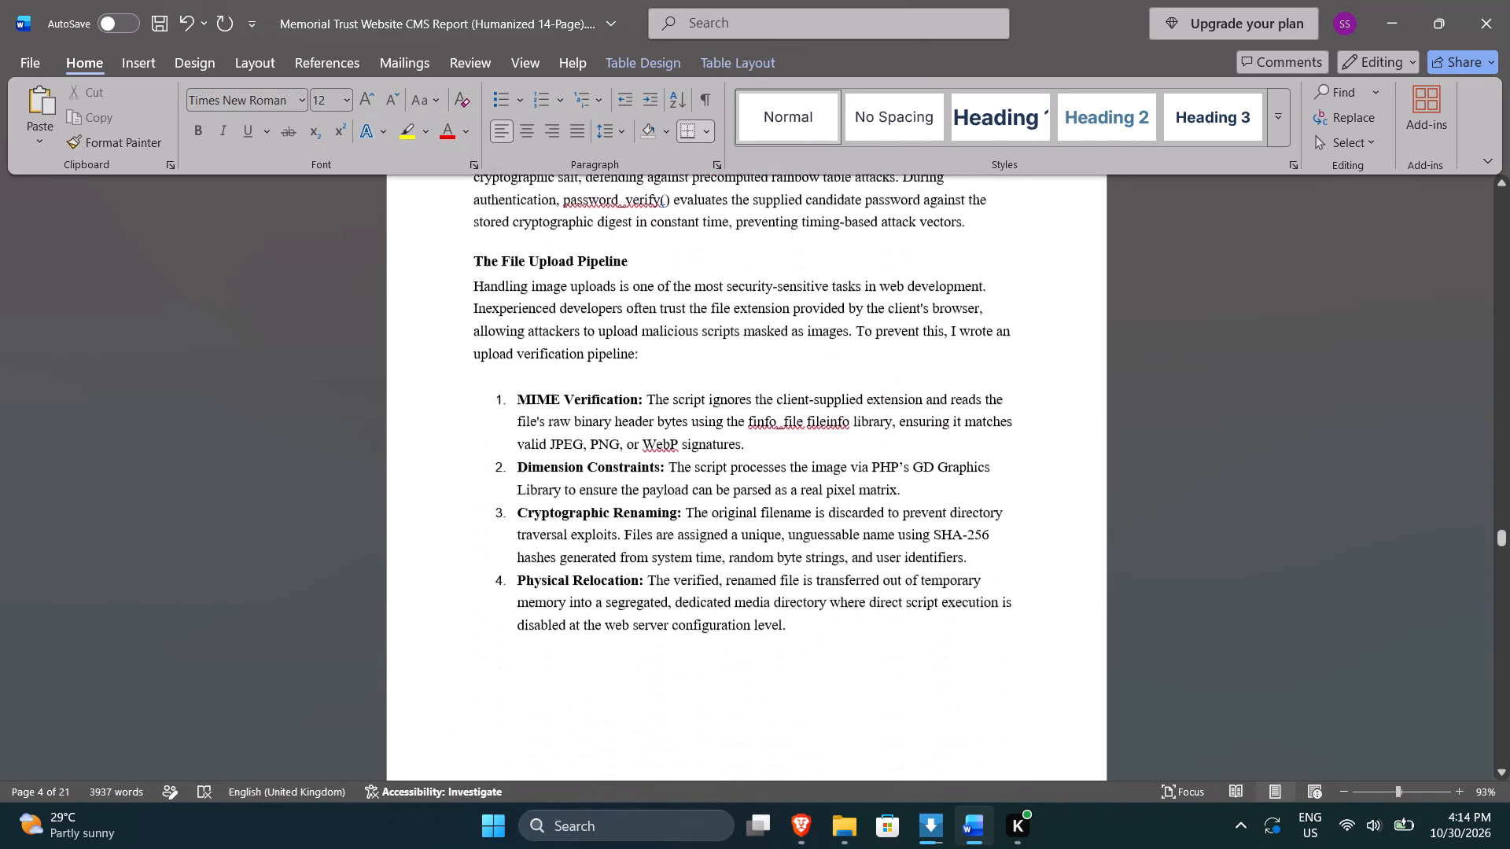
pyautogui.scroll(-2, 969, 390)
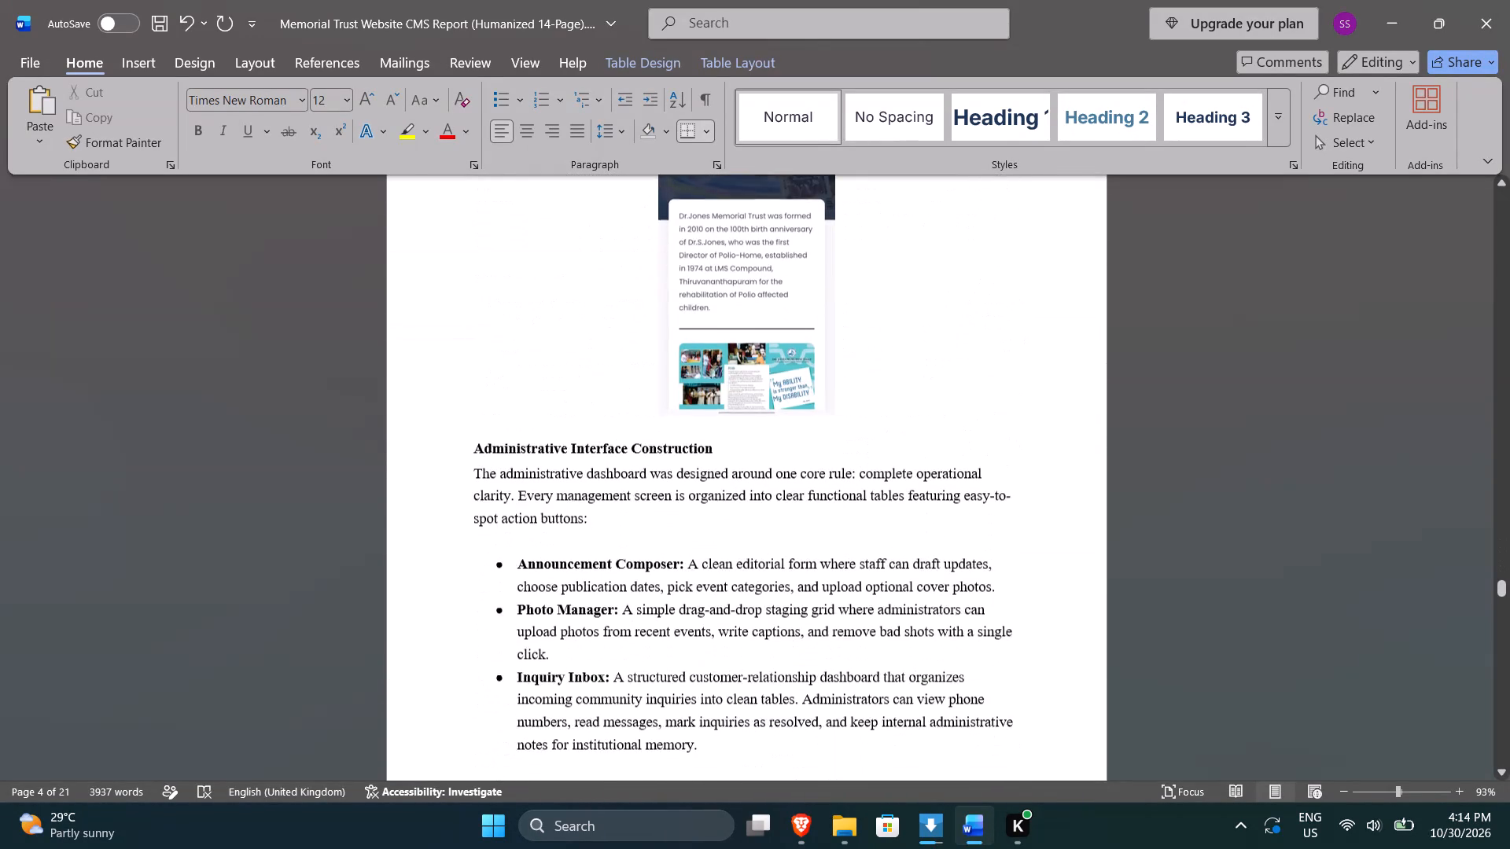
pyautogui.scroll(-8, 969, 390)
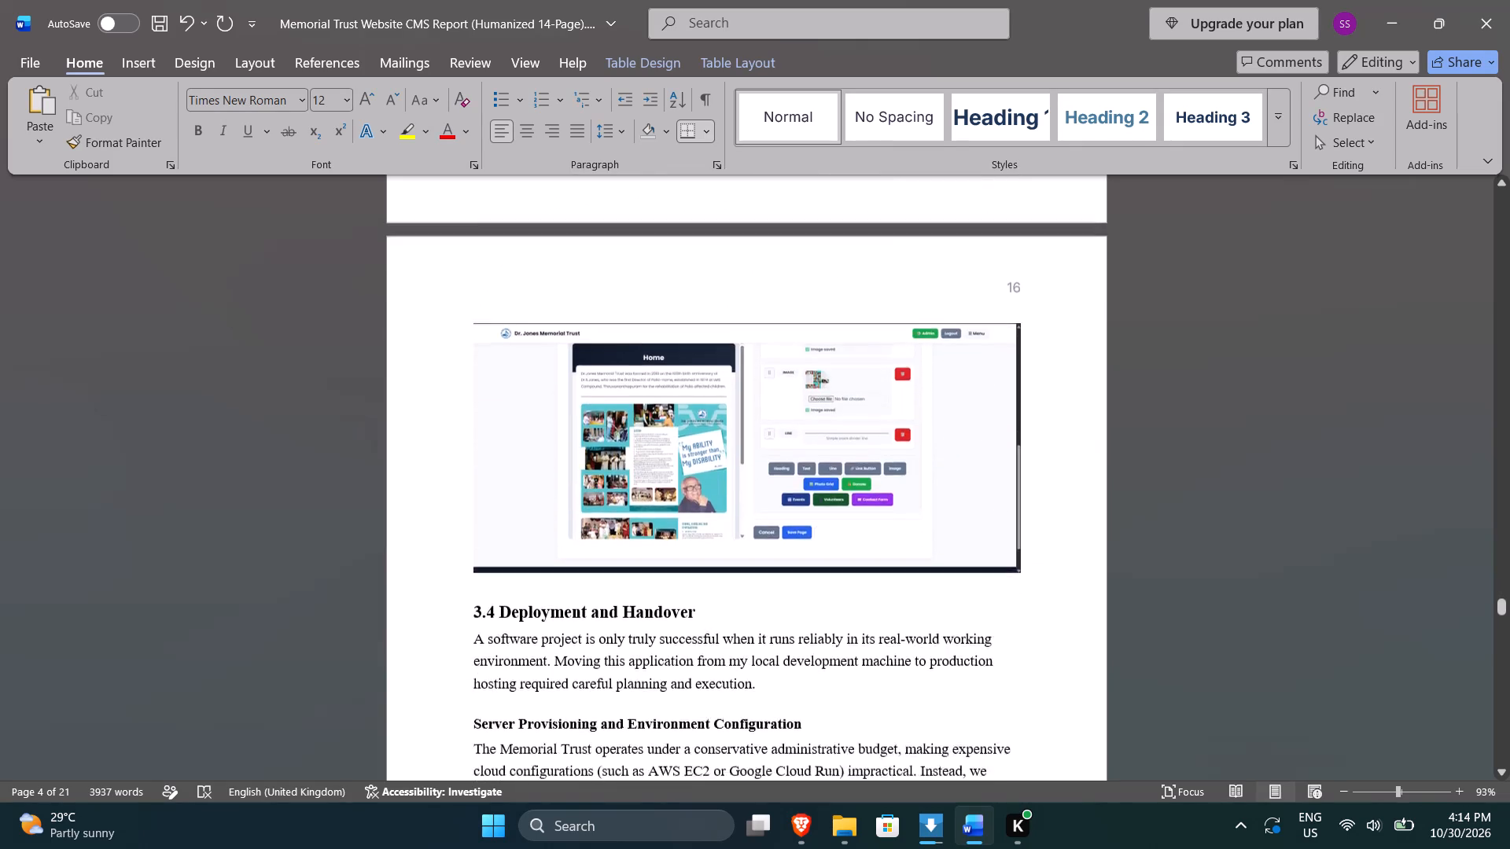
pyautogui.scroll(-4, 969, 390)
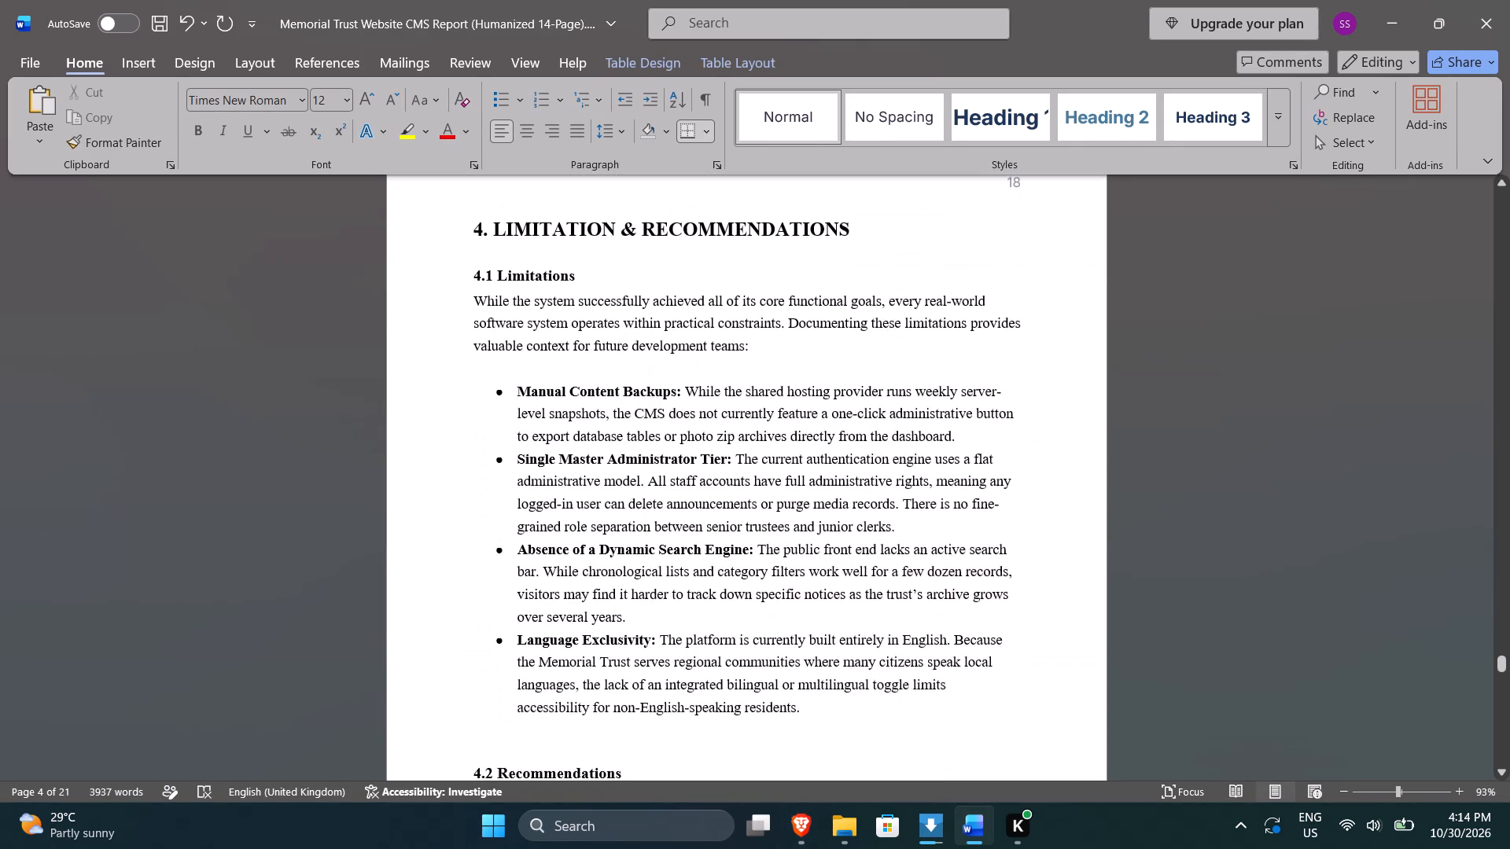
pyautogui.scroll(-3, 969, 390)
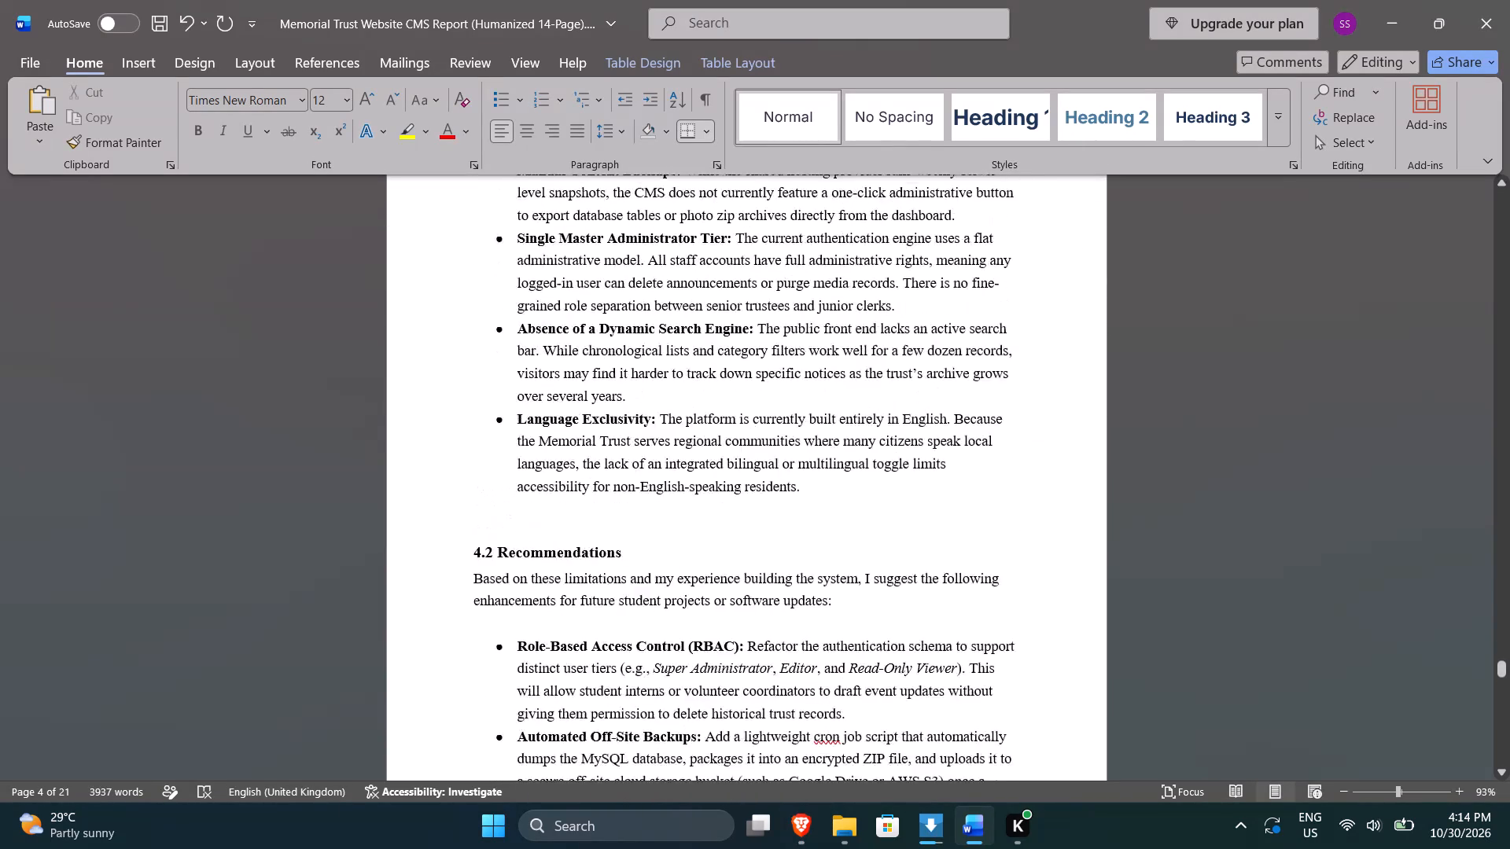
pyautogui.scroll(-3, 969, 390)
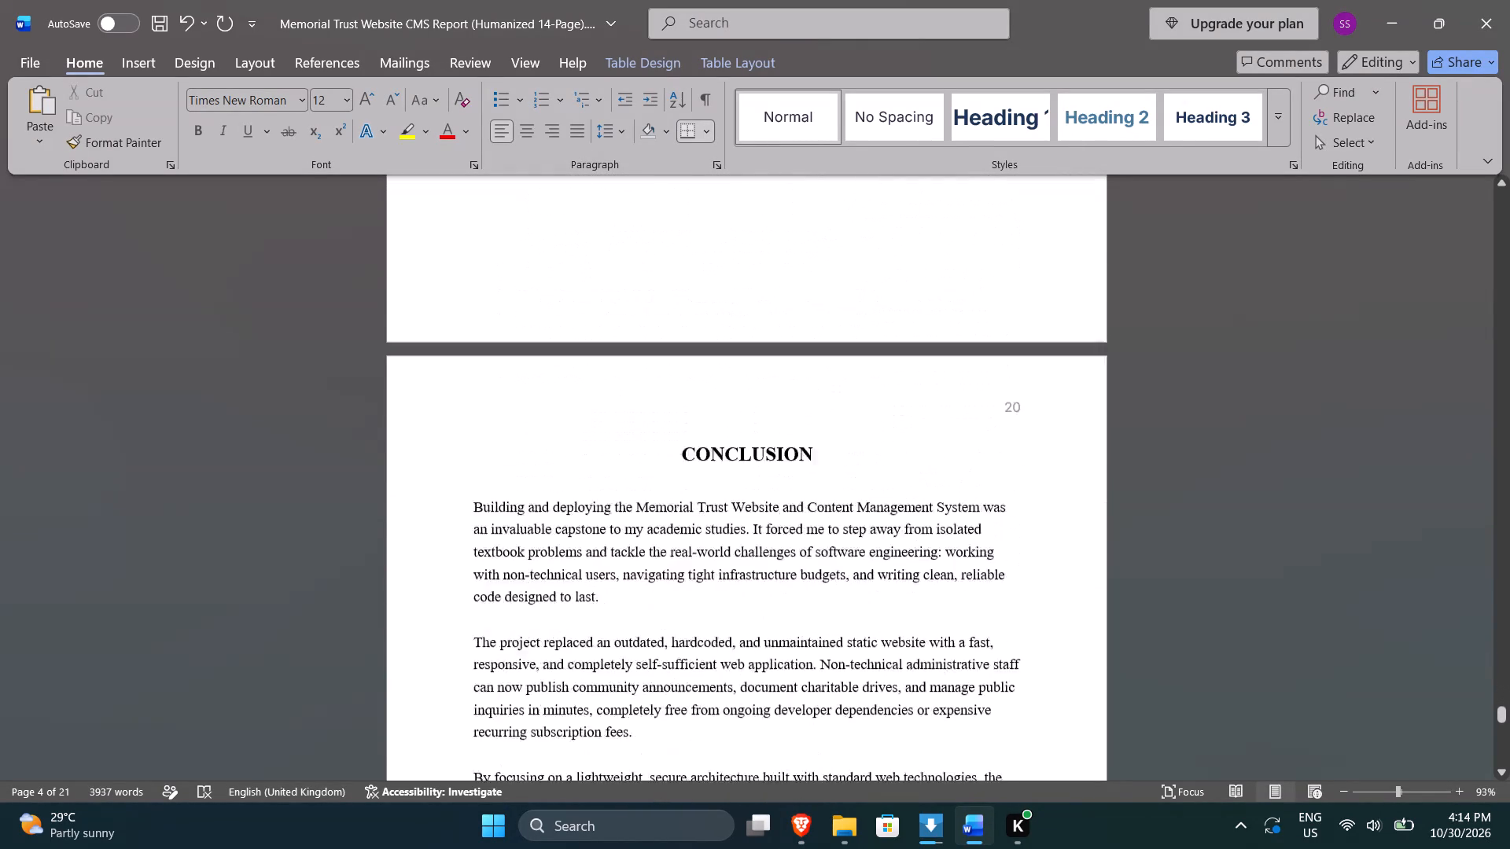
pyautogui.scroll(-2, 969, 390)
pyautogui.scroll(11, 969, 390)
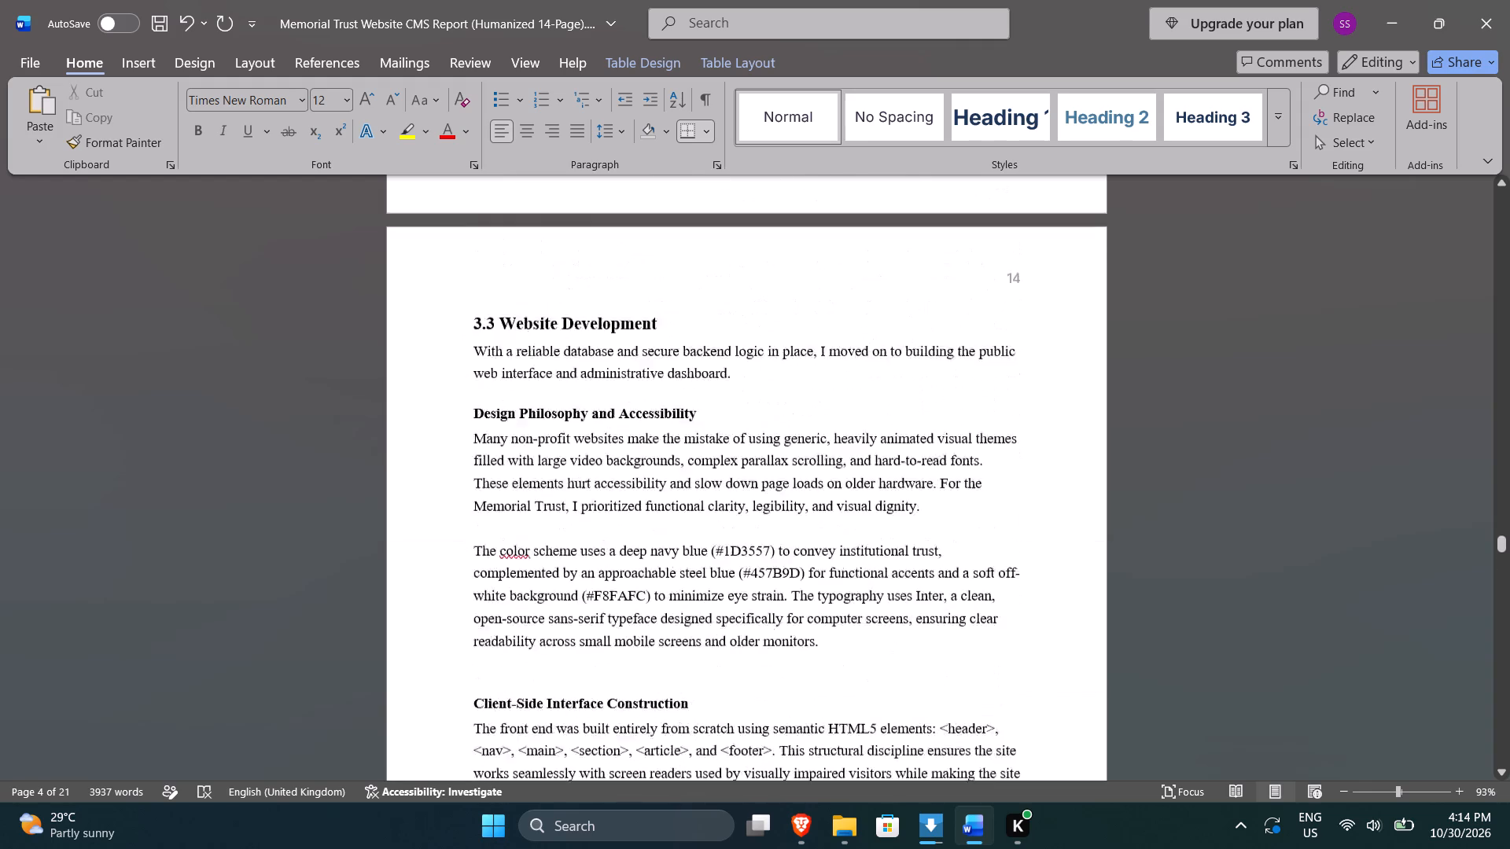
pyautogui.scroll(17, 969, 390)
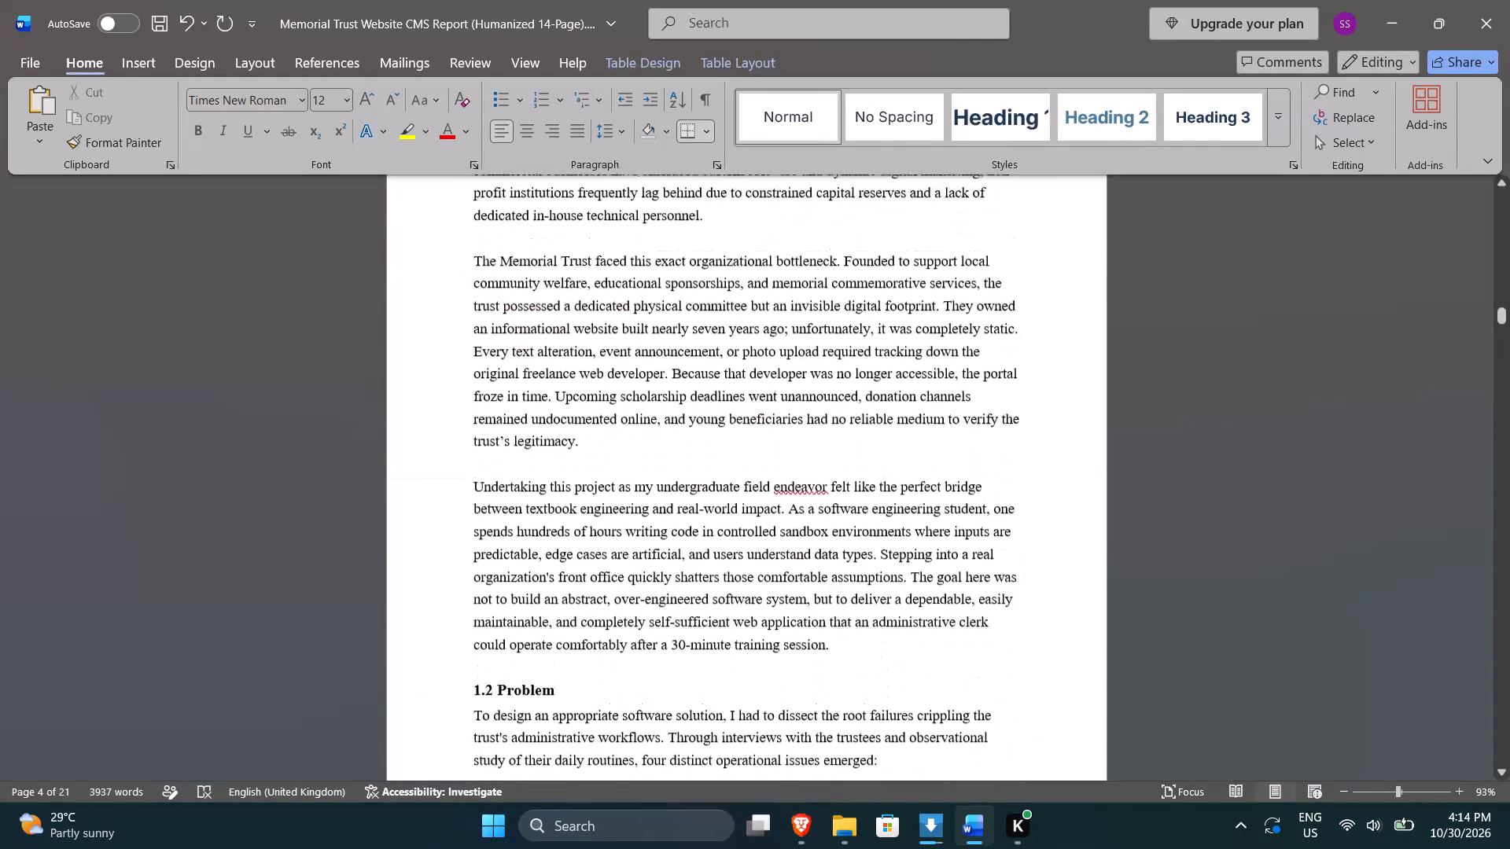
pyautogui.scroll(-1, 969, 390)
pyautogui.scroll(9, 969, 390)
pyautogui.scroll(-1, 969, 390)
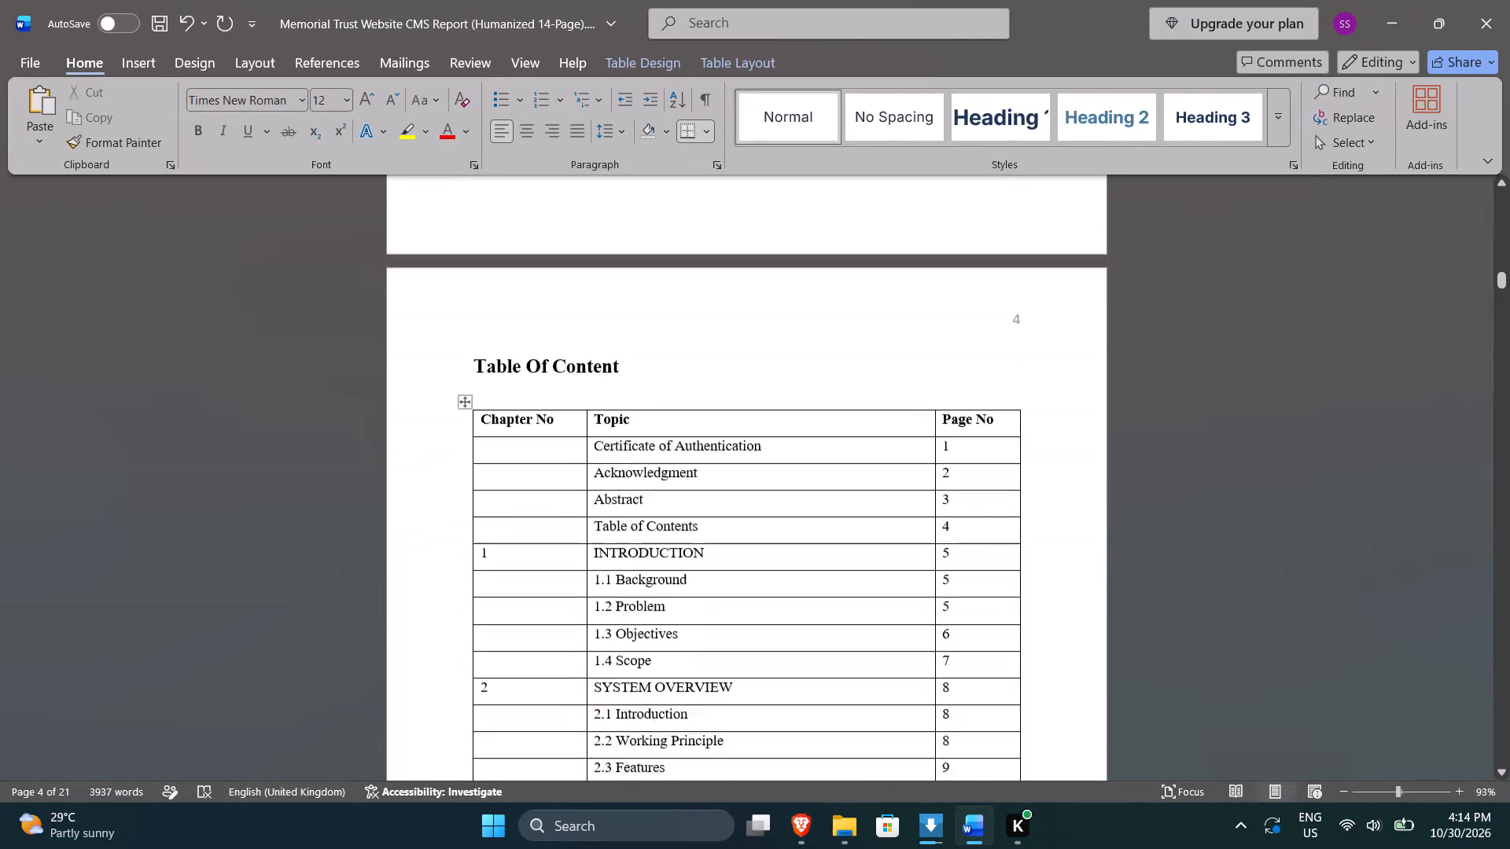
pyautogui.scroll(-1, 969, 390)
# In the table of contents, enter page 18 for Limitation & Recommendations, 4.1 Limitations and 4.2 Recommendations.
pyautogui.press('Down')
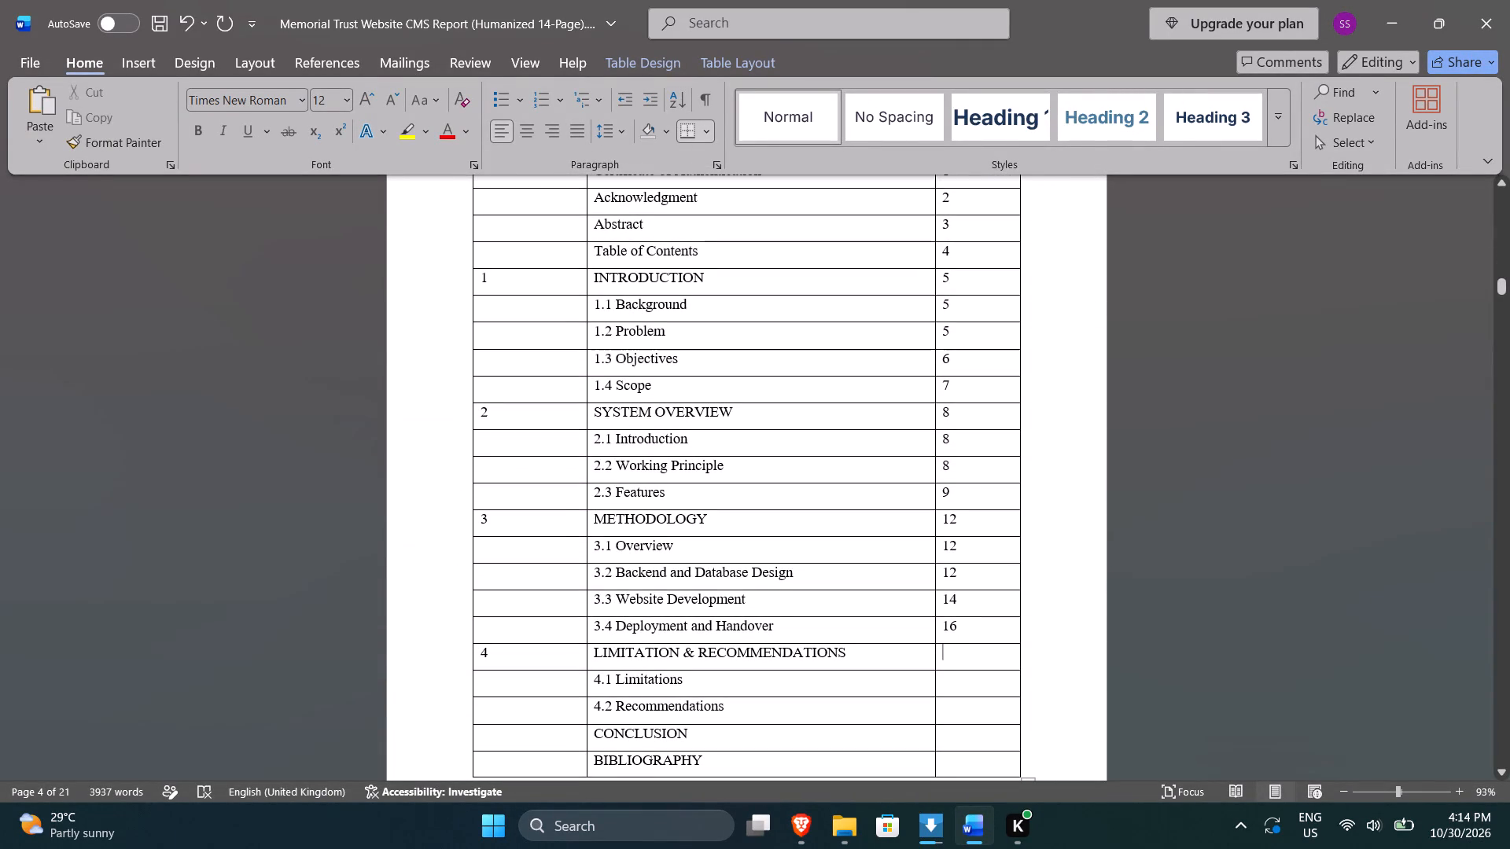
pyautogui.write('18')
pyautogui.press('Left')
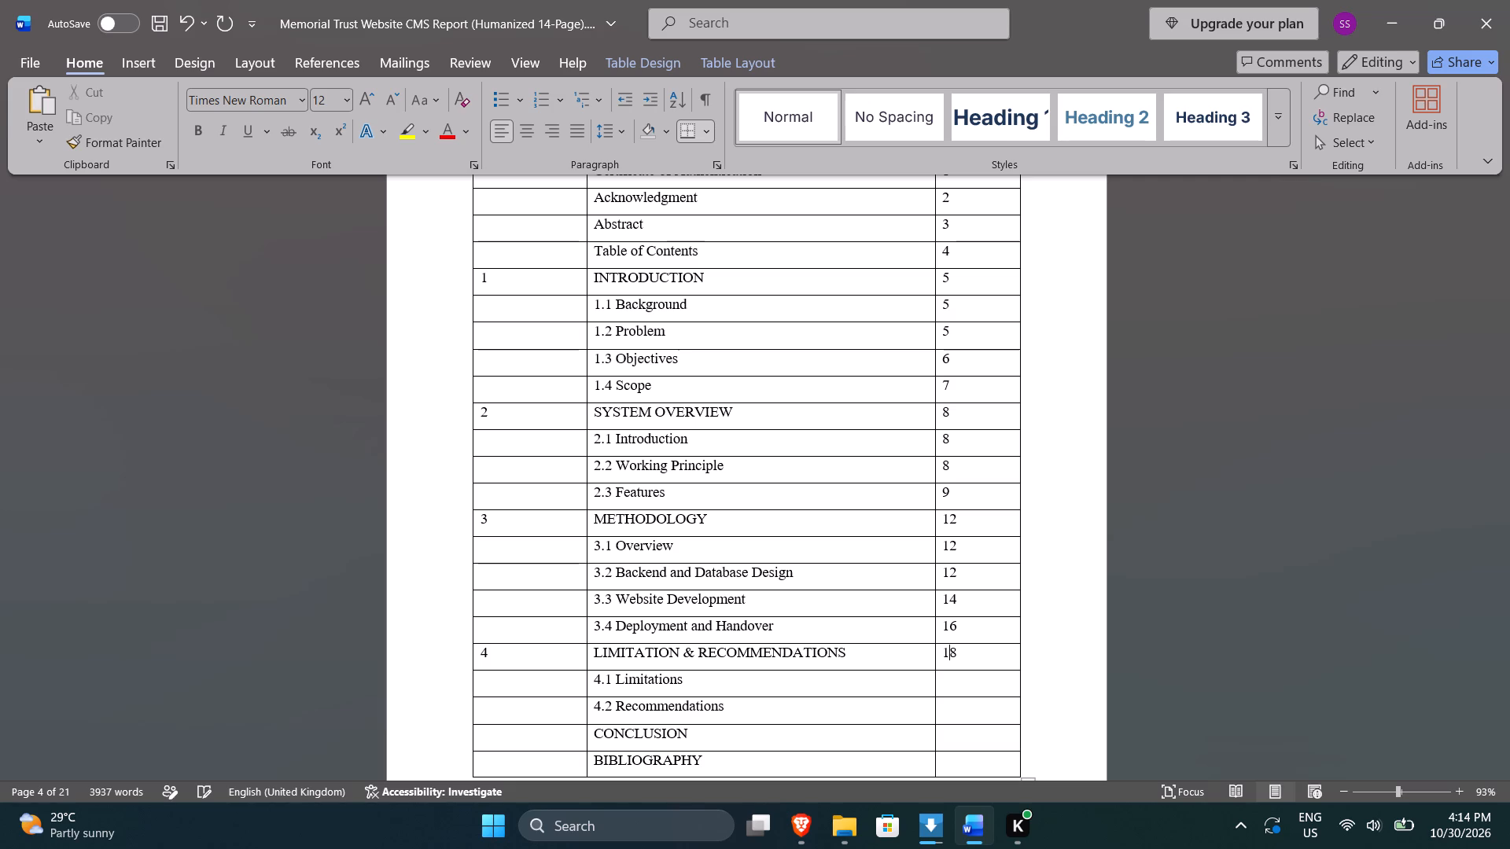
pyautogui.write('18')
pyautogui.press('BackSpace')
pyautogui.press('BackSpace')
pyautogui.press('Left')
pyautogui.press('Down')
pyautogui.write('18')
pyautogui.press('Down')
pyautogui.write('18')
# Complete the table of contents with page 20 for Conclusion and page 21 for Bibliography.
pyautogui.scroll(-4, 969, 390)
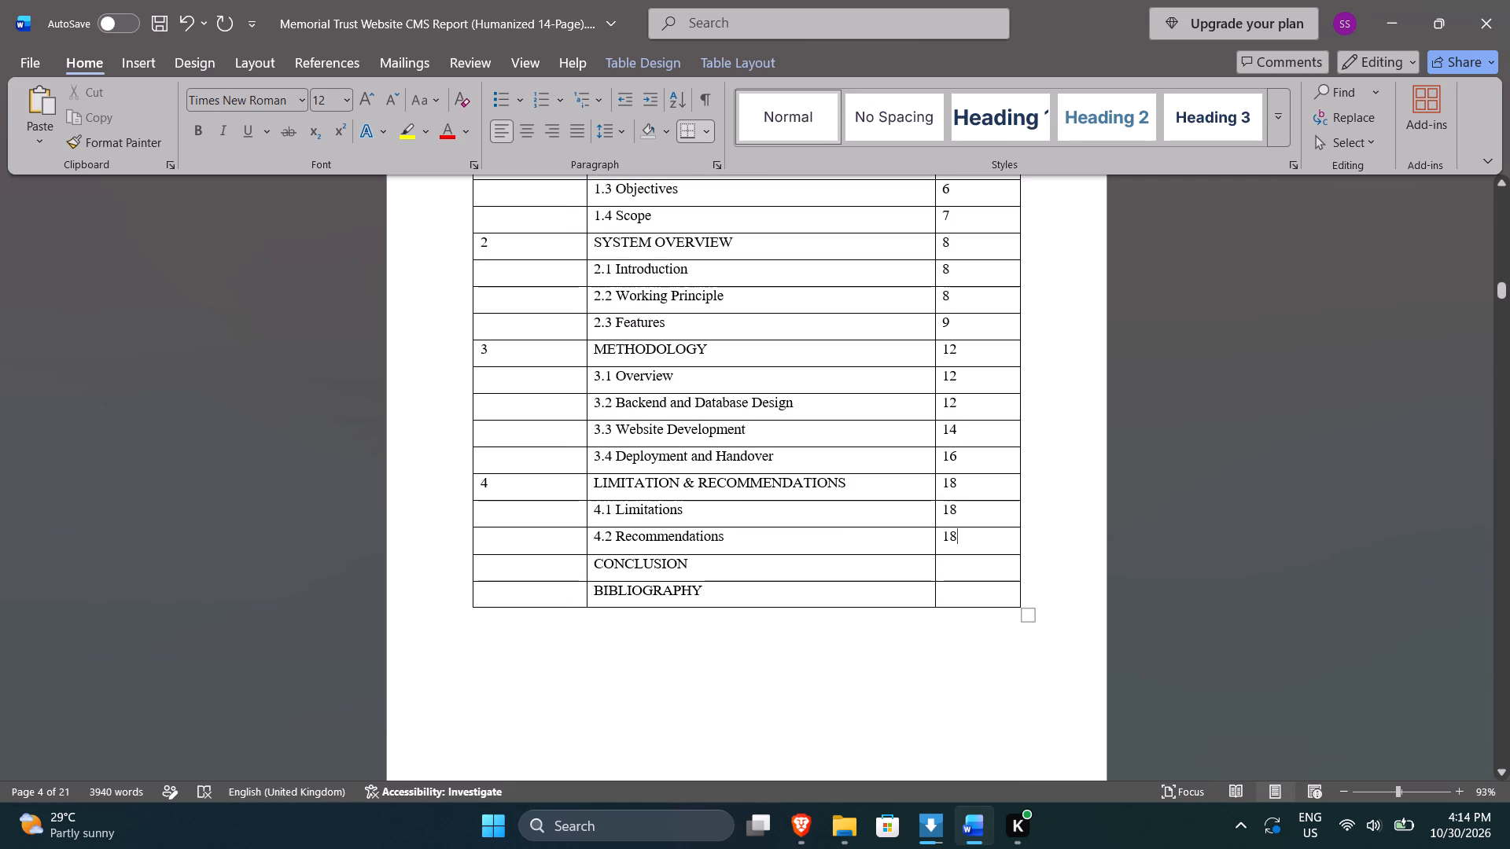
pyautogui.press('Down')
pyautogui.write('20')
pyautogui.press('Down')
pyautogui.write('21')
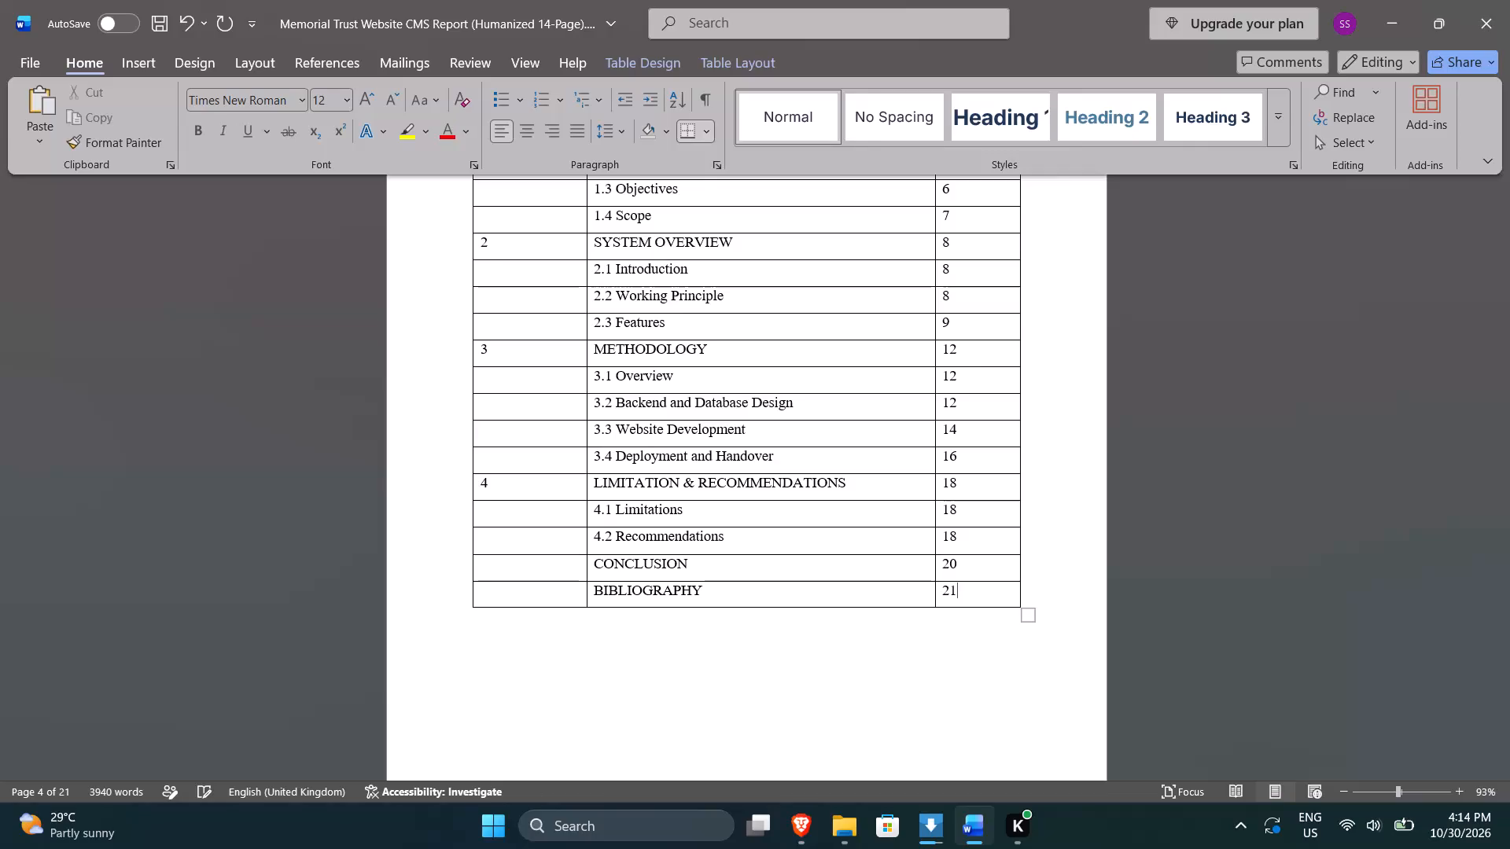
# Check the report's closing pages, including the Conclusion, and return to the table of contents.
pyautogui.moveTo(1495, 289); pyautogui.dragTo(1508, 779)
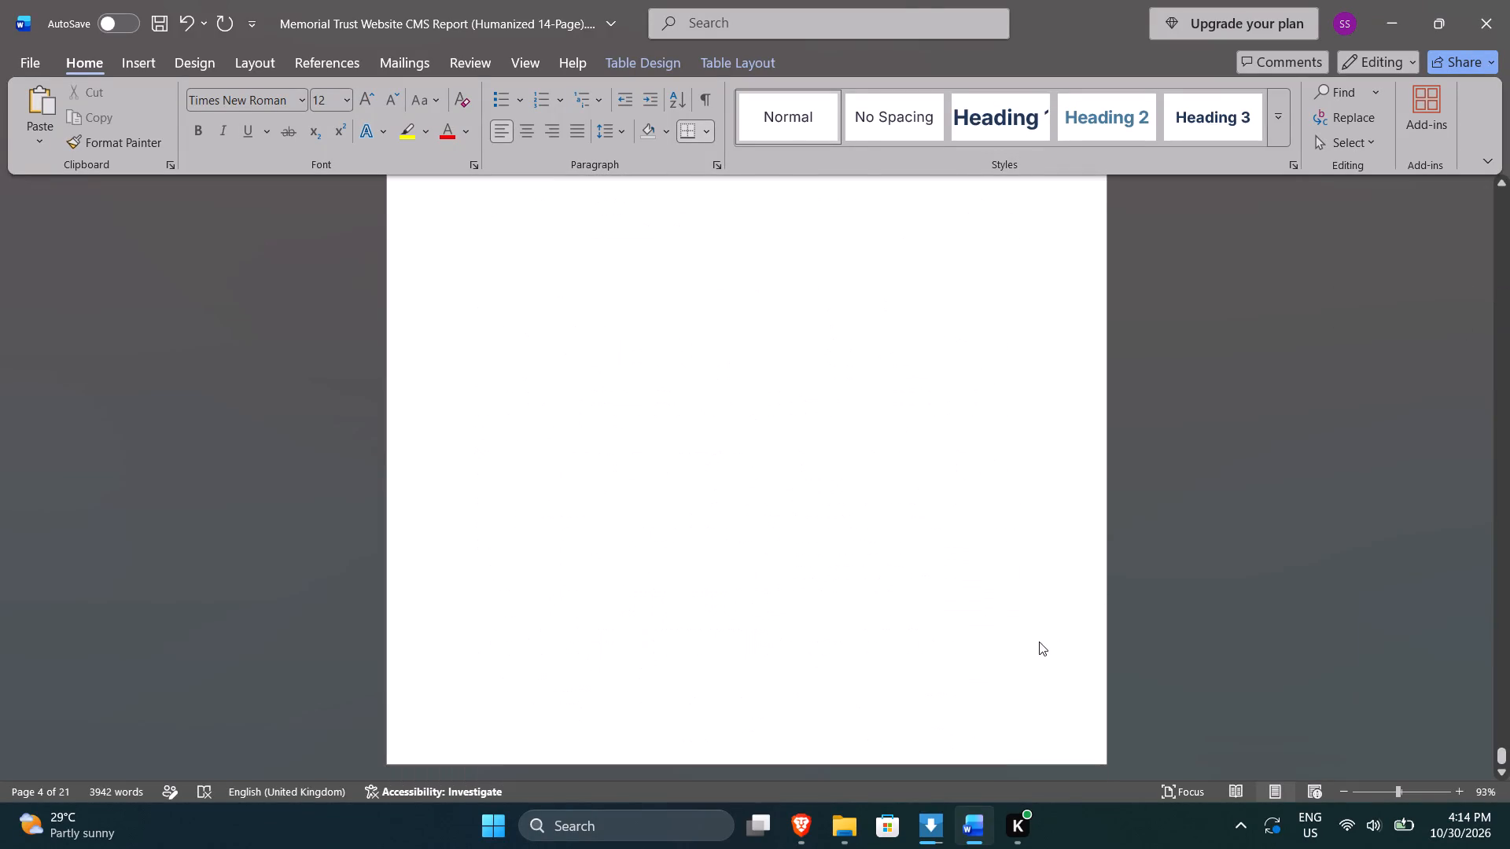
pyautogui.scroll(9, 1039, 641)
pyautogui.scroll(20, 1035, 588)
pyautogui.scroll(2, 1035, 588)
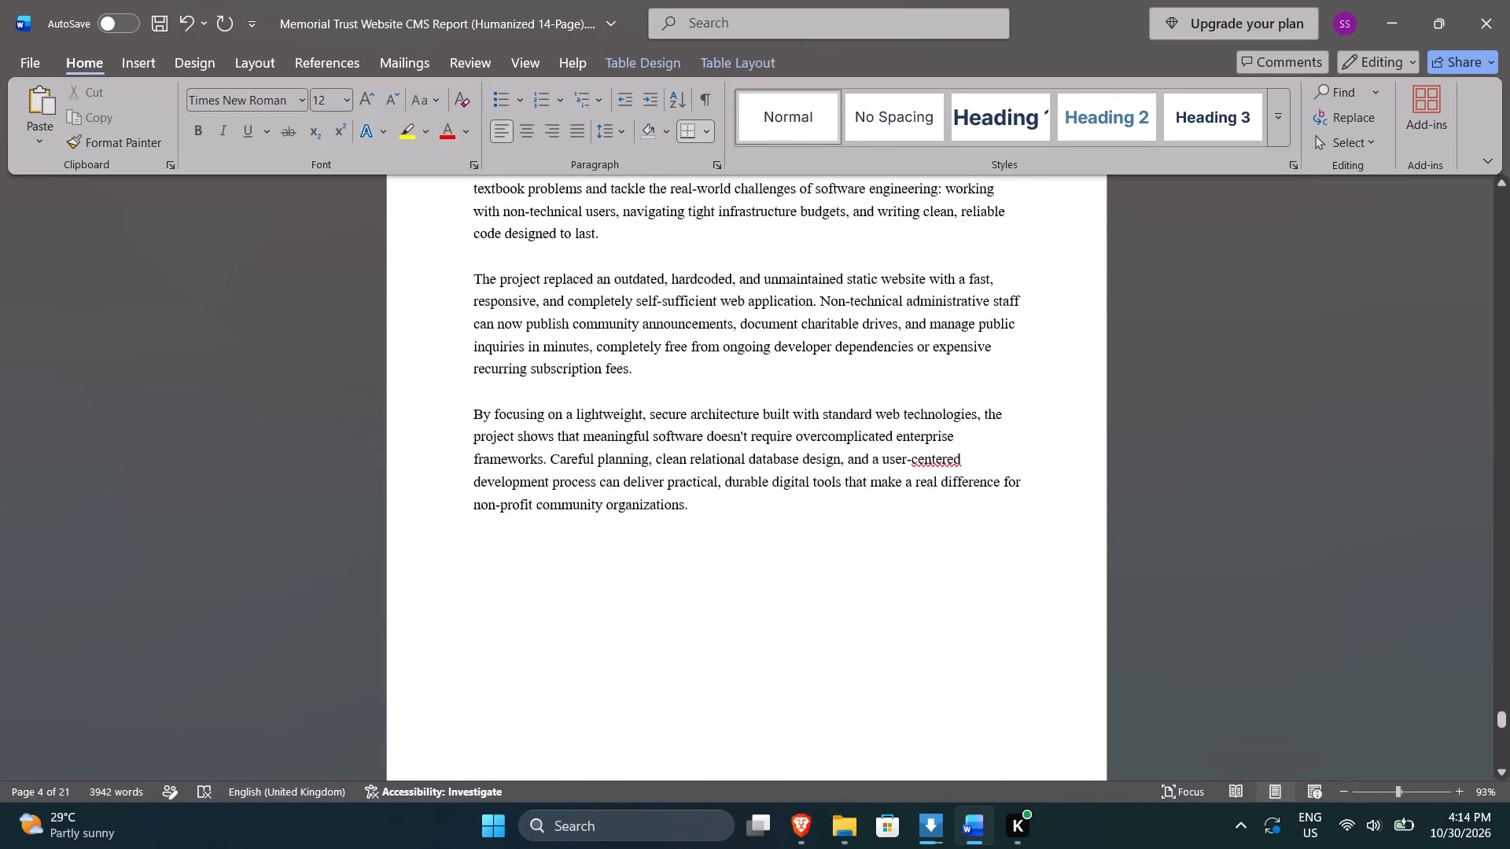
pyautogui.scroll(4, 1031, 586)
pyautogui.moveTo(1499, 712); pyautogui.dragTo(1509, 327)
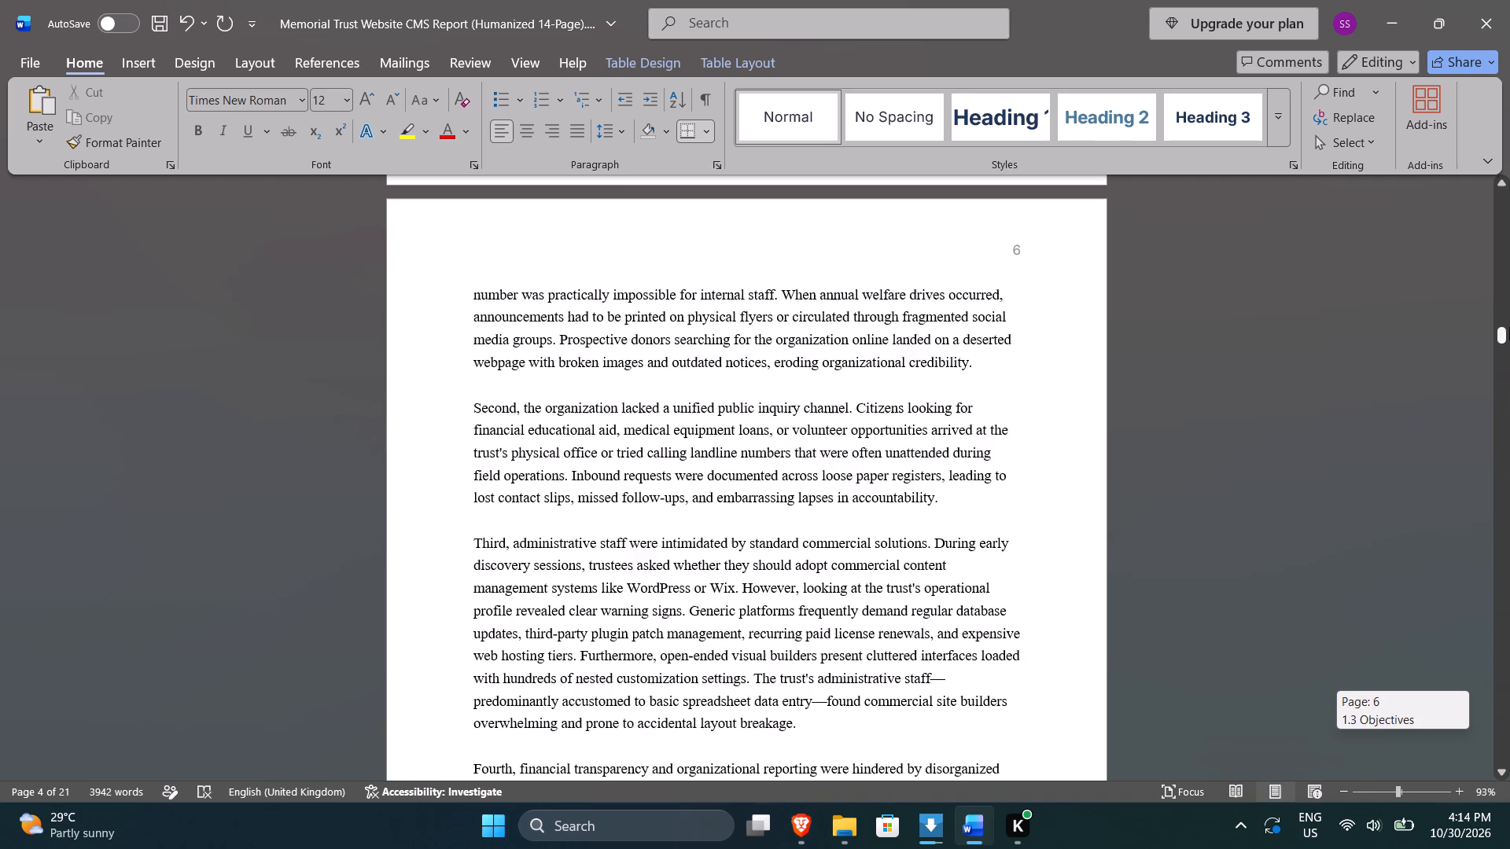
pyautogui.moveTo(1509, 327); pyautogui.dragTo(1509, 281)
pyautogui.scroll(-4, 1050, 535)
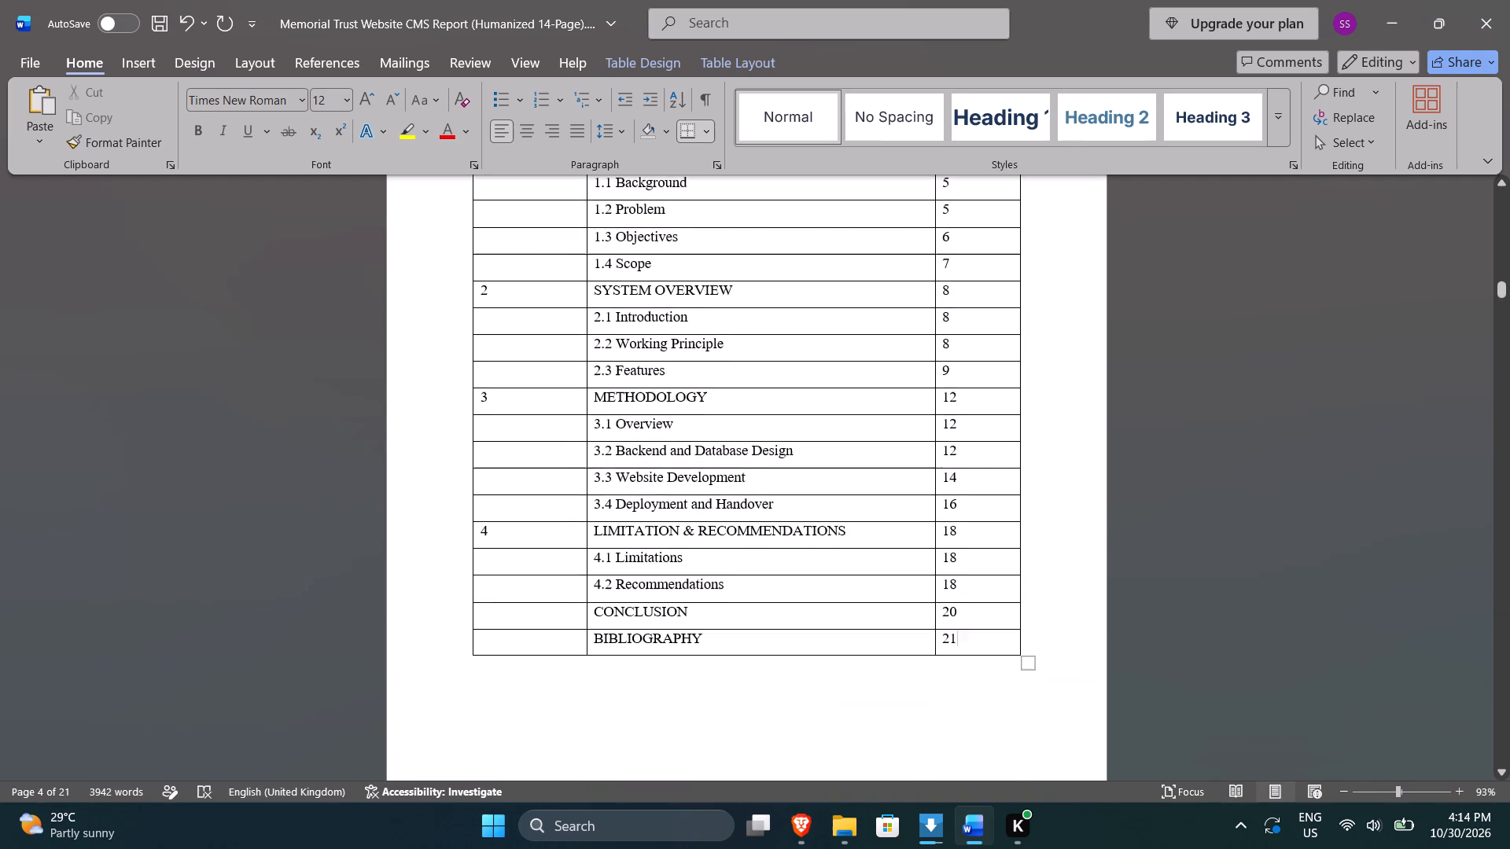
pyautogui.scroll(-2, 1049, 538)
# Remove all borders from the entire table of contents table.
pyautogui.scroll(9, 1049, 539)
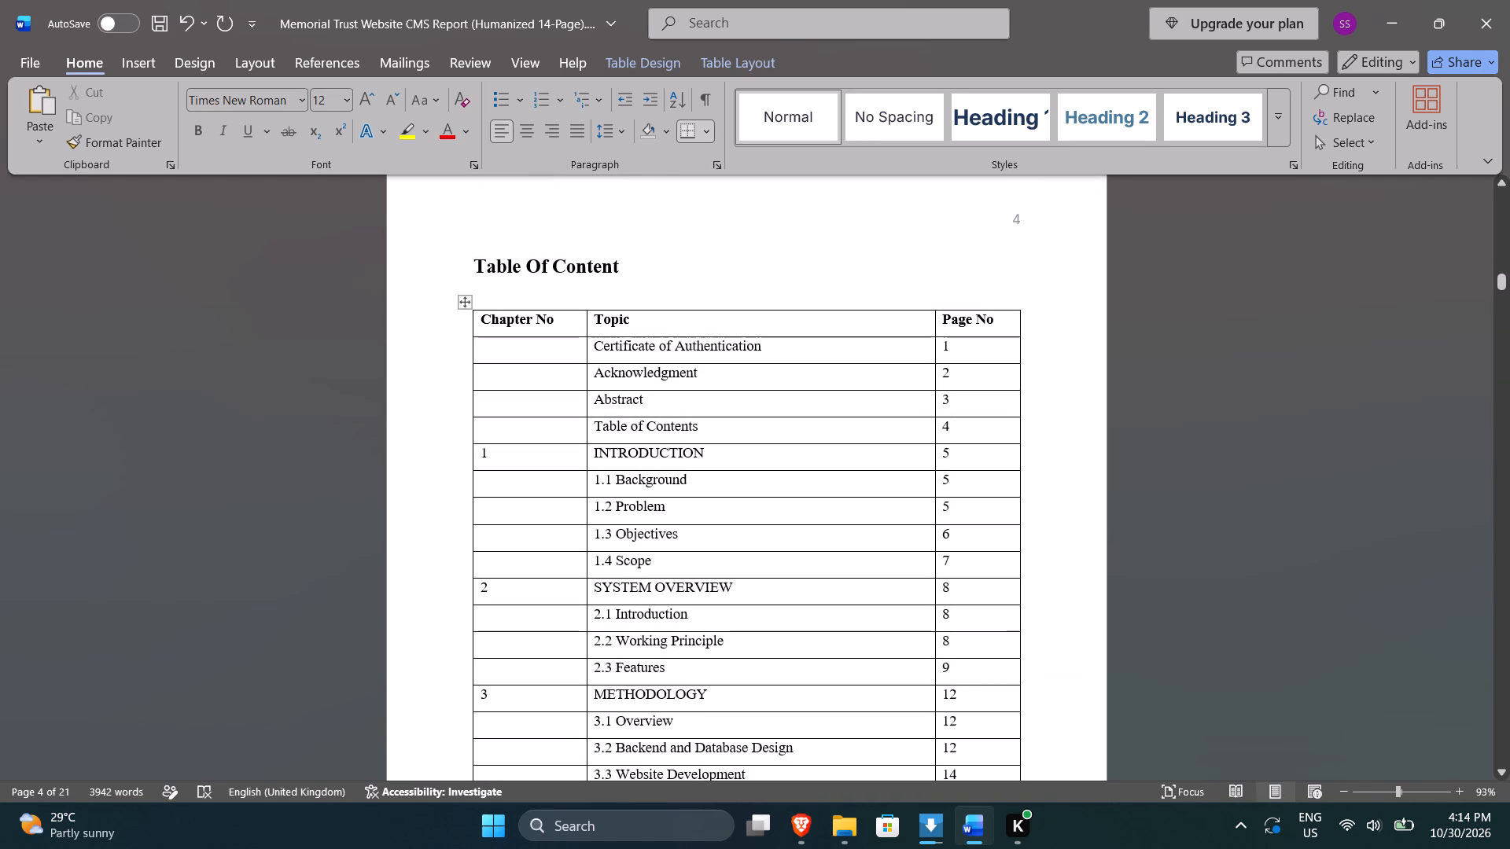
pyautogui.click(464, 302)
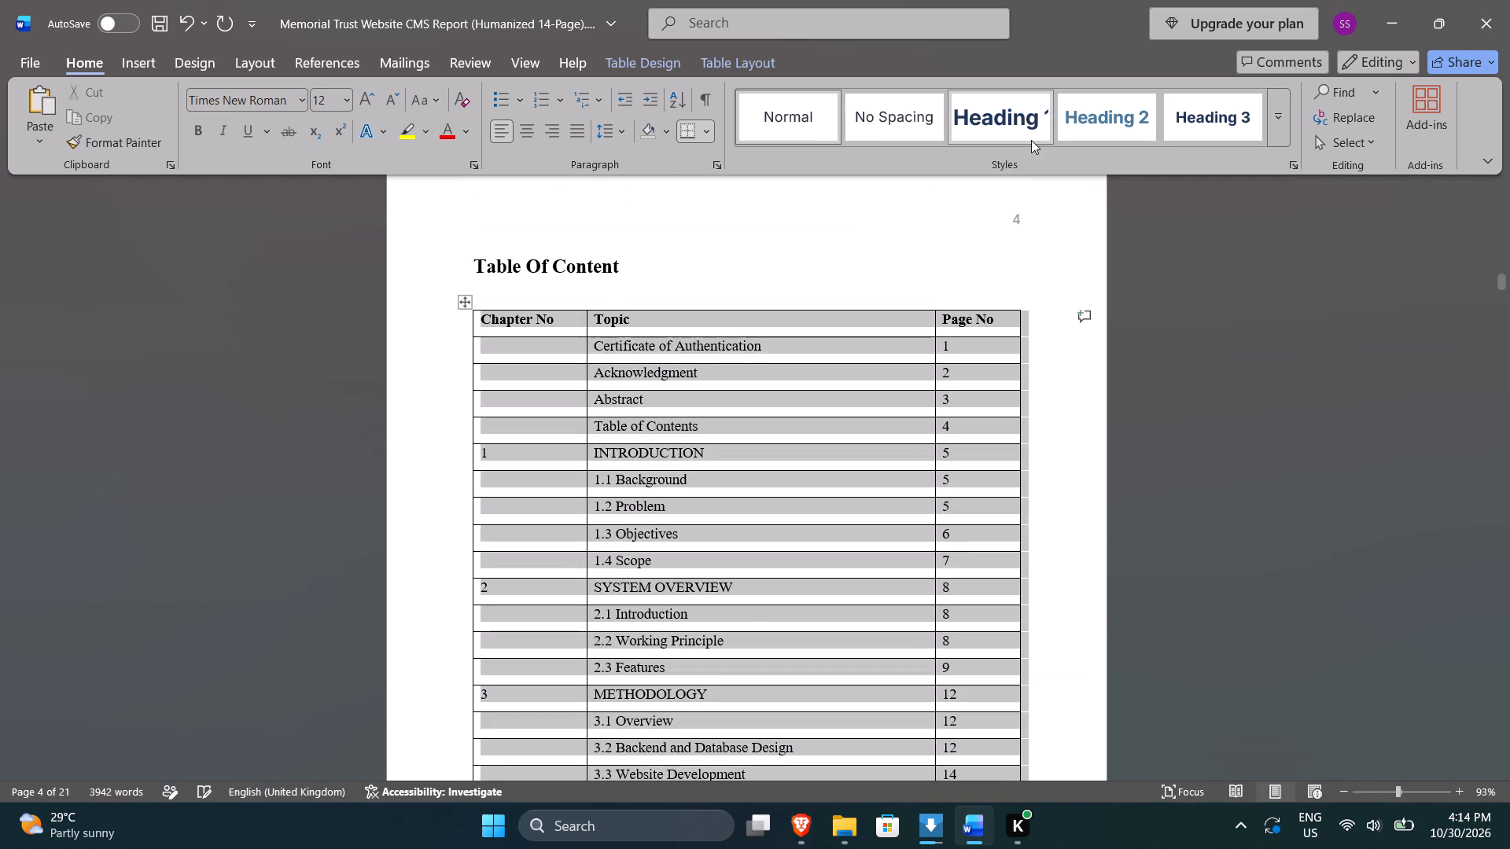
pyautogui.click(710, 66)
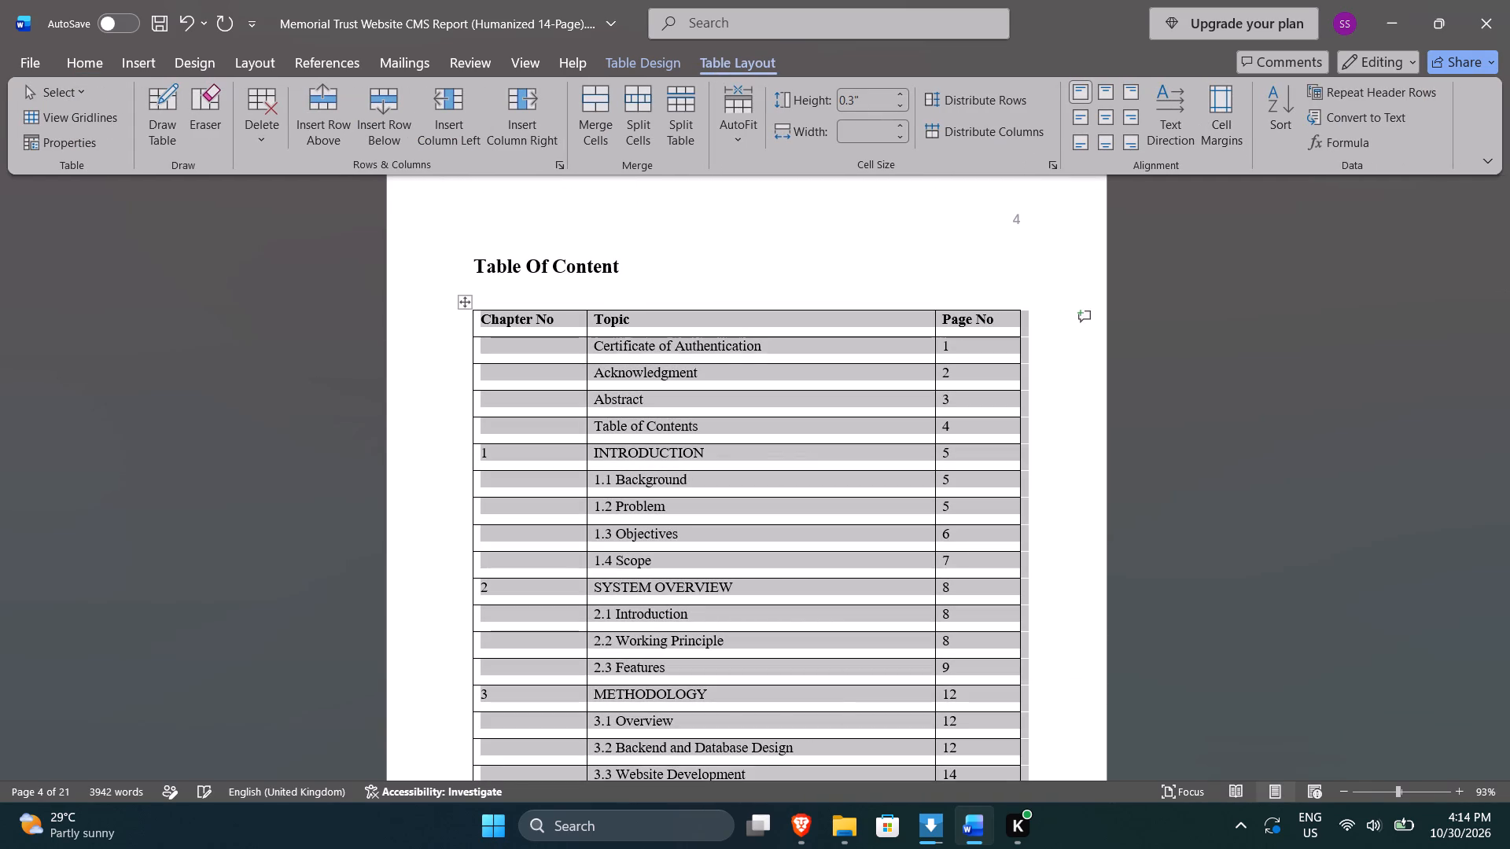
pyautogui.click(665, 72)
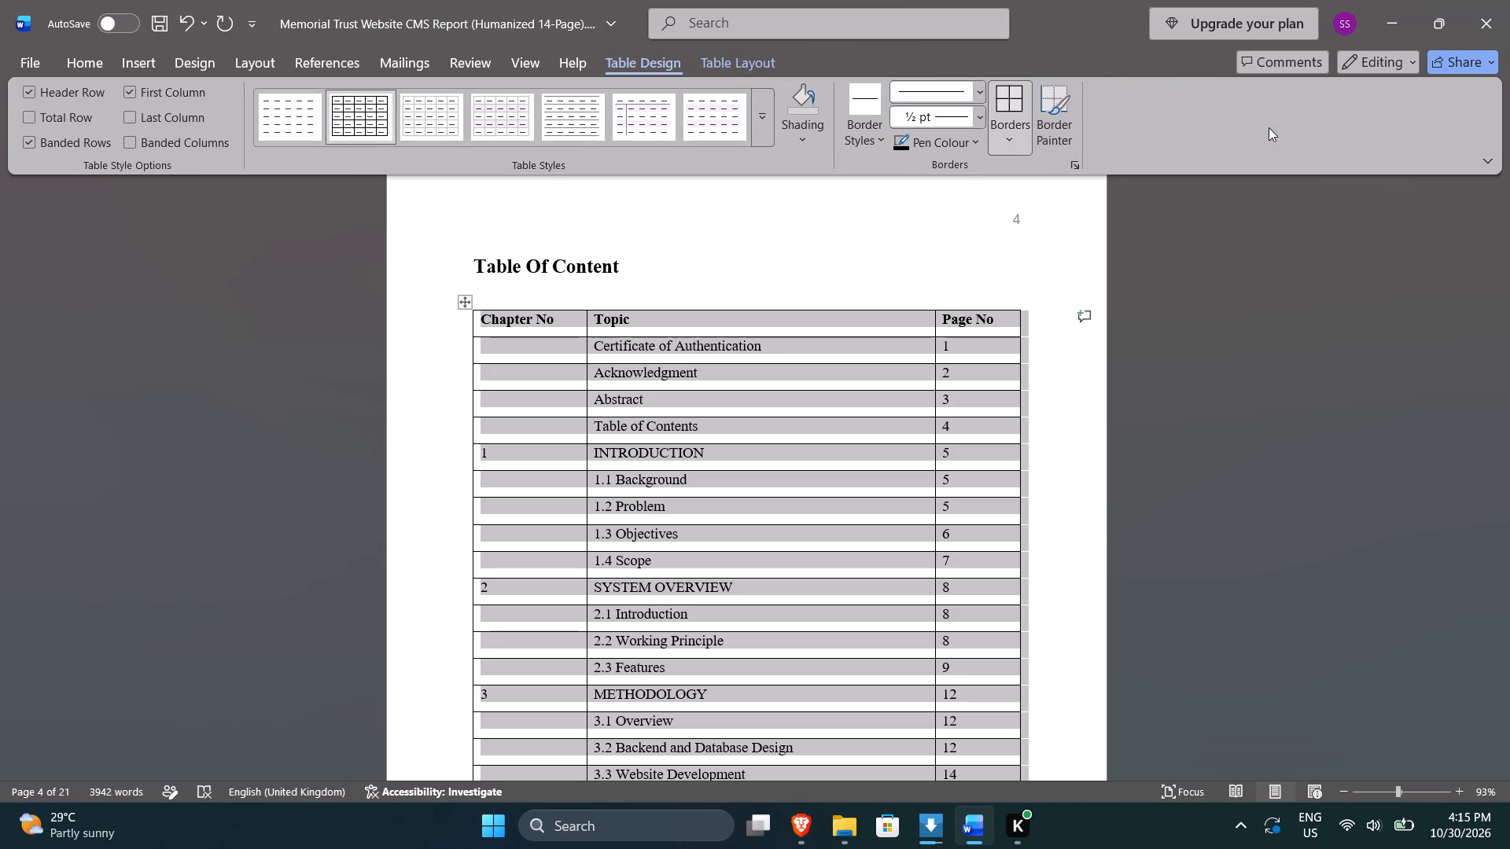
pyautogui.click(997, 141)
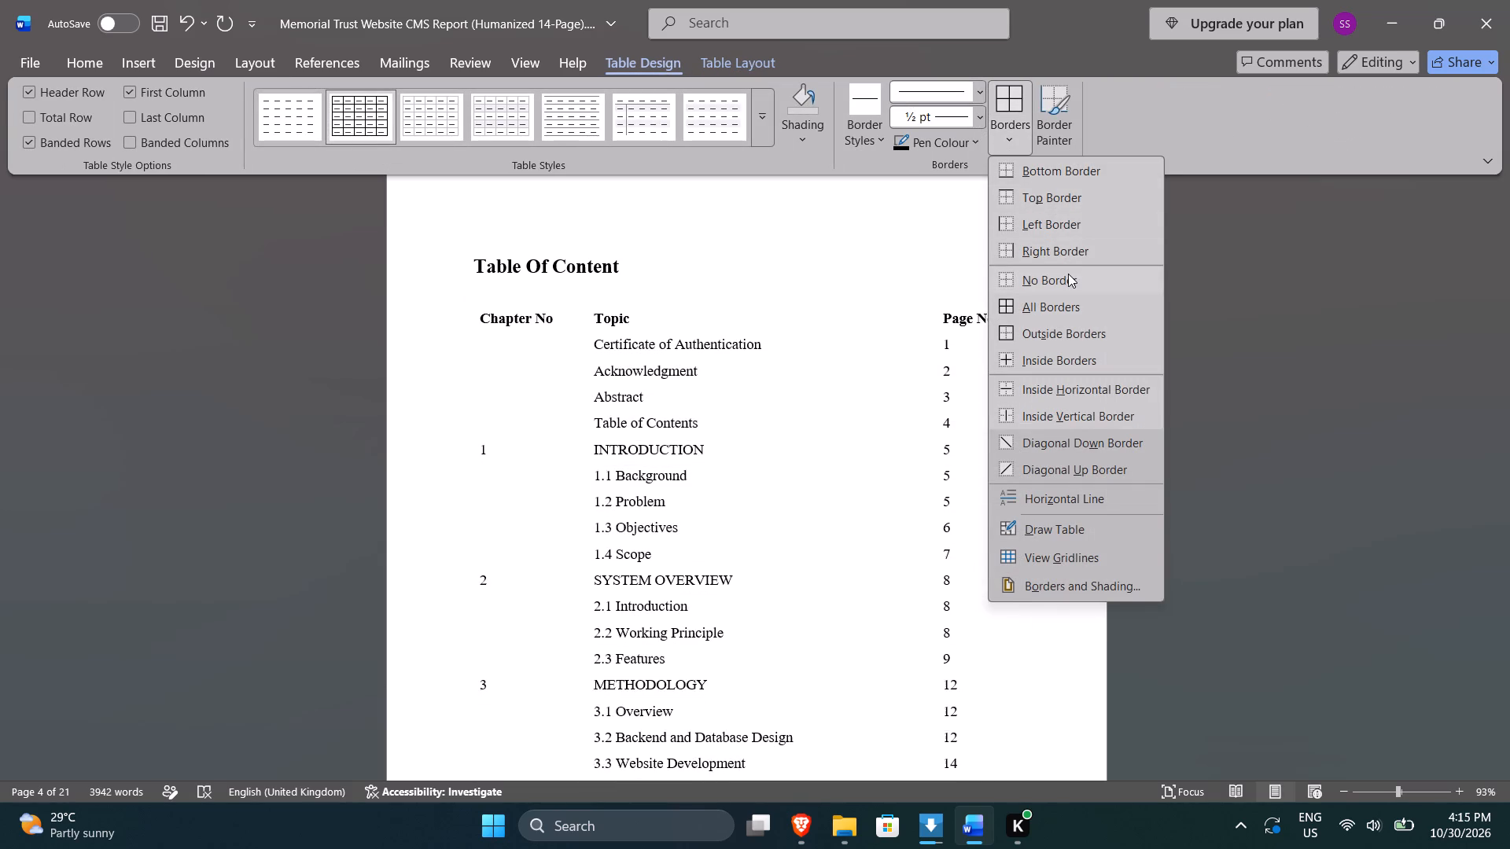
pyautogui.click(1068, 274)
pyautogui.click(1180, 444)
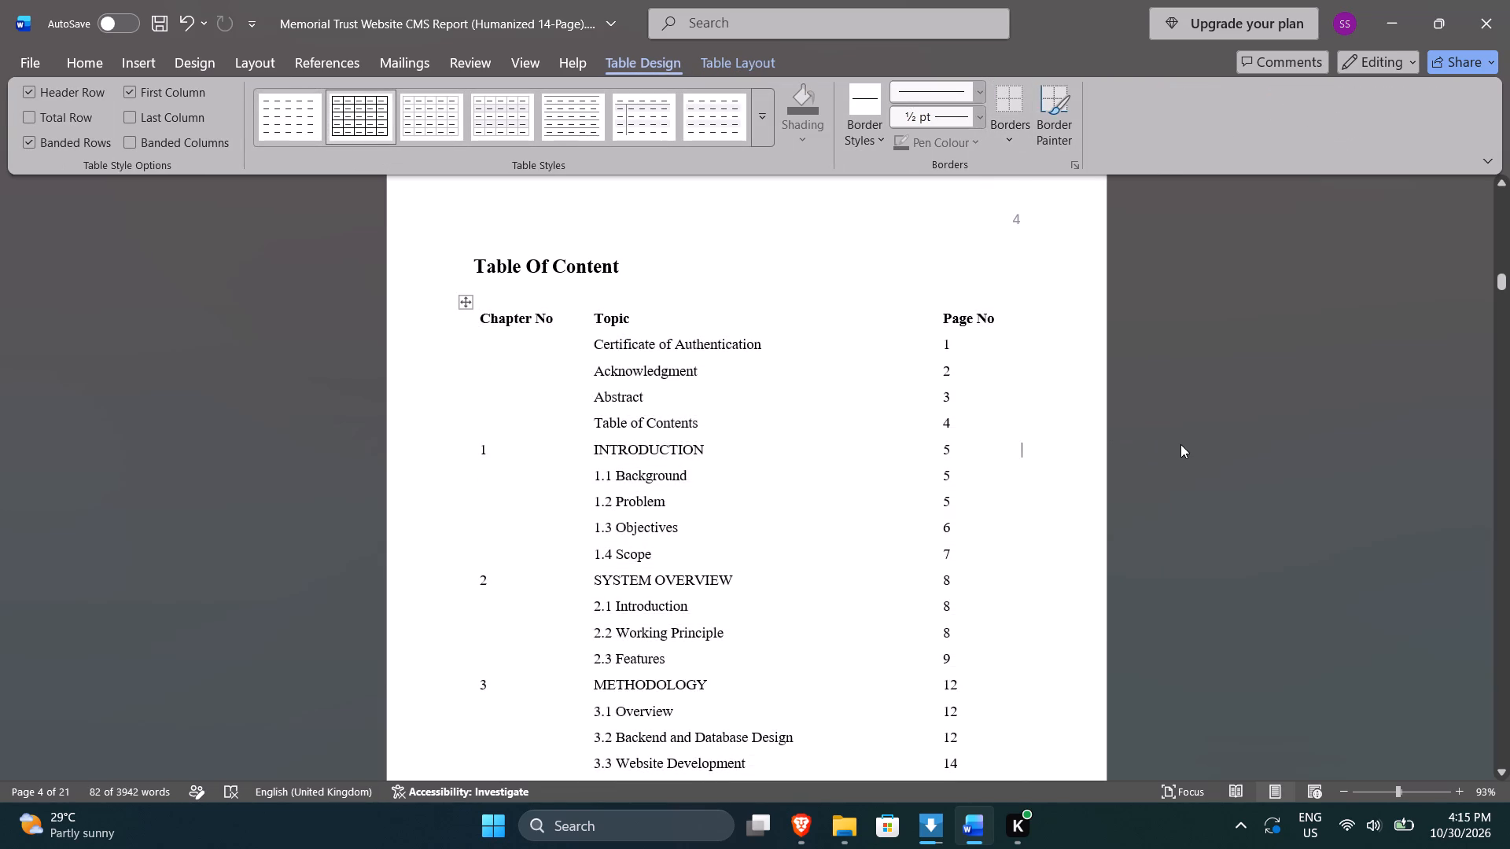
# Check the borderless table of contents through to Bibliography, return to the certificate page, and save the report.
pyautogui.scroll(-17, 1180, 444)
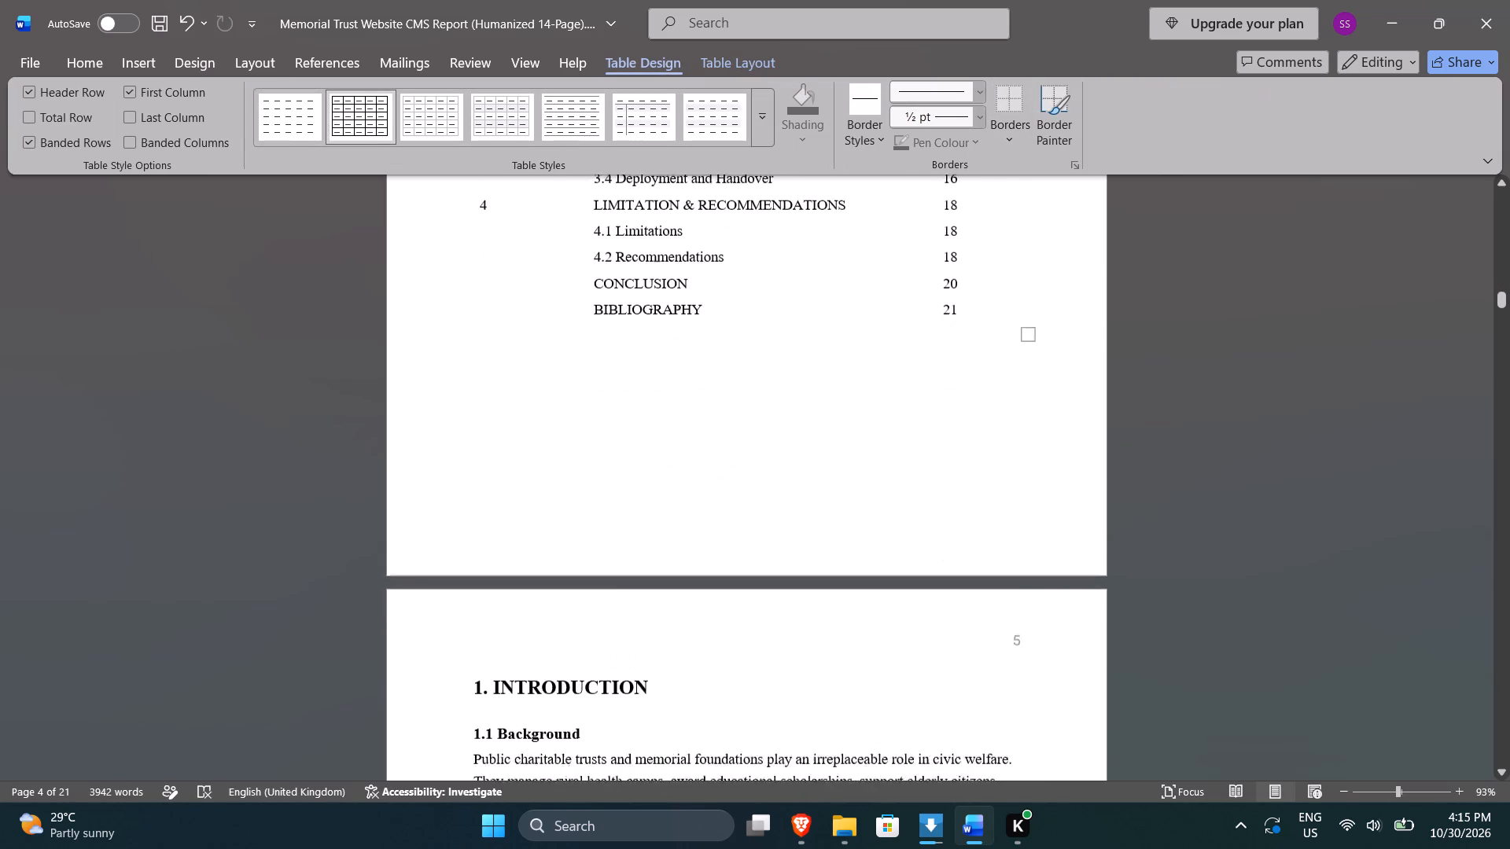
pyautogui.scroll(-2, 1181, 444)
pyautogui.scroll(20, 1181, 444)
pyautogui.scroll(12, 1181, 444)
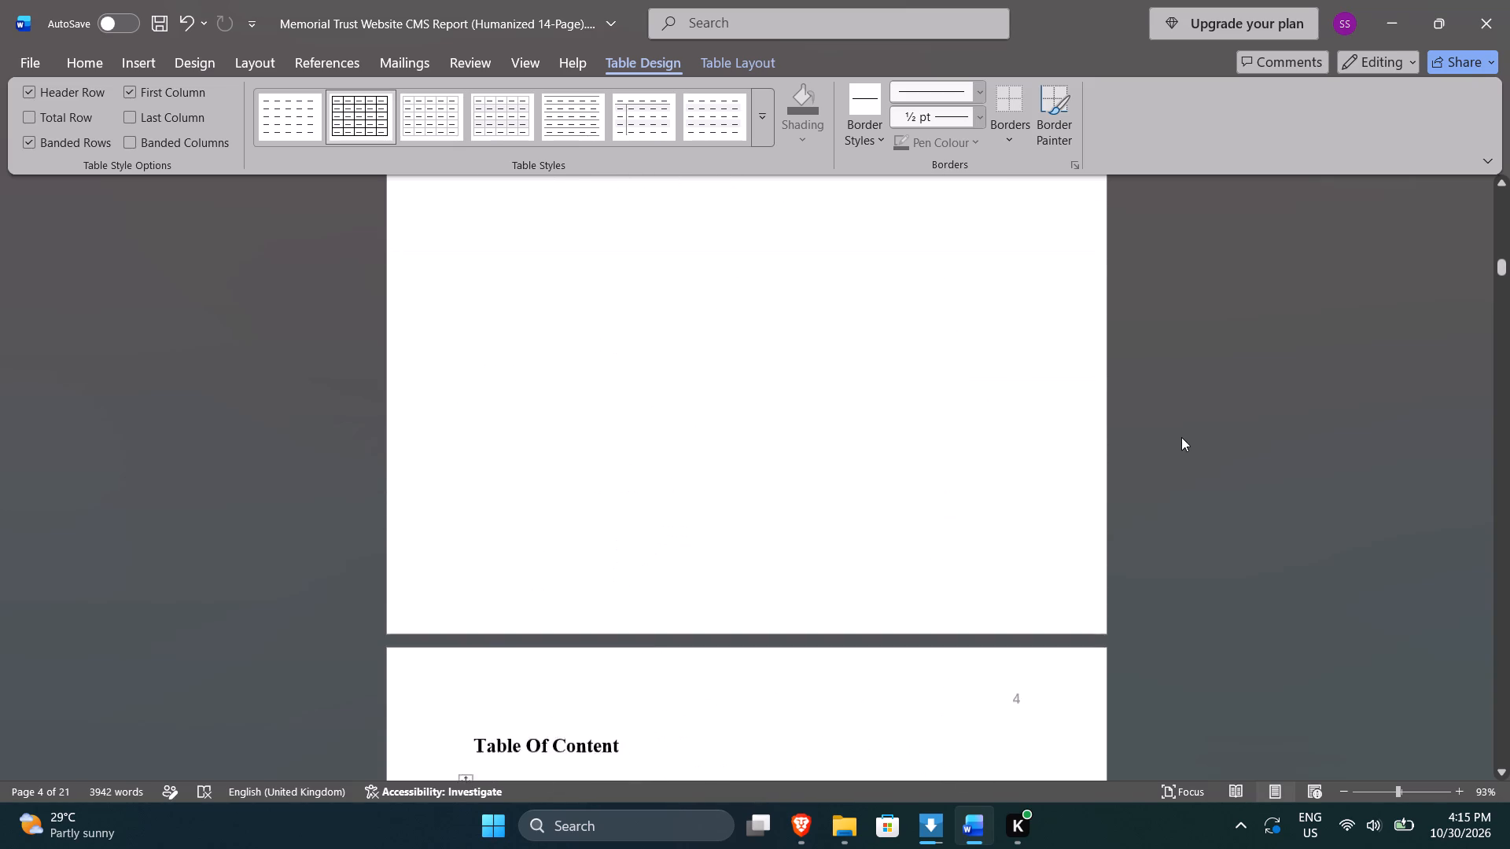
pyautogui.moveTo(1505, 266); pyautogui.dragTo(1508, 188)
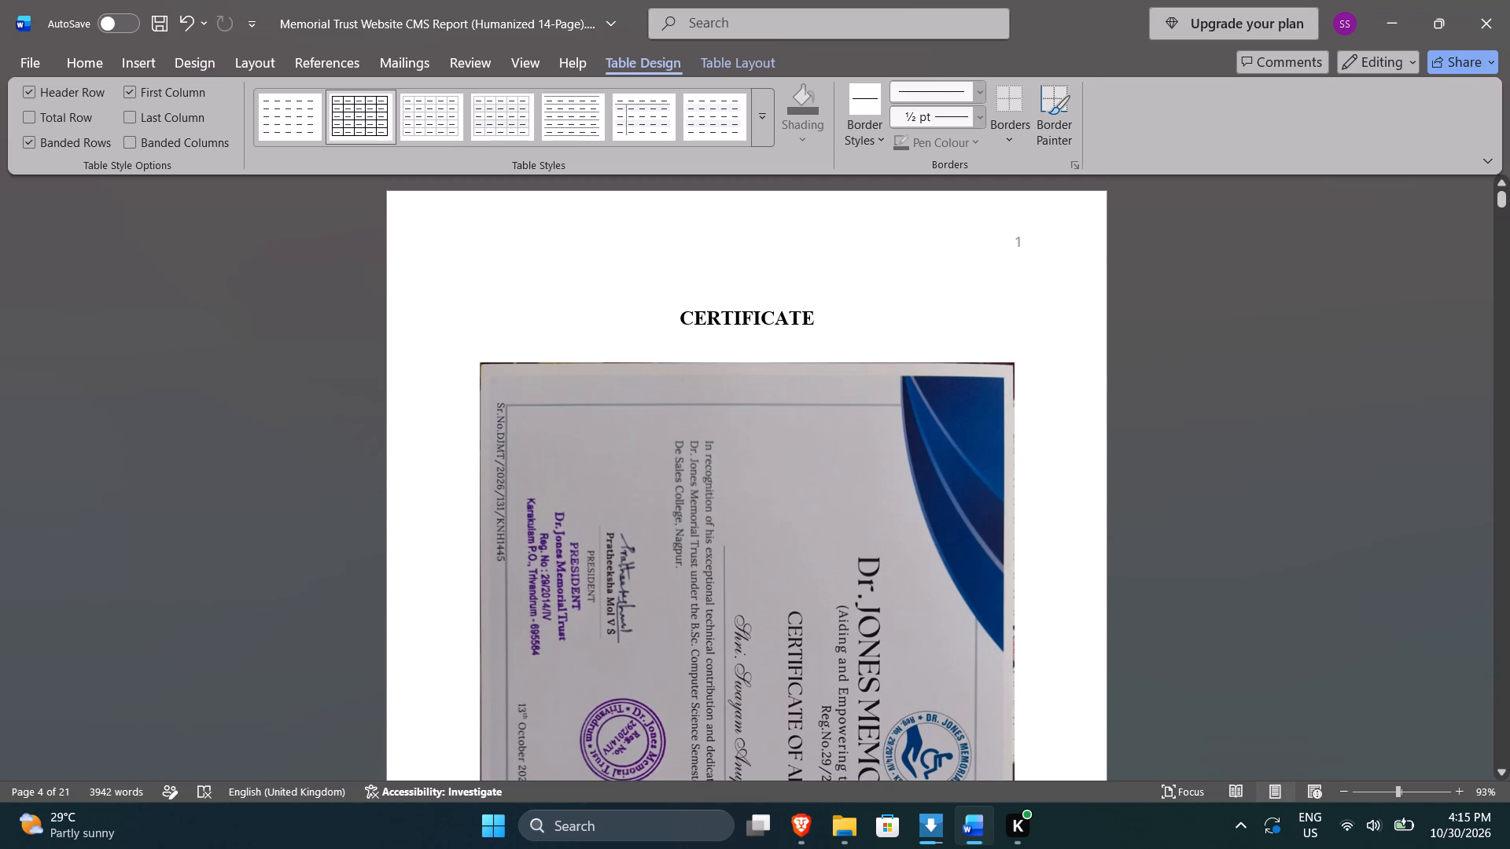
pyautogui.hotkey('ctrl', 's')
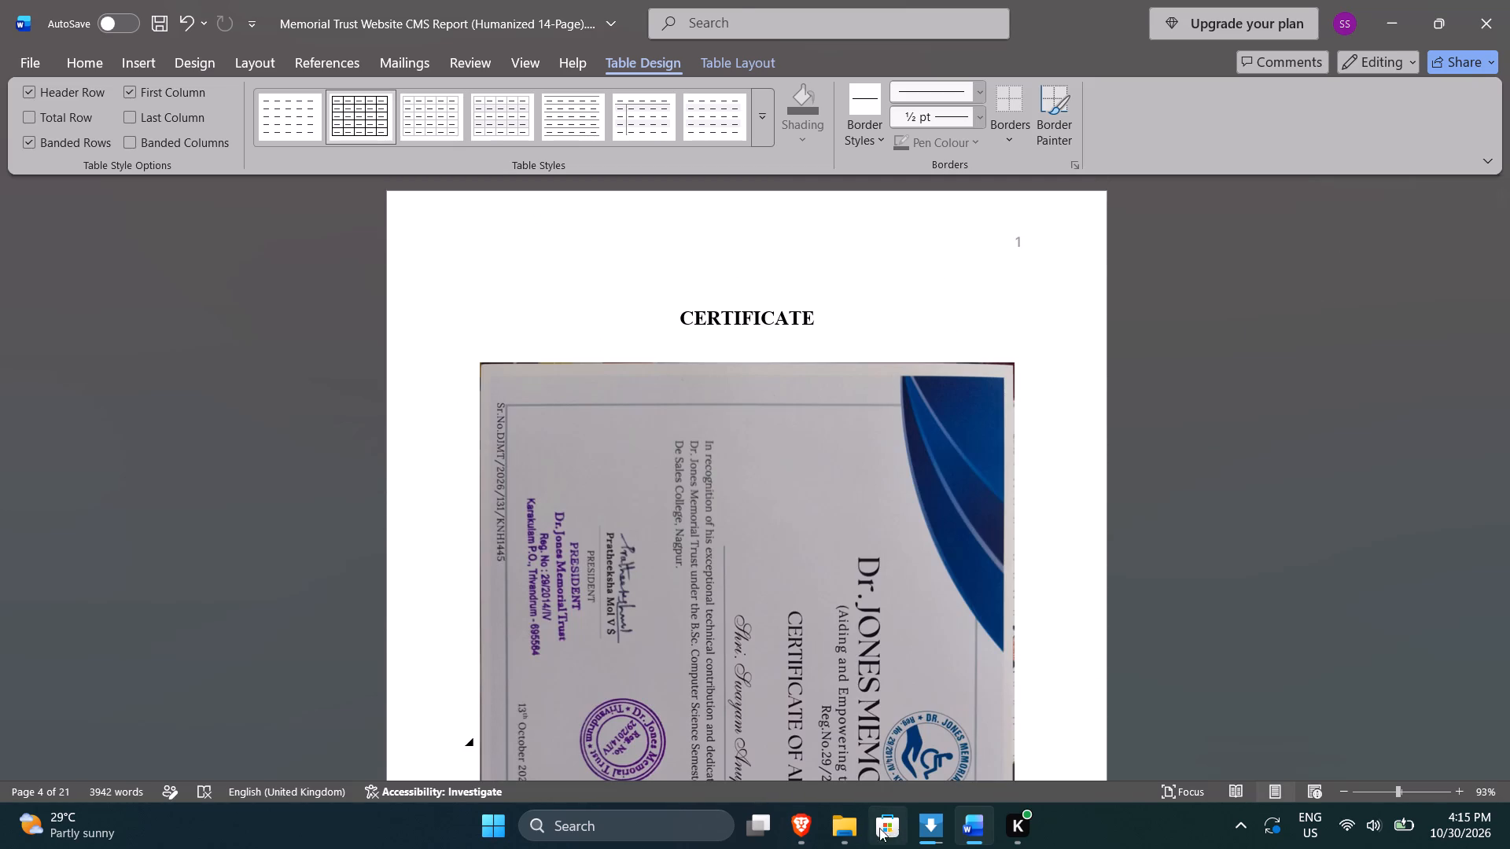
# Switch to Brave and look through the reference CEP report PDF from its progress reports back to the title page.
pyautogui.click(792, 836)
pyautogui.scroll(8, 982, 667)
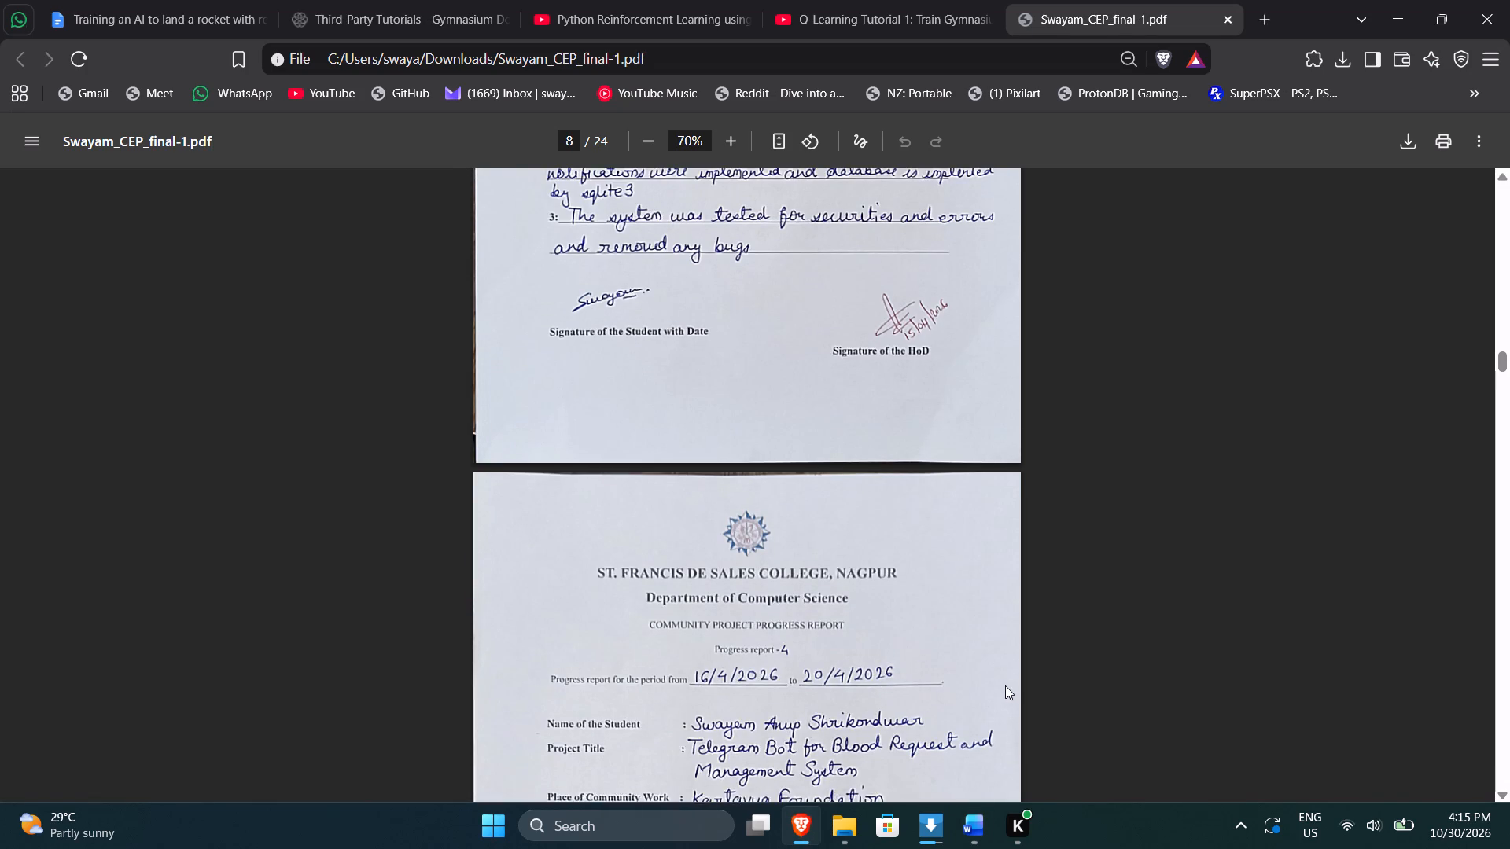
pyautogui.scroll(8, 1000, 681)
pyautogui.scroll(13, 998, 679)
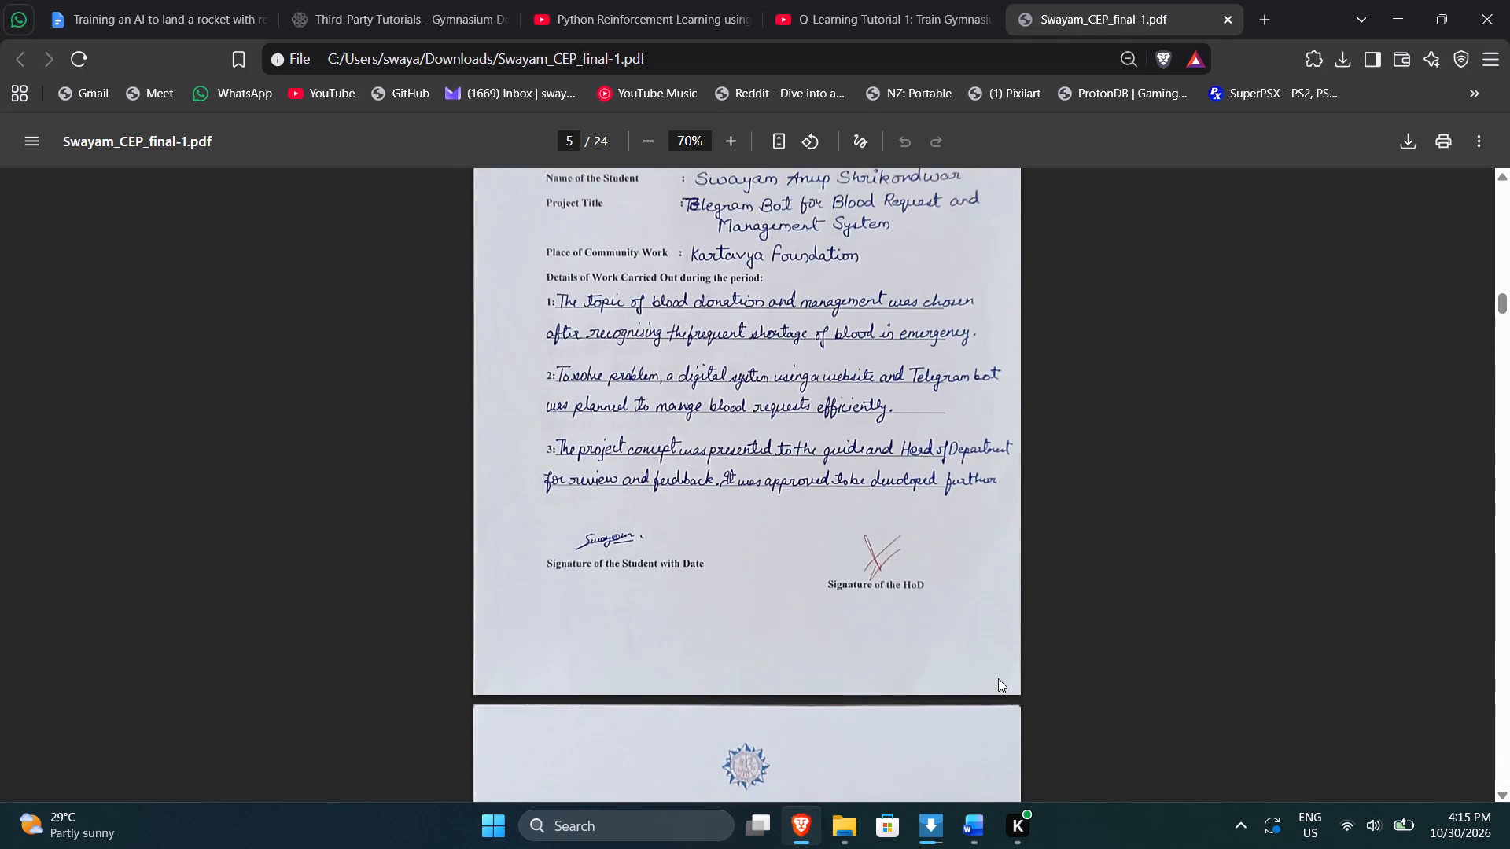
pyautogui.scroll(19, 998, 678)
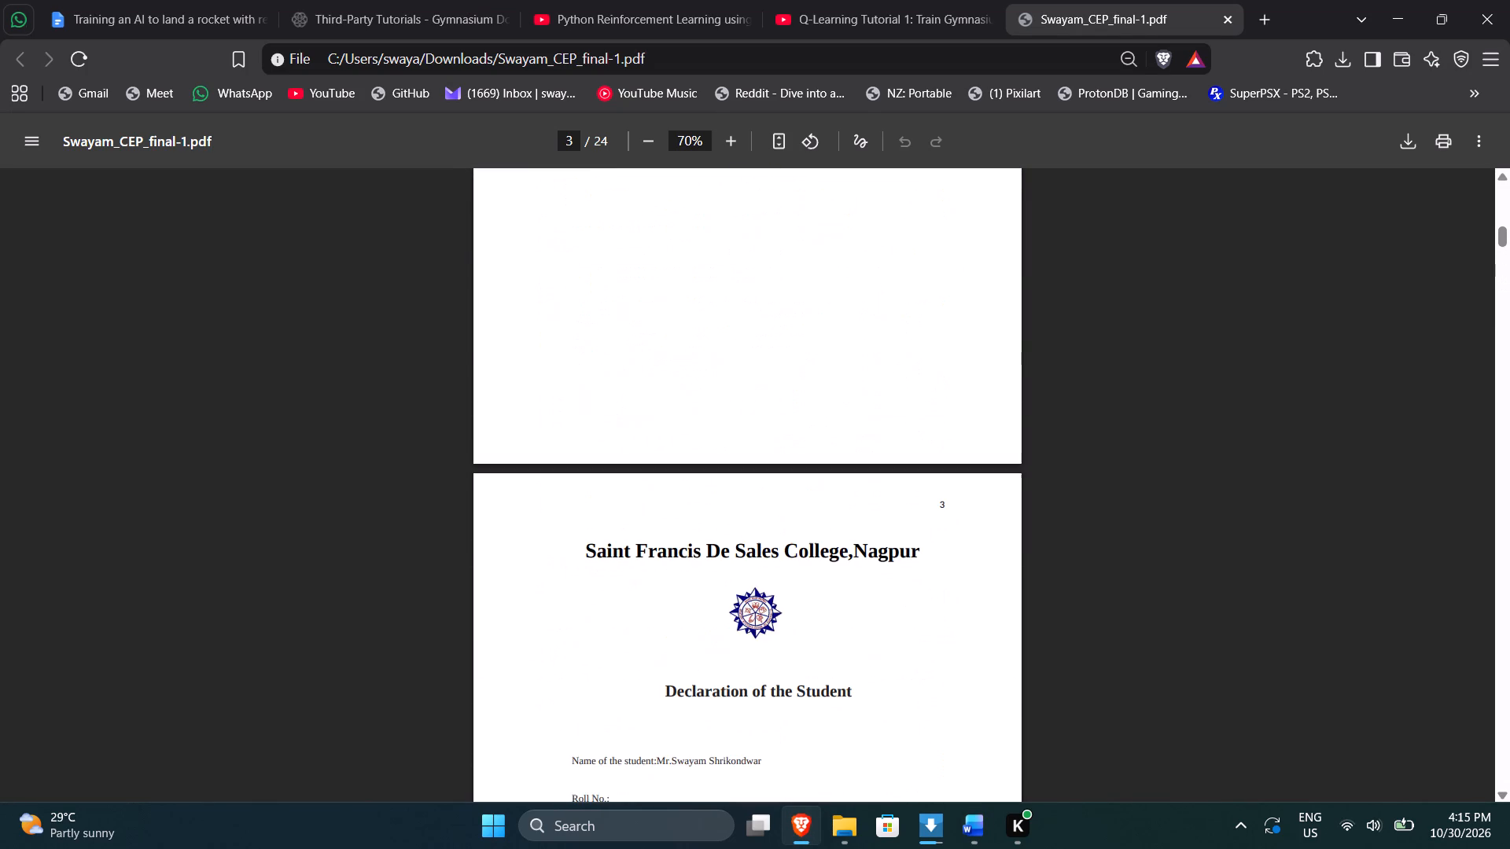
pyautogui.scroll(18, 997, 678)
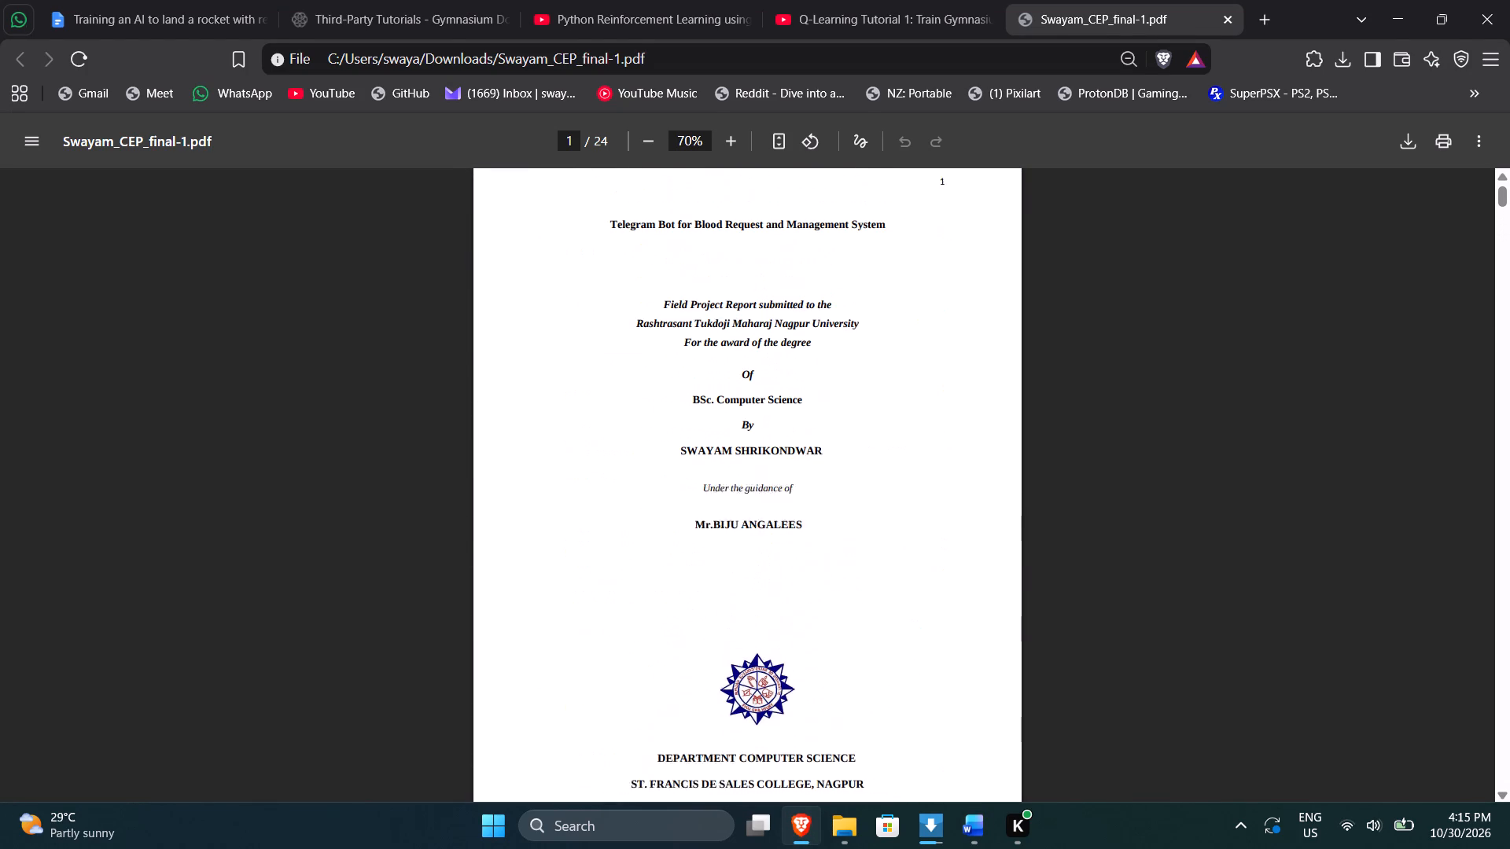
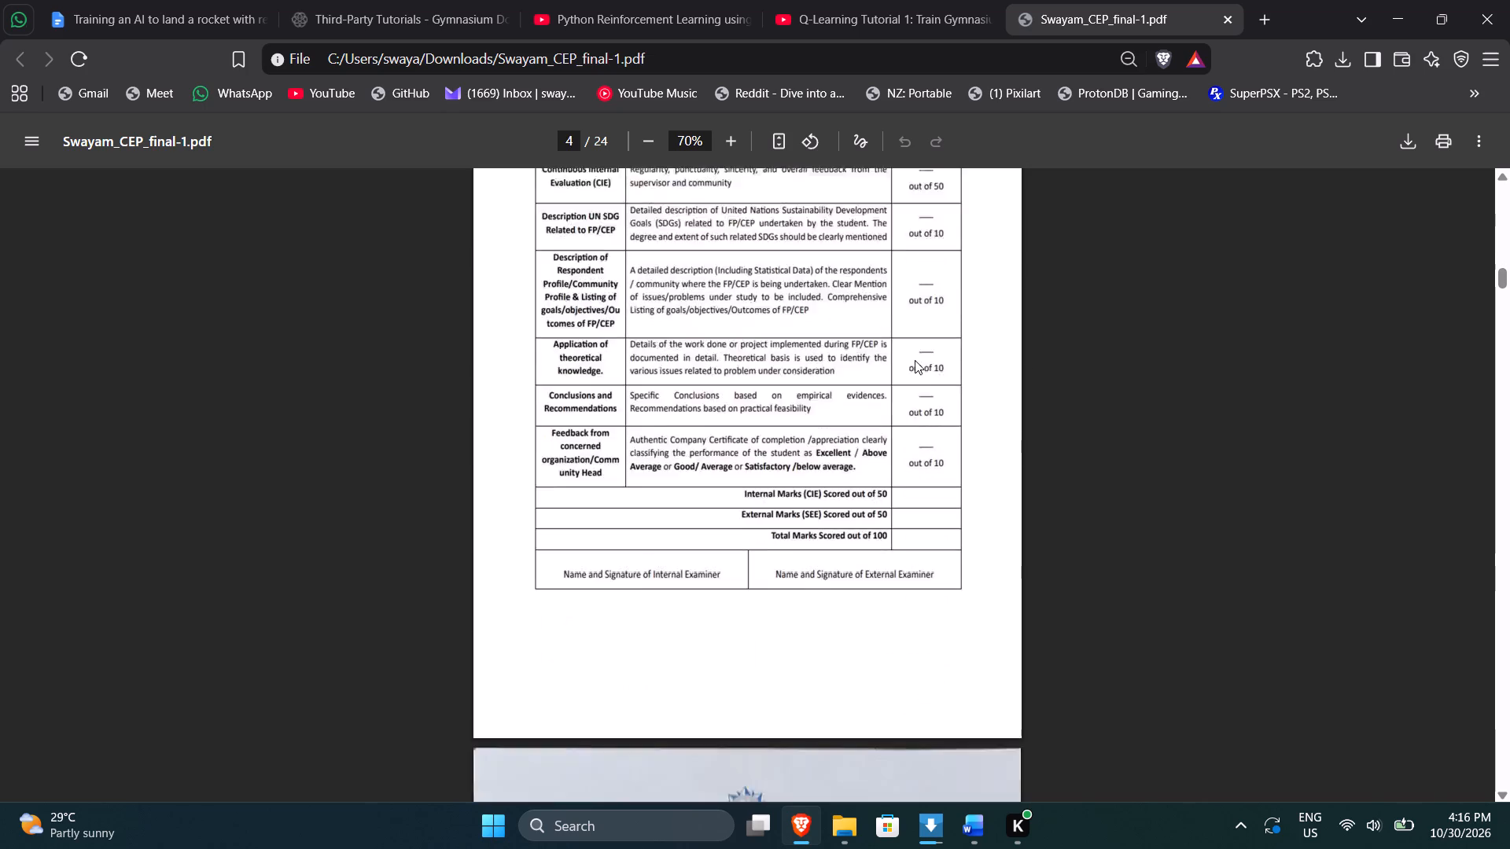
# Look through the reference CEP report PDF from the evaluation table past the progress reports to the NGO certificate.
pyautogui.scroll(-19, 915, 360)
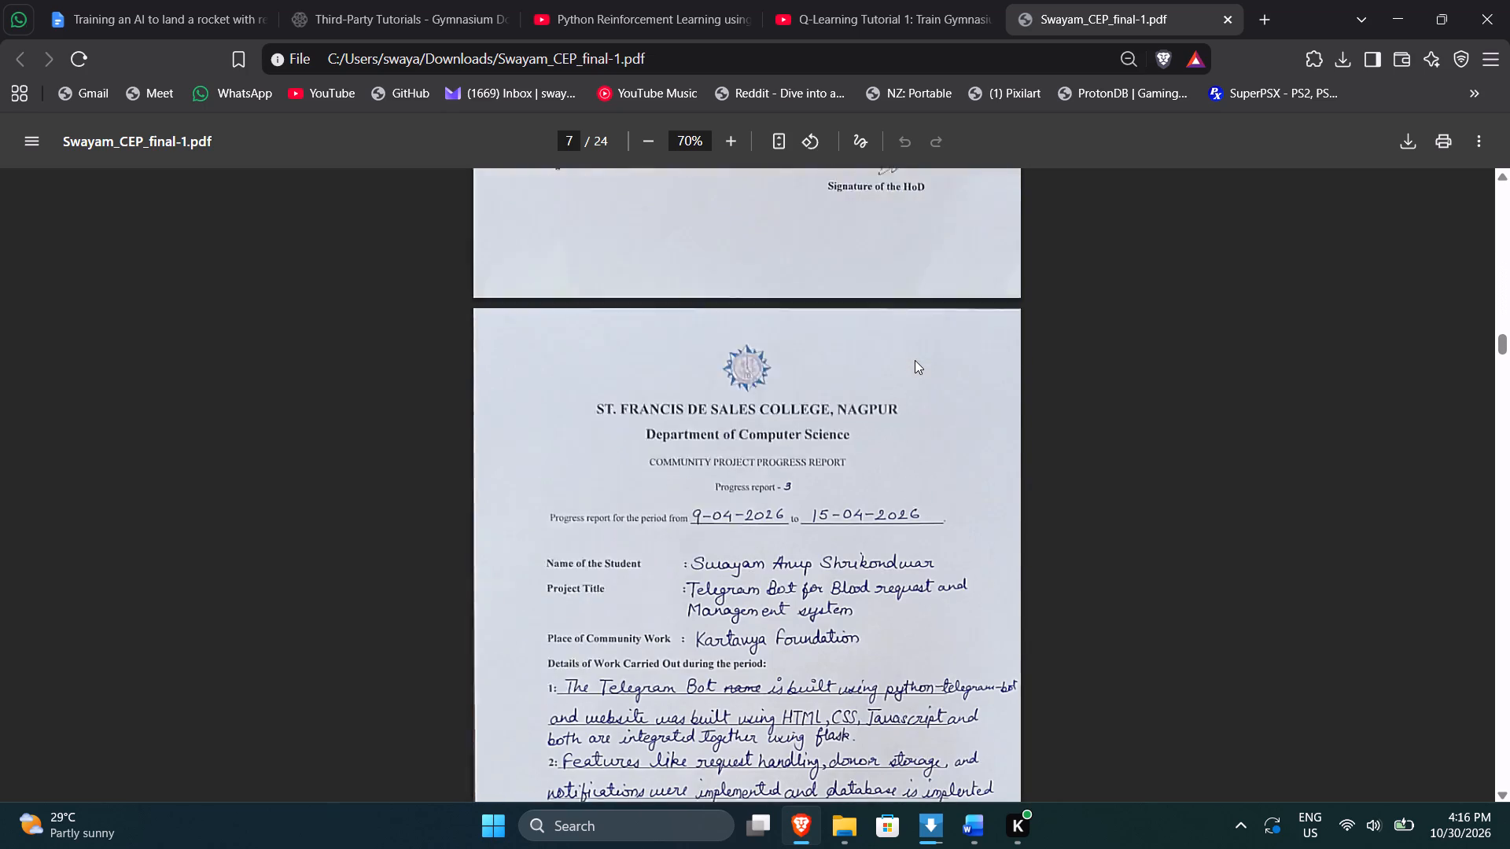
pyautogui.scroll(-17, 915, 360)
pyautogui.scroll(5, 915, 360)
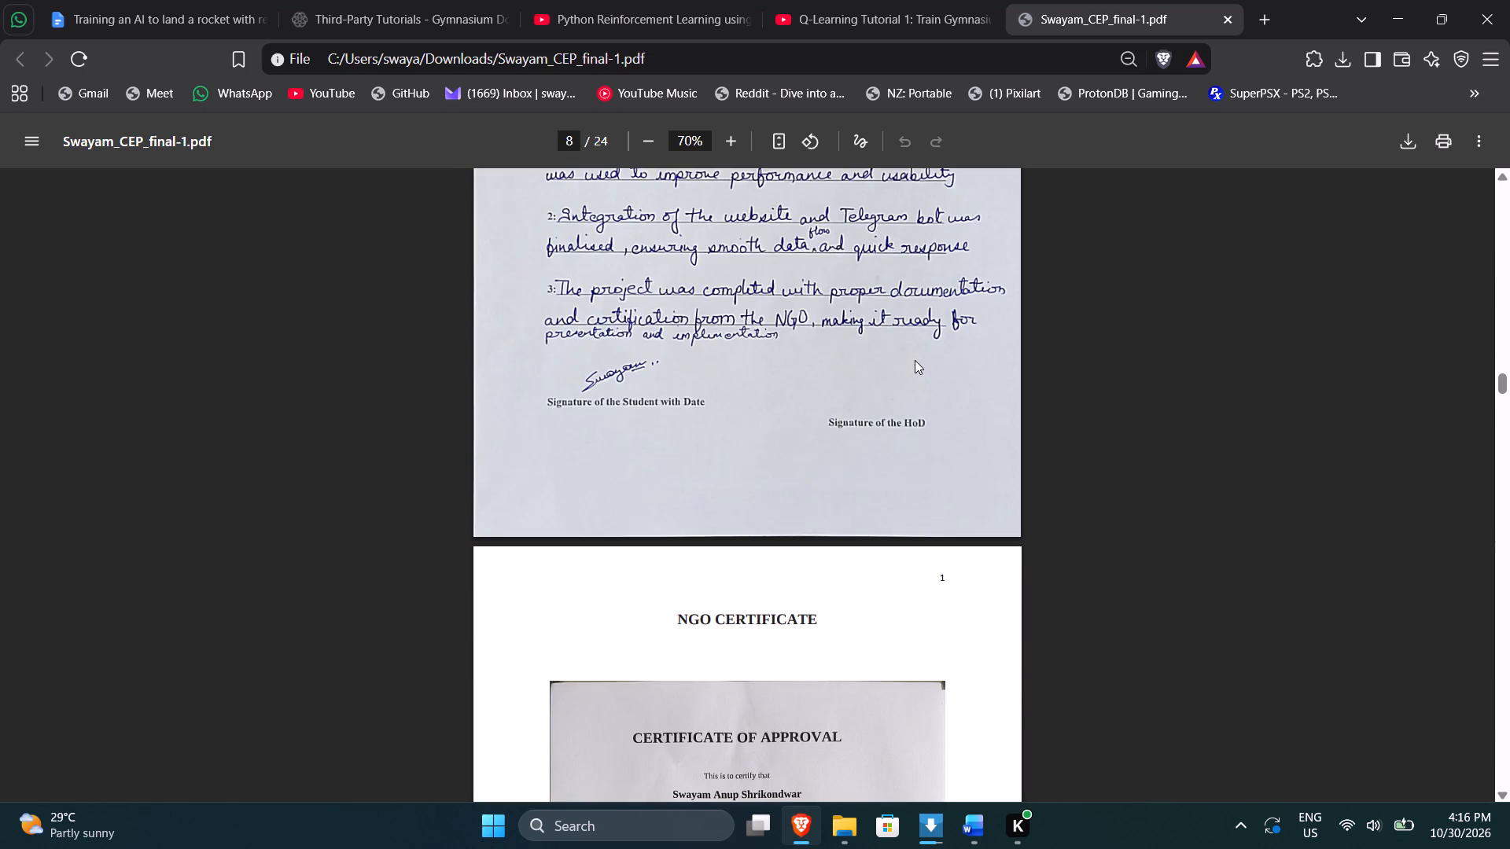
# Switch to Word, check the report's certificate page, and save the report.
pyautogui.click(985, 829)
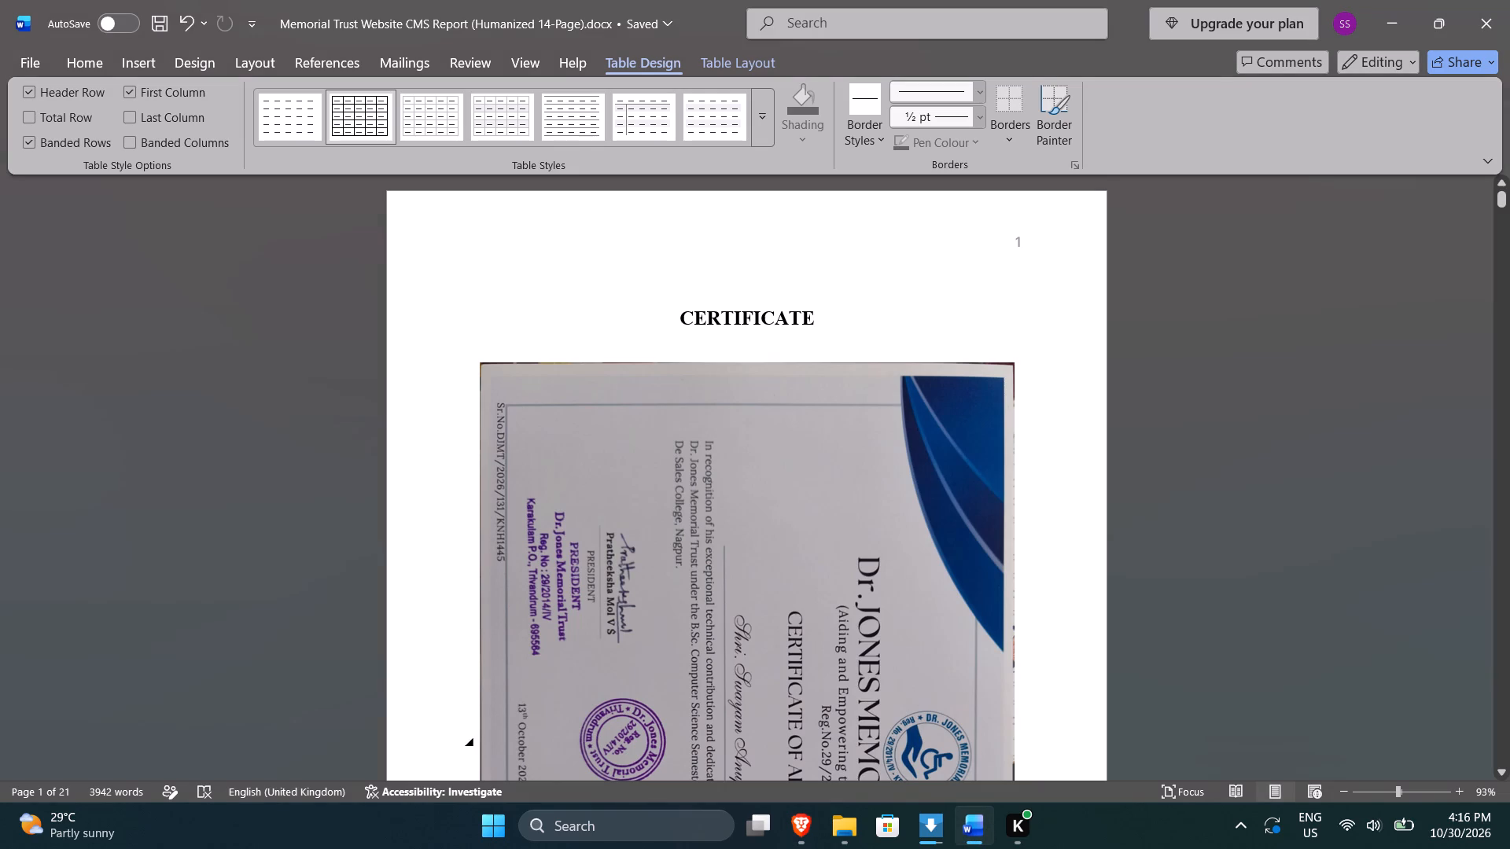
pyautogui.scroll(7, 900, 682)
pyautogui.scroll(-19, 900, 682)
pyautogui.scroll(9, 900, 680)
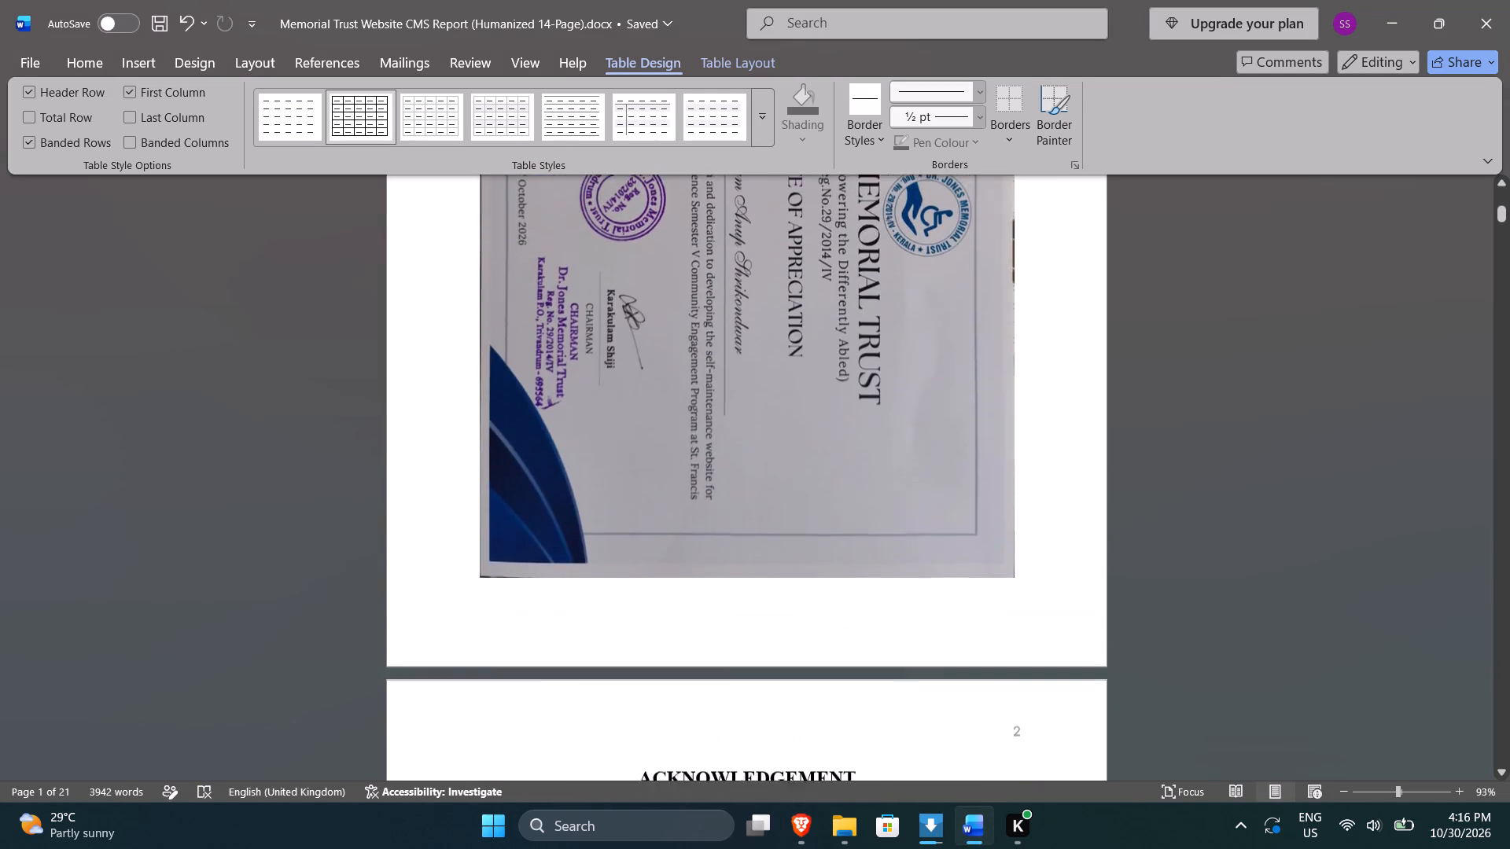
pyautogui.scroll(17, 900, 679)
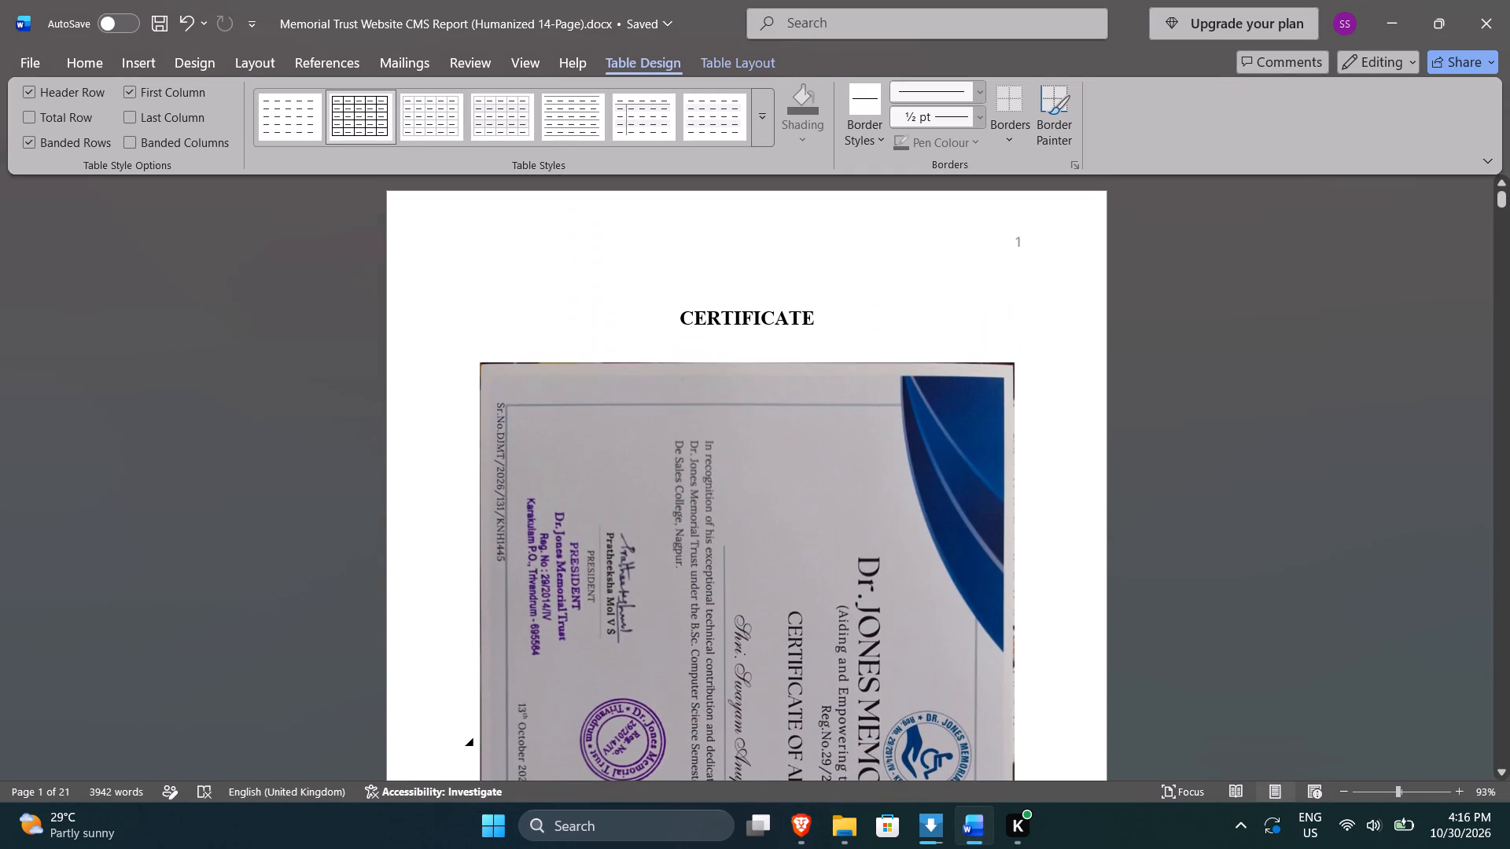
pyautogui.hotkey('ctrl', 's')
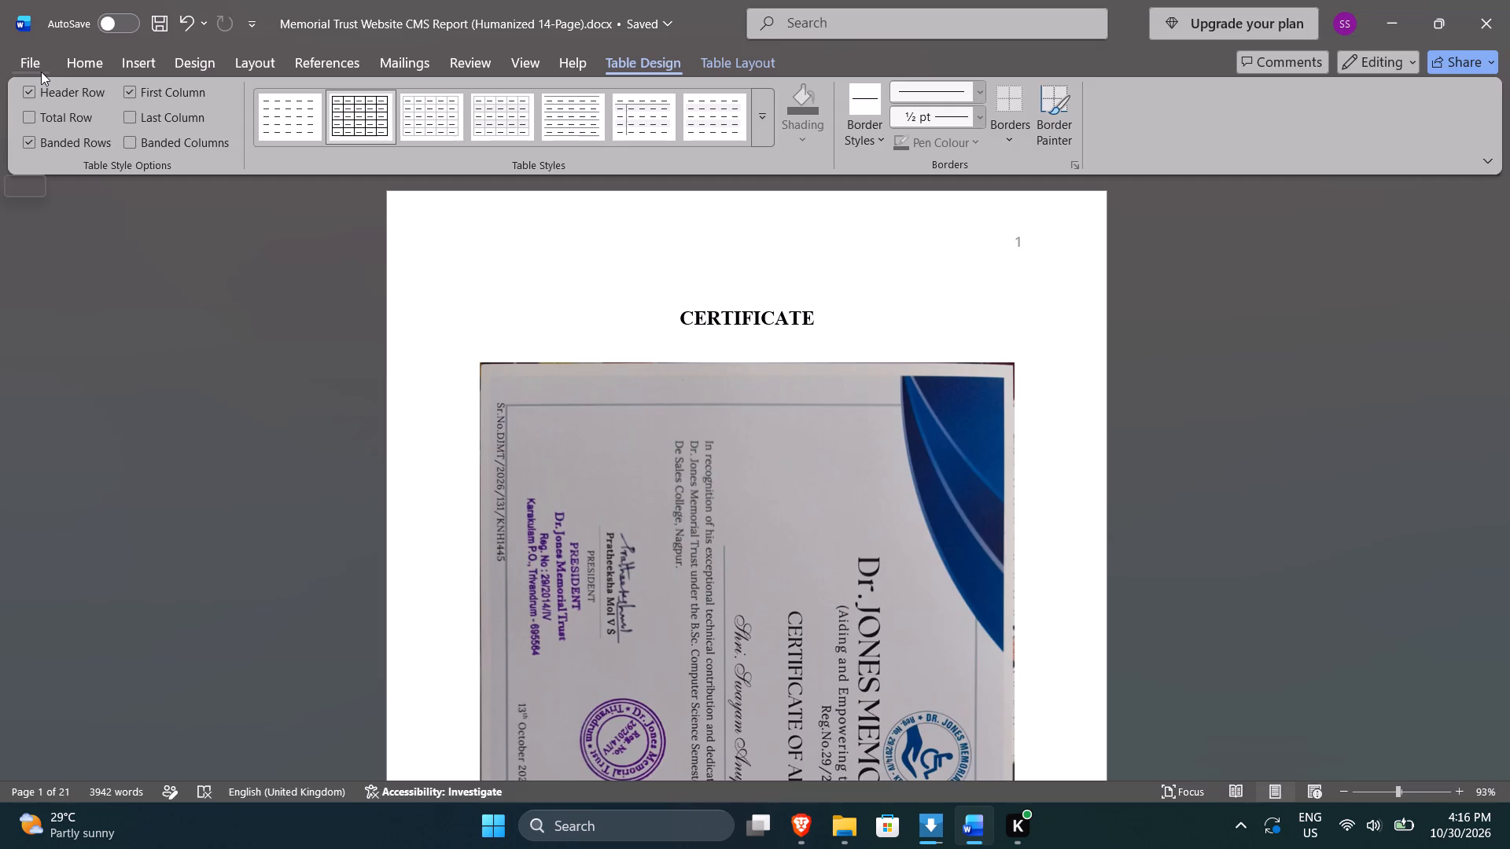
# Print all pages of the report with Microsoft Print to PDF, saving the output as "reportl" in the Documents folder.
pyautogui.click(41, 72)
pyautogui.click(77, 409)
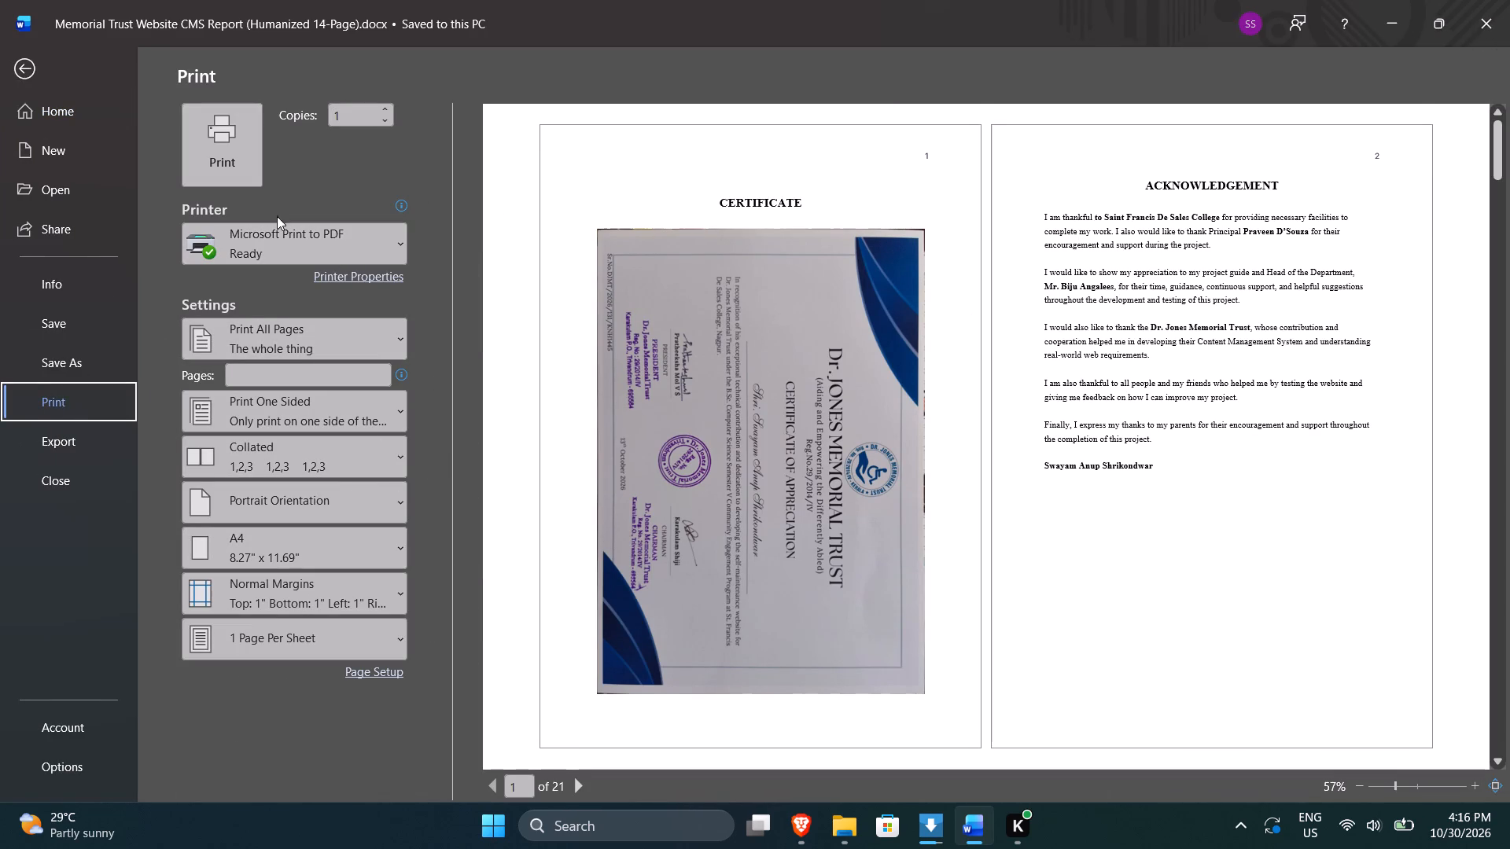
pyautogui.click(258, 186)
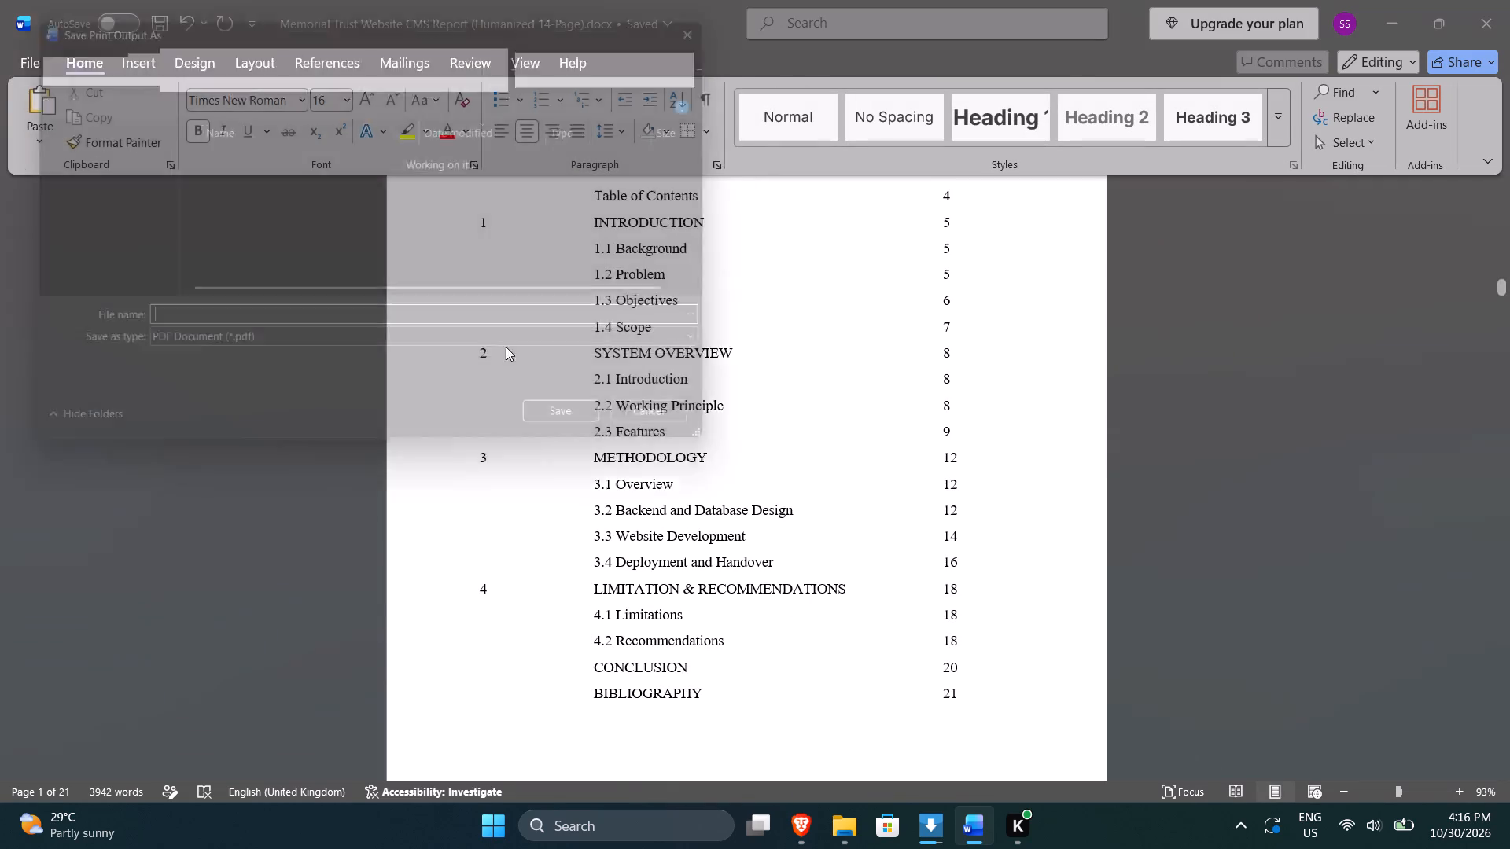
pyautogui.scroll(-5, 243, 266)
pyautogui.scroll(2, 243, 266)
pyautogui.scroll(-1, 91, 281)
pyautogui.click(102, 225)
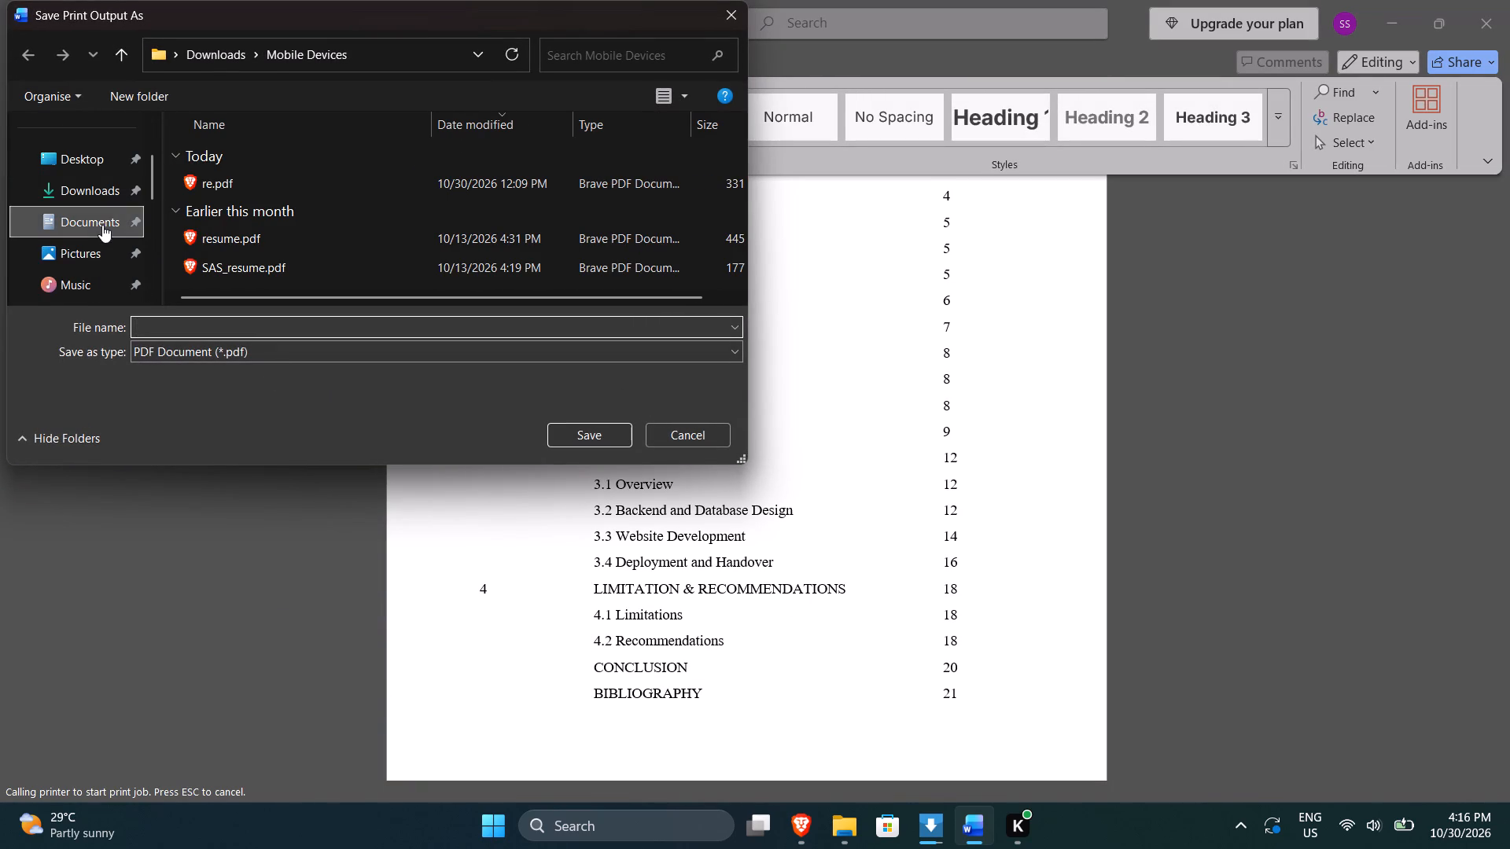
pyautogui.click(219, 357)
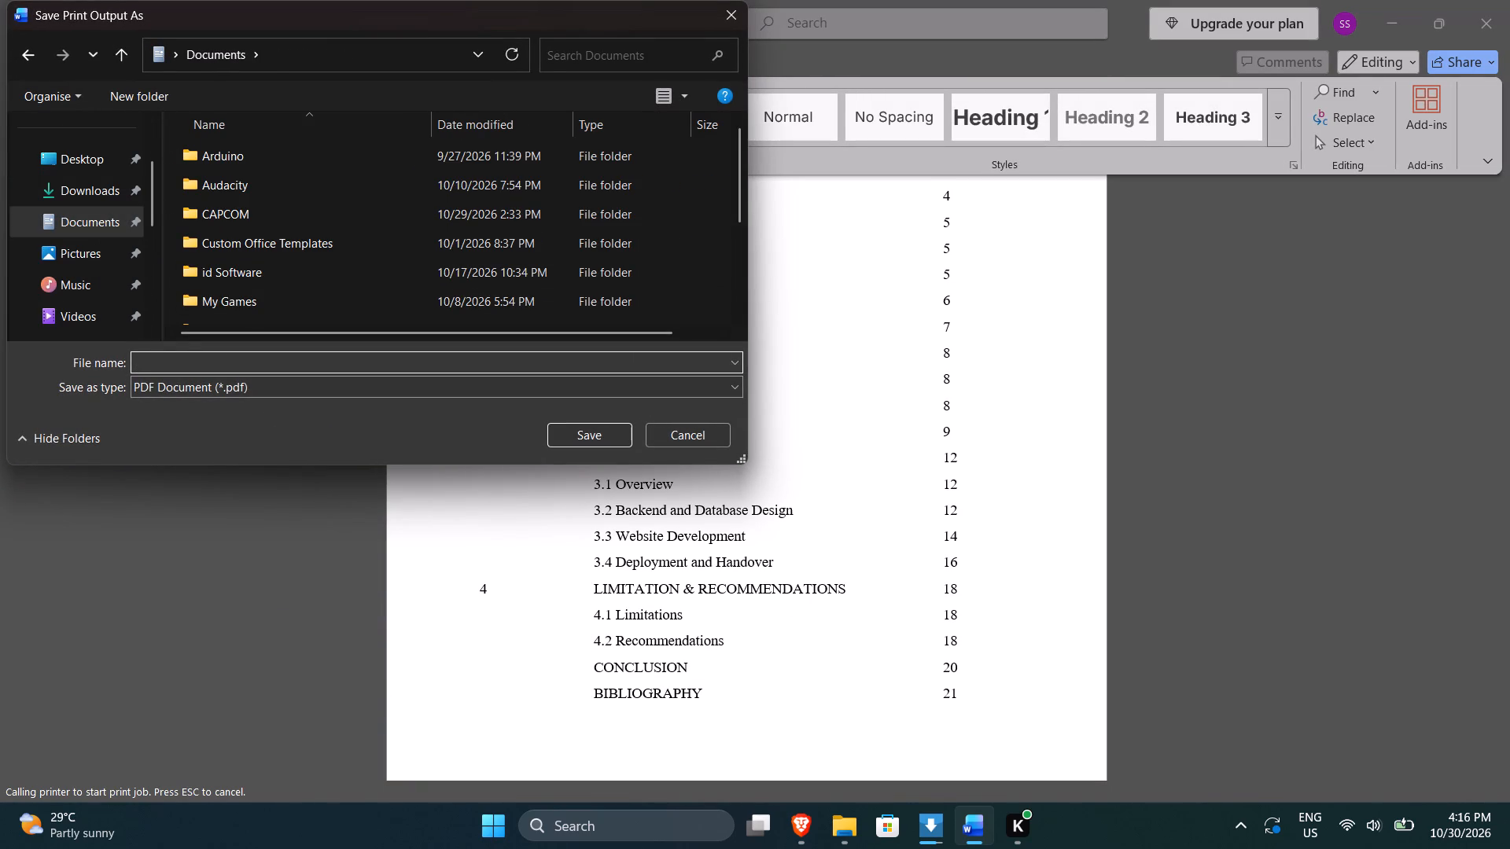
pyautogui.write('report')
pyautogui.press('l')
pyautogui.press('Return')
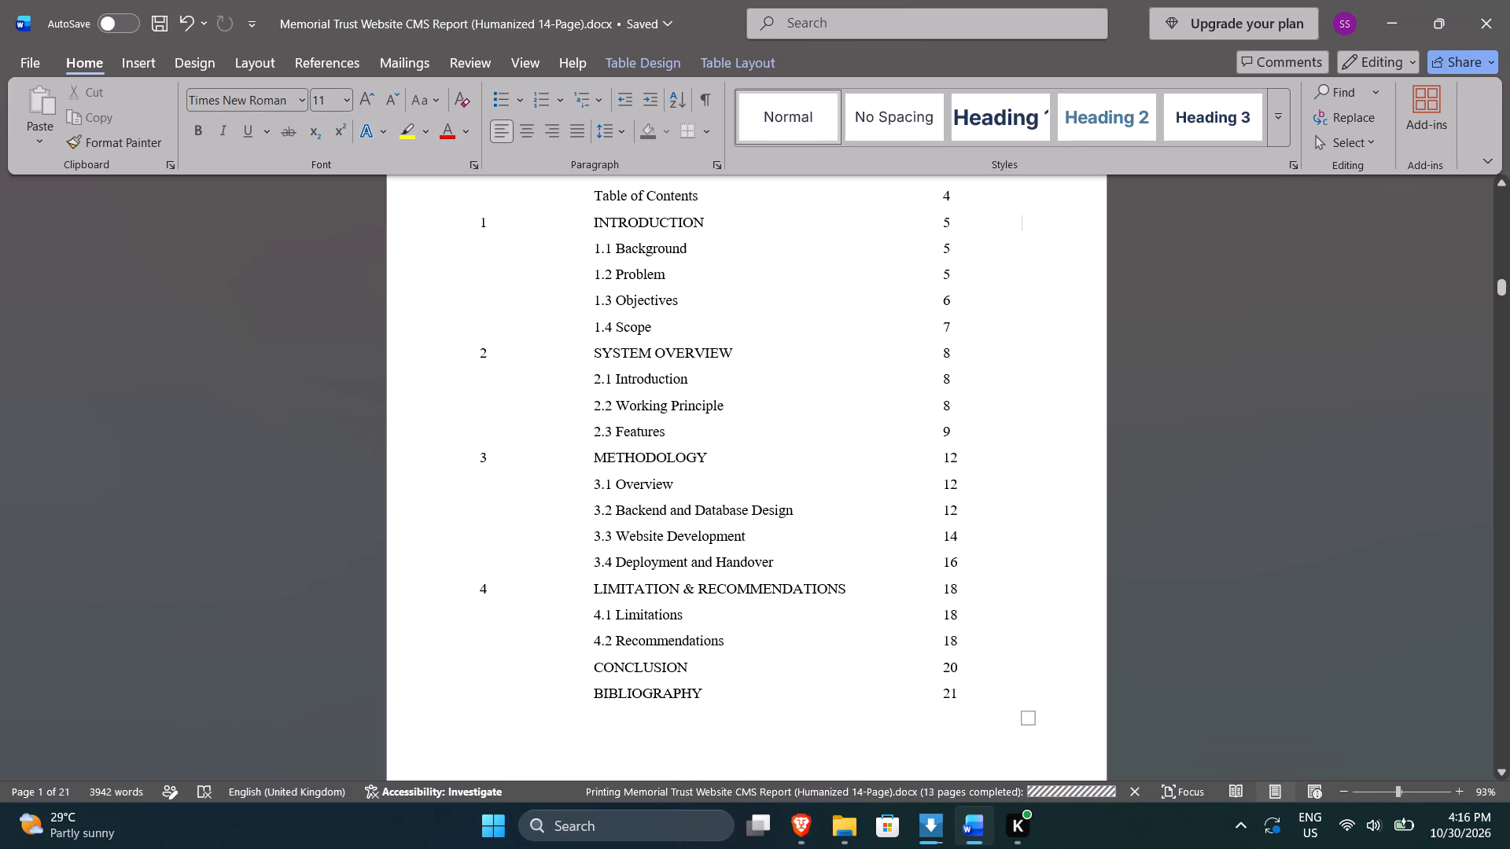
pyautogui.scroll(-4, 1123, 593)
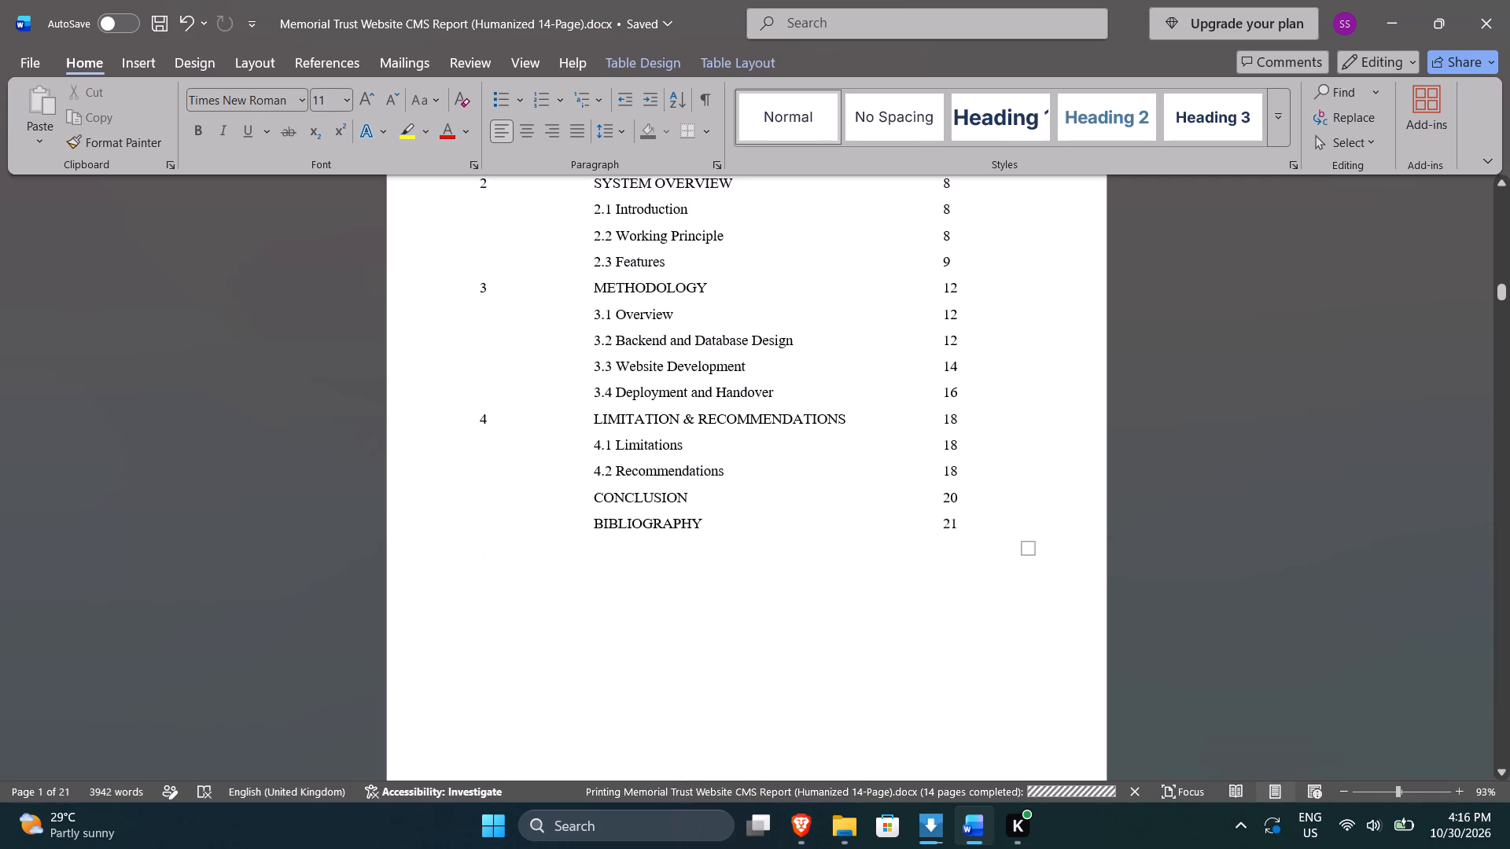